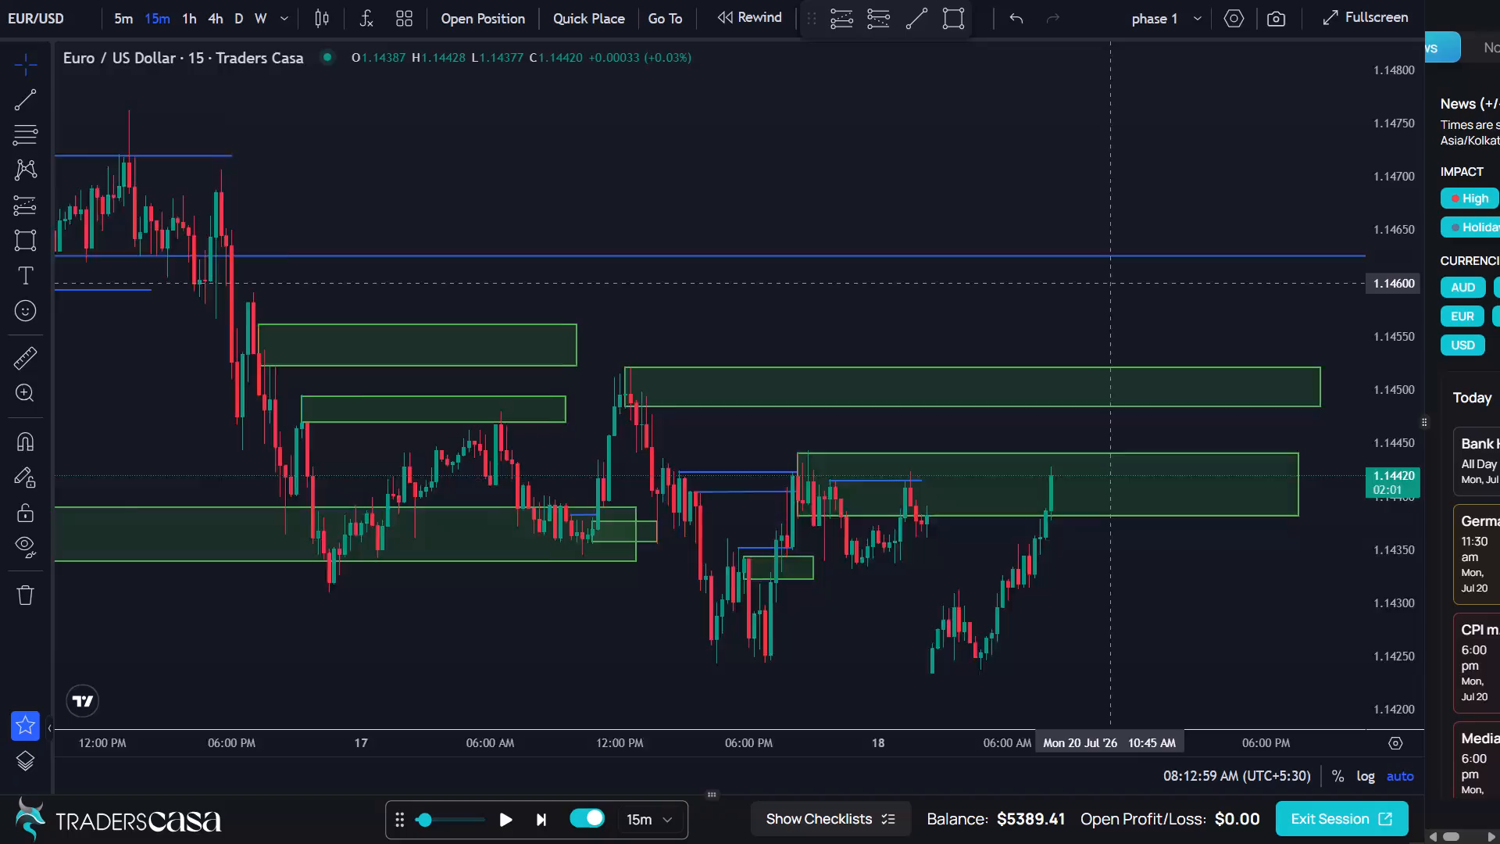
Advance the EUR/USD 15-minute replay candle by candle until the session clock reaches 10:44:59 AM.
scroll(1108, 283, "up", 2)
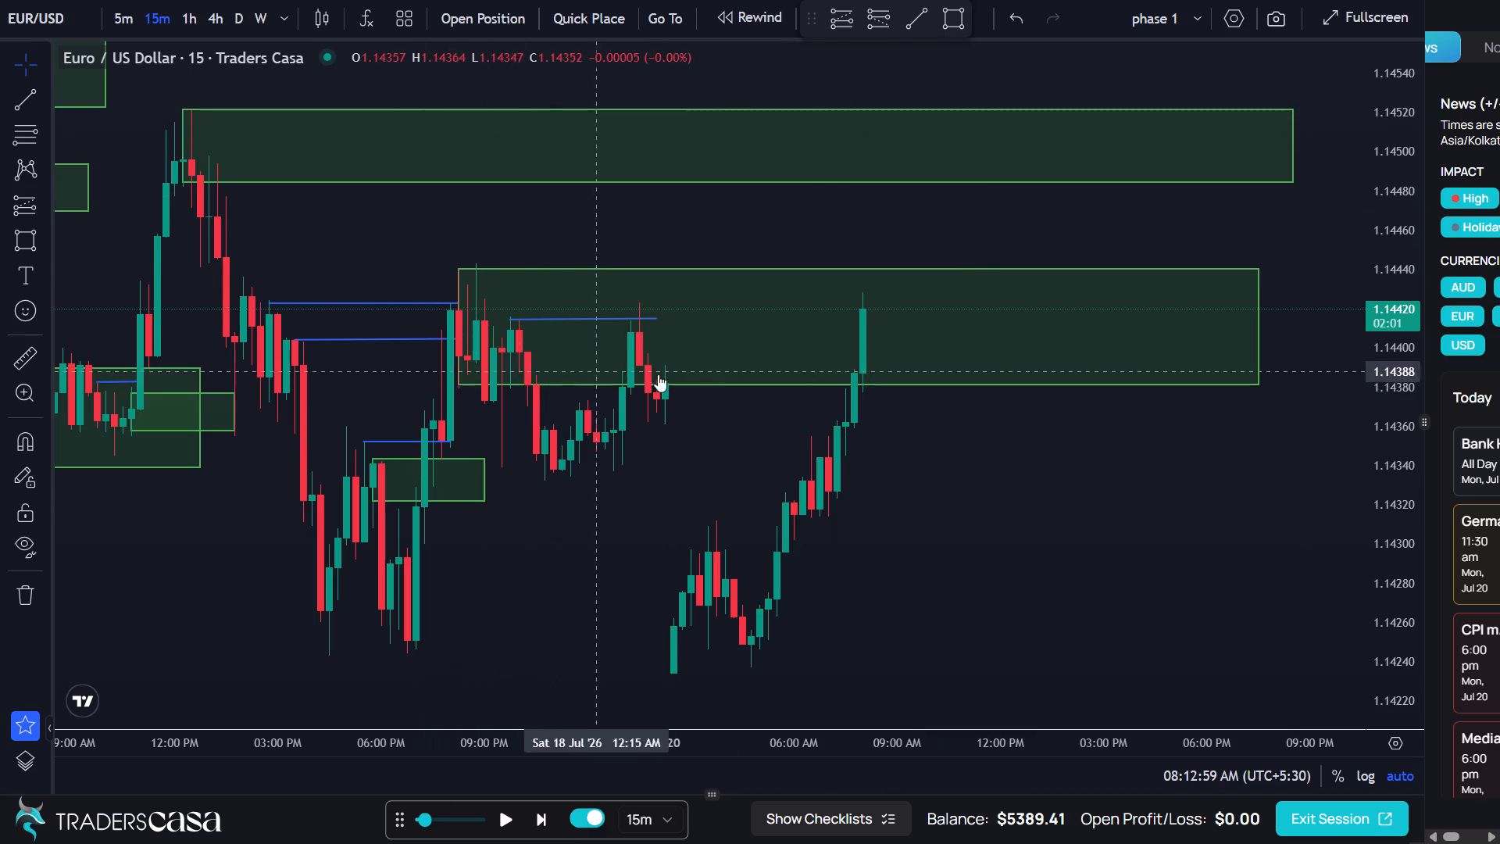
scroll(1007, 362, "up", 1)
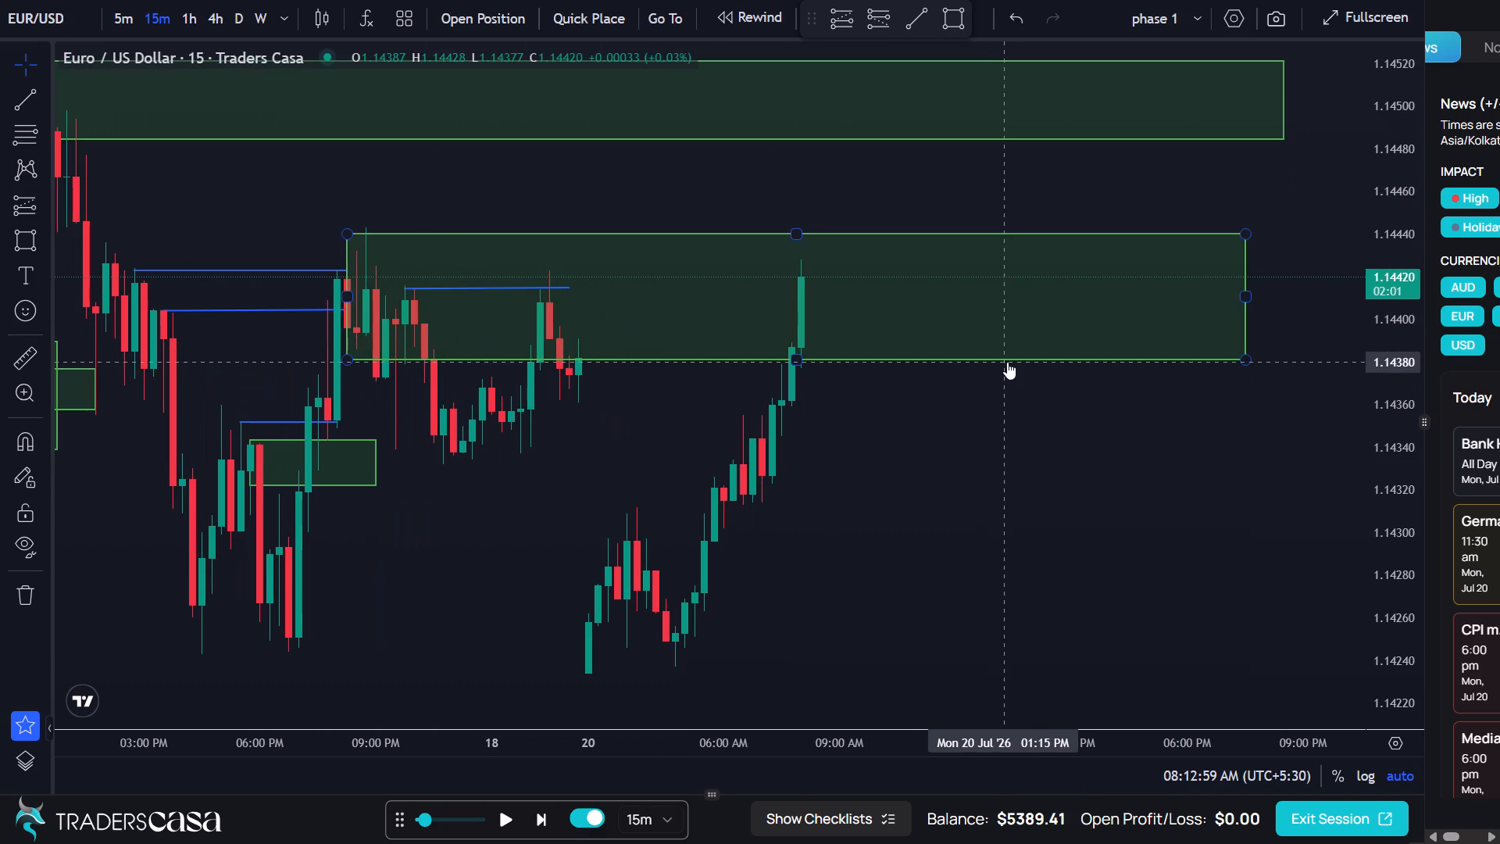
scroll(1007, 362, "down", 2)
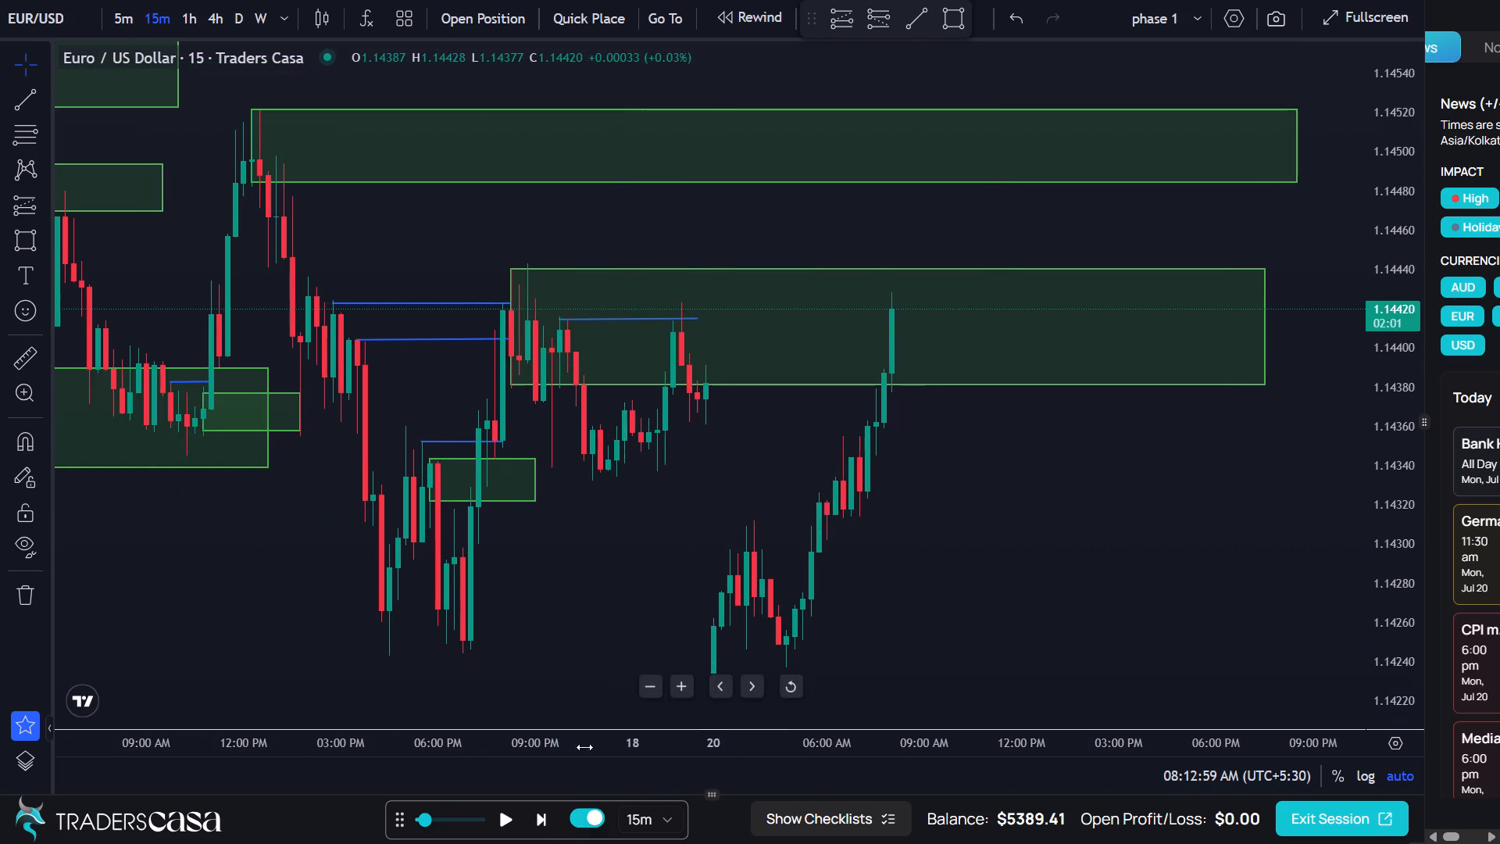
left_click(545, 821)
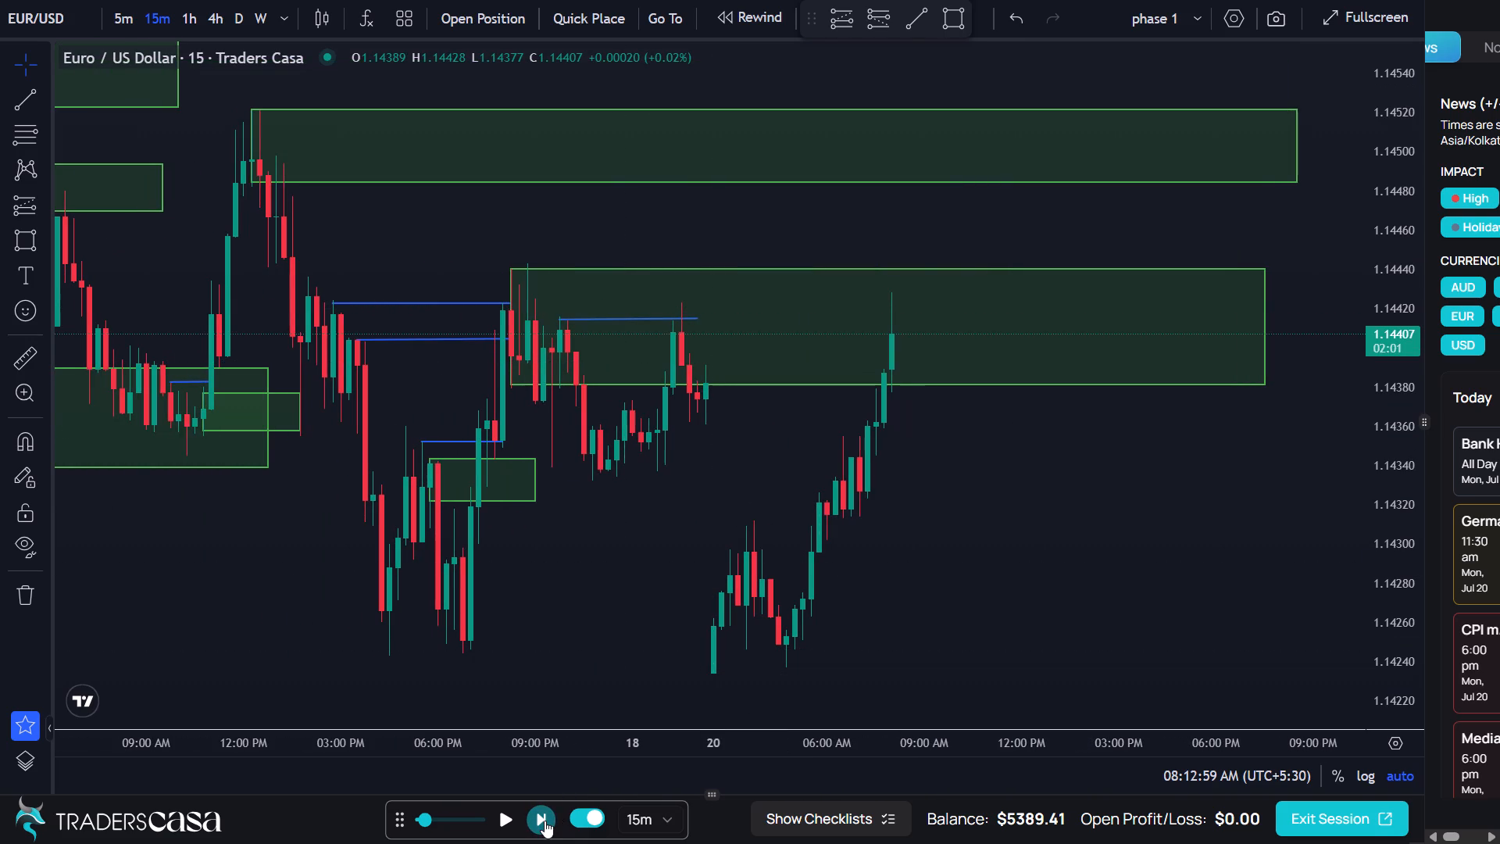
left_click(545, 821)
left_click(545, 821)
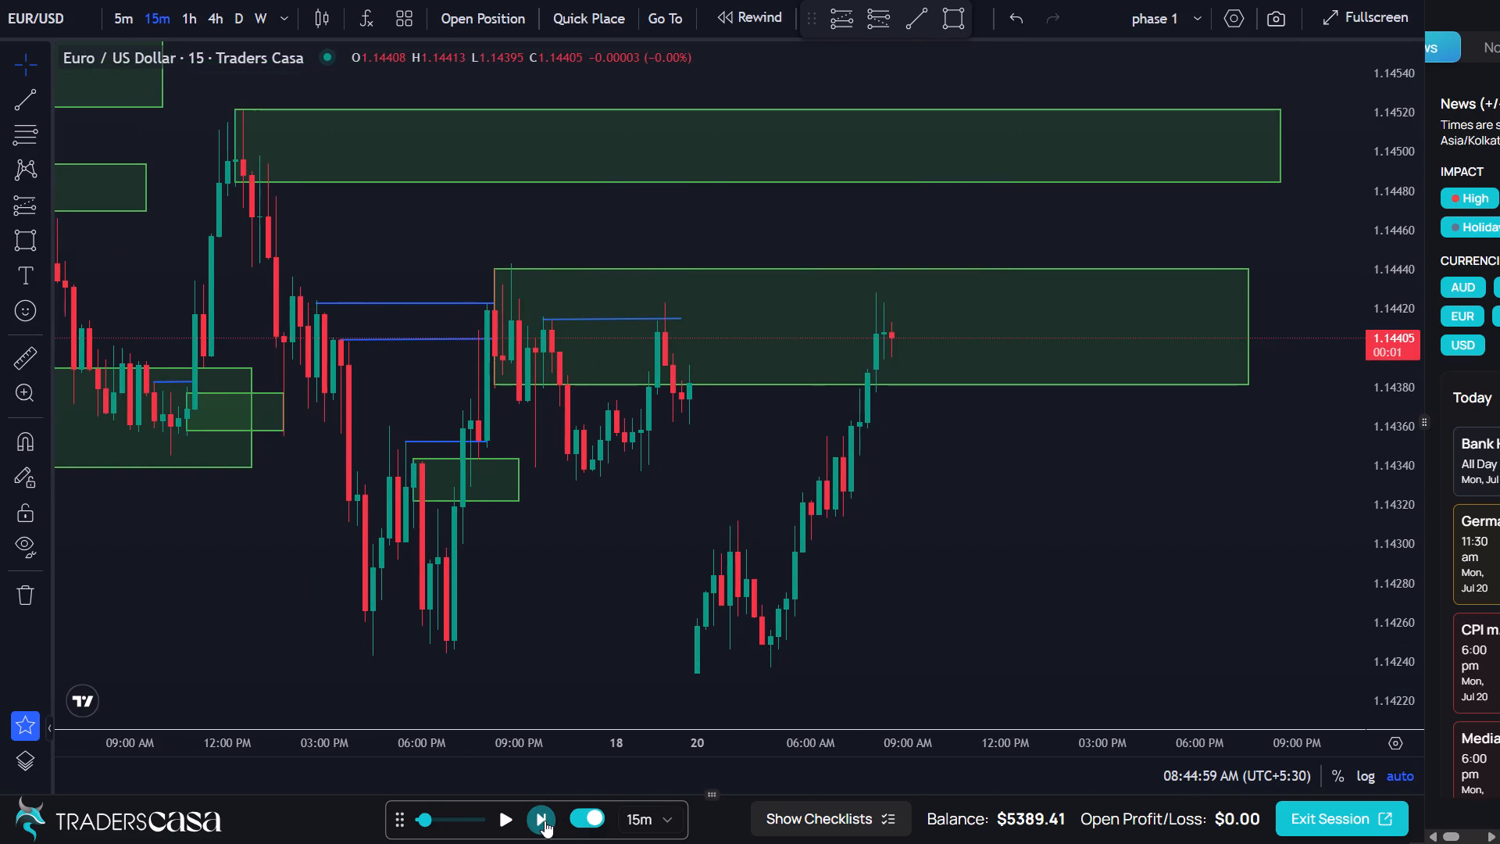
left_click(545, 821)
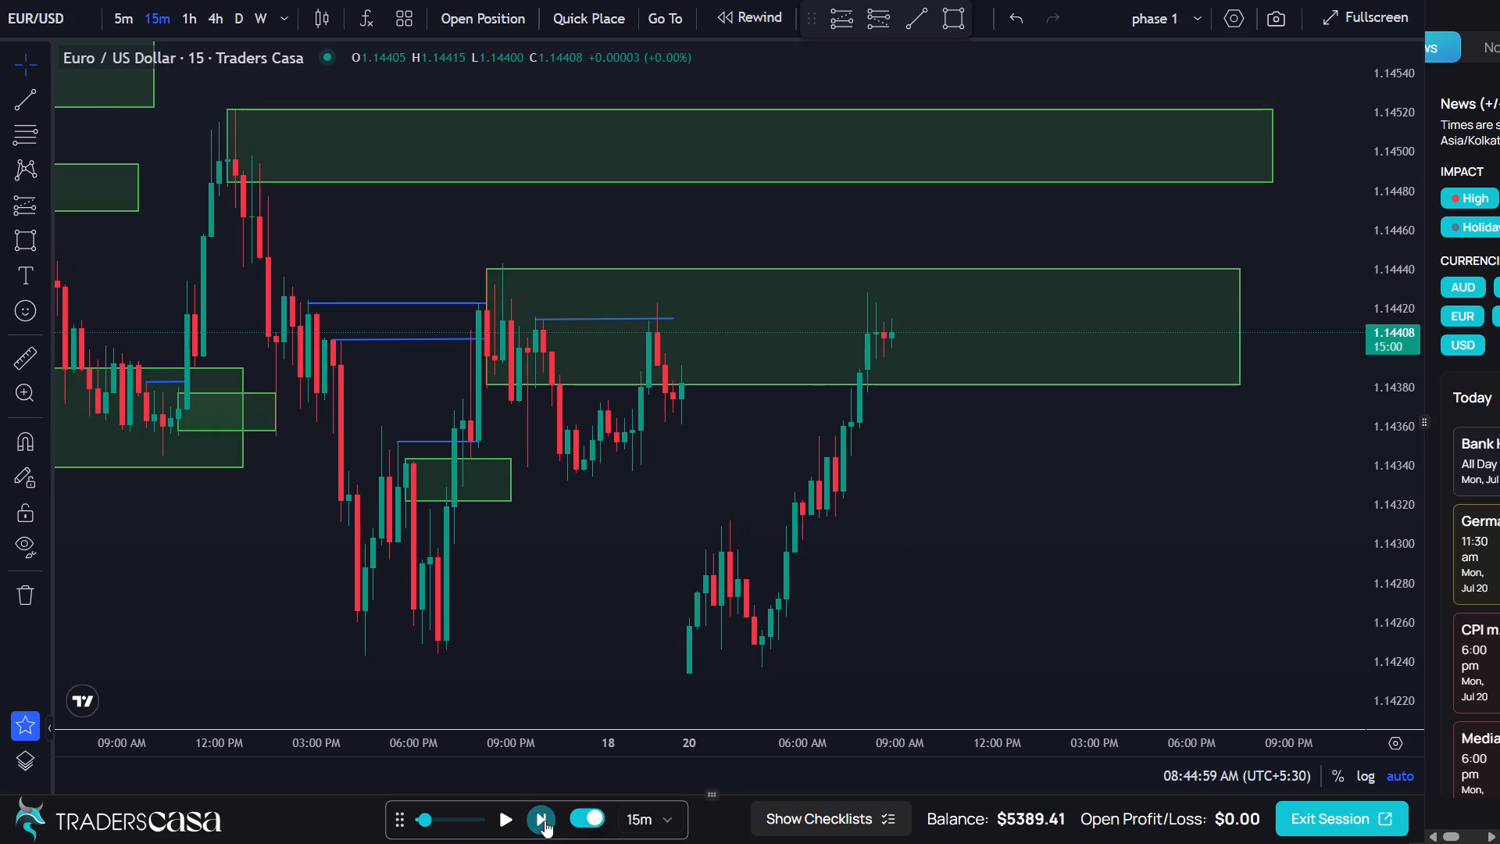
left_click(545, 821)
left_click(545, 821)
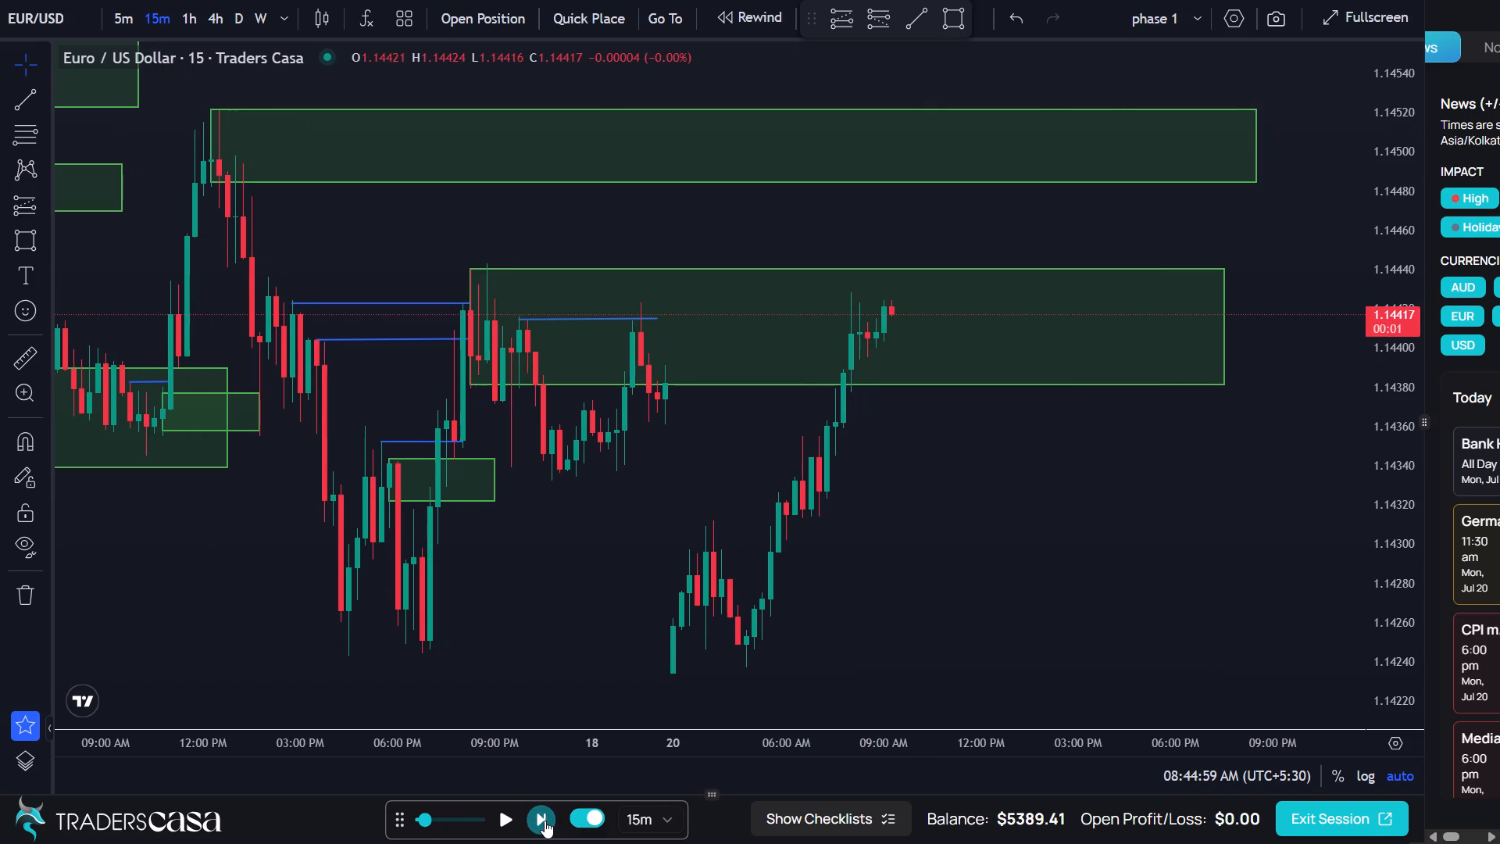
left_click(545, 821)
left_click(545, 821)
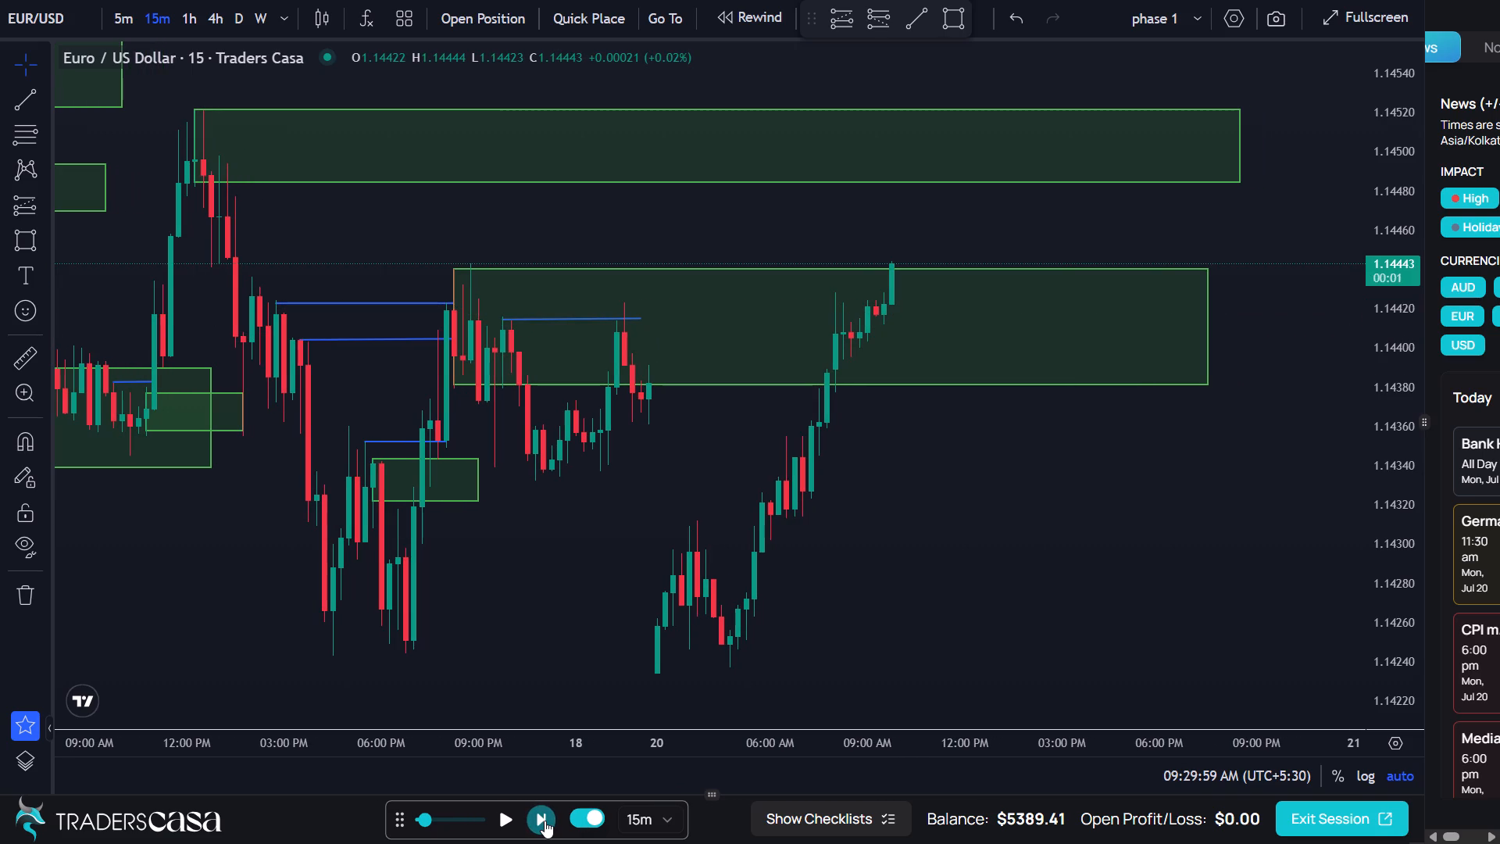
left_click(545, 821)
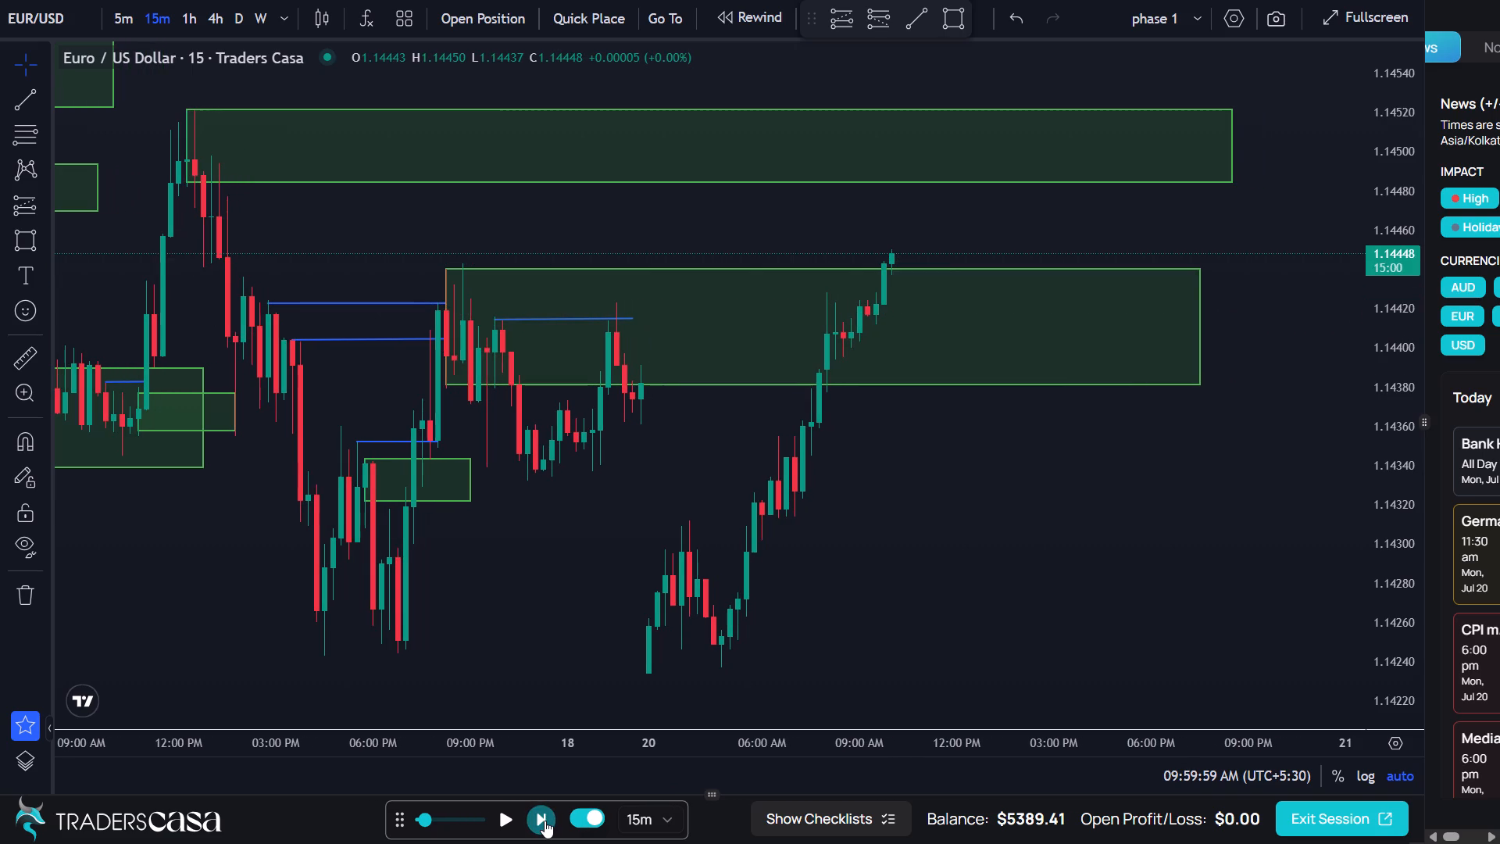
left_click(545, 821)
left_click(545, 821)
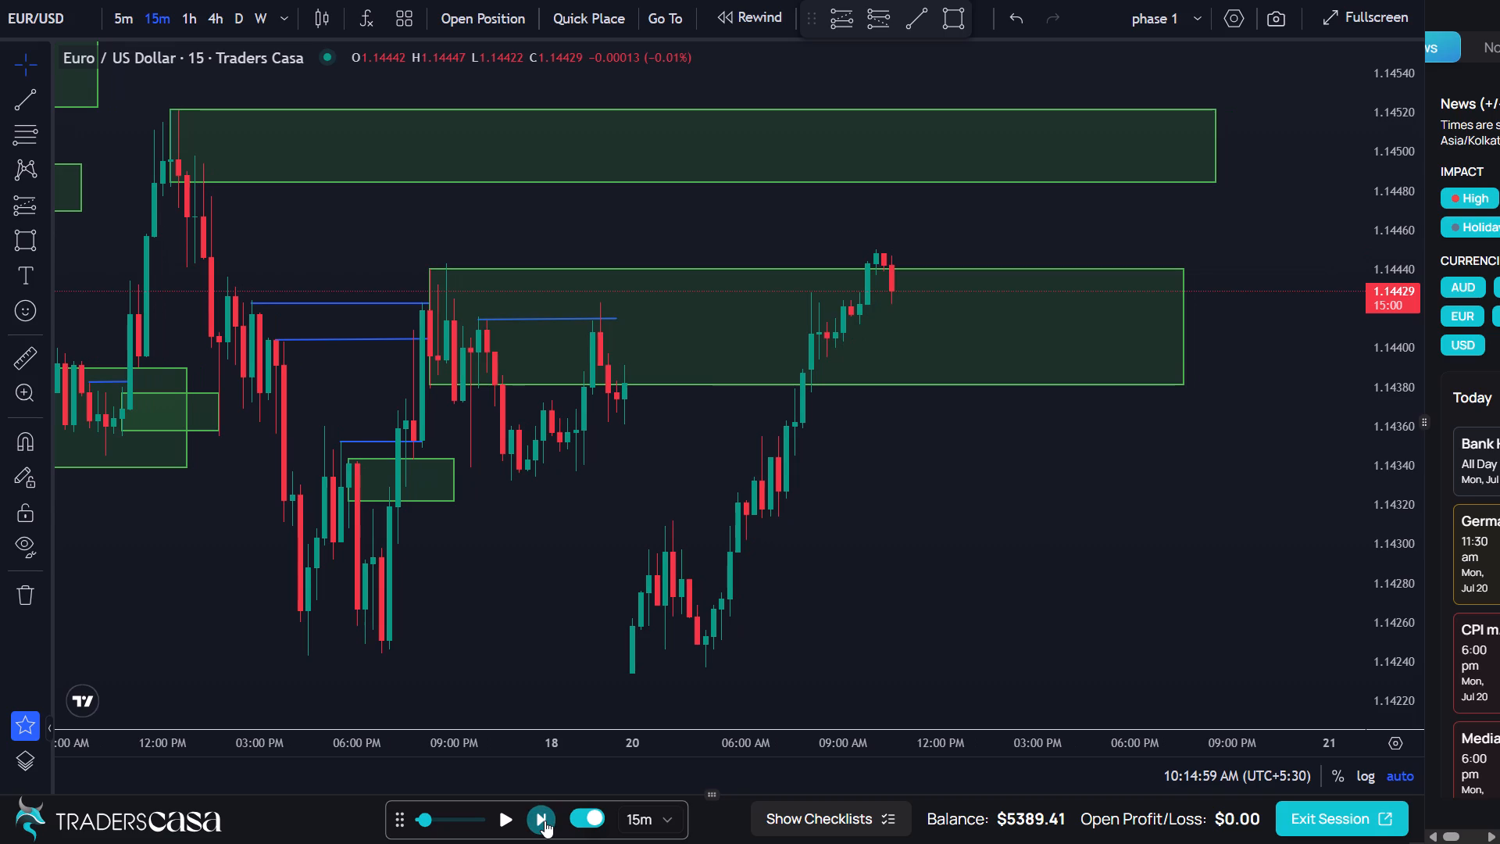
Shrink the news side panel out of view to widen the price chart.
scroll(934, 250, "up", 4)
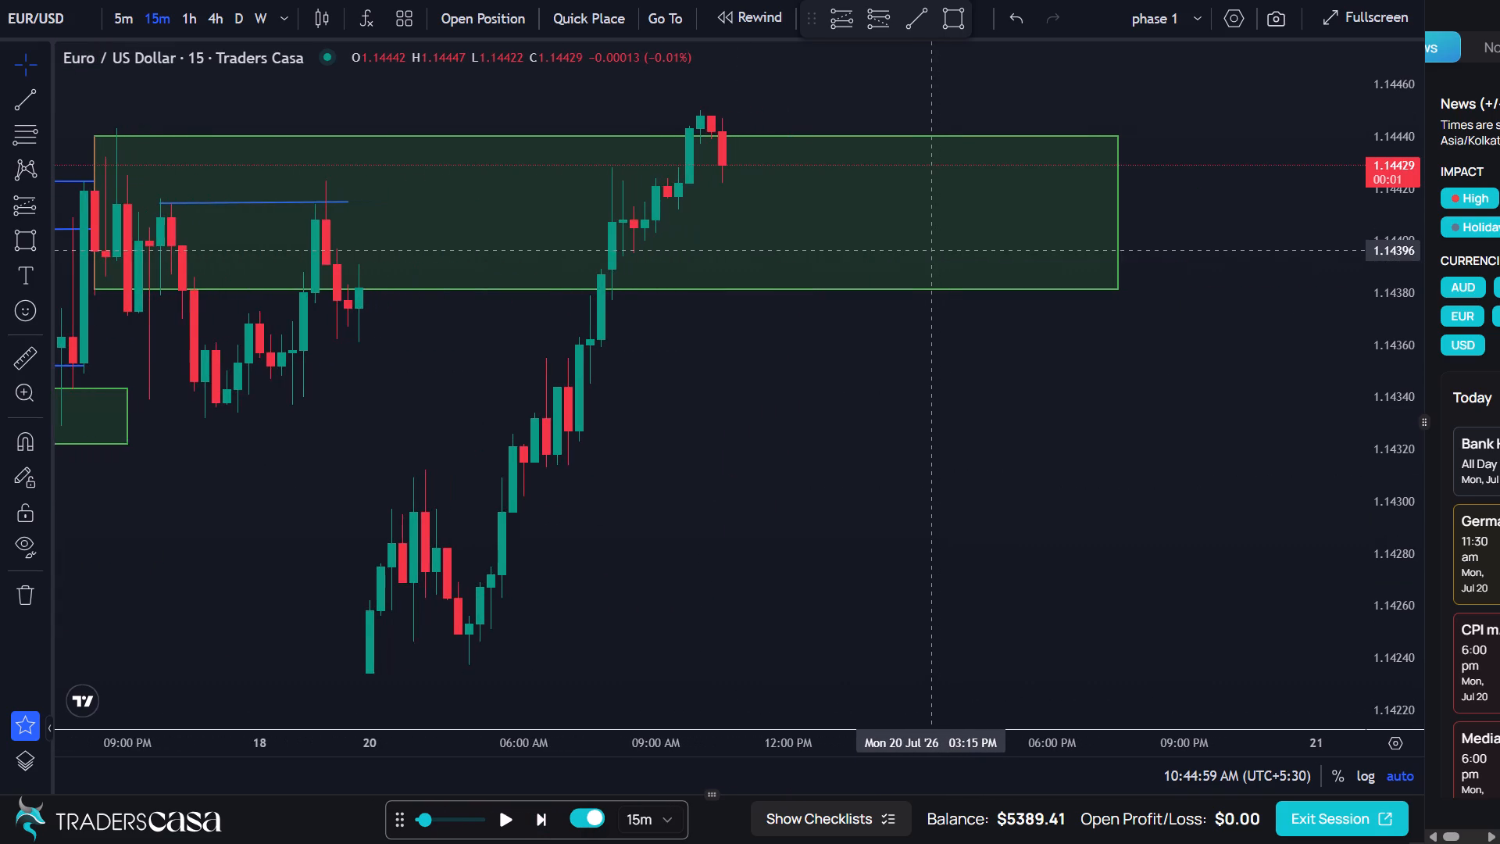
scroll(934, 250, "down", 4)
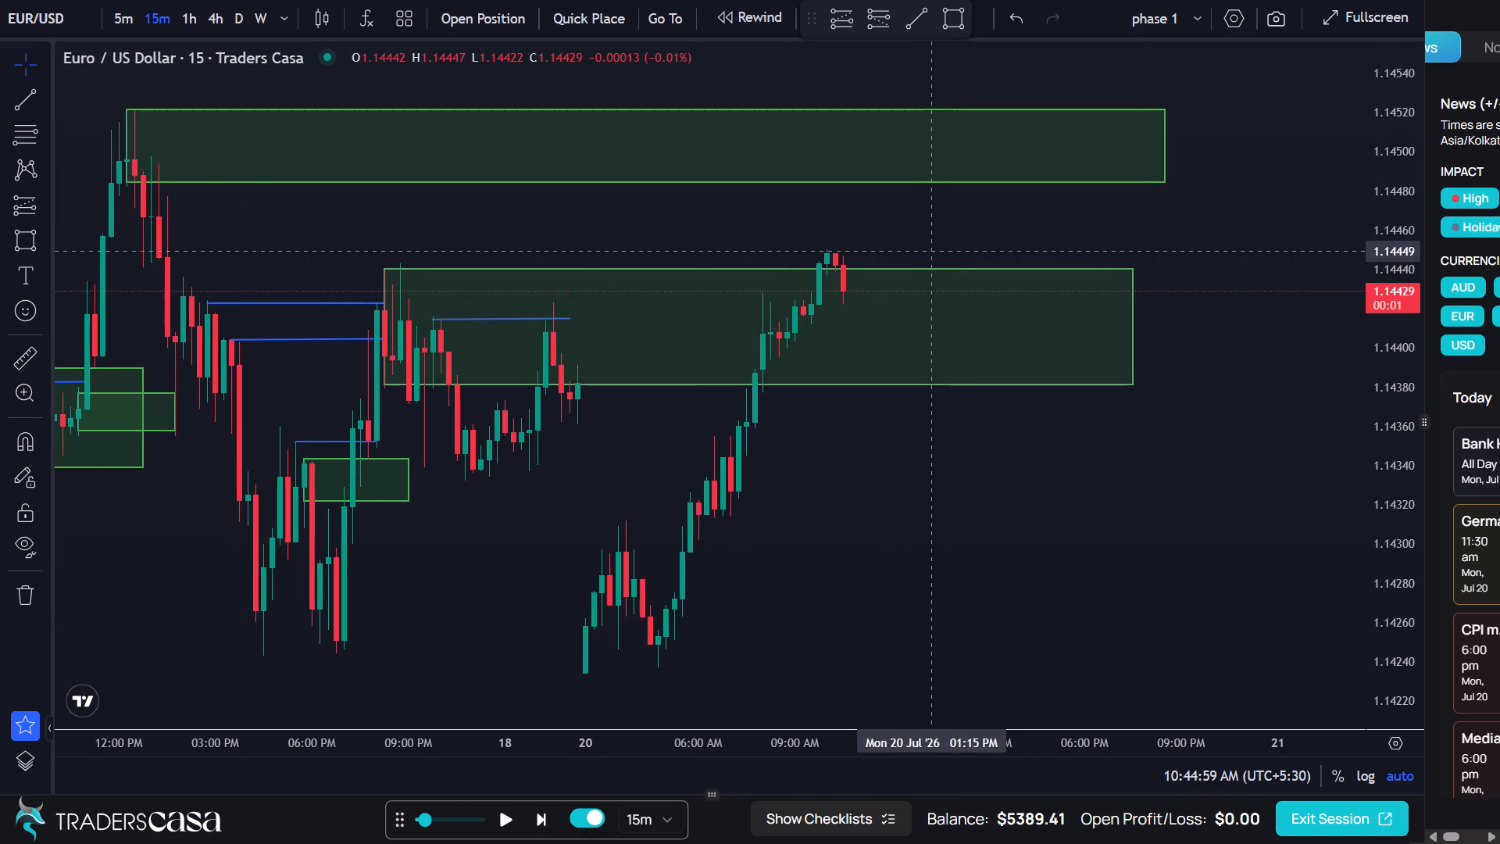
left_click_drag(916, 543, 950, 502)
left_click_drag(950, 502, 928, 505)
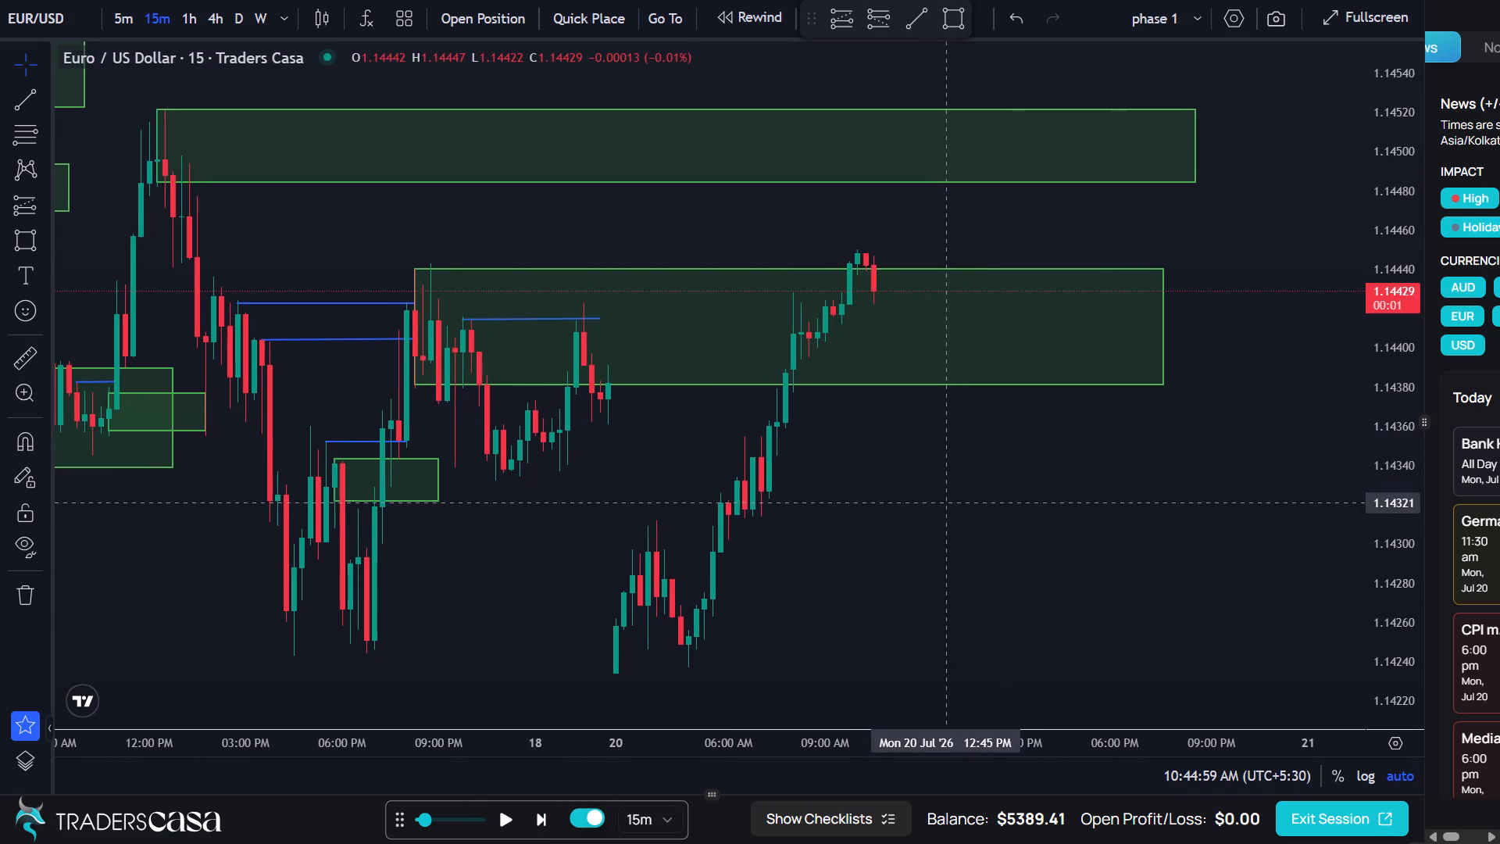
left_click_drag(928, 505, 1325, 355)
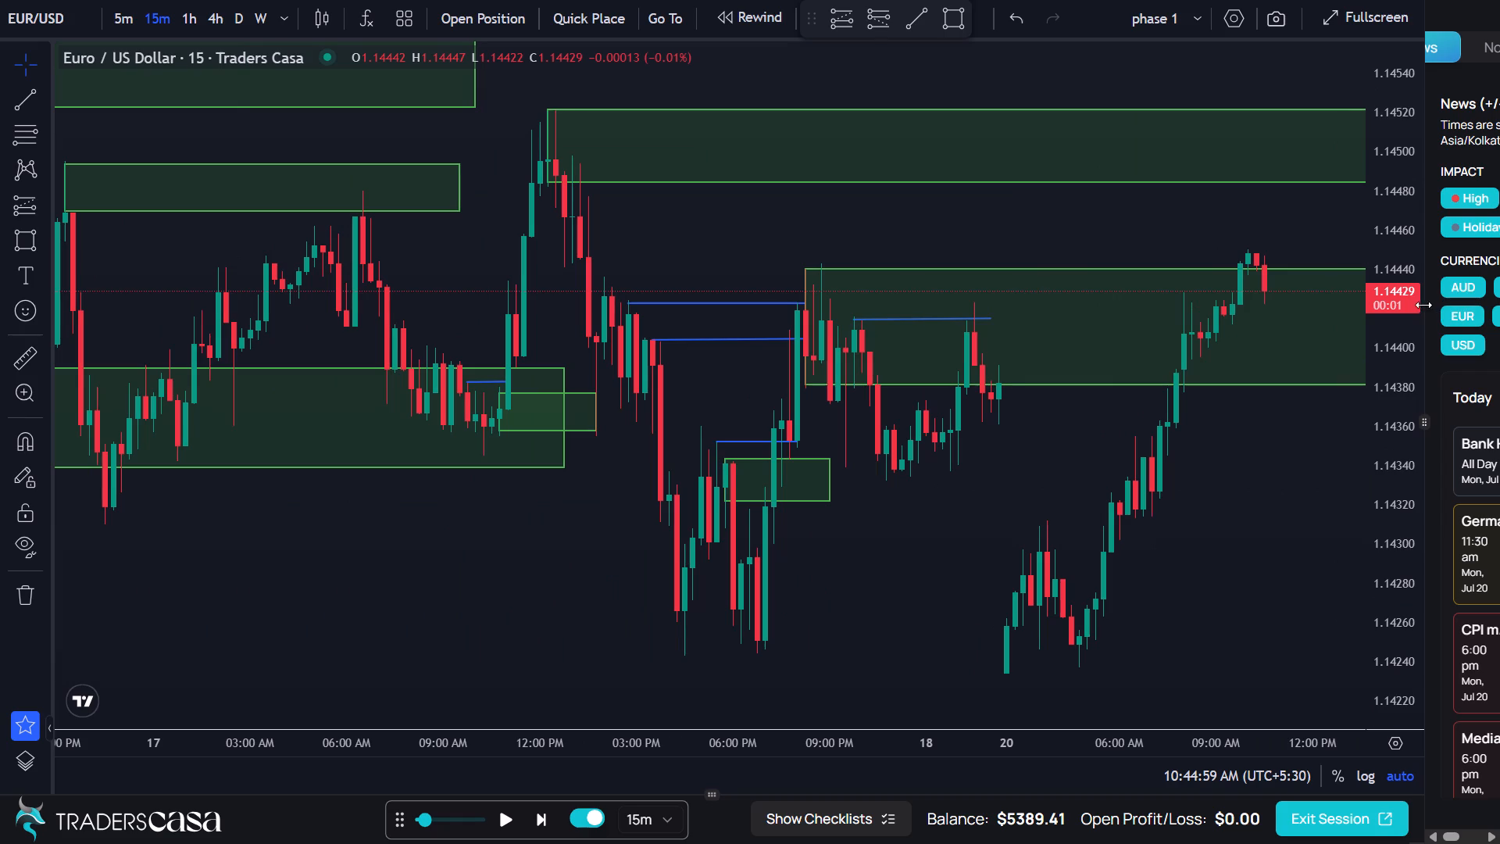
left_click_drag(1426, 282, 1499, 282)
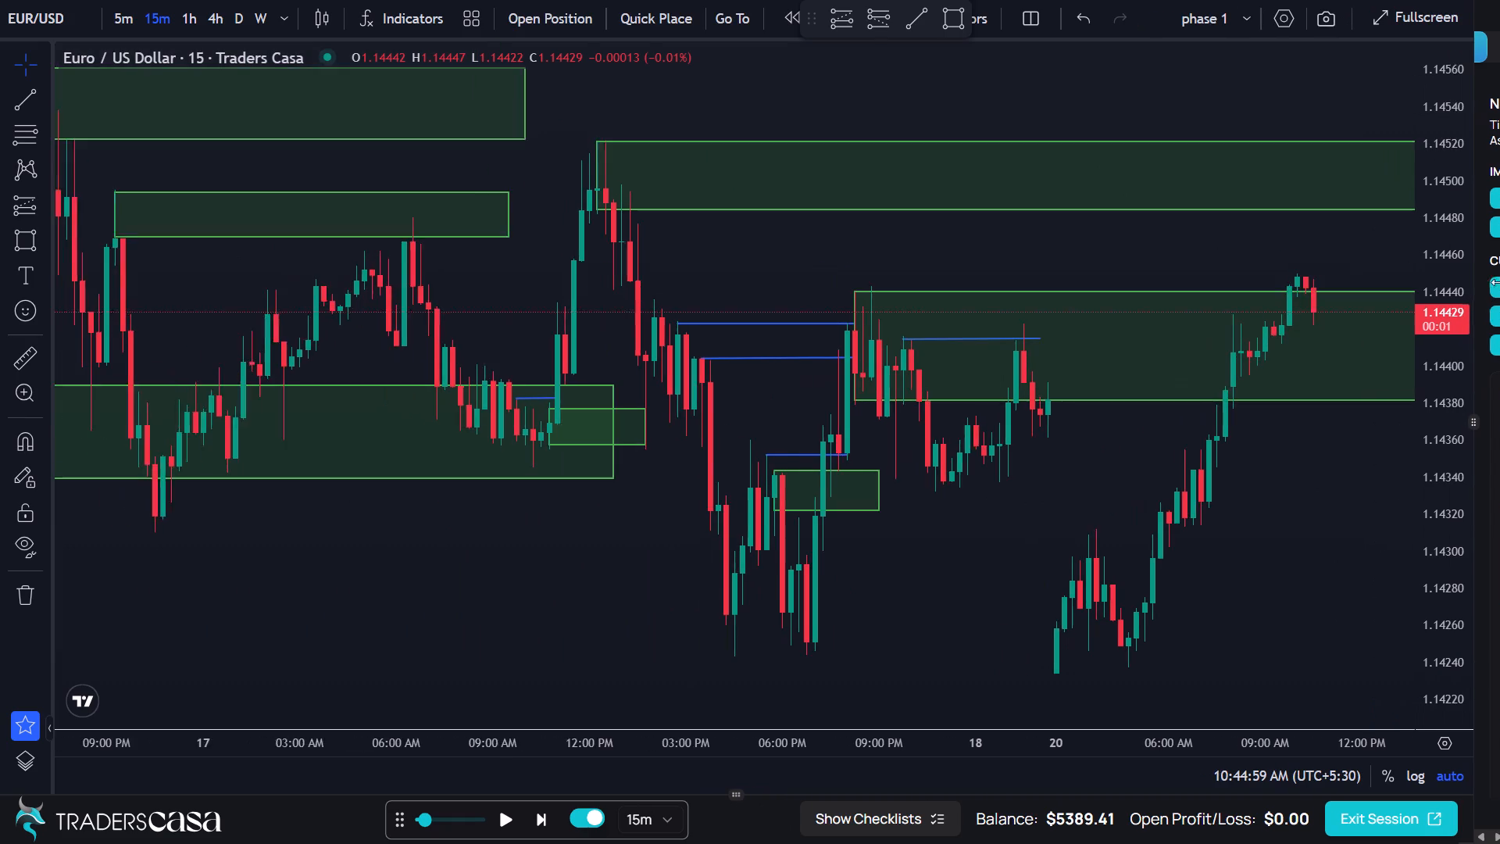
left_click_drag(1499, 282, 1499, 284)
Advance the replay by one more 15-minute candle, to 10:59:59 AM.
left_click_drag(1341, 524, 1237, 369)
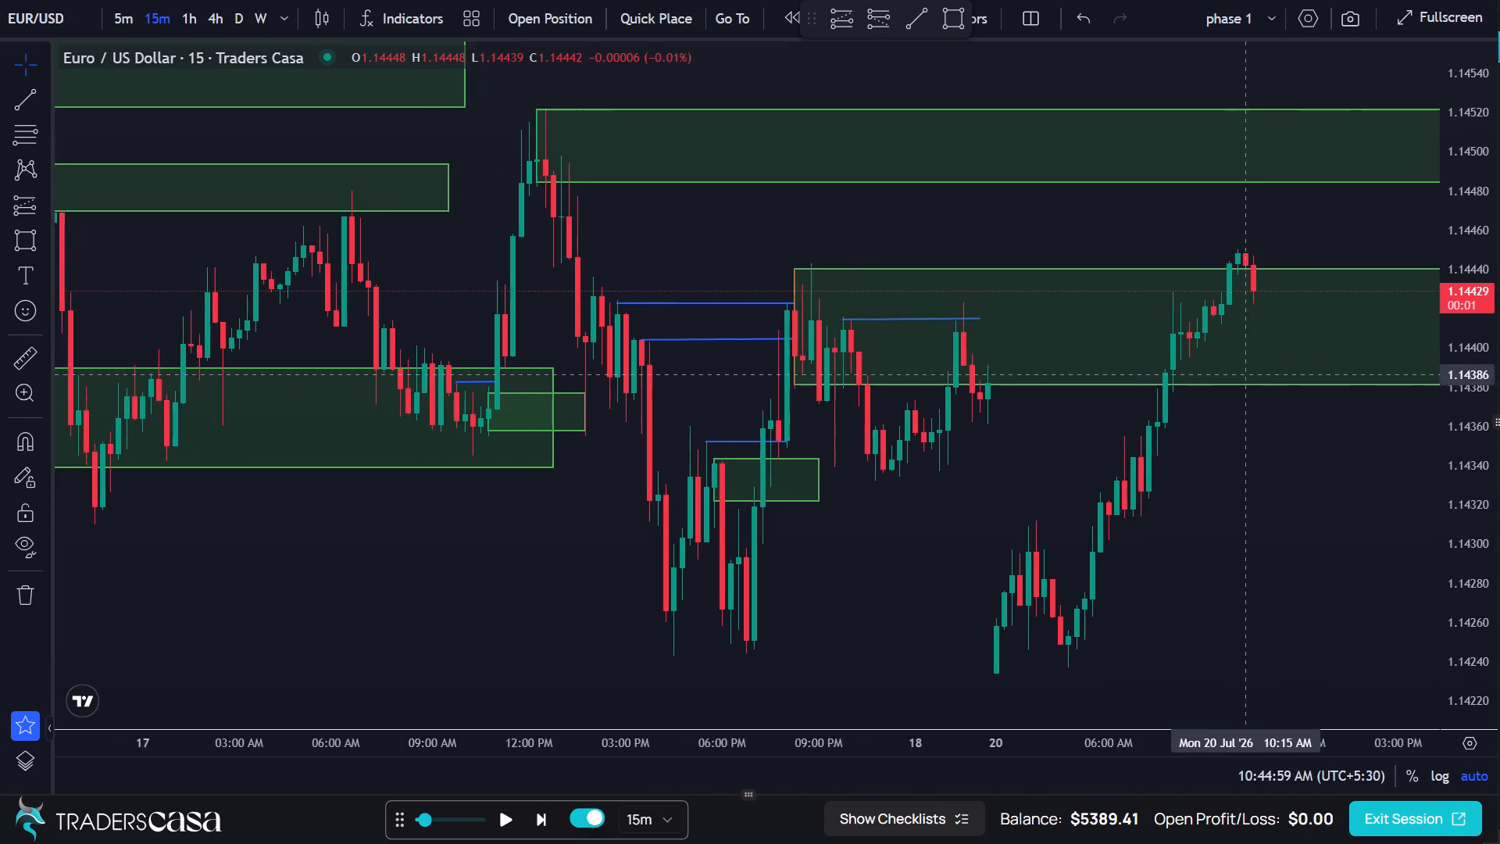
left_click_drag(1237, 369, 1033, 371)
scroll(996, 472, "up", 1)
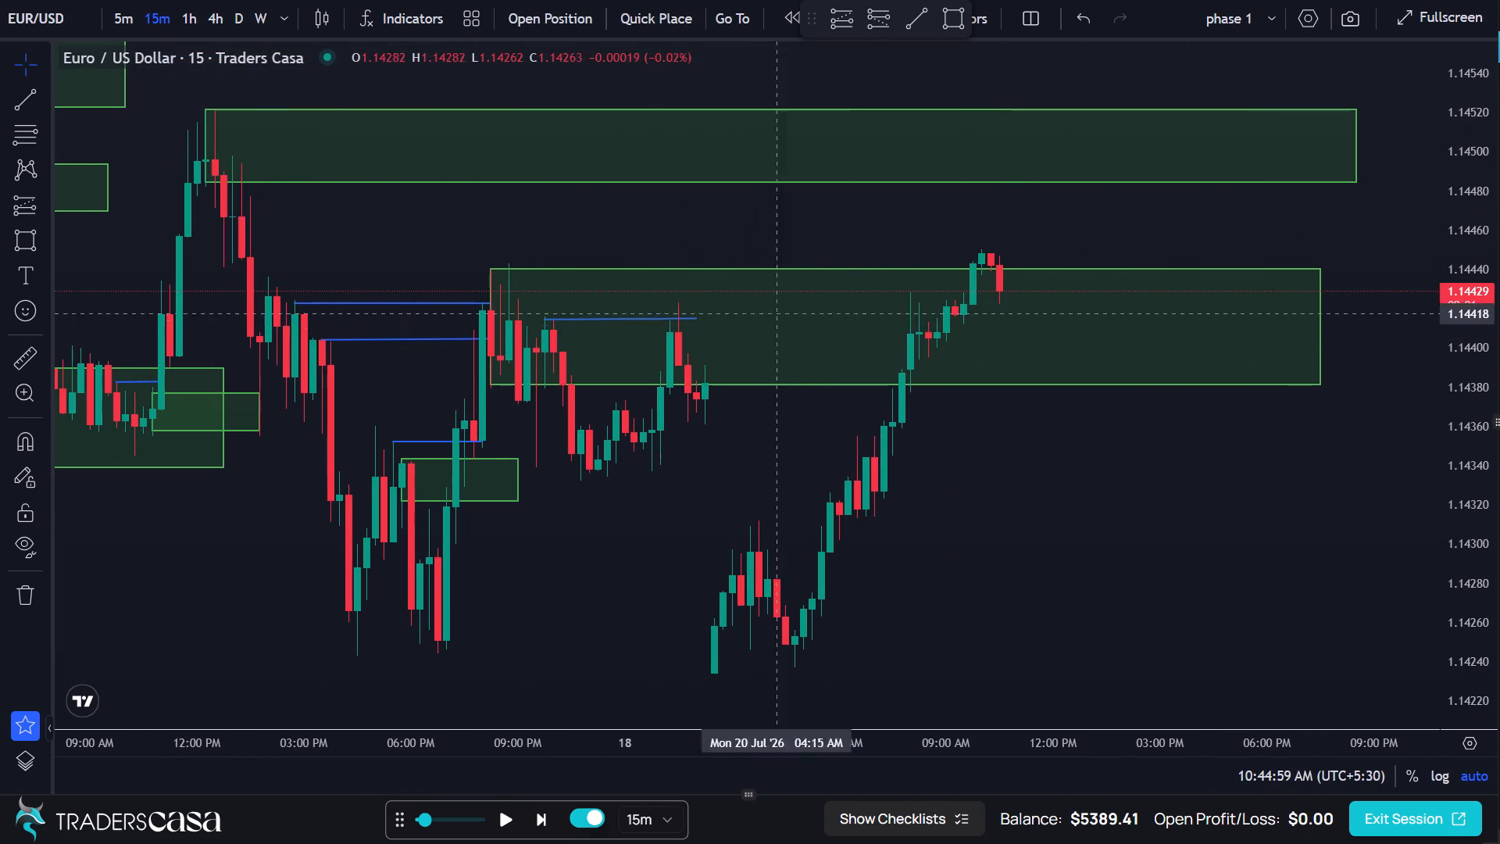
scroll(1071, 241, "up", 1)
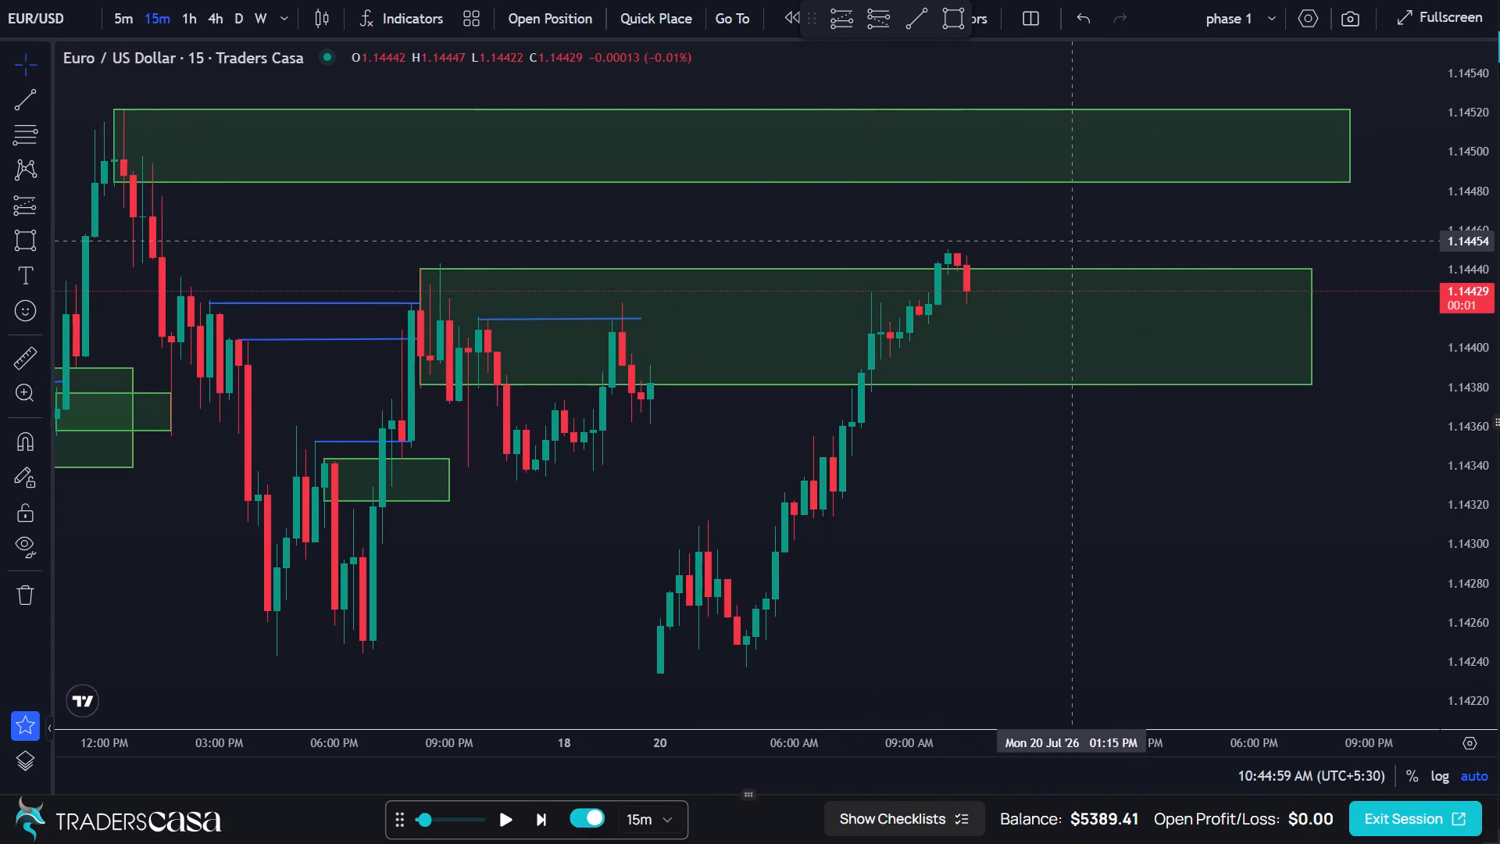
scroll(1071, 241, "up", 1)
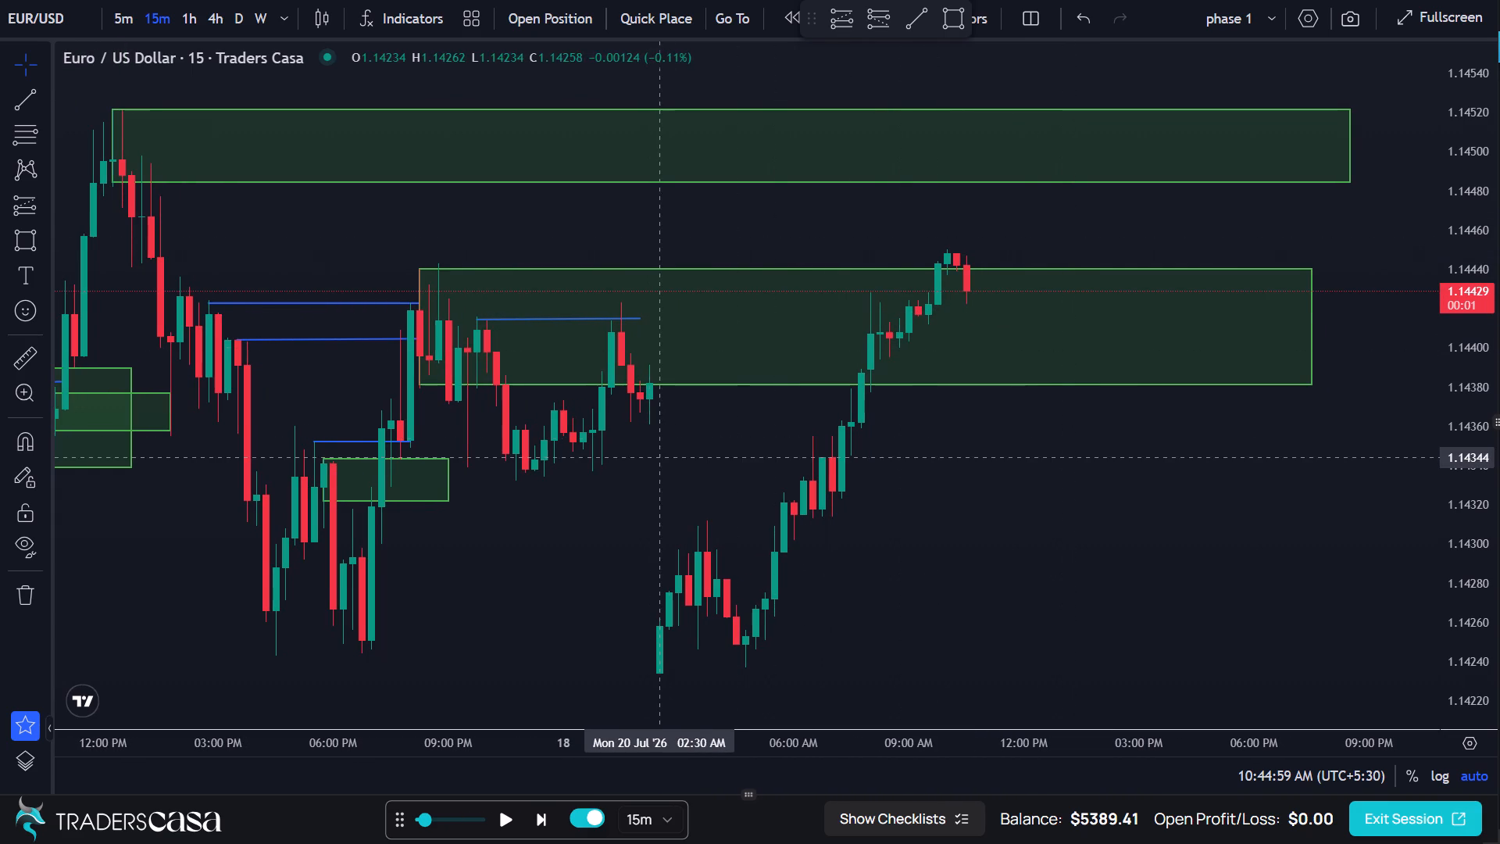
scroll(659, 465, "down", 3)
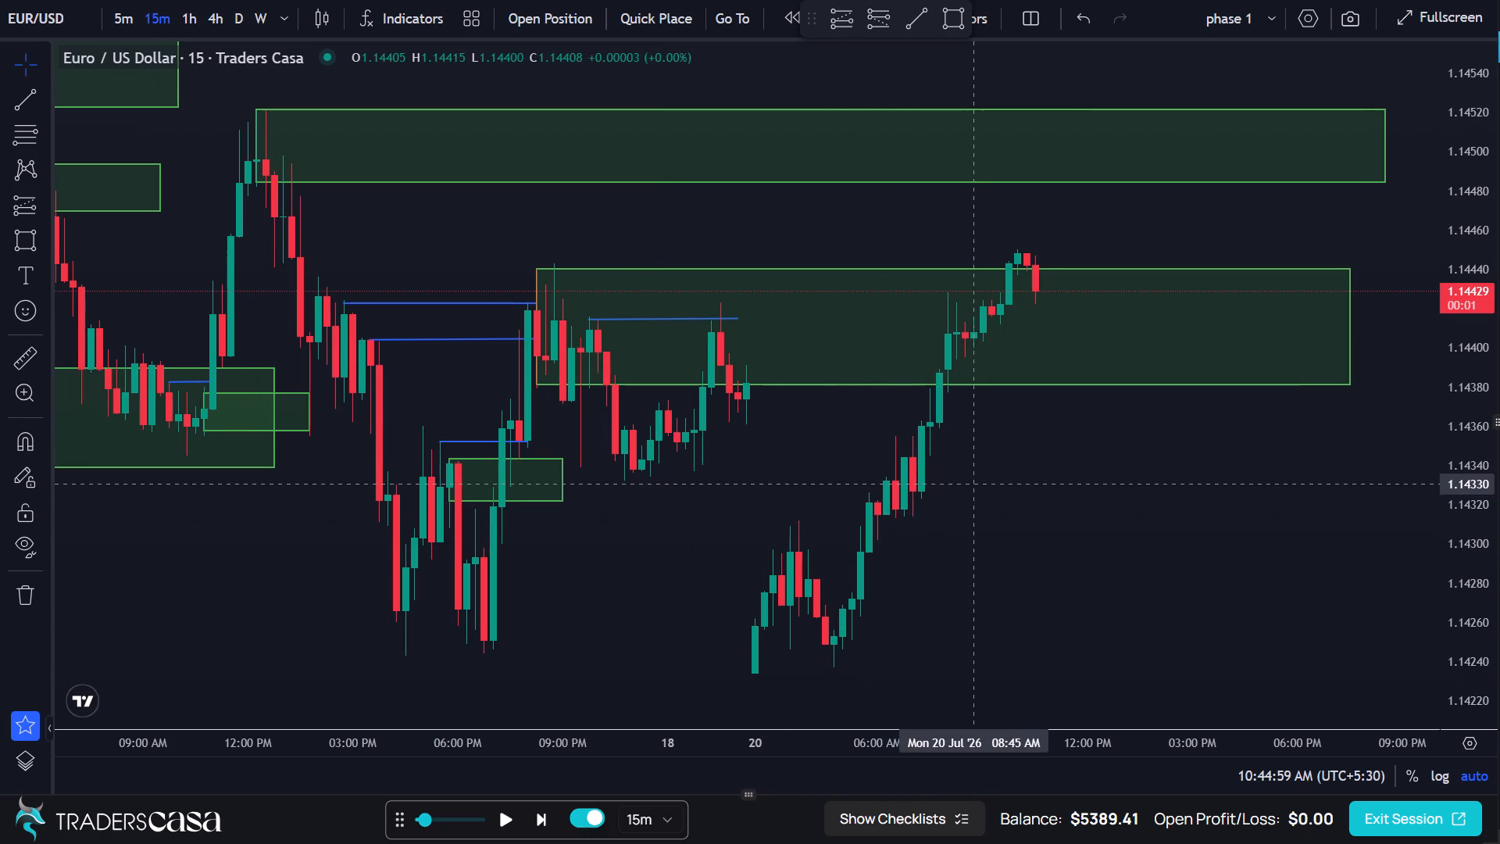
scroll(980, 481, "up", 1)
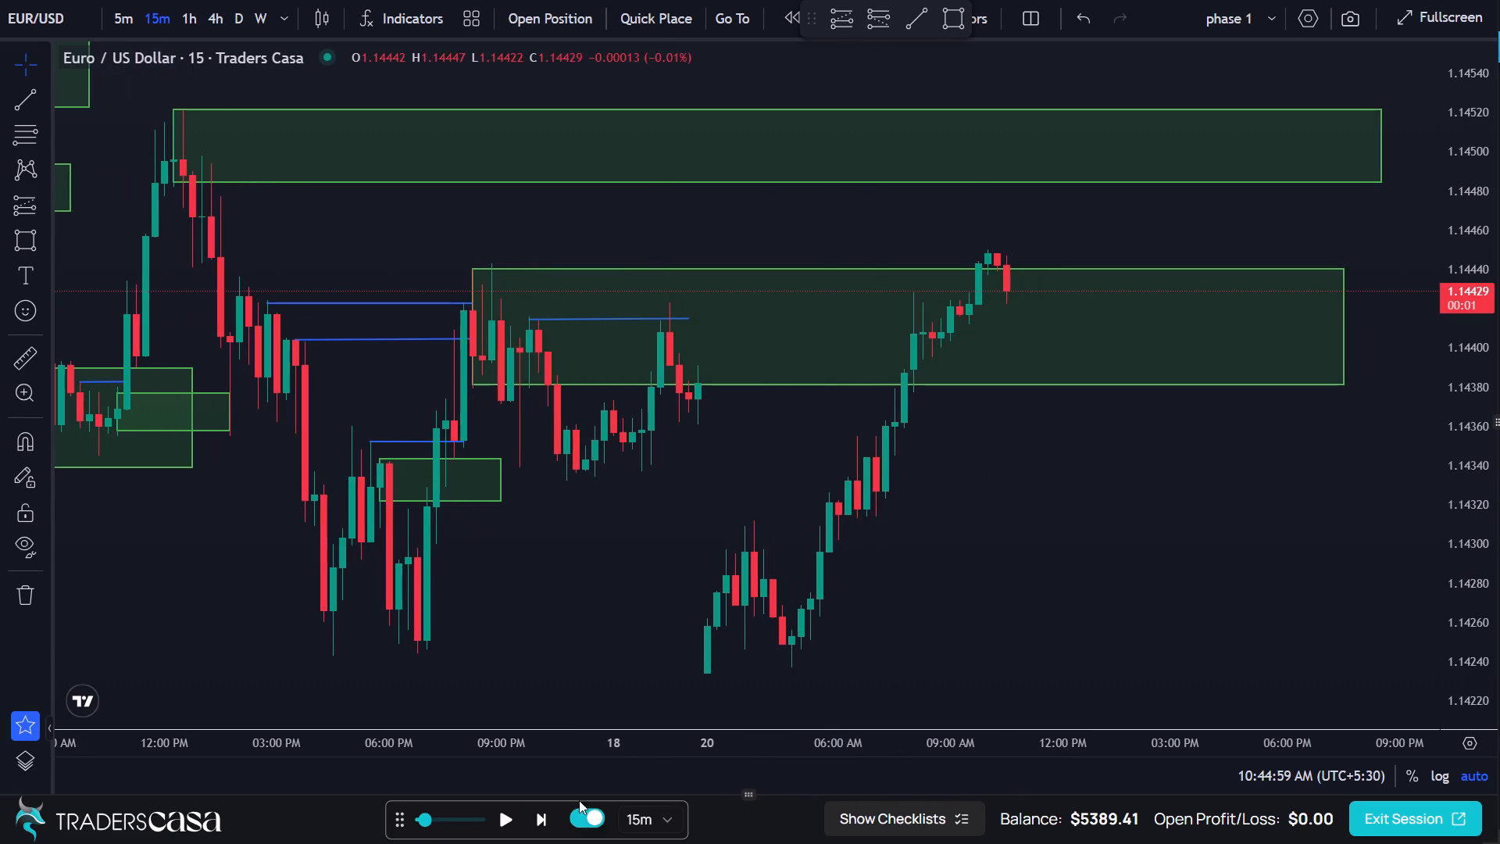
left_click(537, 817)
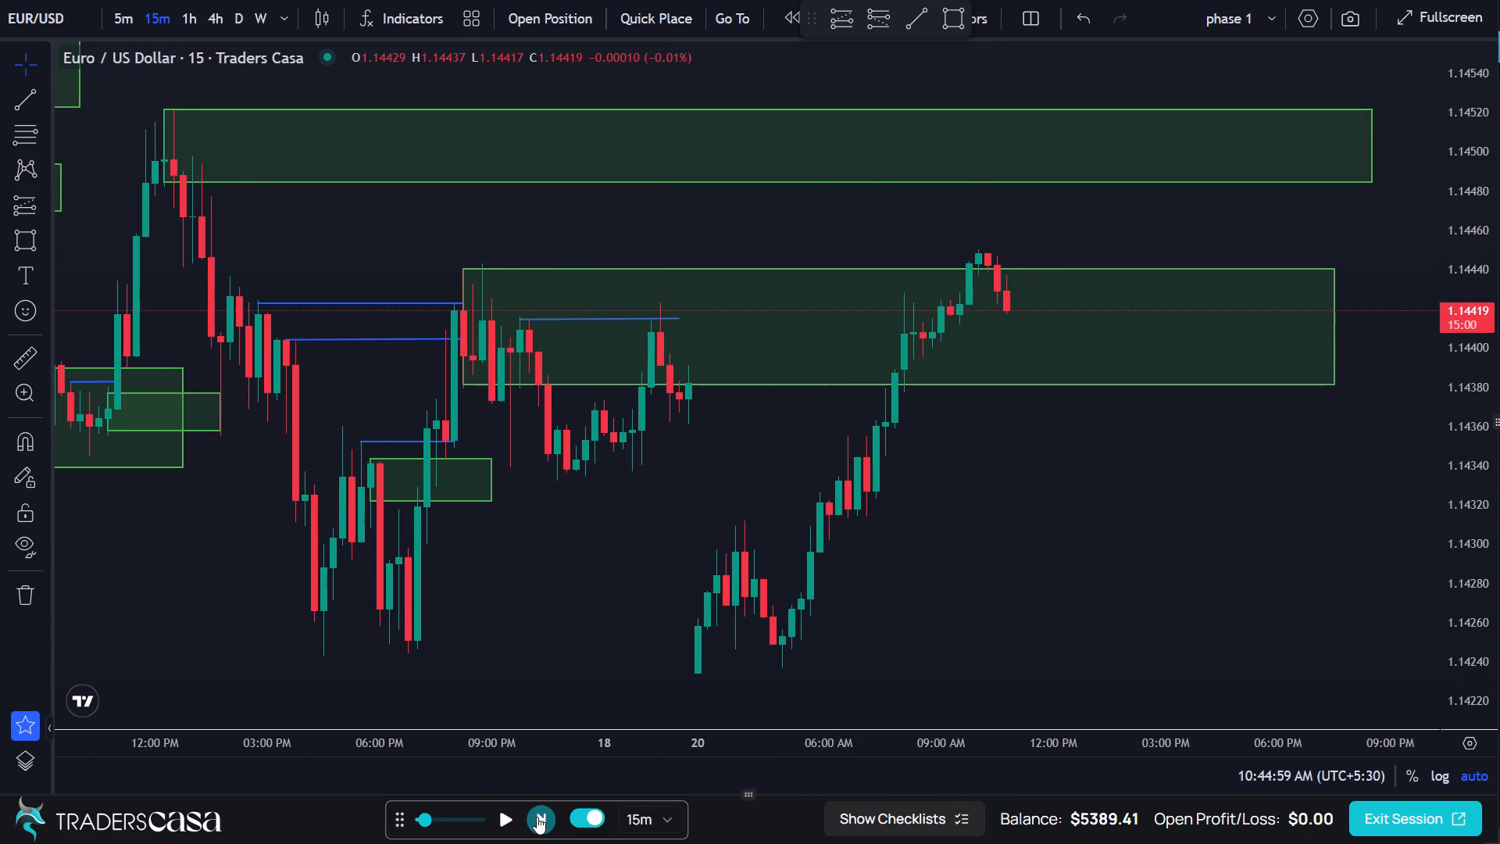
Draw a Short Position at the latest candle with entry 1.14419, stop 1.14457 and target 1.14340.
scroll(972, 345, "up", 2)
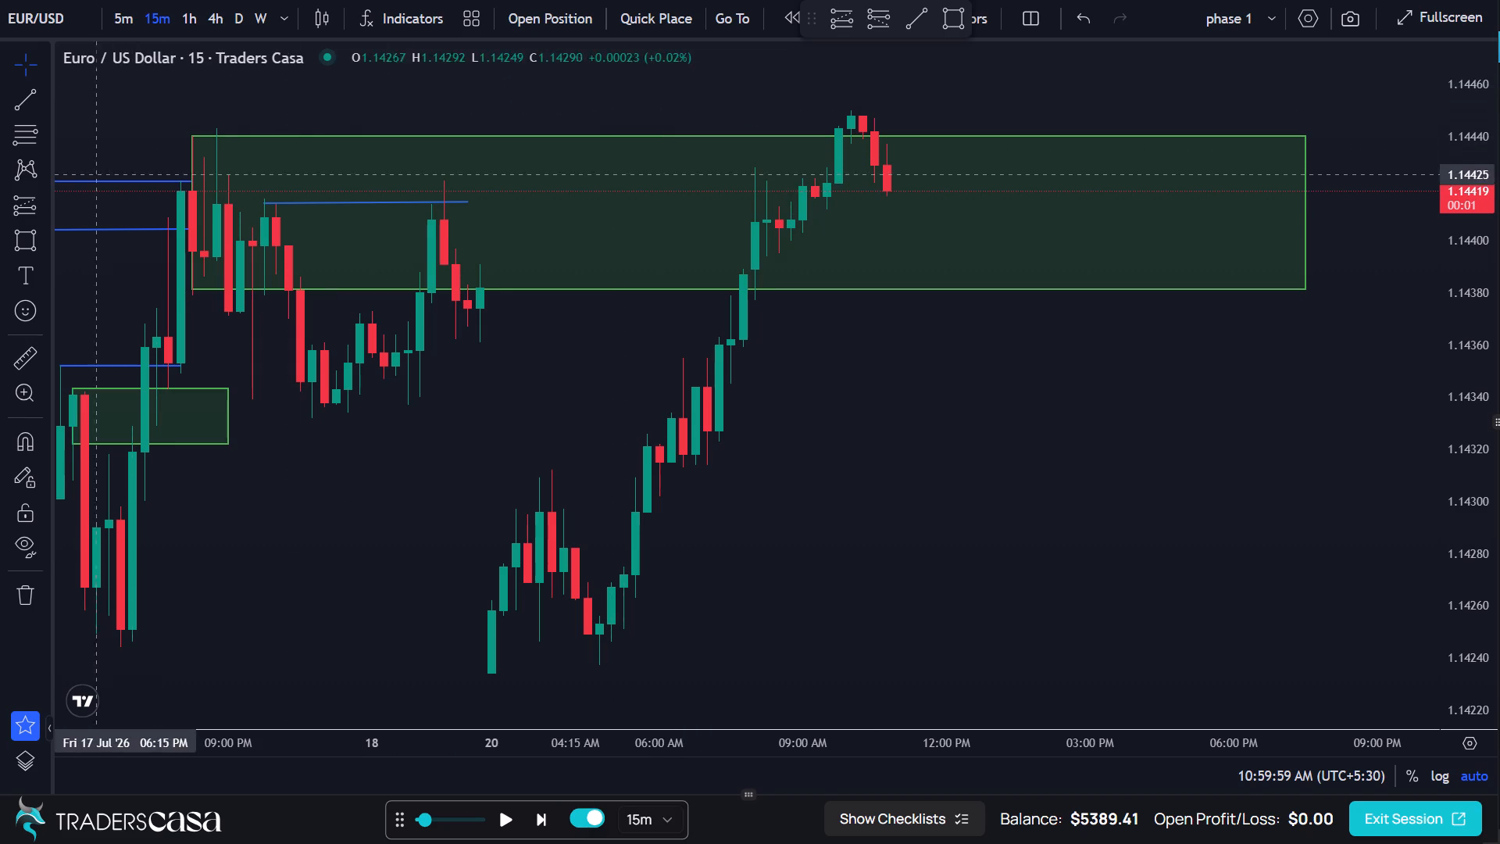
left_click(876, 14)
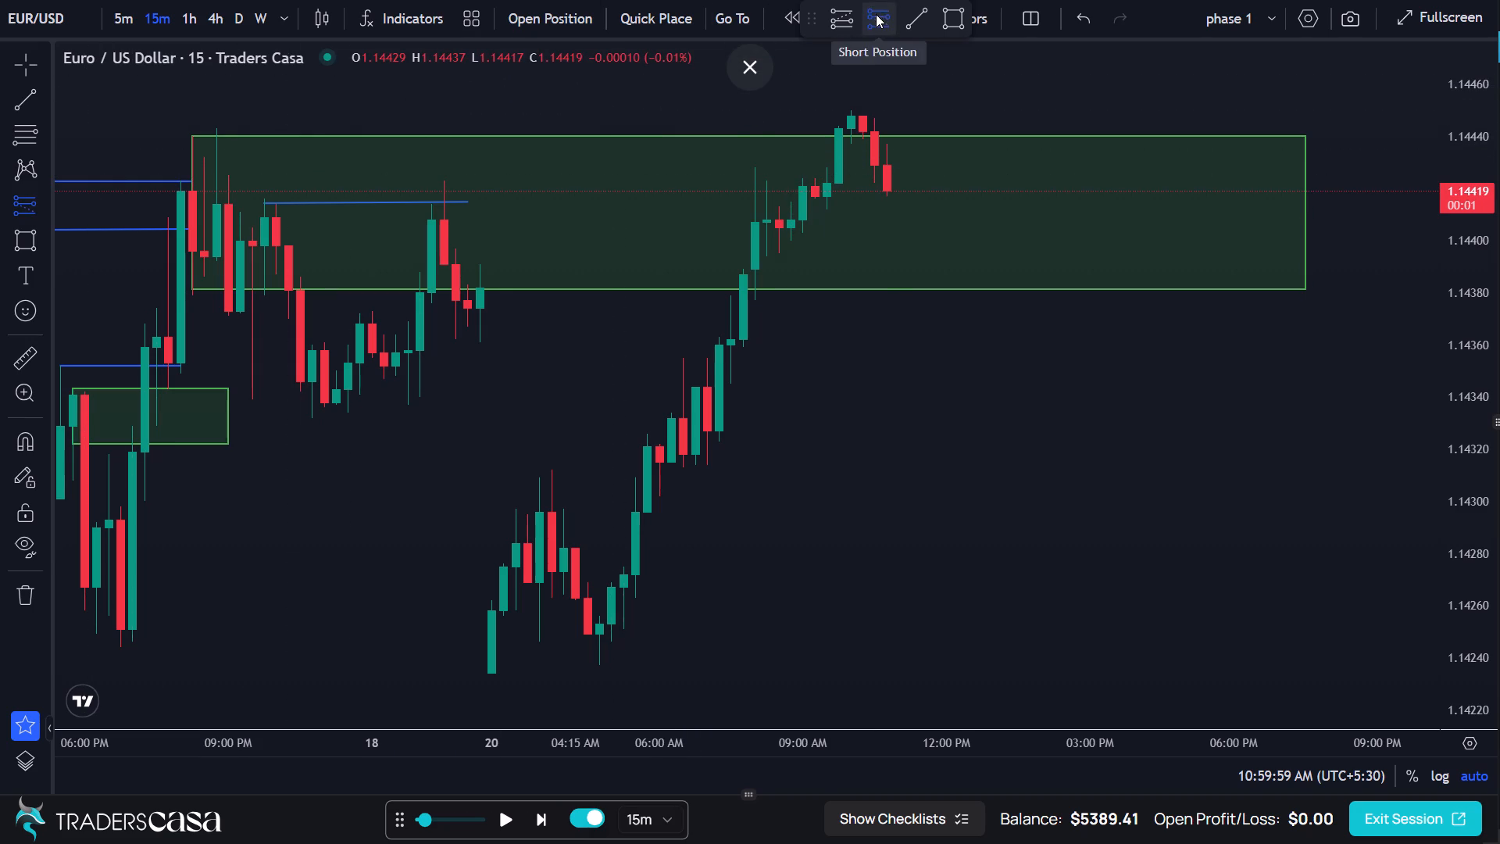
left_click(888, 192)
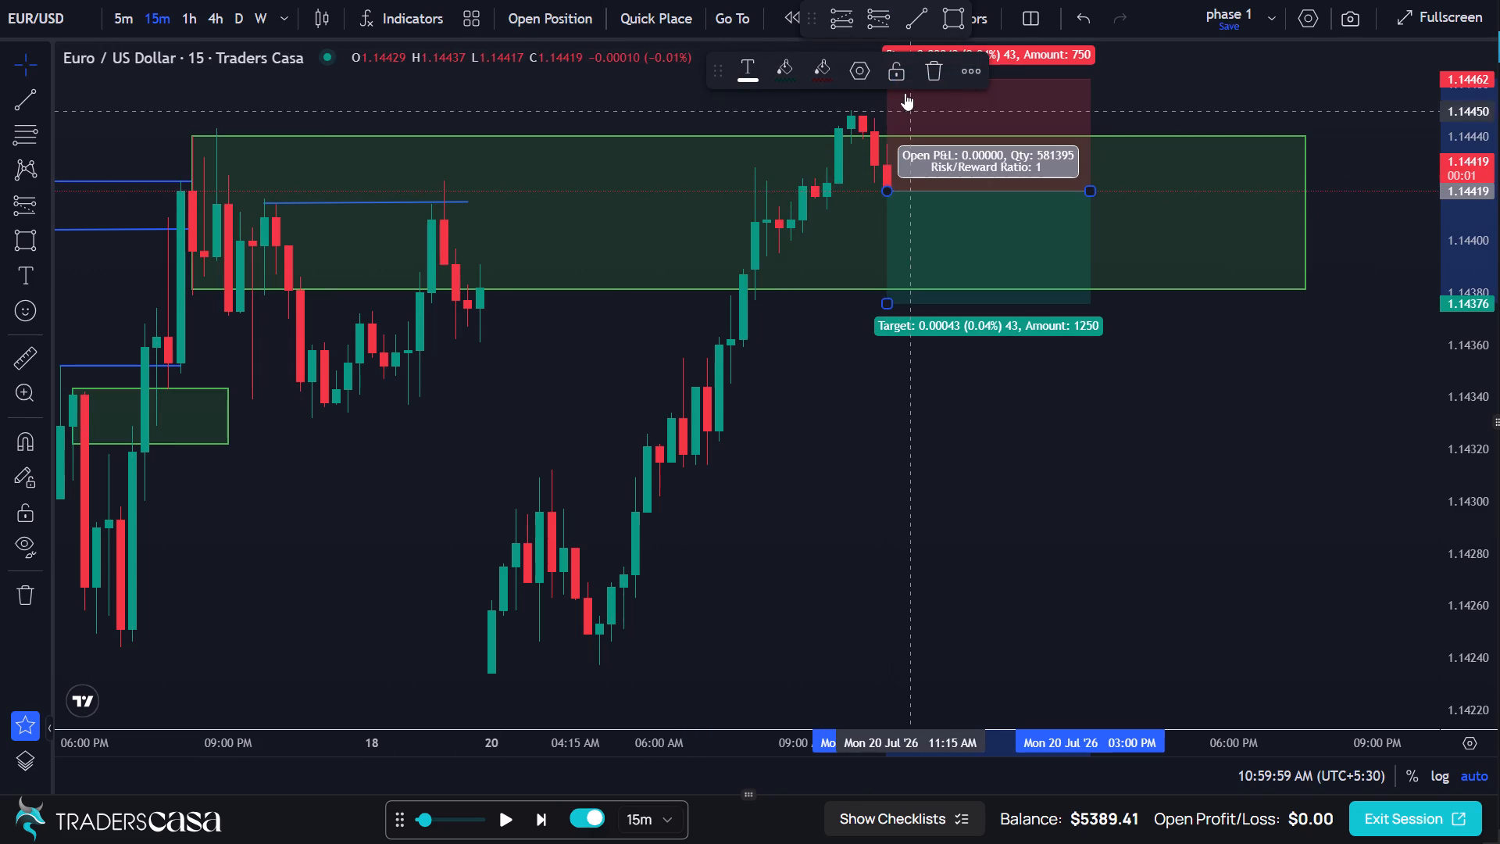
left_click(771, 113)
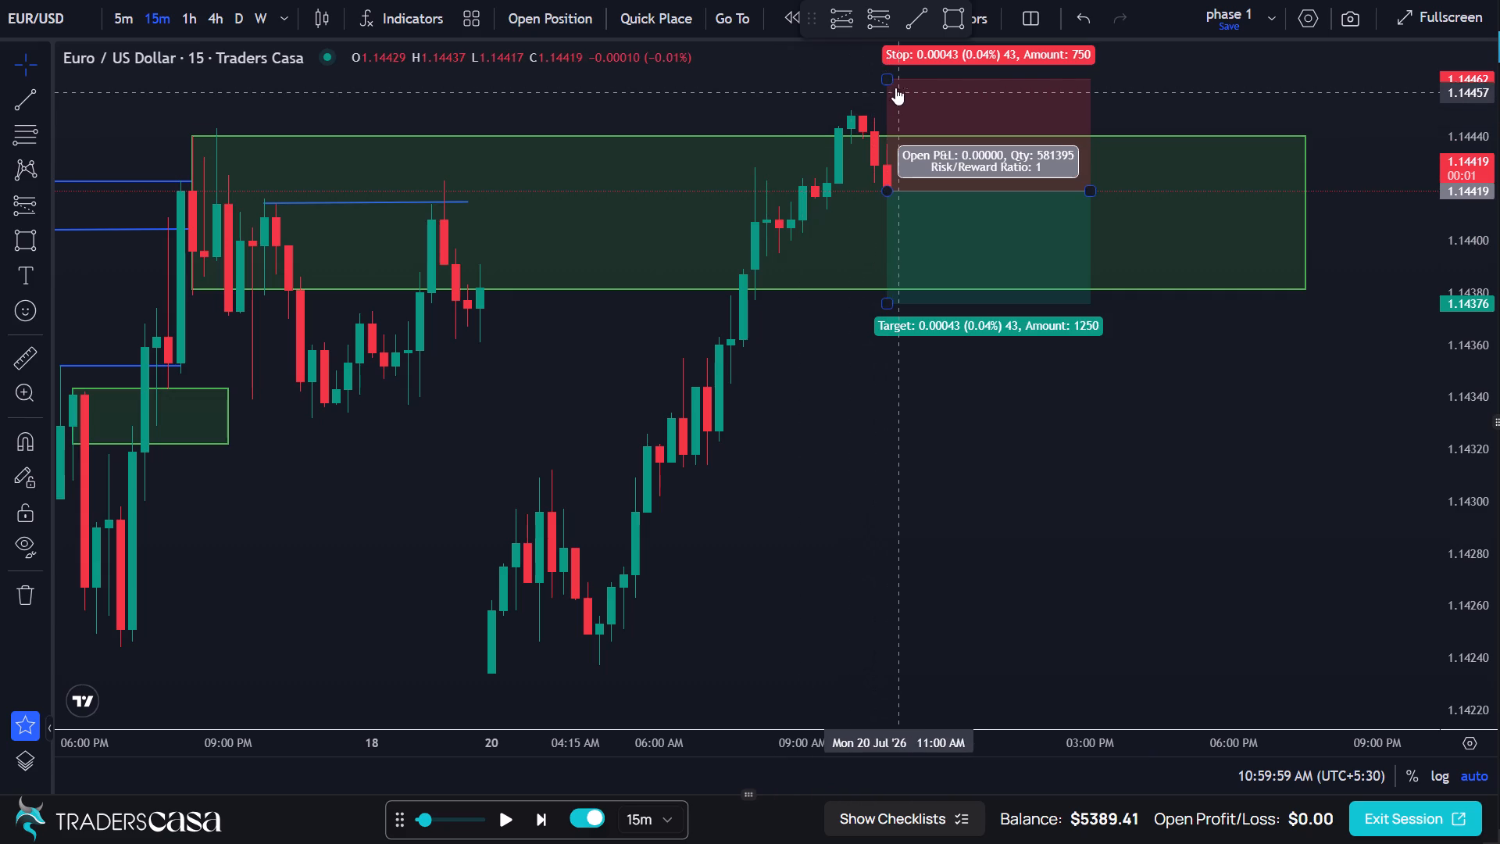
left_click_drag(892, 78, 894, 90)
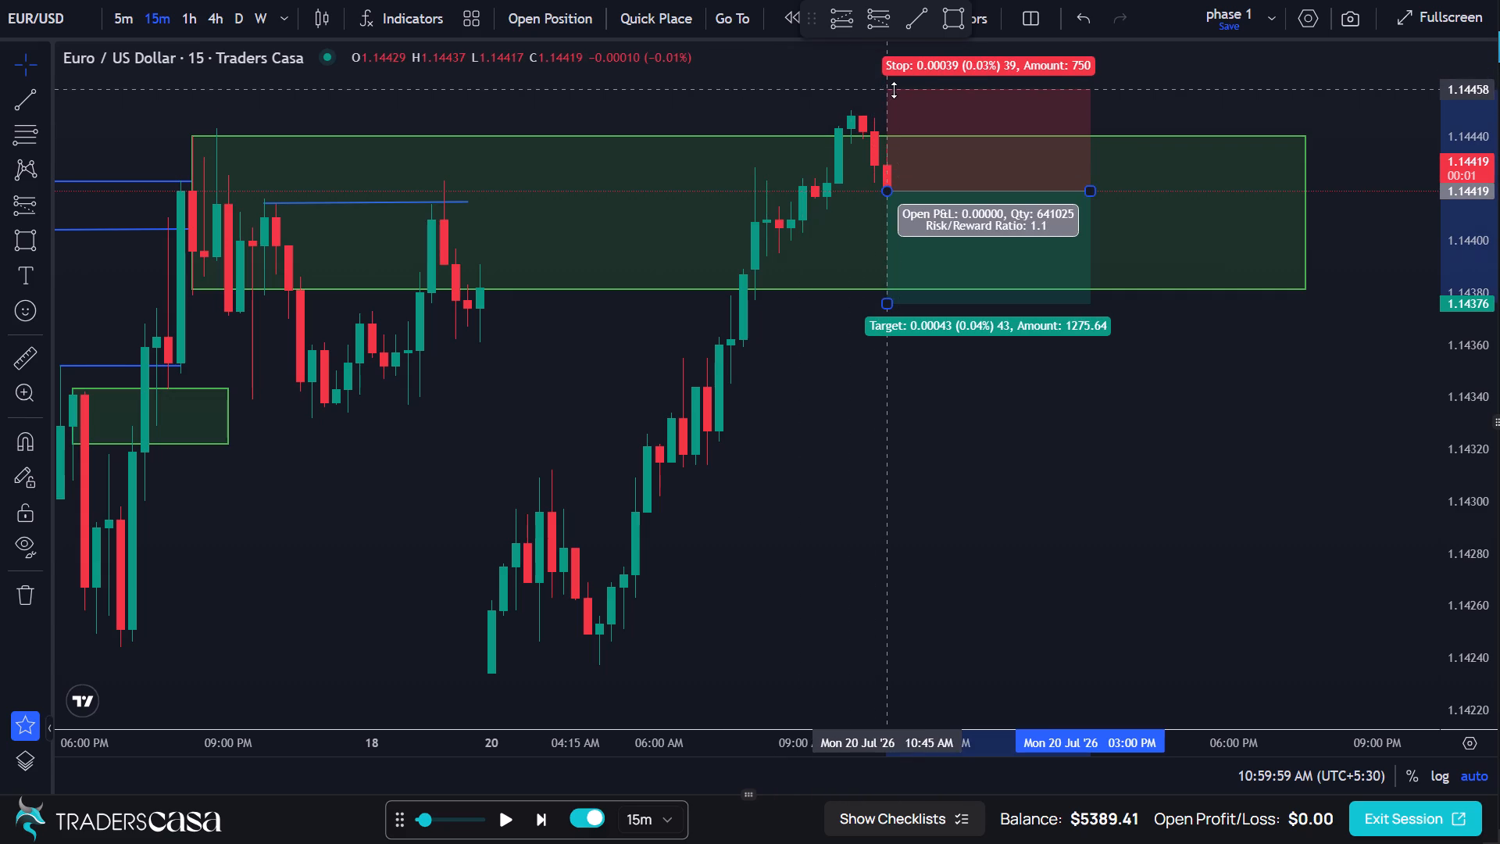
left_click_drag(894, 90, 893, 93)
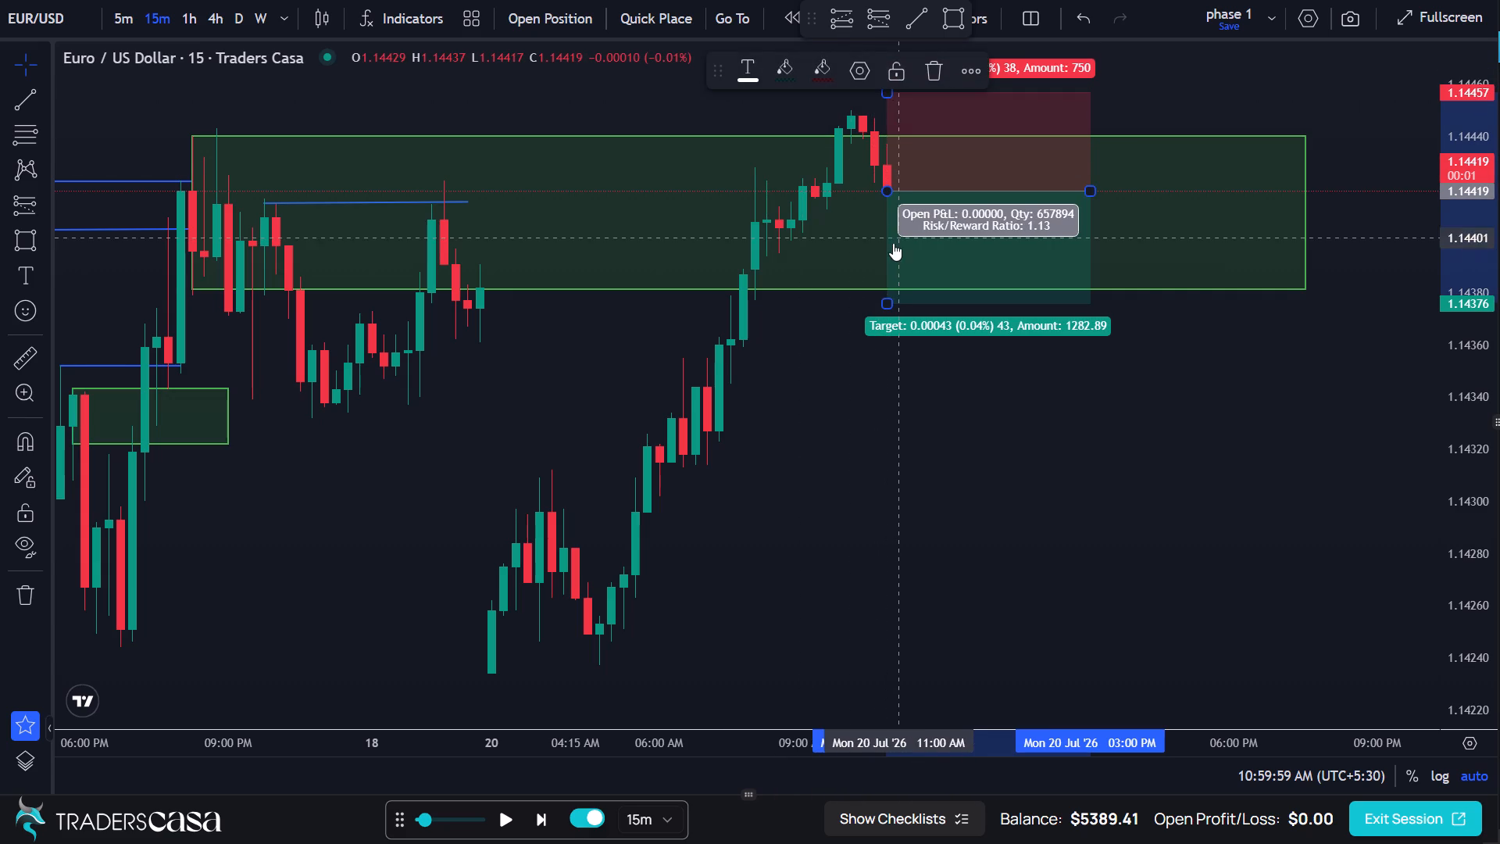
left_click_drag(889, 304, 878, 396)
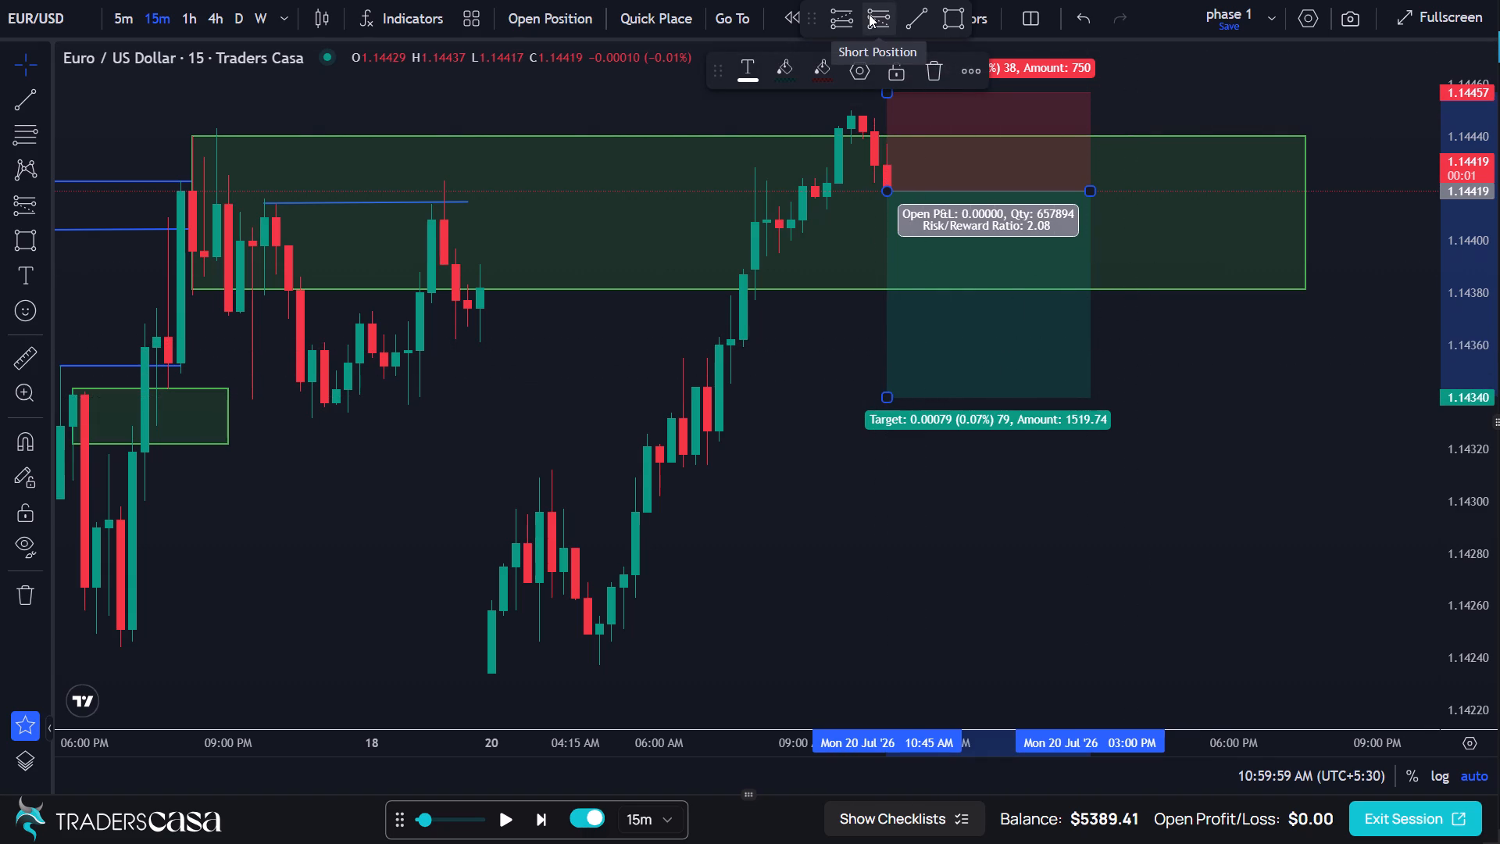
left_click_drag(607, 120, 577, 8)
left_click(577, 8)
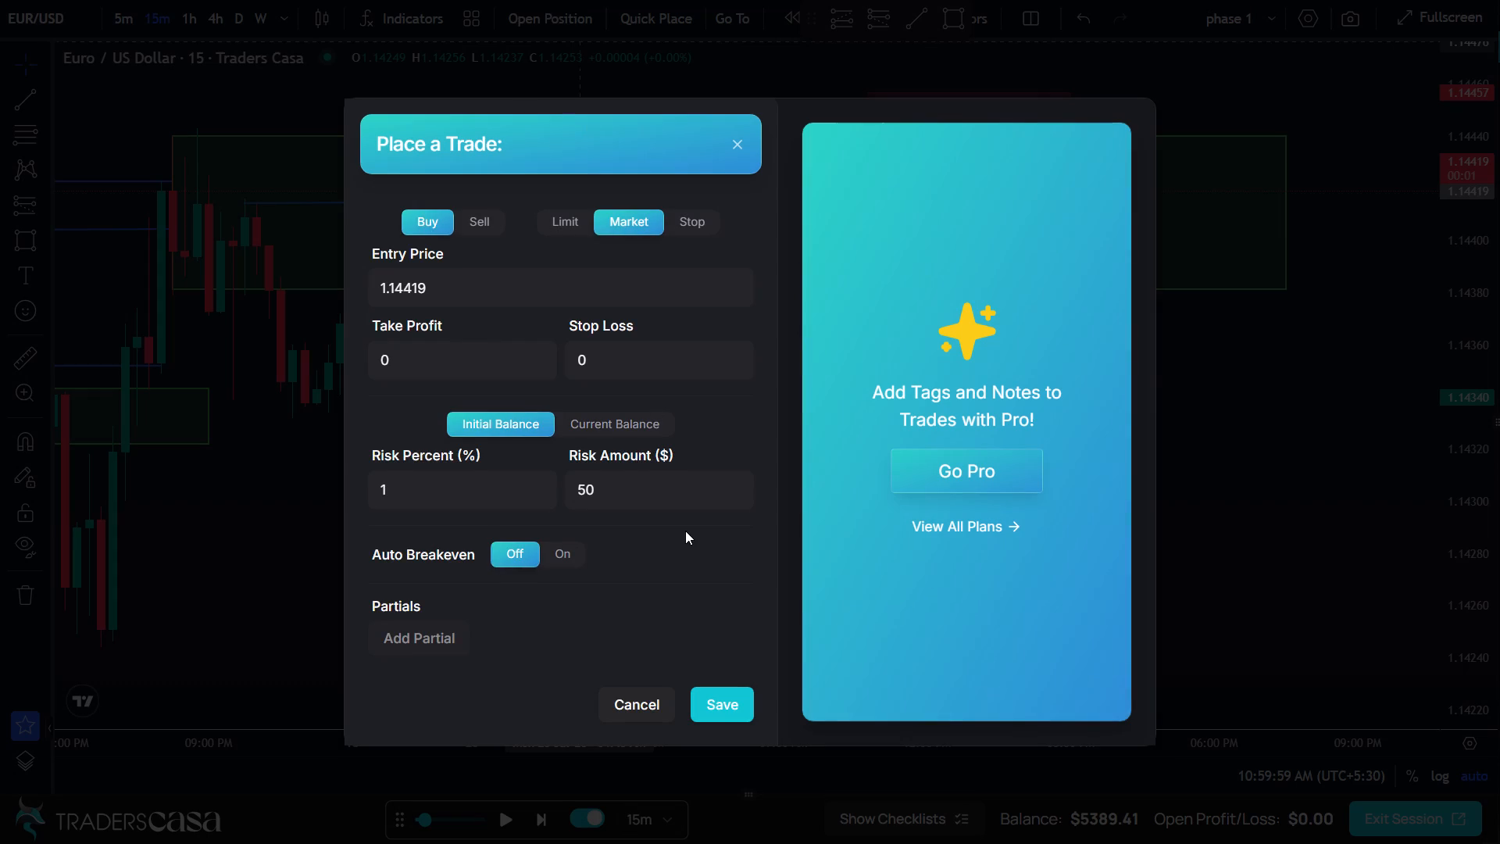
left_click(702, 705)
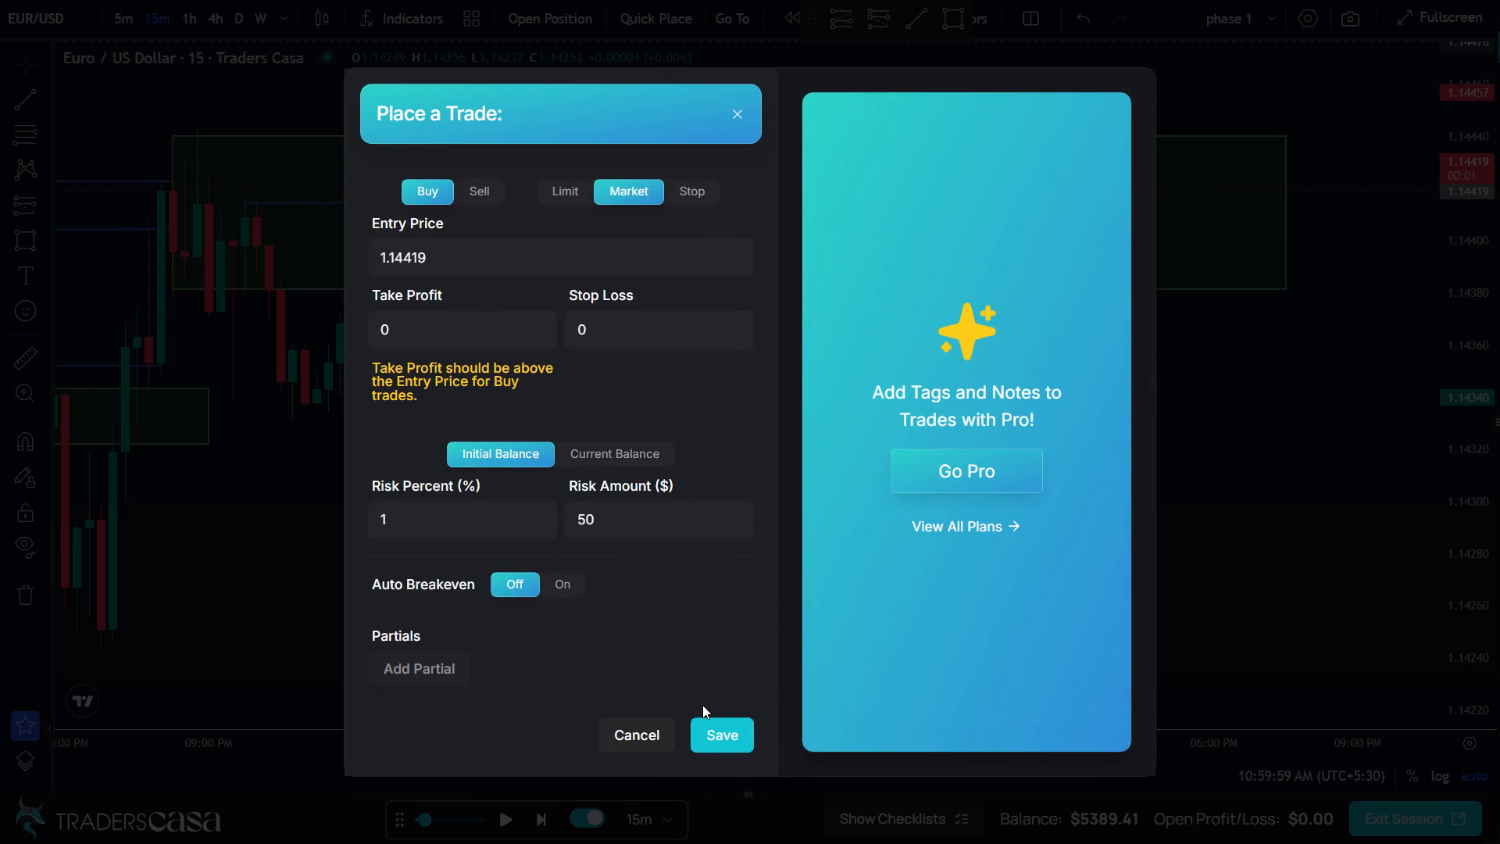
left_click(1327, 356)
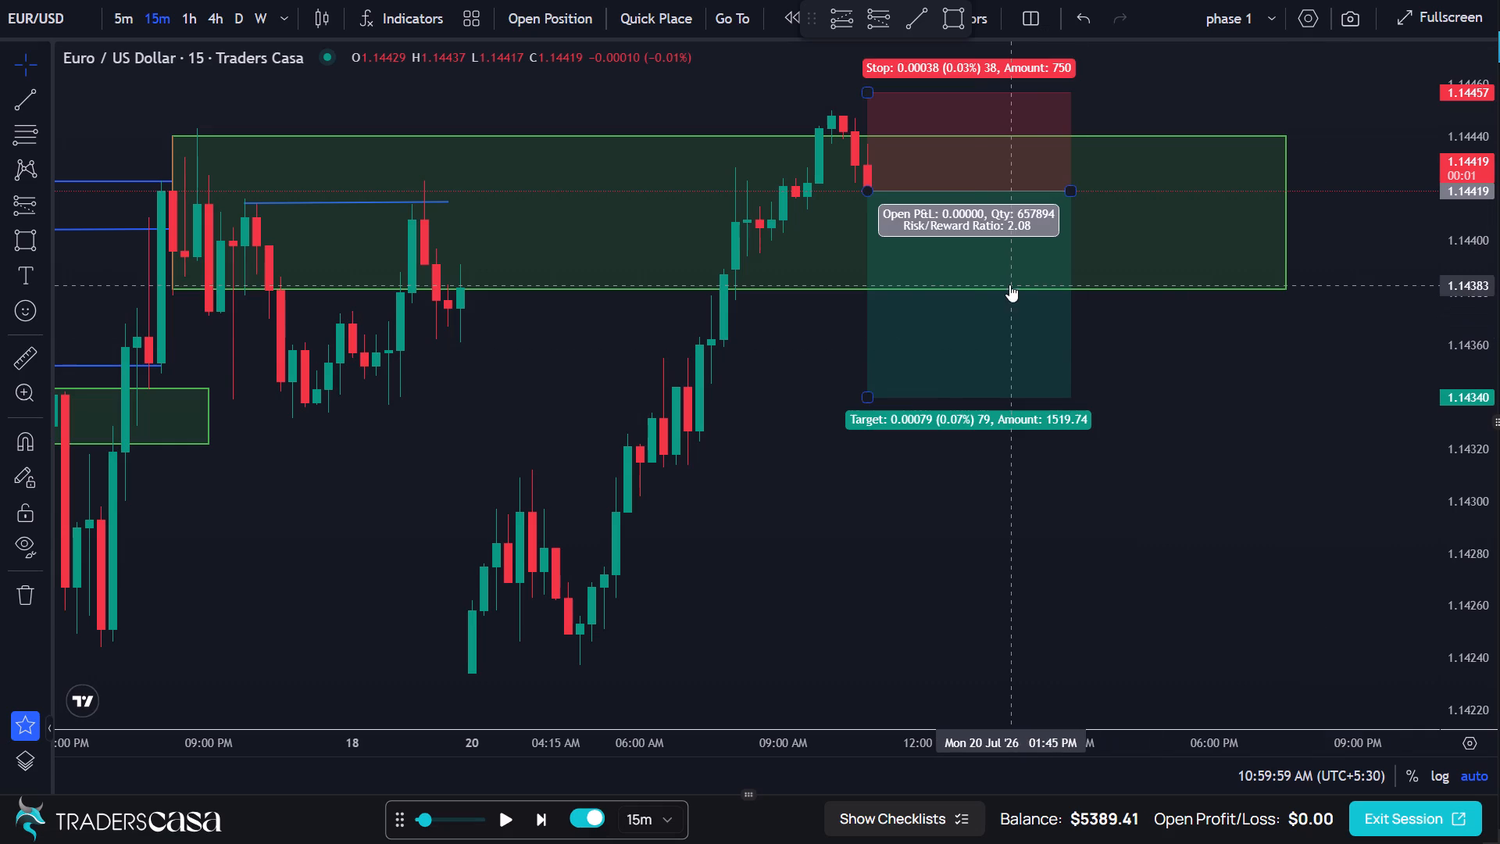
Shift the short position drawing slightly down to entry 1.14418, stop 1.14456 and target 1.14339.
left_click(984, 260)
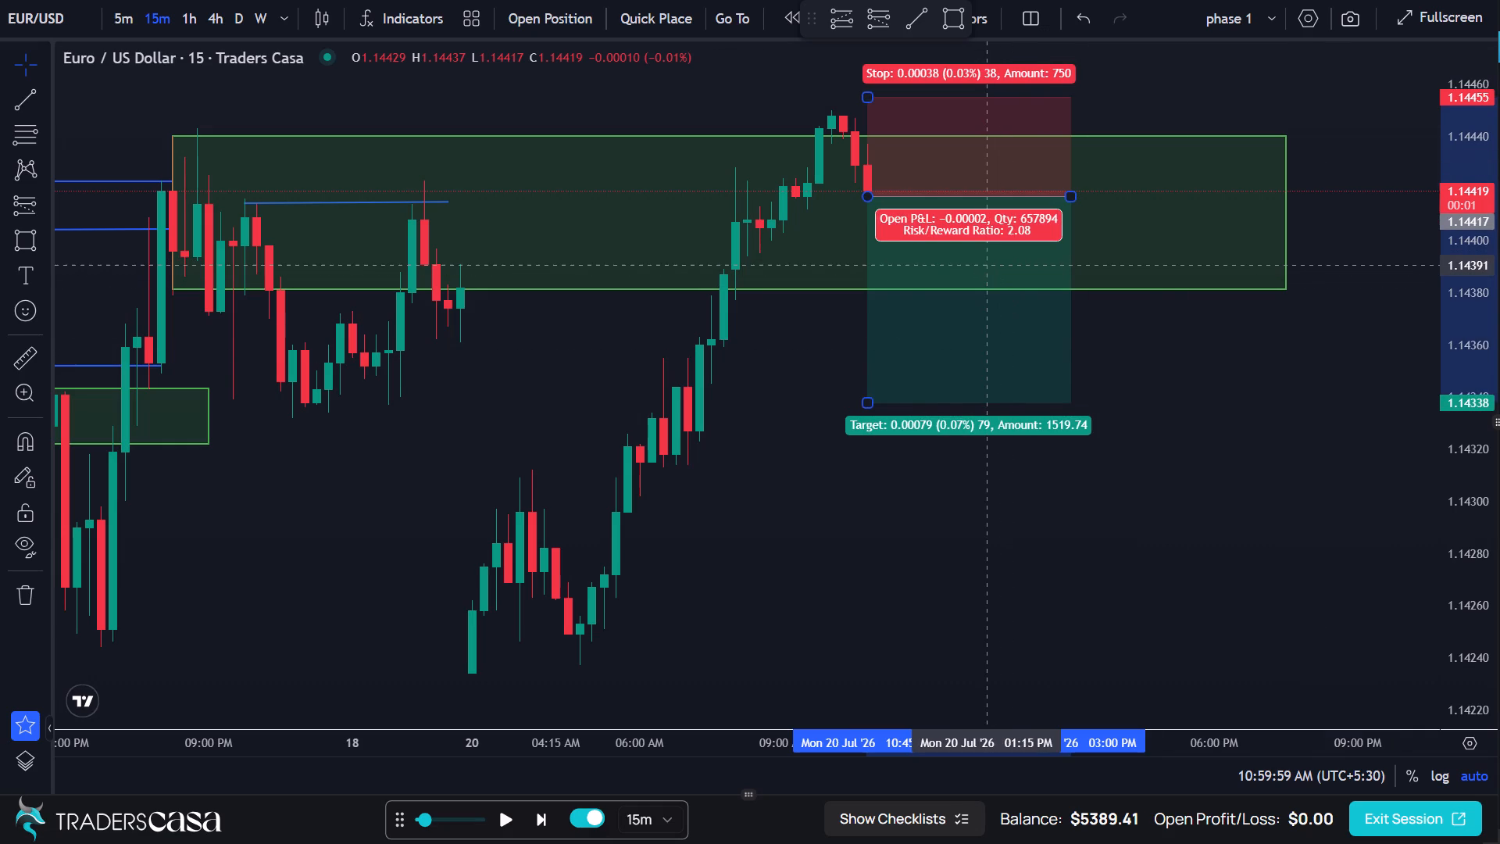
left_click(1158, 132)
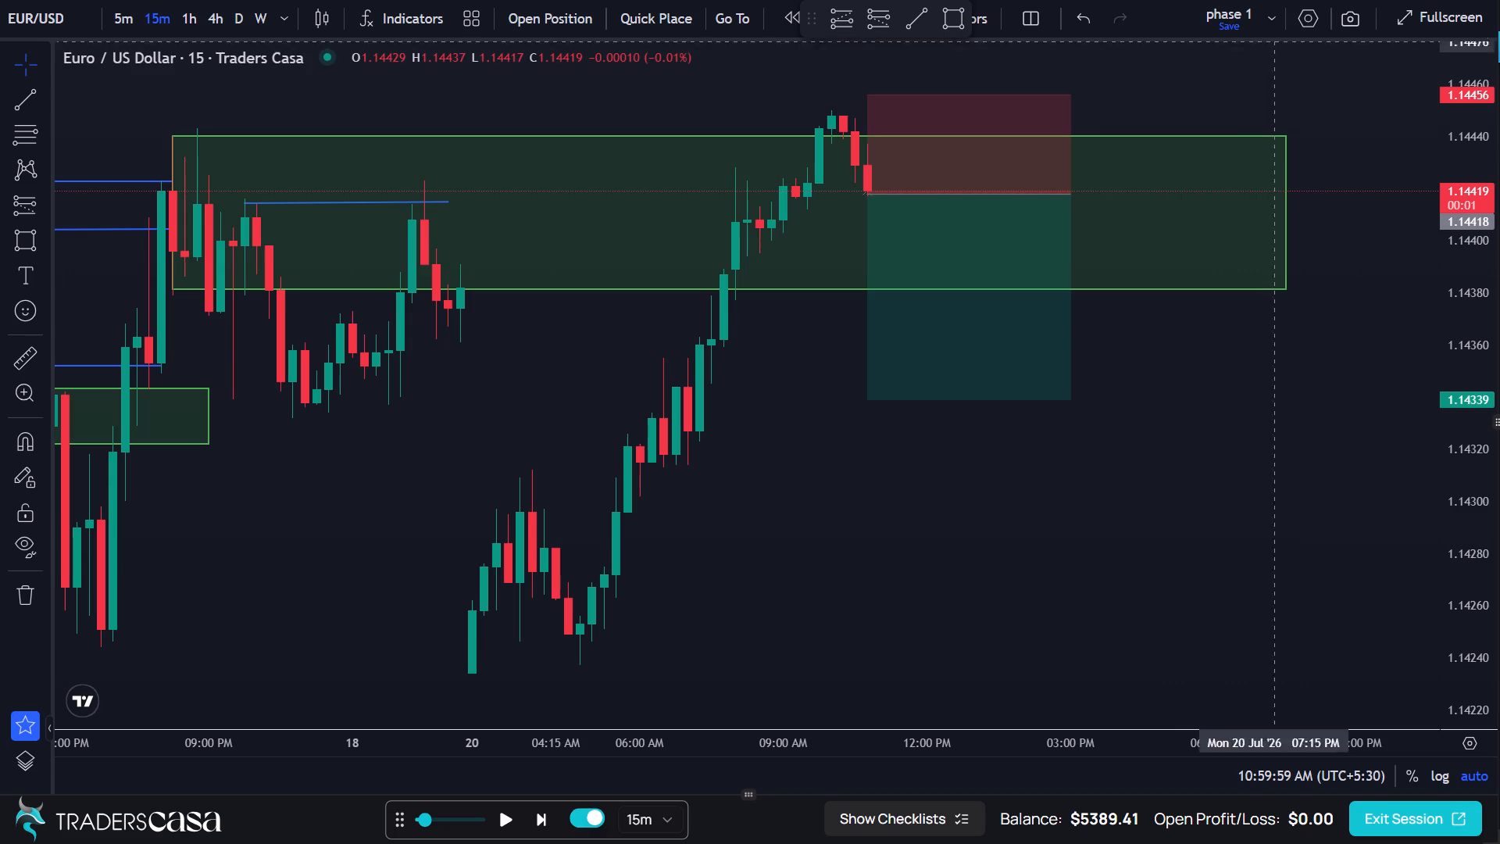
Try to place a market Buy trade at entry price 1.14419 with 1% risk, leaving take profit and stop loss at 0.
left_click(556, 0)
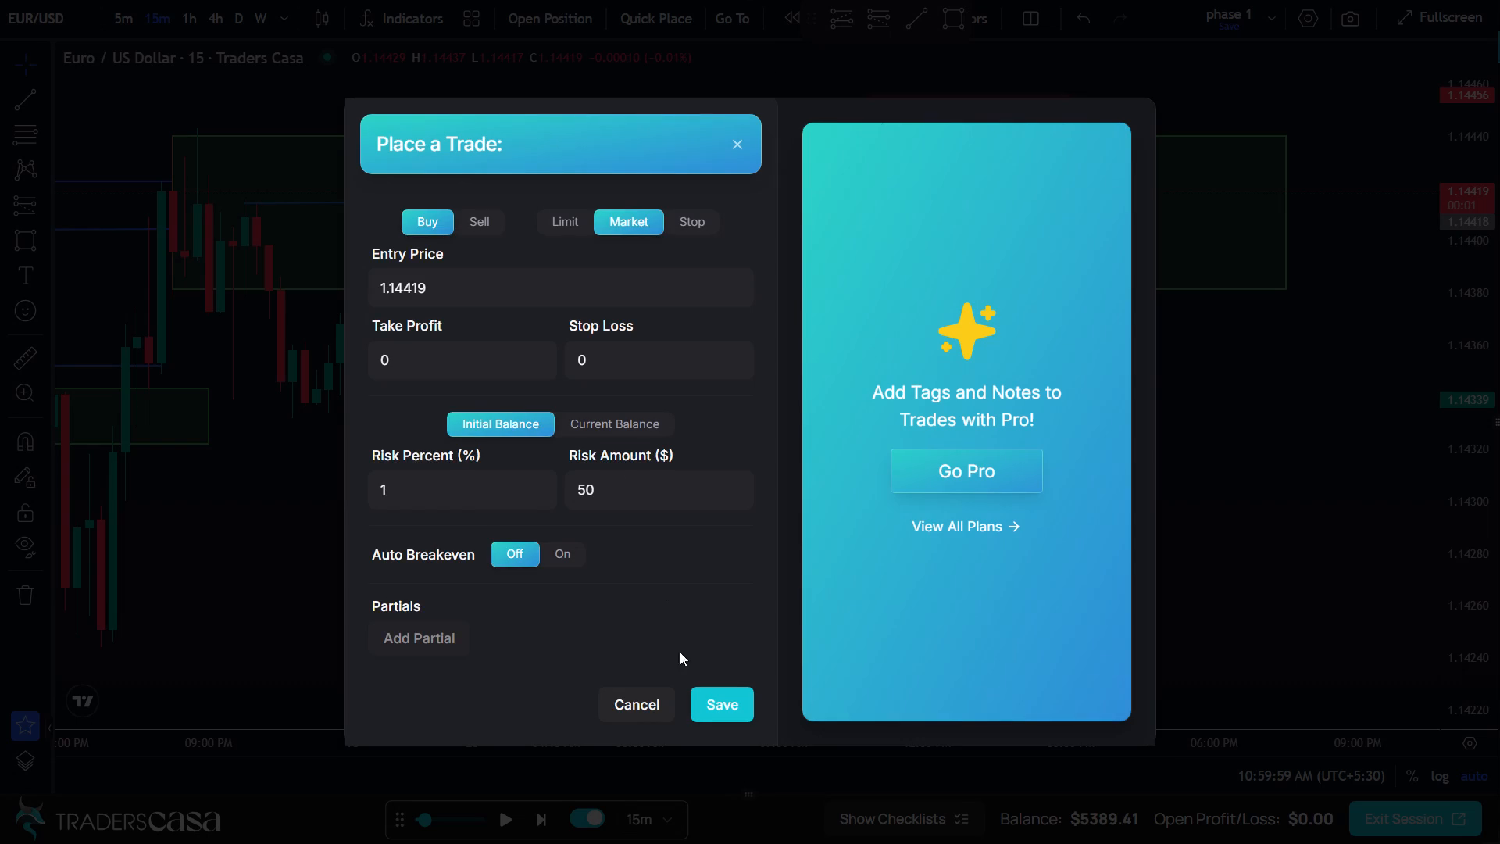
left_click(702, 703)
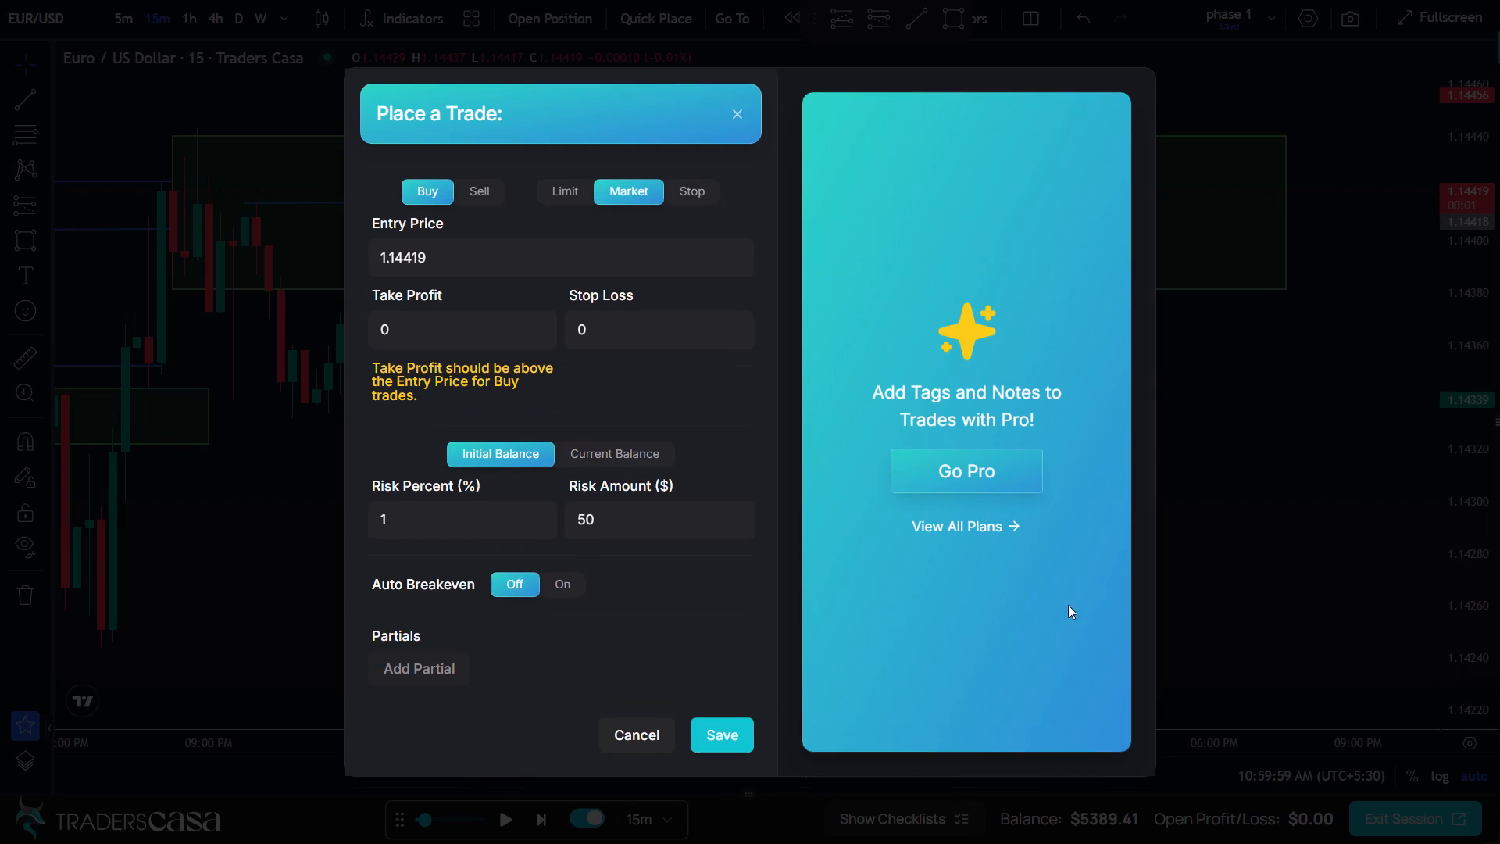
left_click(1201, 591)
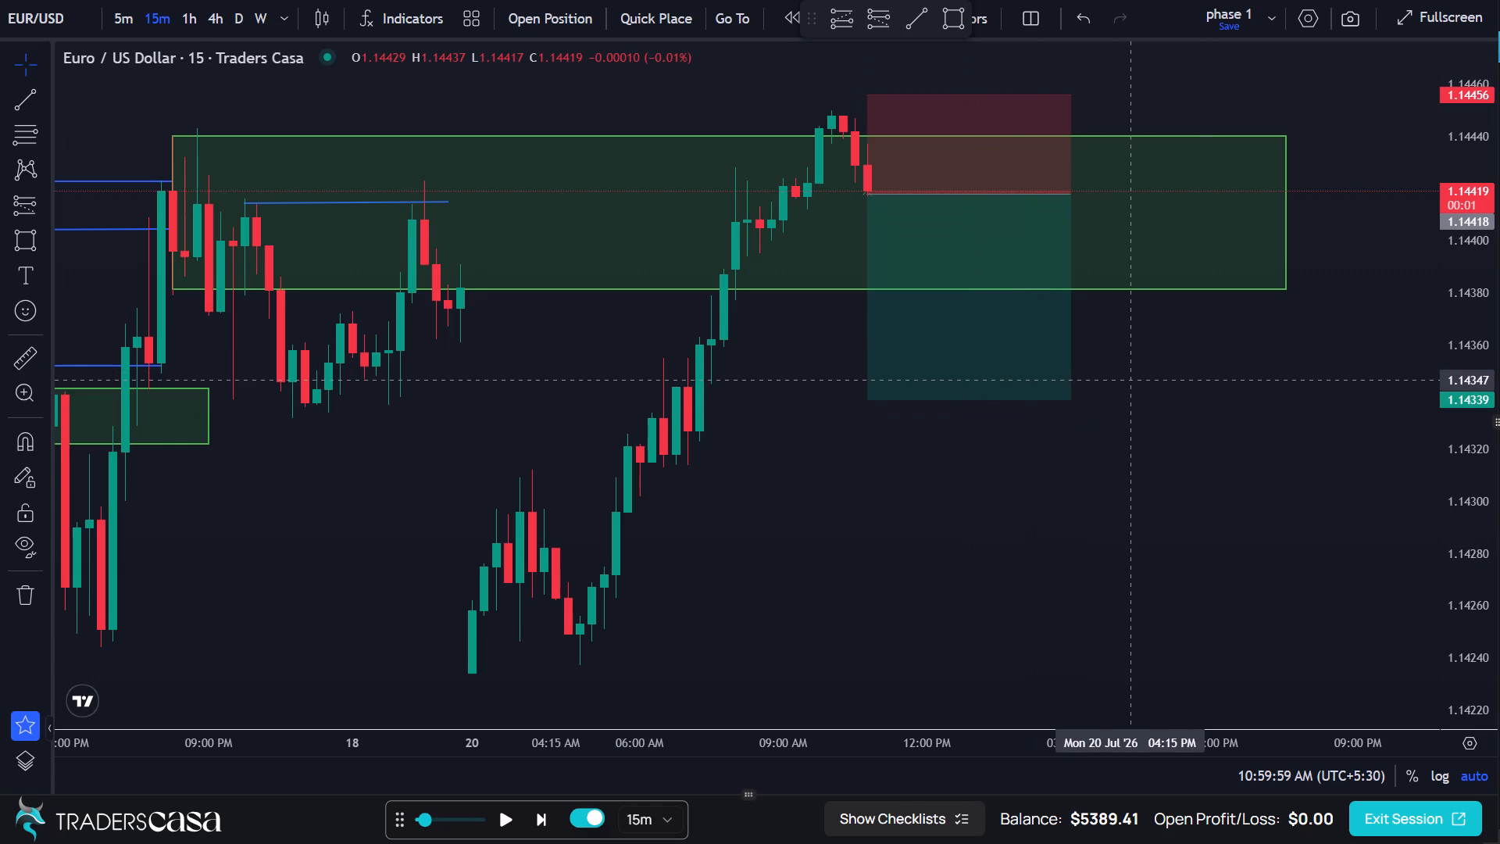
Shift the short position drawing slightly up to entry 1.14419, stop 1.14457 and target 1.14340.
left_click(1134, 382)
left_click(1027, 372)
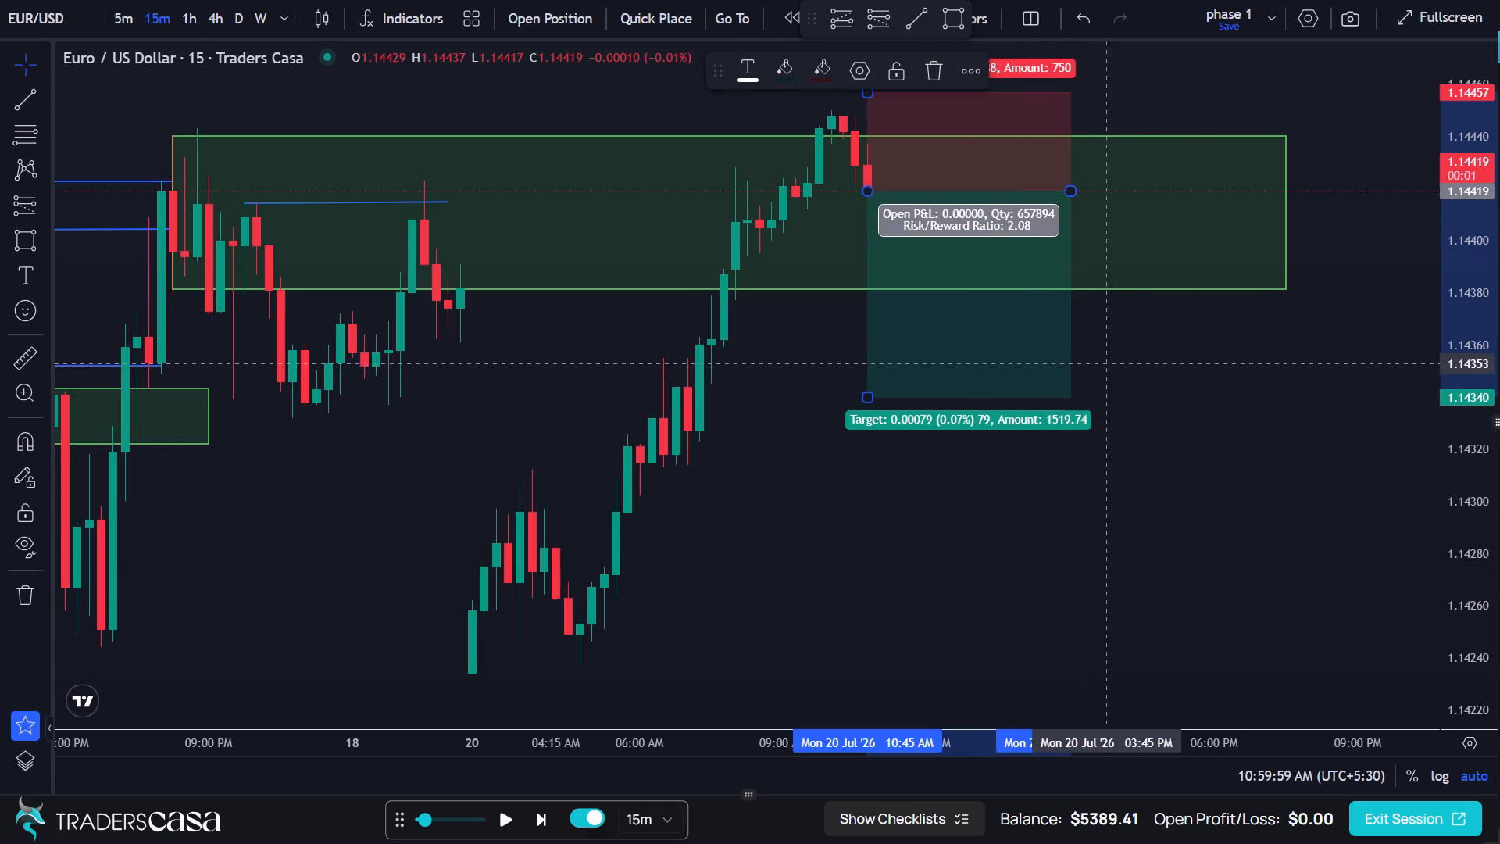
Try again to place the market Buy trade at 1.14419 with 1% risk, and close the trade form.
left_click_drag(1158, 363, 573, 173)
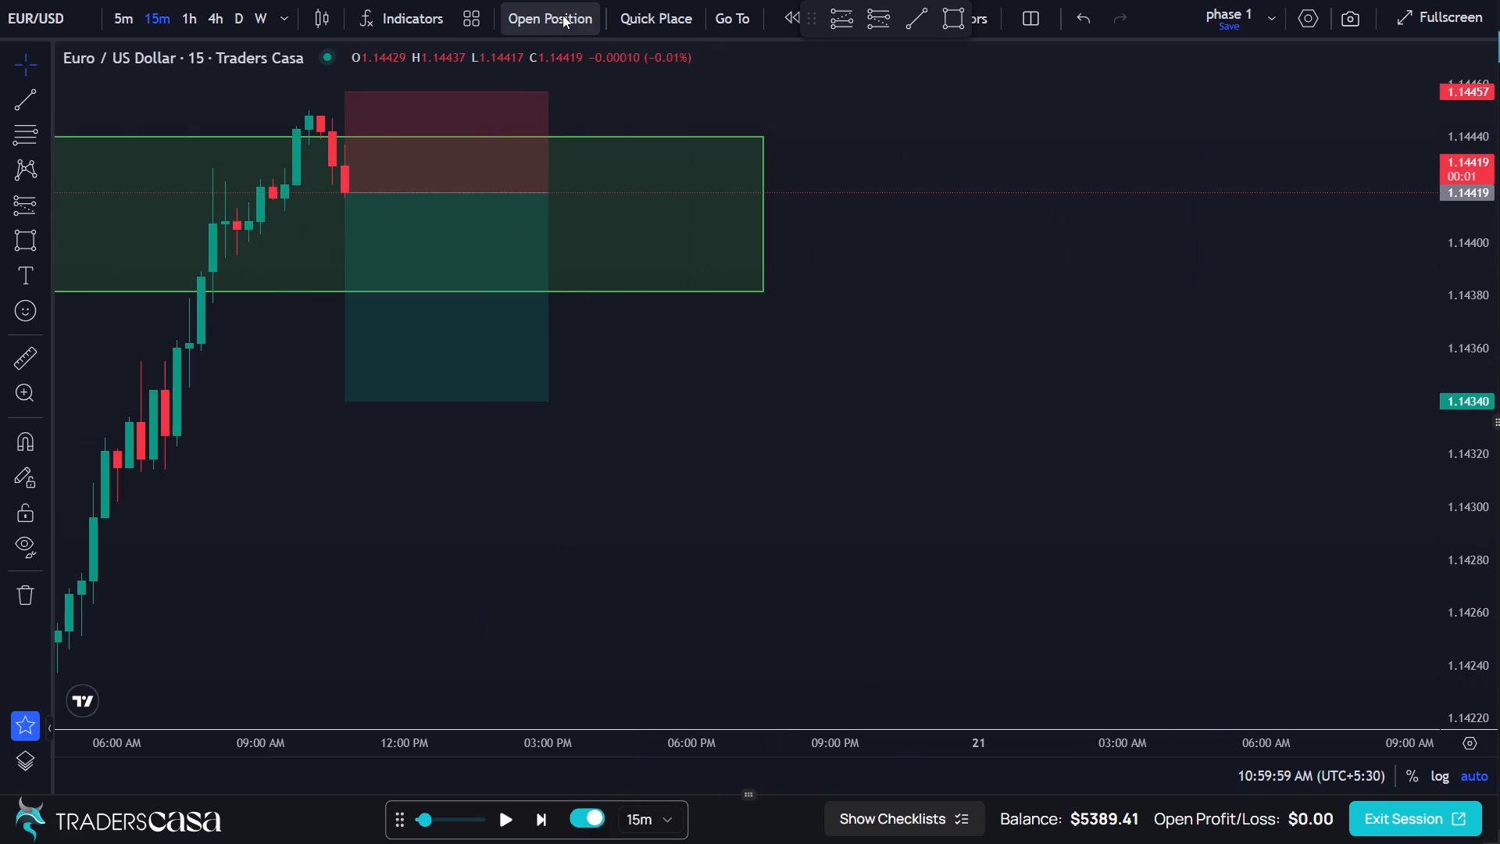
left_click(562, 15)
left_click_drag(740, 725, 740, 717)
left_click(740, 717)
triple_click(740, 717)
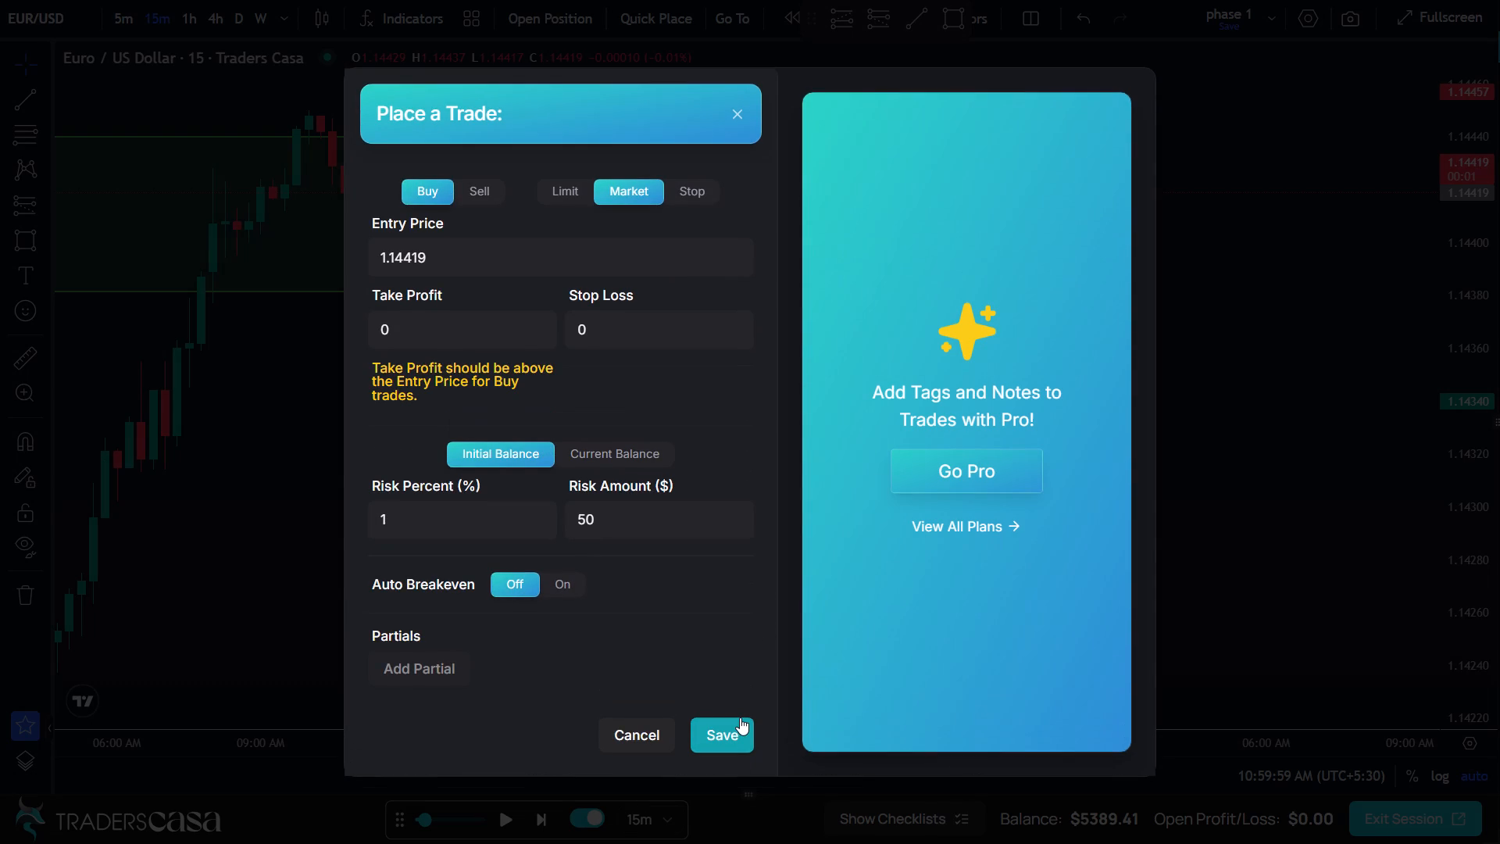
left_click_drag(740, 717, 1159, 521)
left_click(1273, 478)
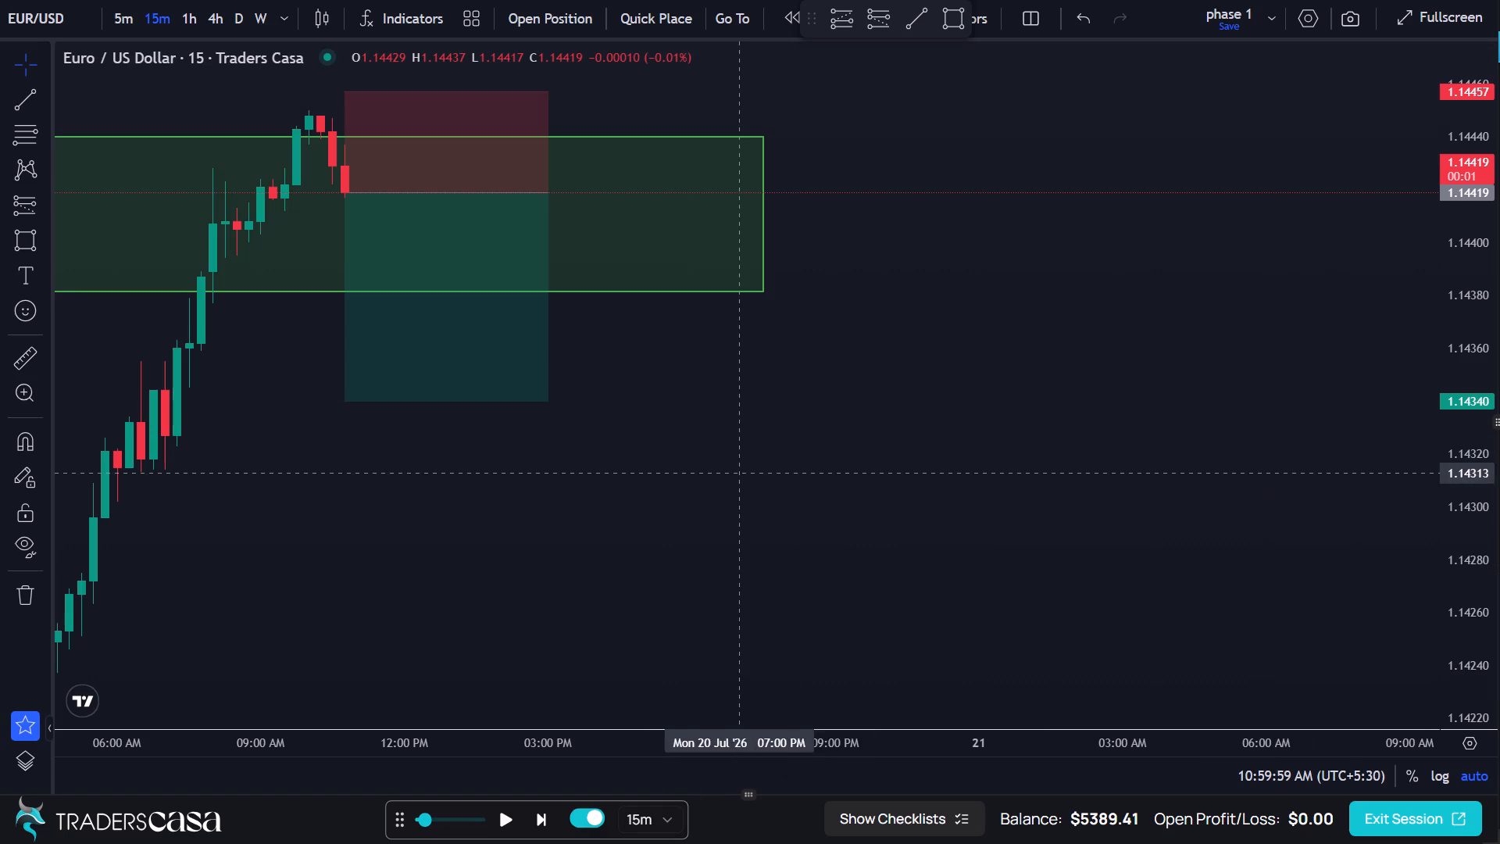
Advance the replay candle by candle on the 15-minute chart to 12:44:59 PM.
scroll(742, 474, "right", 5)
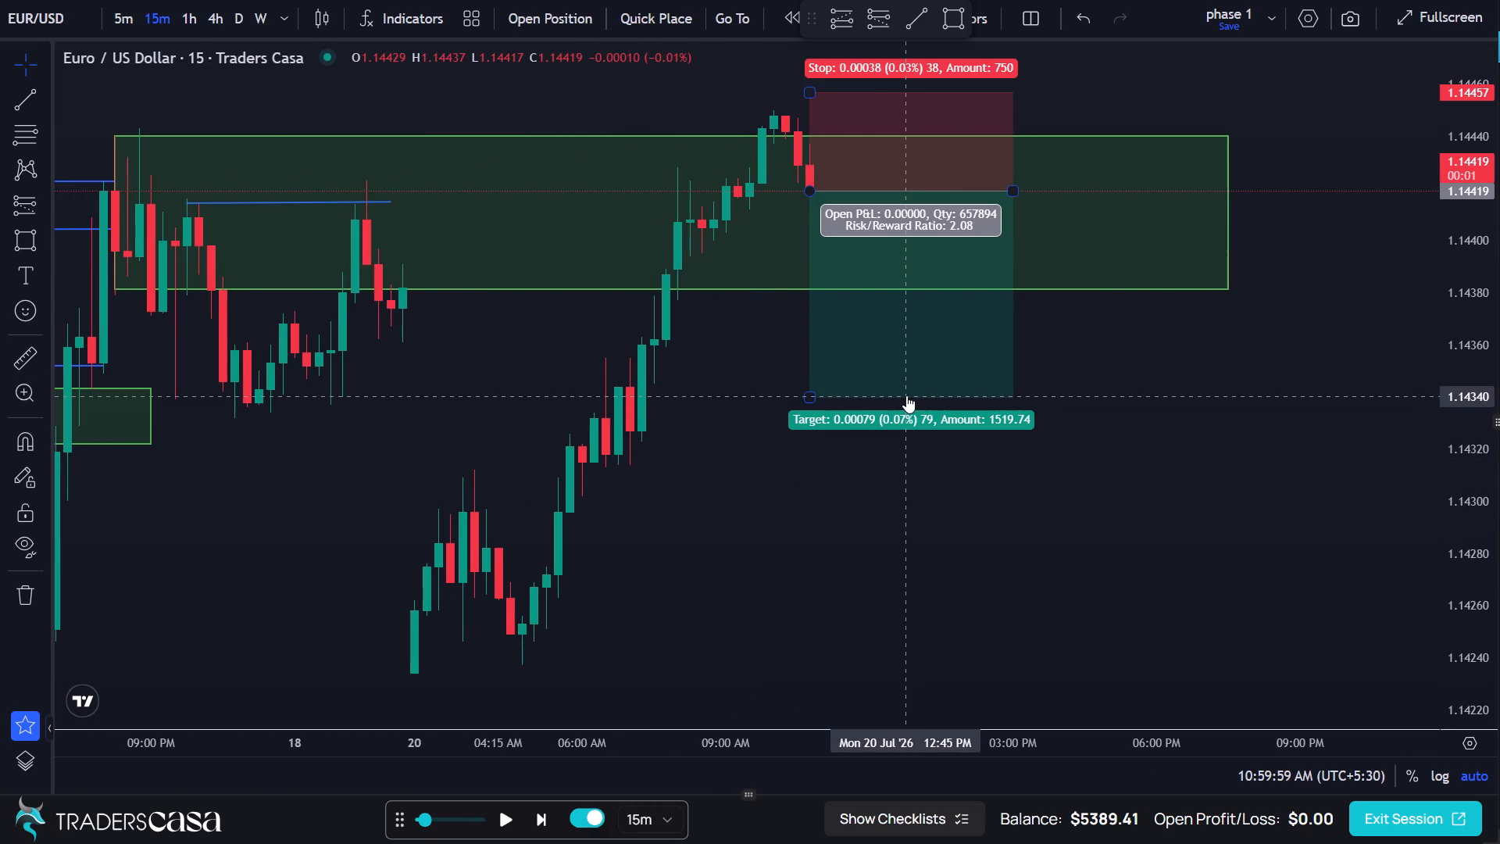
left_click(1164, 392)
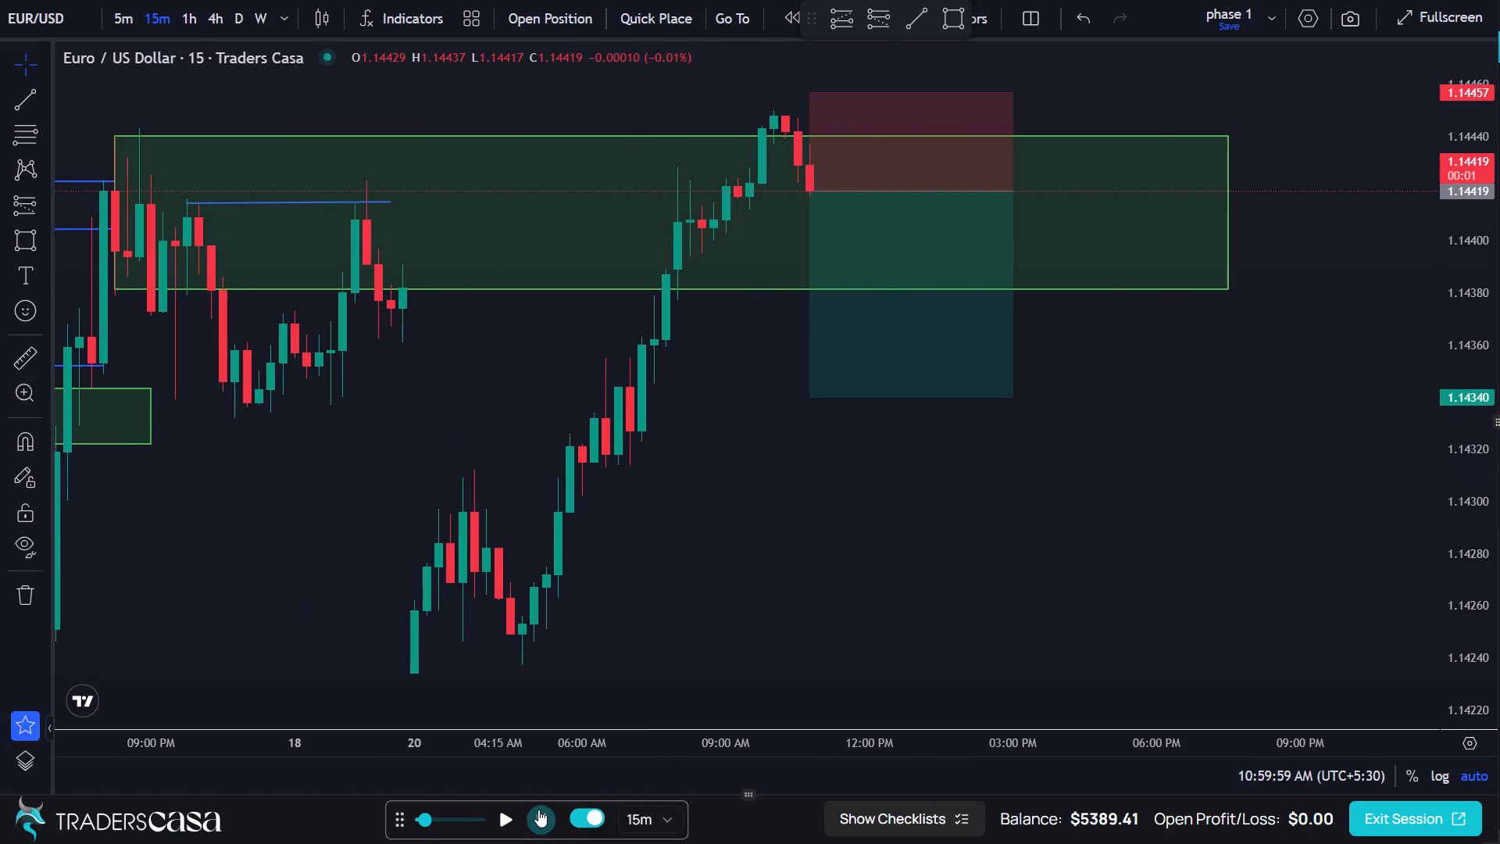
triple_click(538, 810)
triple_click(538, 810)
double_click(538, 810)
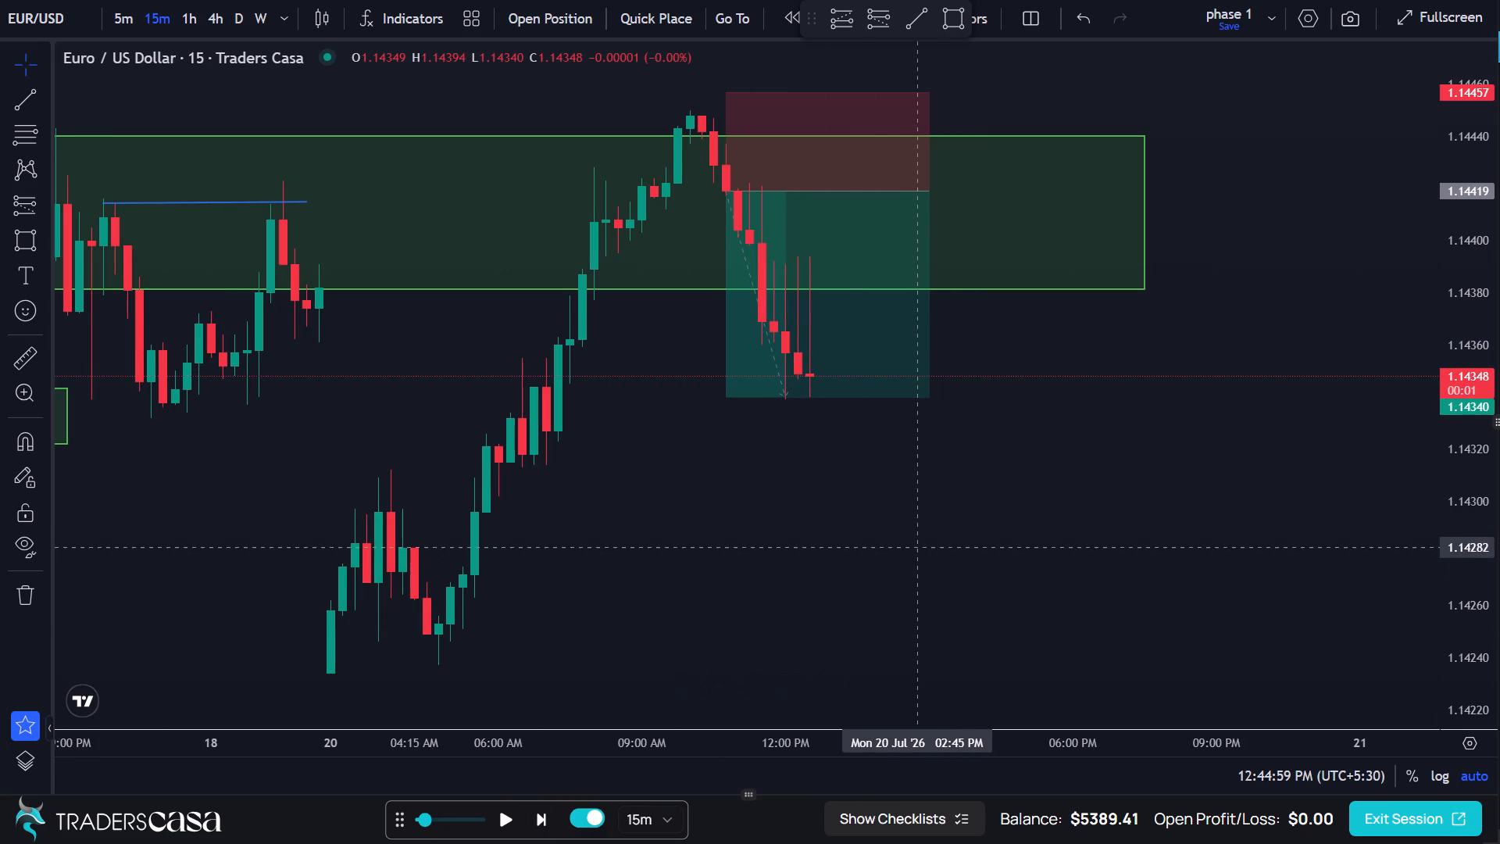
Delete the short position drawing from the chart.
left_click(1051, 492)
scroll(984, 488, "down", 3)
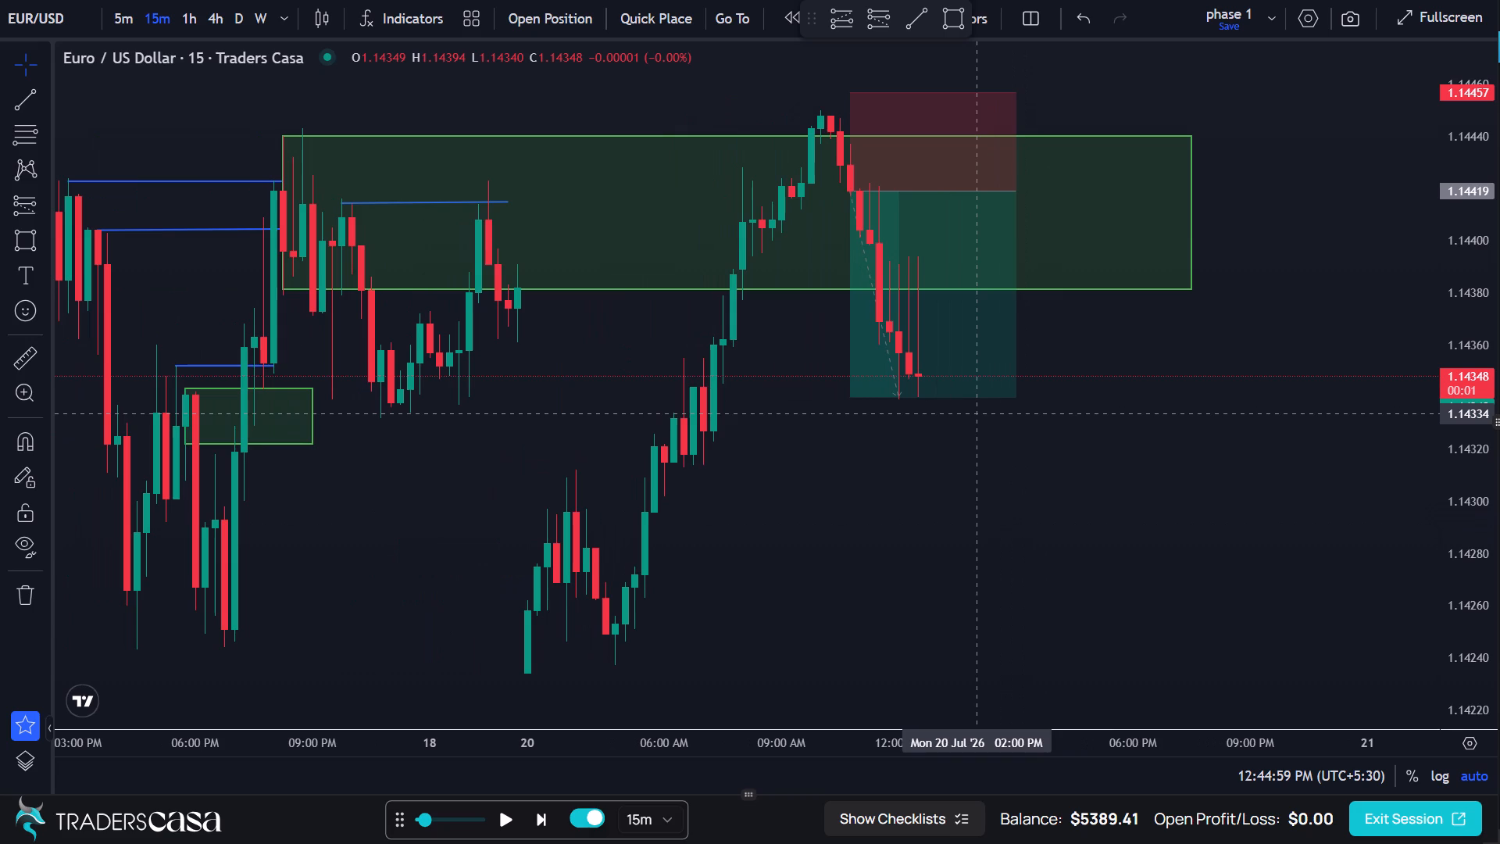
scroll(973, 413, "up", 5)
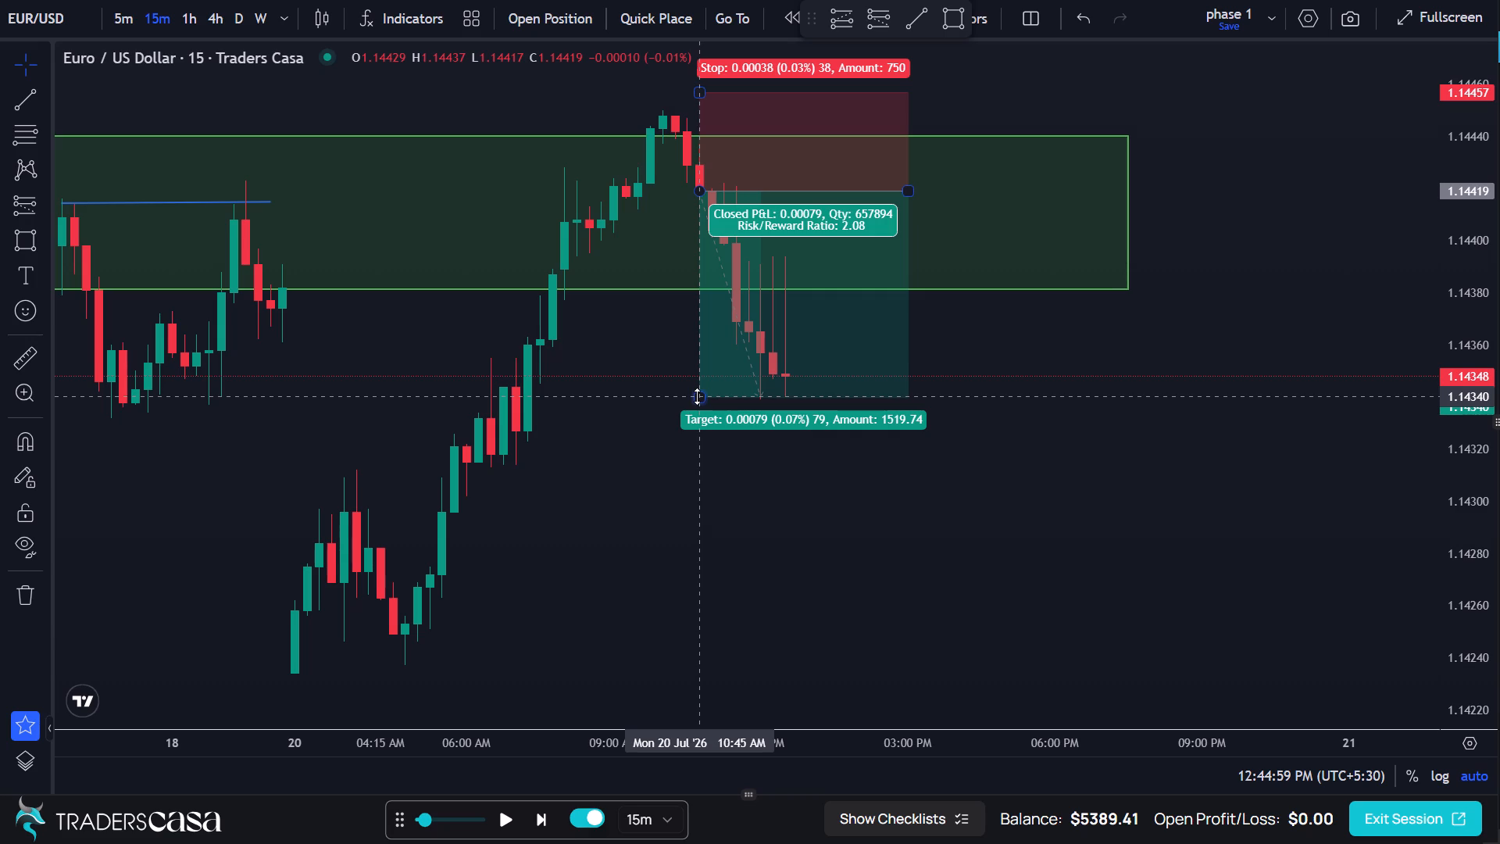
left_click(943, 536)
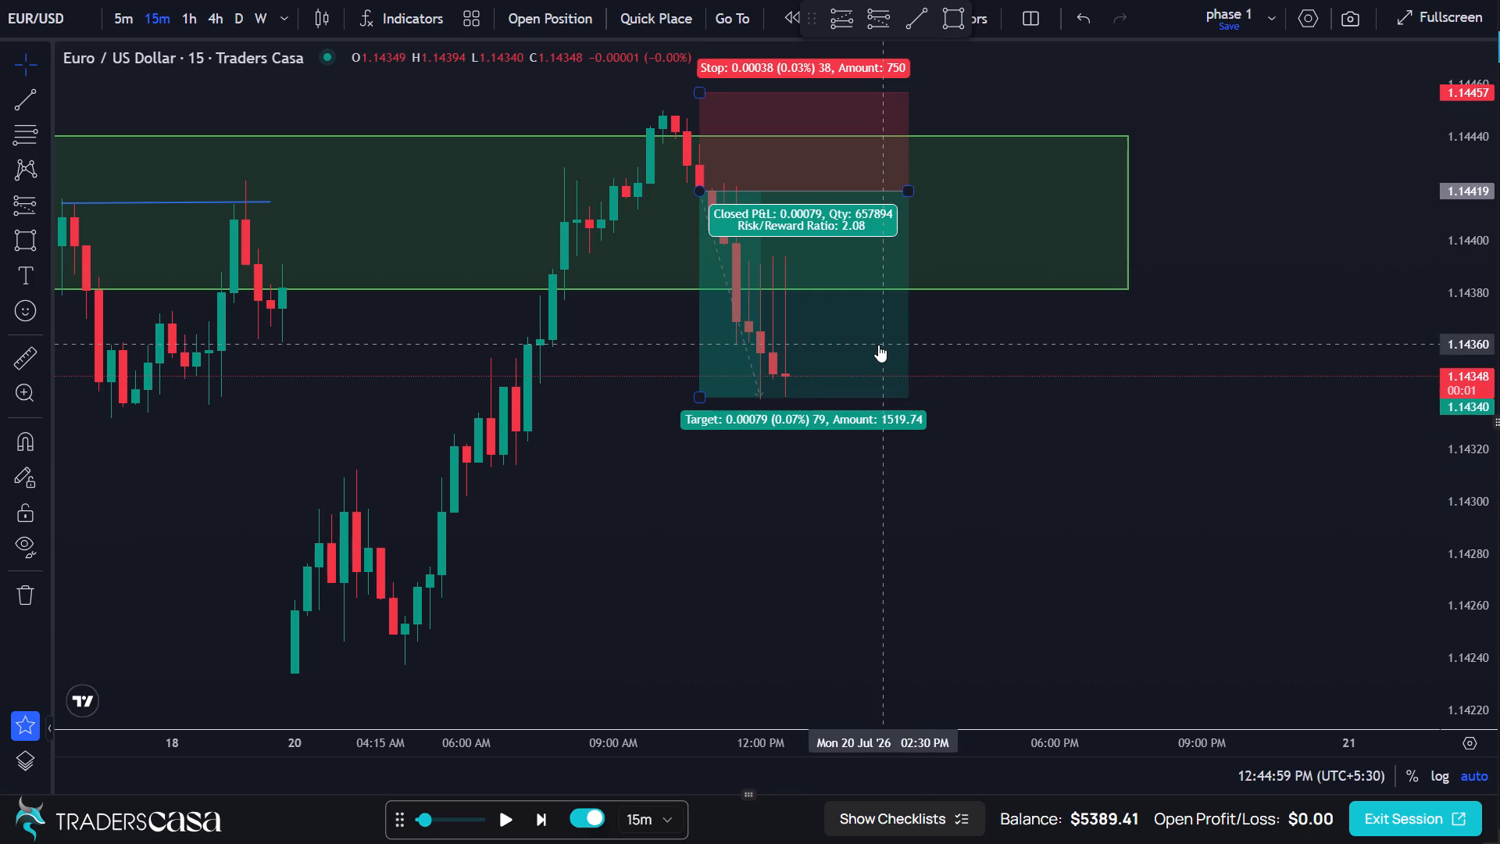
left_click(878, 345)
left_click(937, 78)
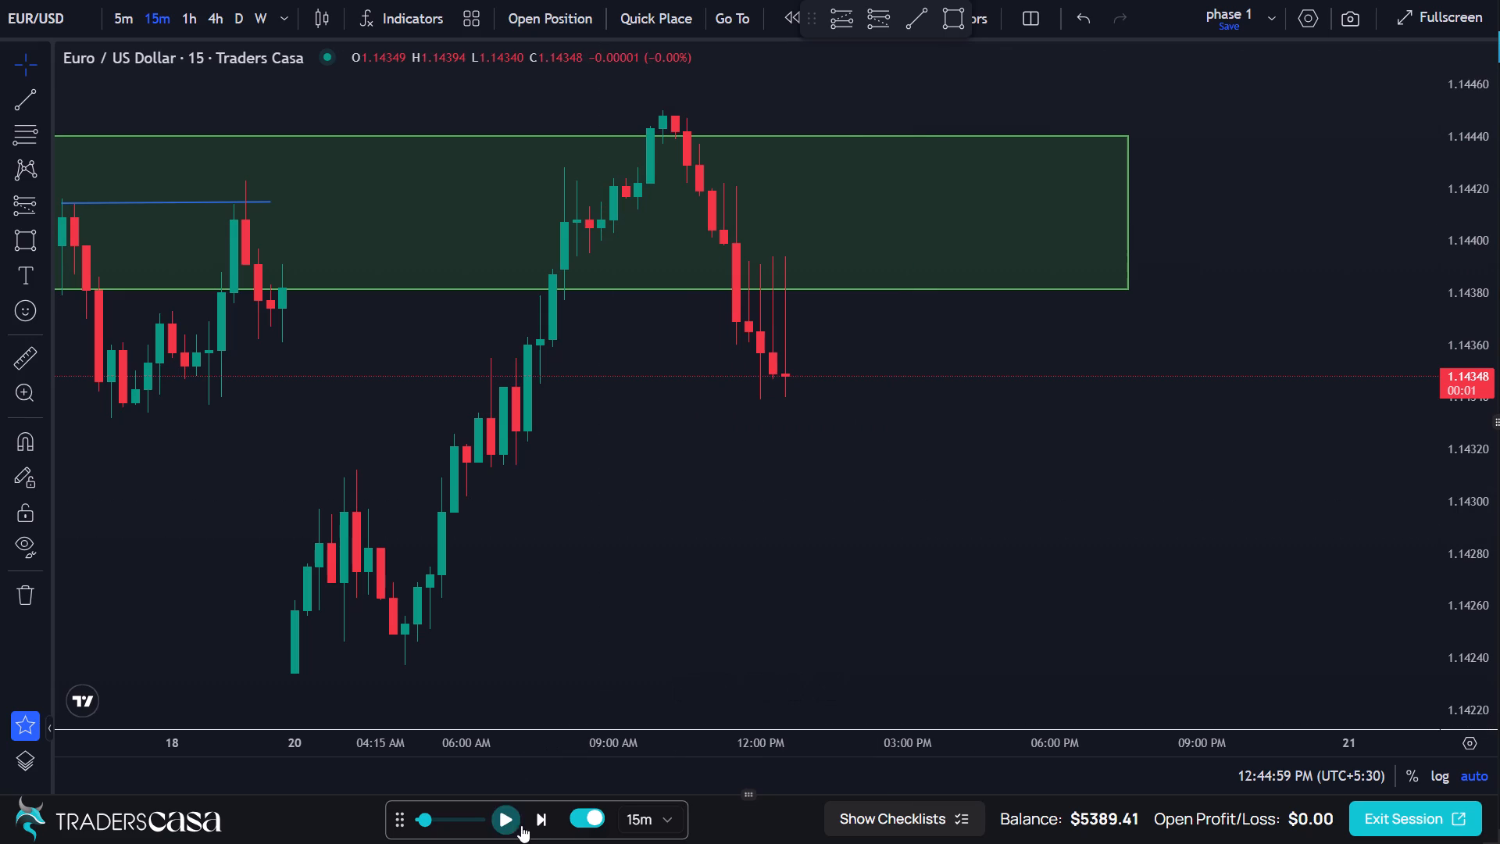
Advance the replay by three more 15-minute candles to 01:29:59 PM, checking price against the higher supply zone.
left_click(550, 811)
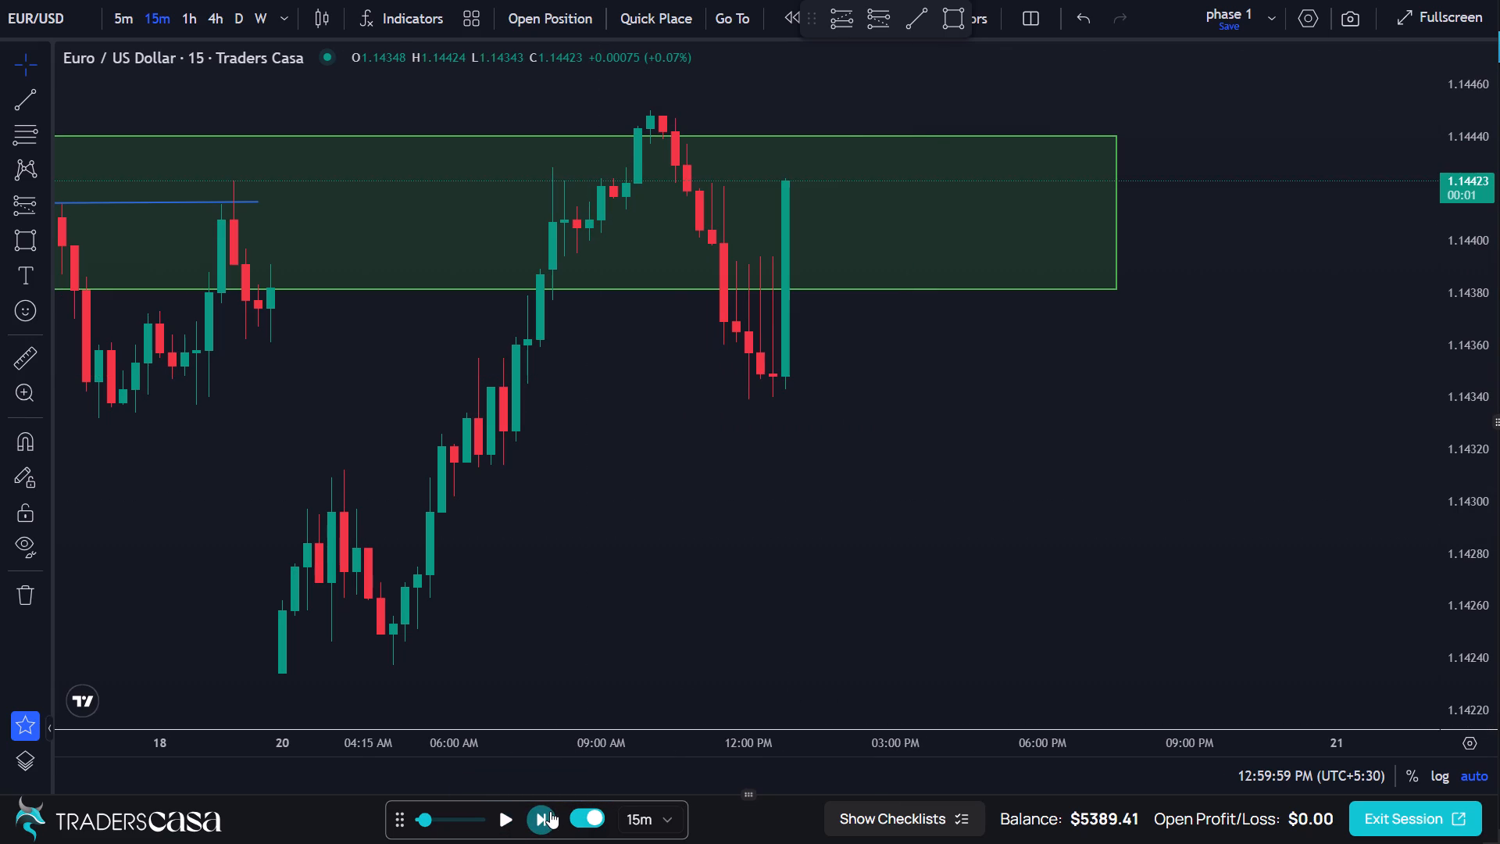
left_click(550, 811)
scroll(739, 556, "down", 1)
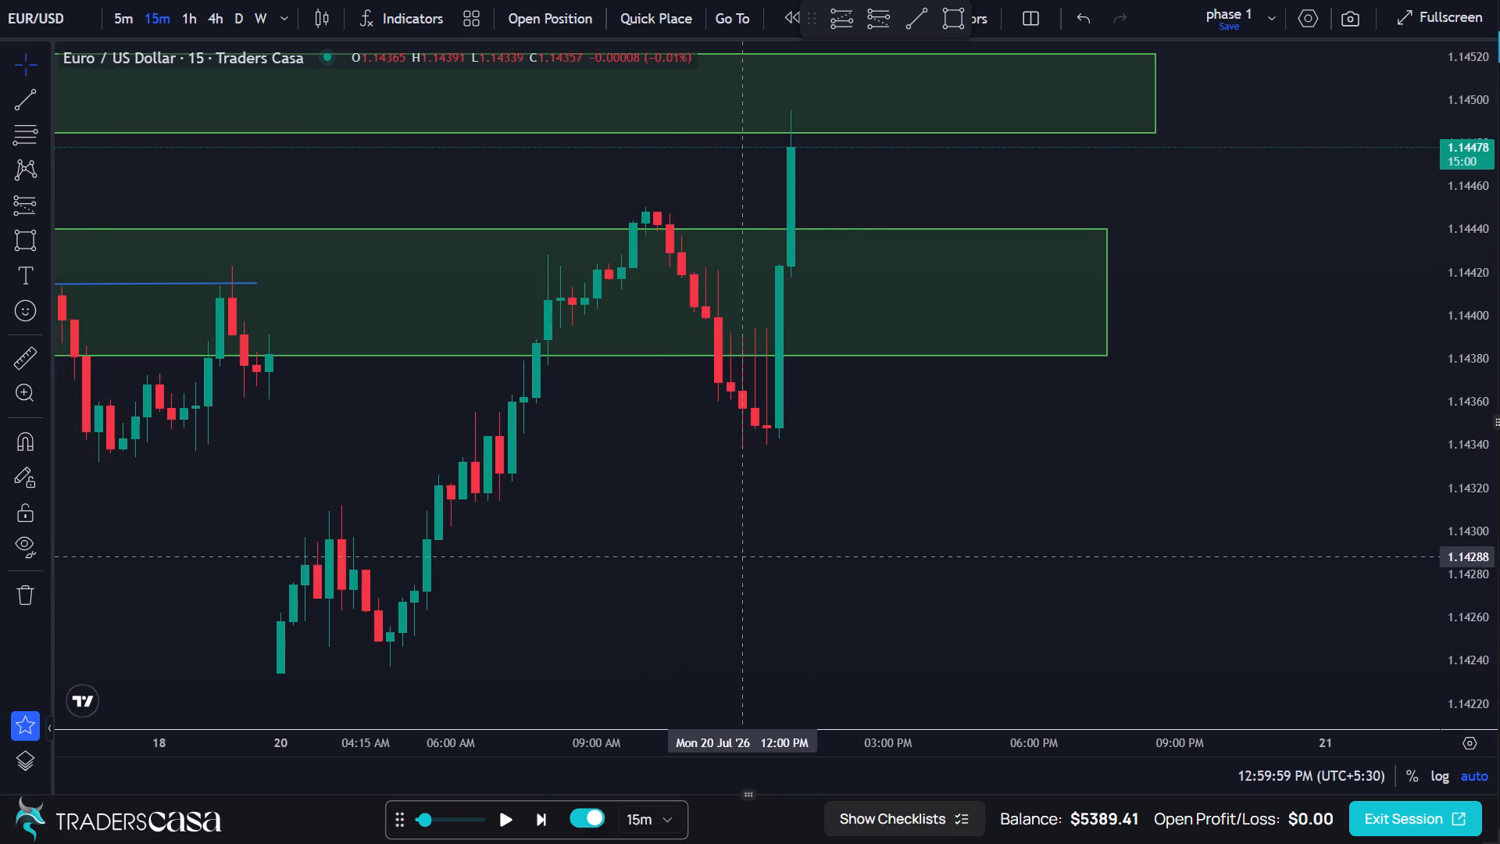
scroll(739, 556, "down", 5)
scroll(739, 556, "up", 1)
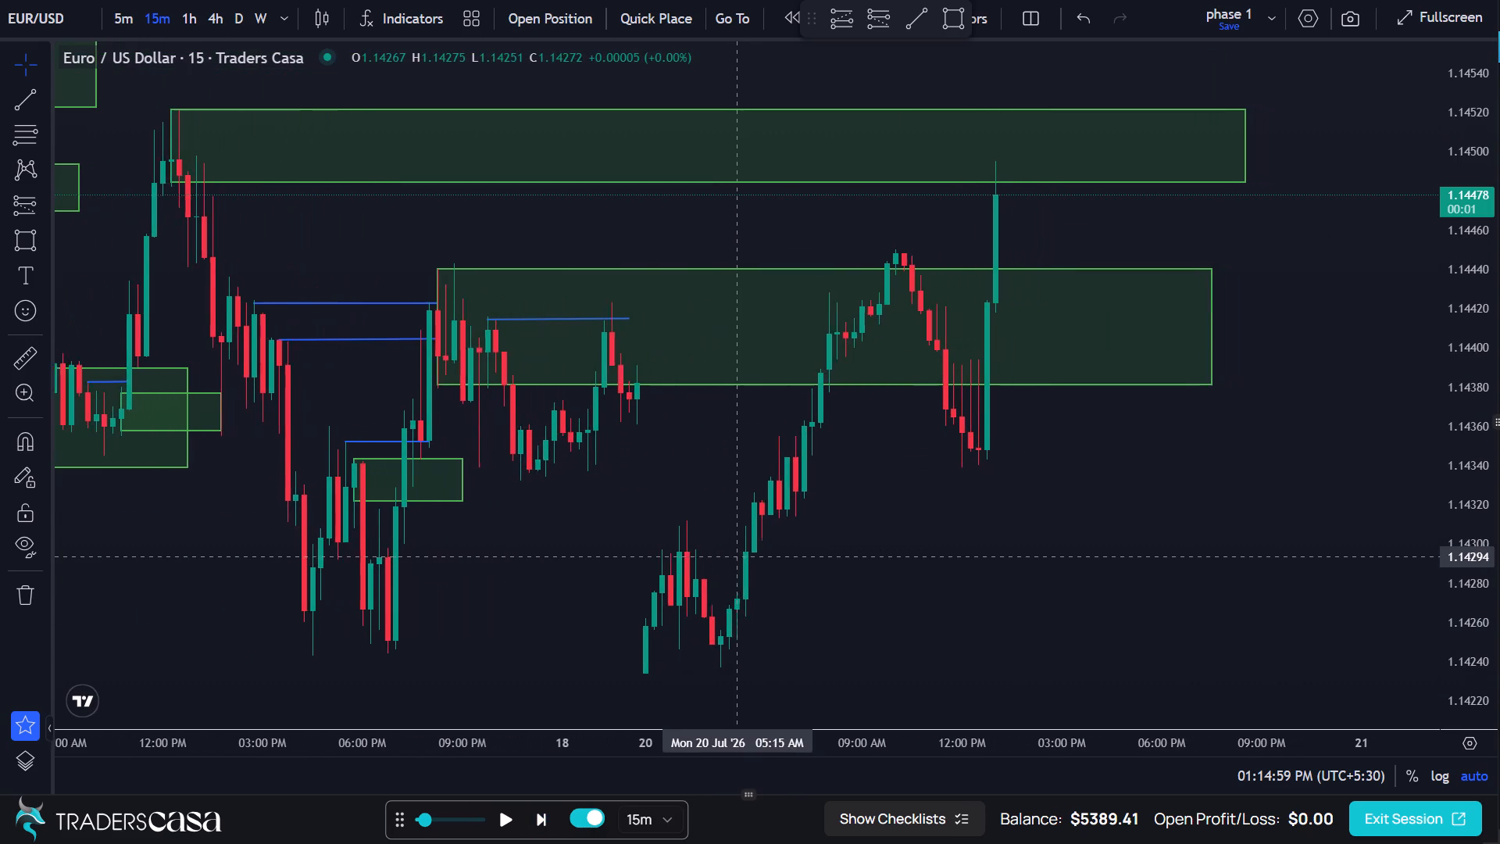
scroll(739, 556, "up", 1)
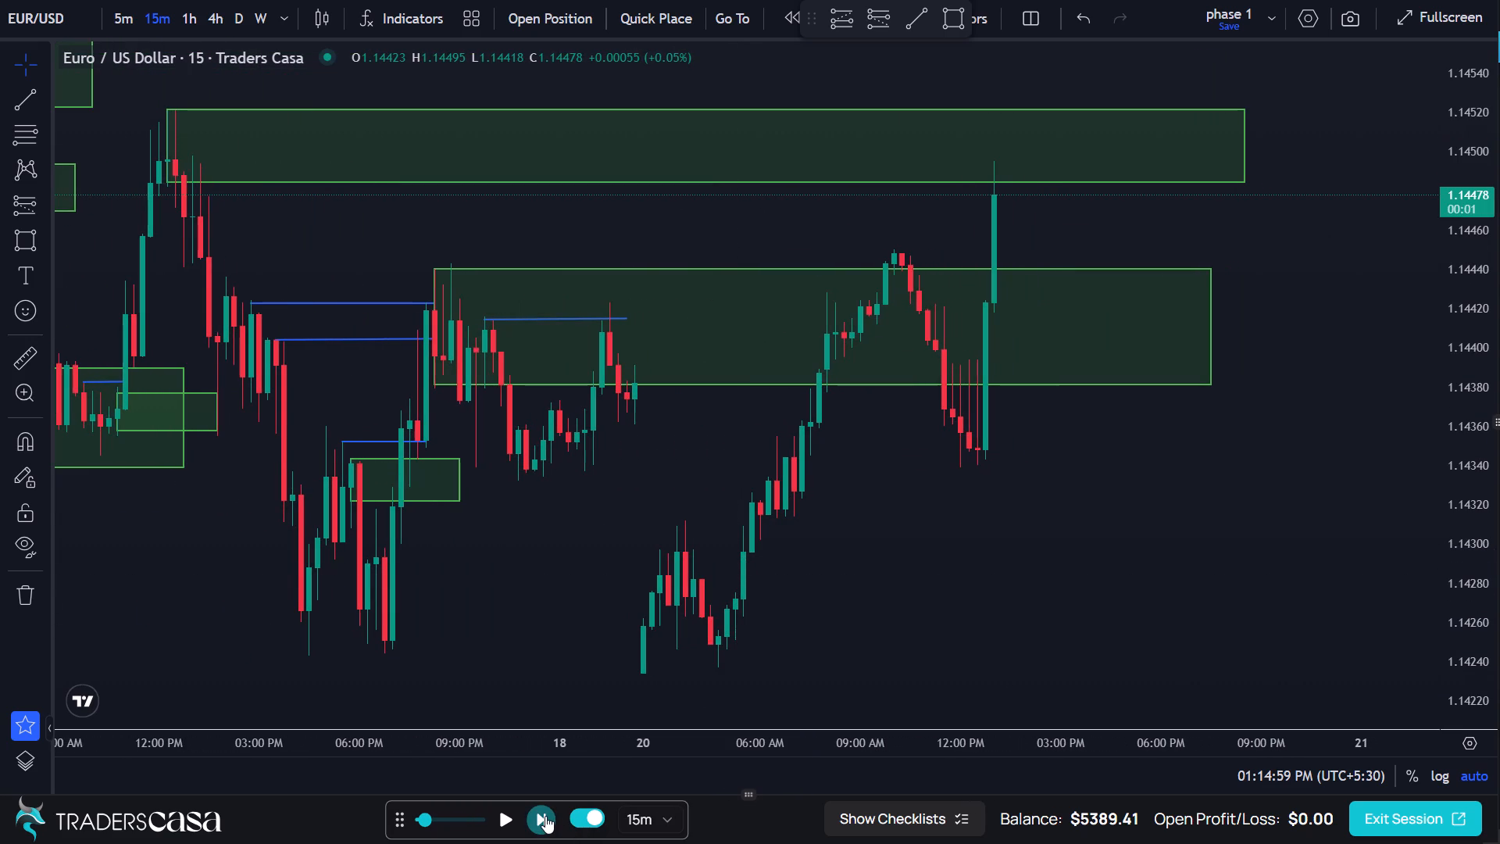
left_click(545, 816)
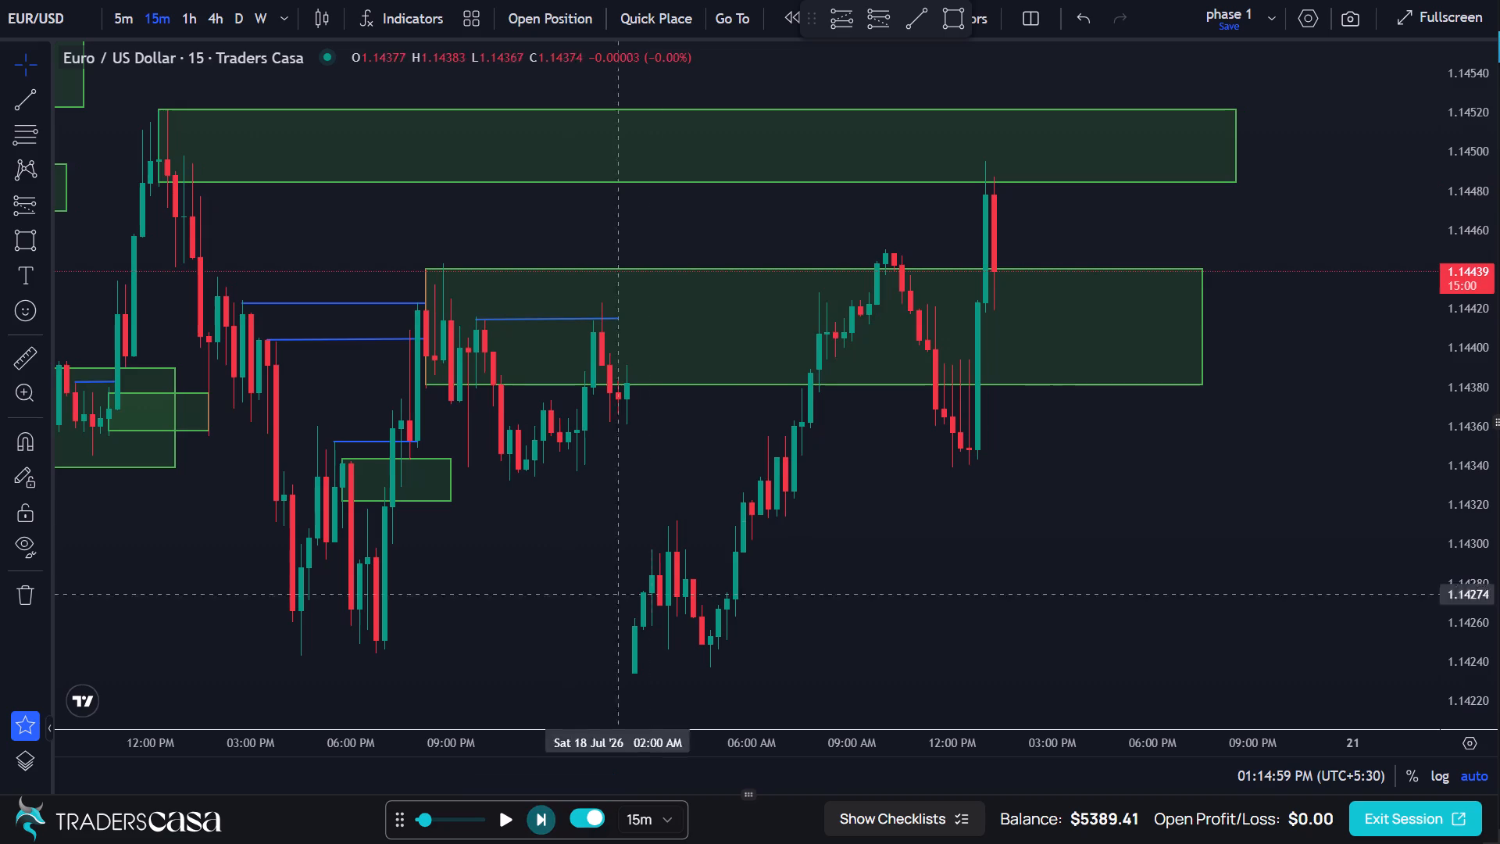
Switch the EUR/USD chart to the 5-minute timeframe.
scroll(826, 313, "up", 3)
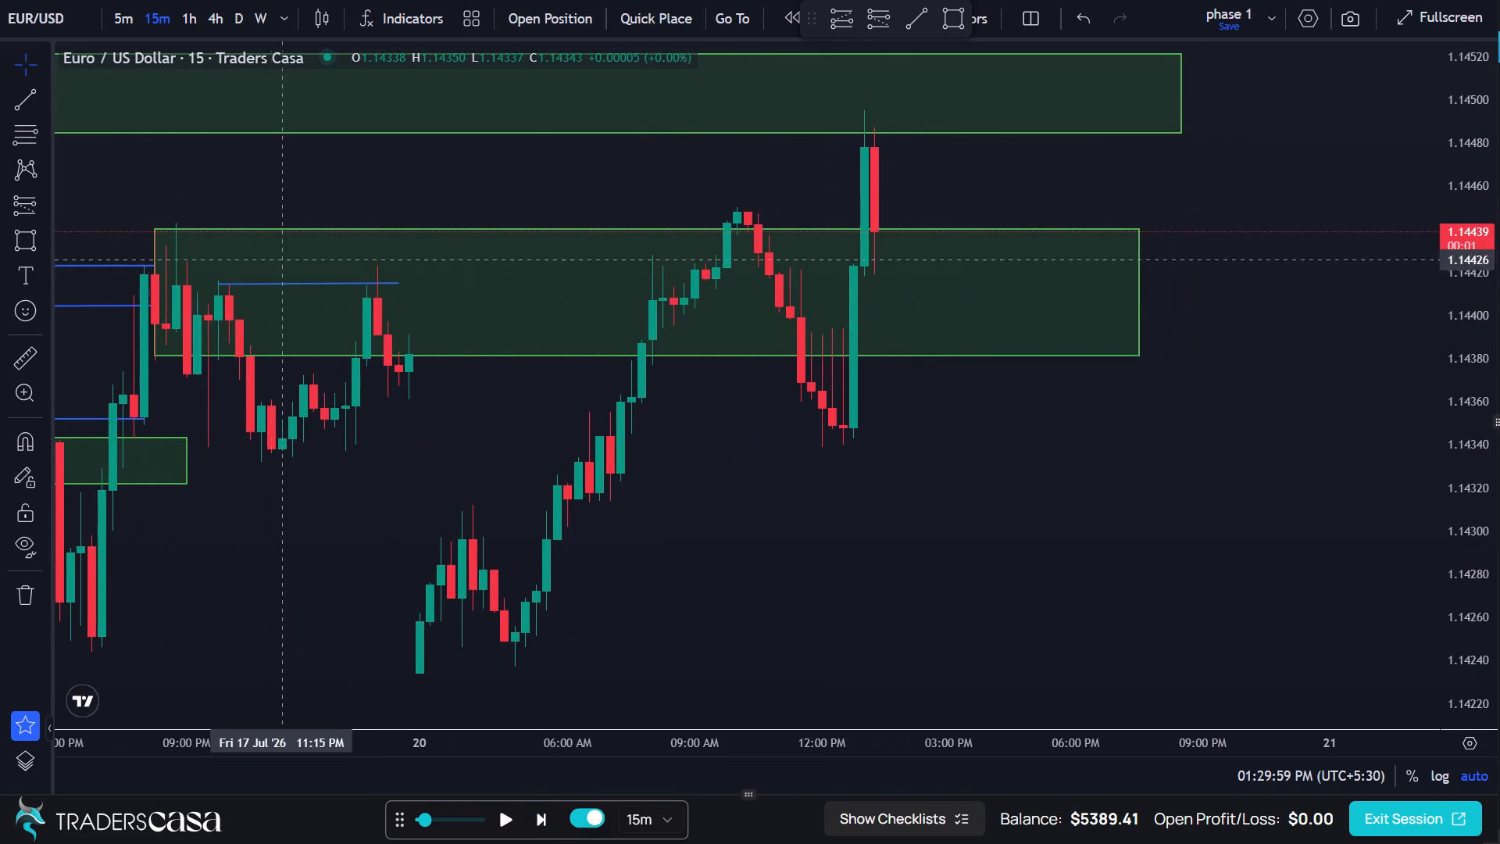
left_click(129, 13)
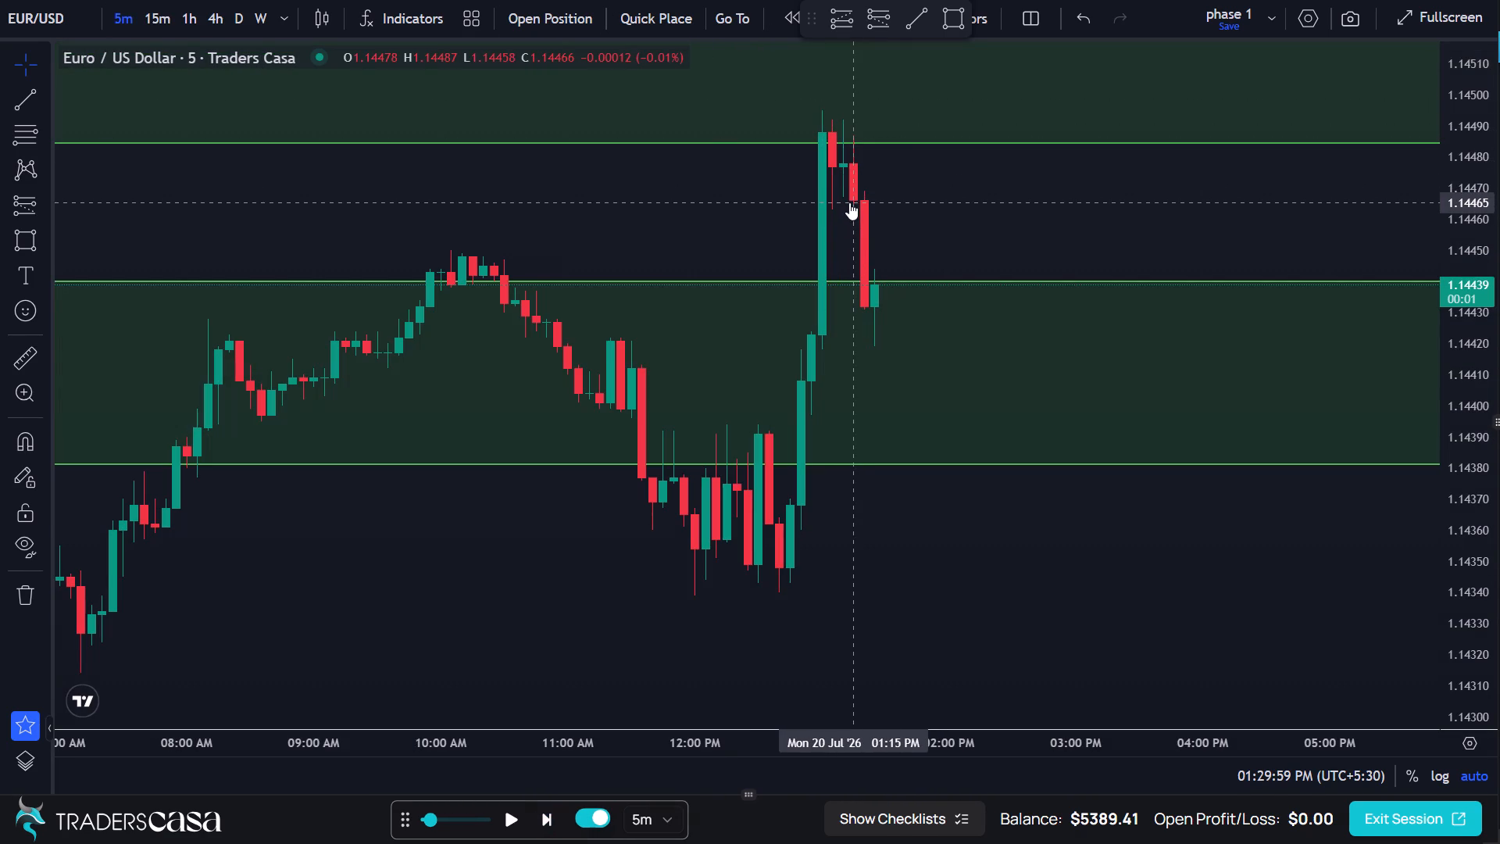
Draw a Short Position at the 01:15 PM candle with entry 1.14465, stop 1.14501 and target 1.14429.
left_click(24, 207)
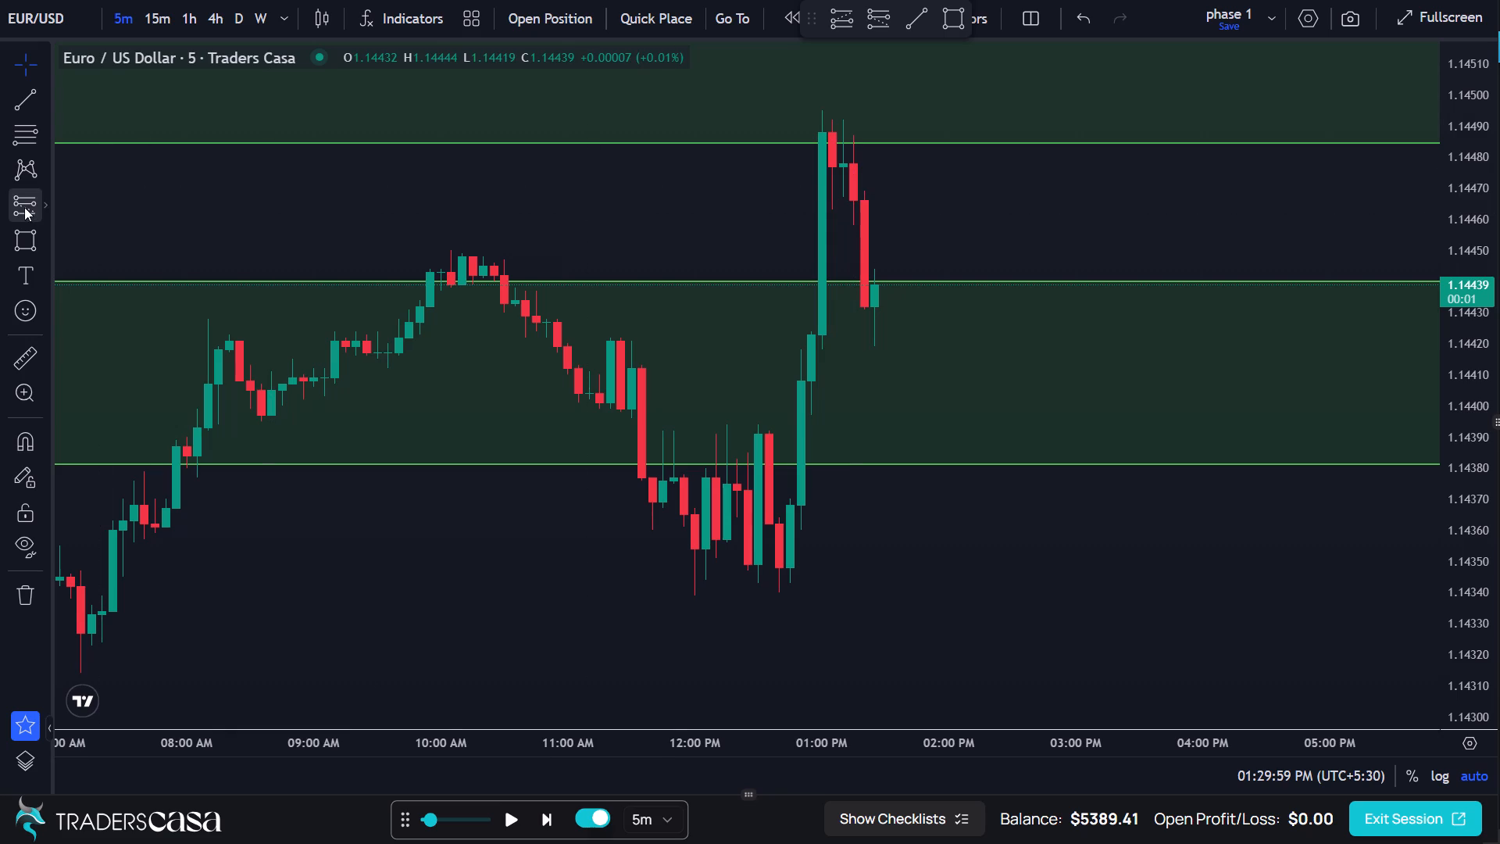
left_click(854, 202)
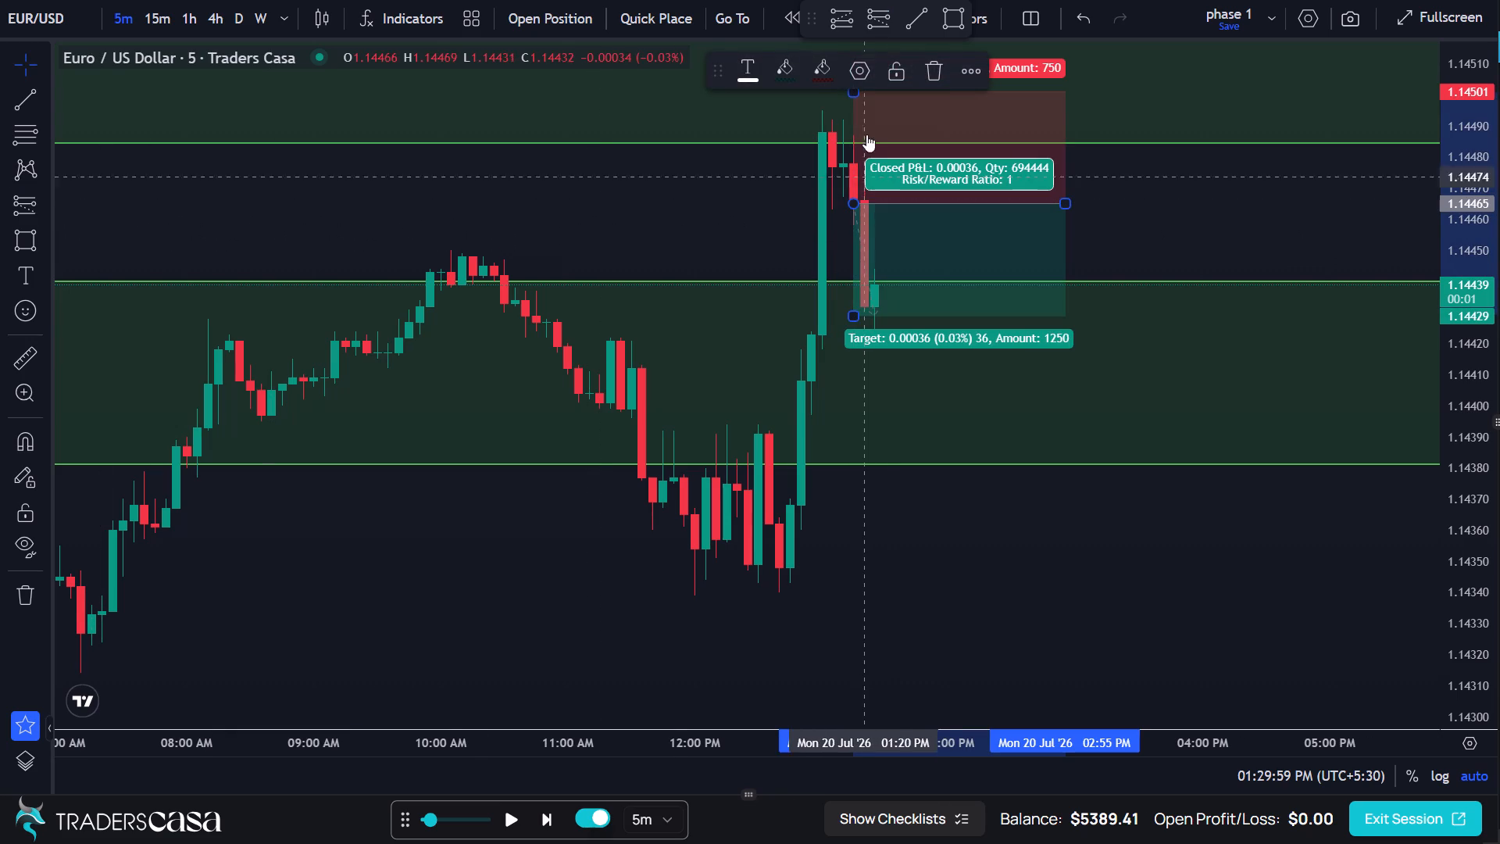
Adjust the short position drawing to stop 1.14505 and target 1.14365.
left_click_drag(859, 94, 861, 88)
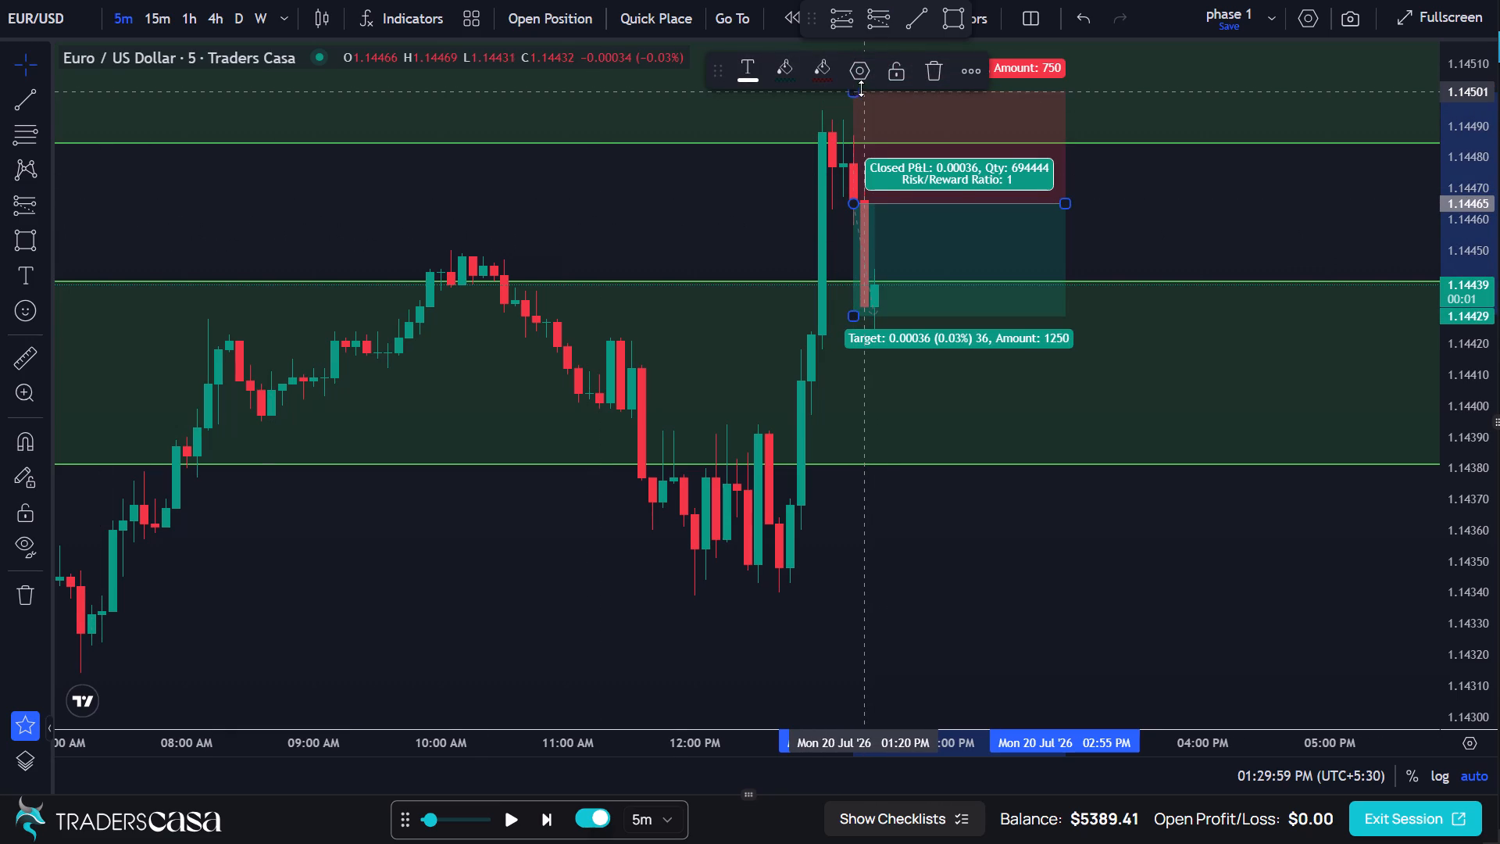
left_click_drag(861, 88, 866, 80)
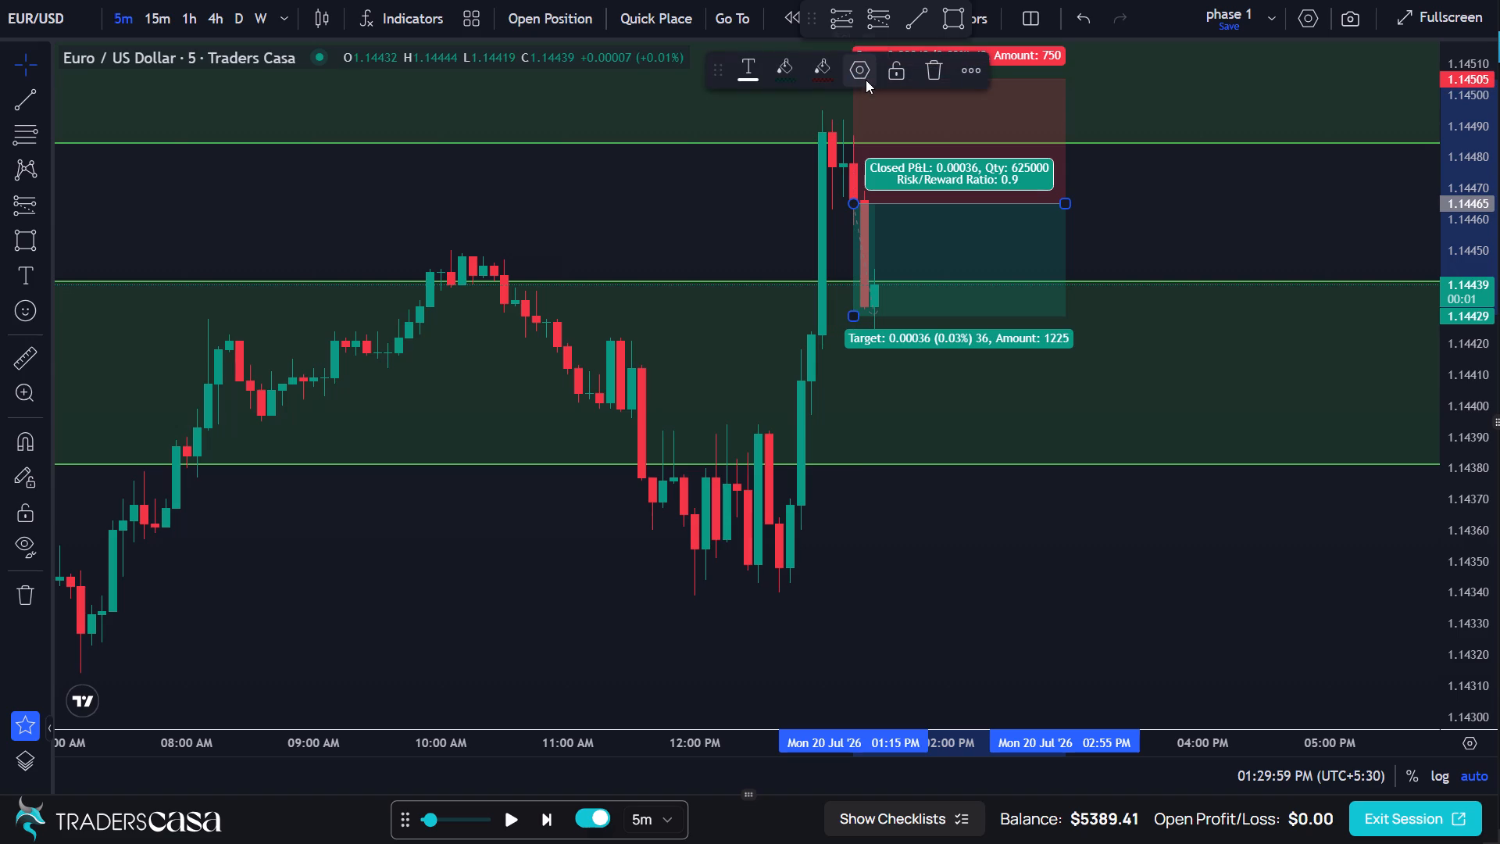
left_click_drag(853, 317, 844, 399)
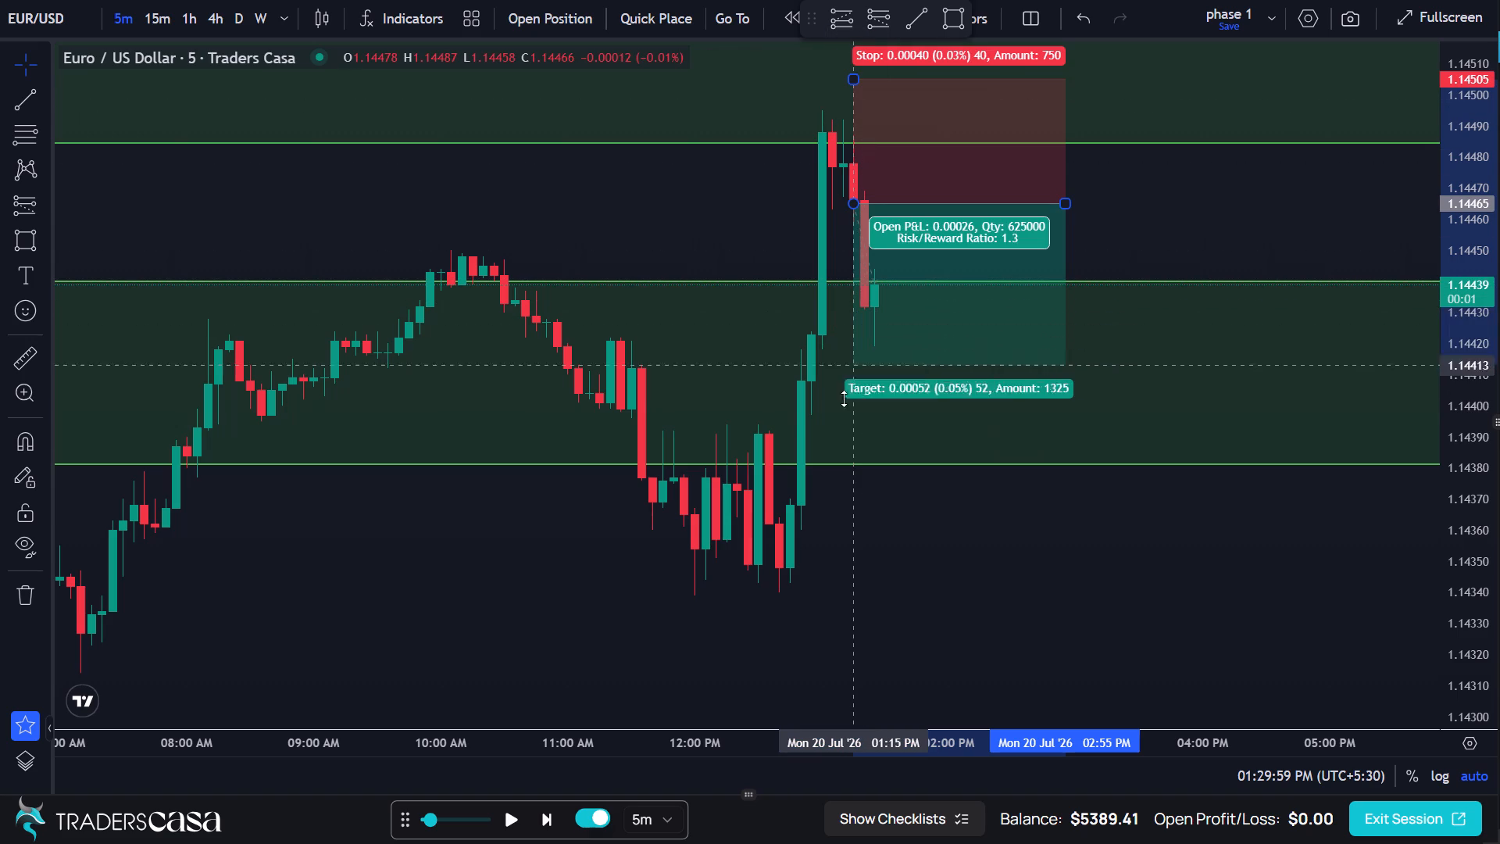
left_click_drag(844, 399, 798, 513)
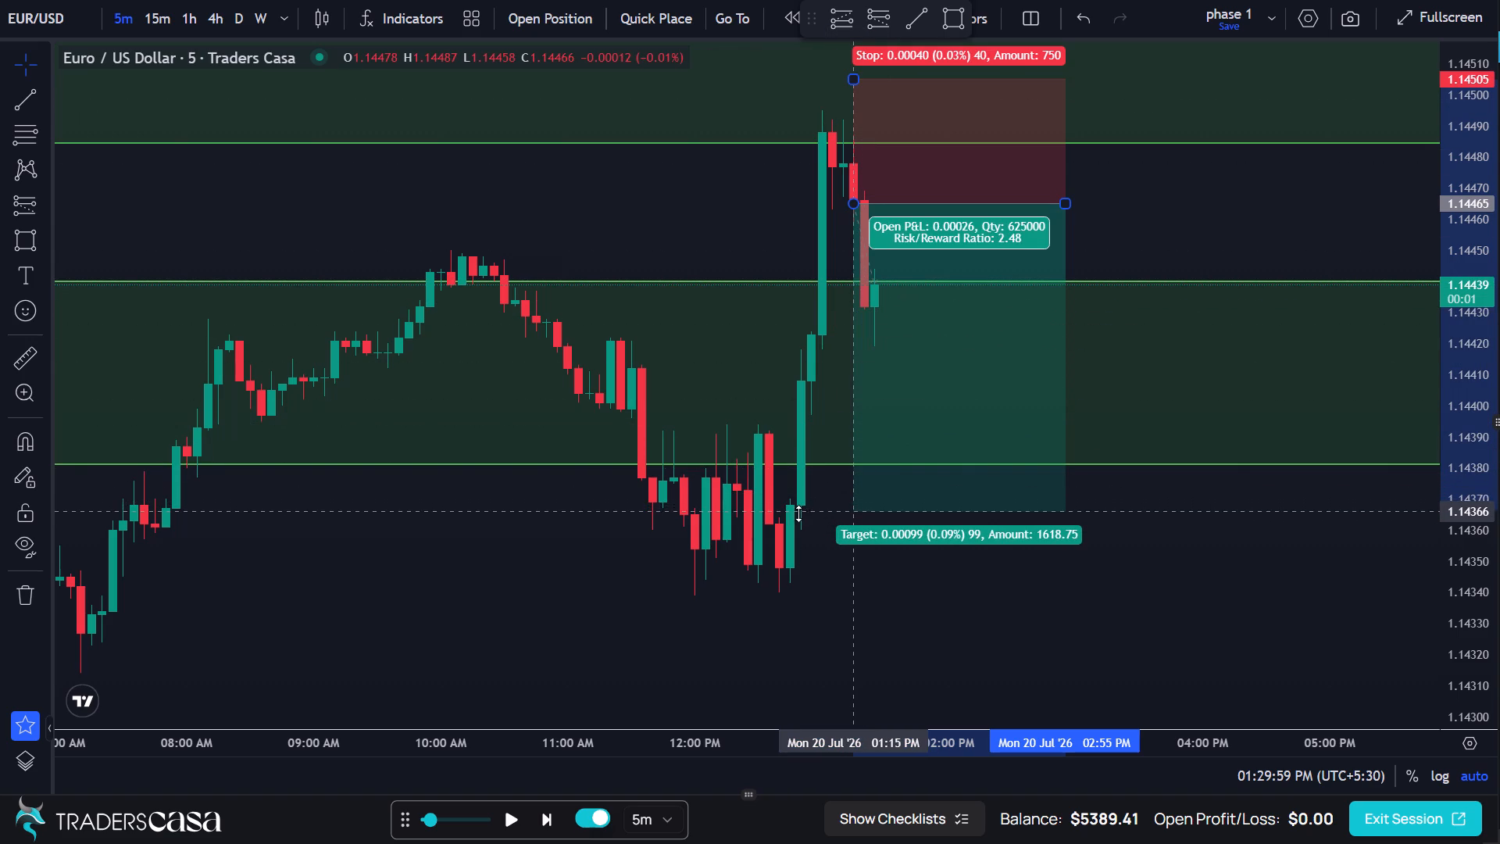
left_click_drag(798, 513, 791, 513)
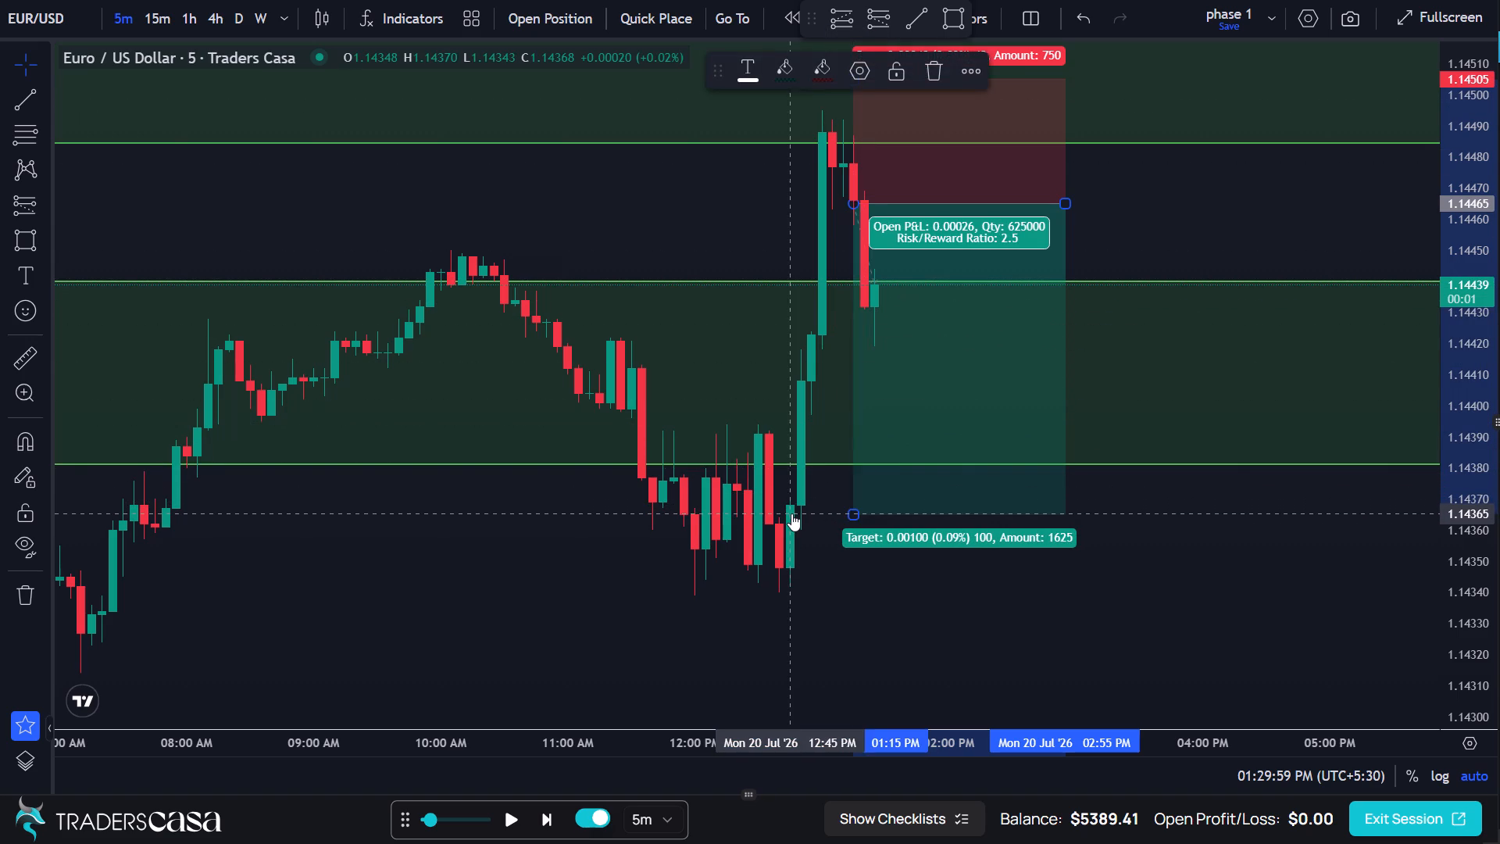
left_click(1134, 214)
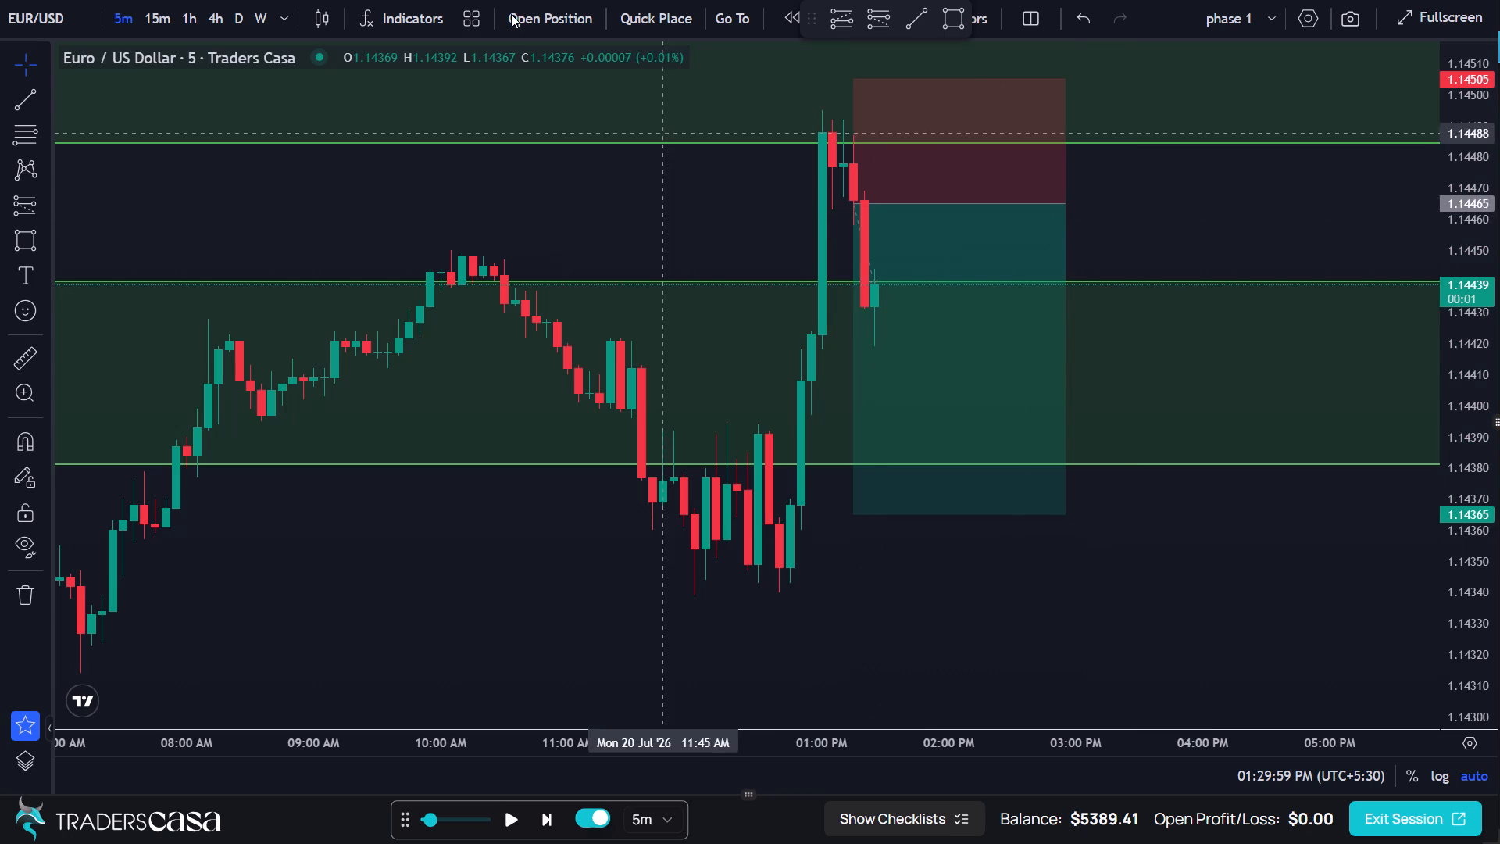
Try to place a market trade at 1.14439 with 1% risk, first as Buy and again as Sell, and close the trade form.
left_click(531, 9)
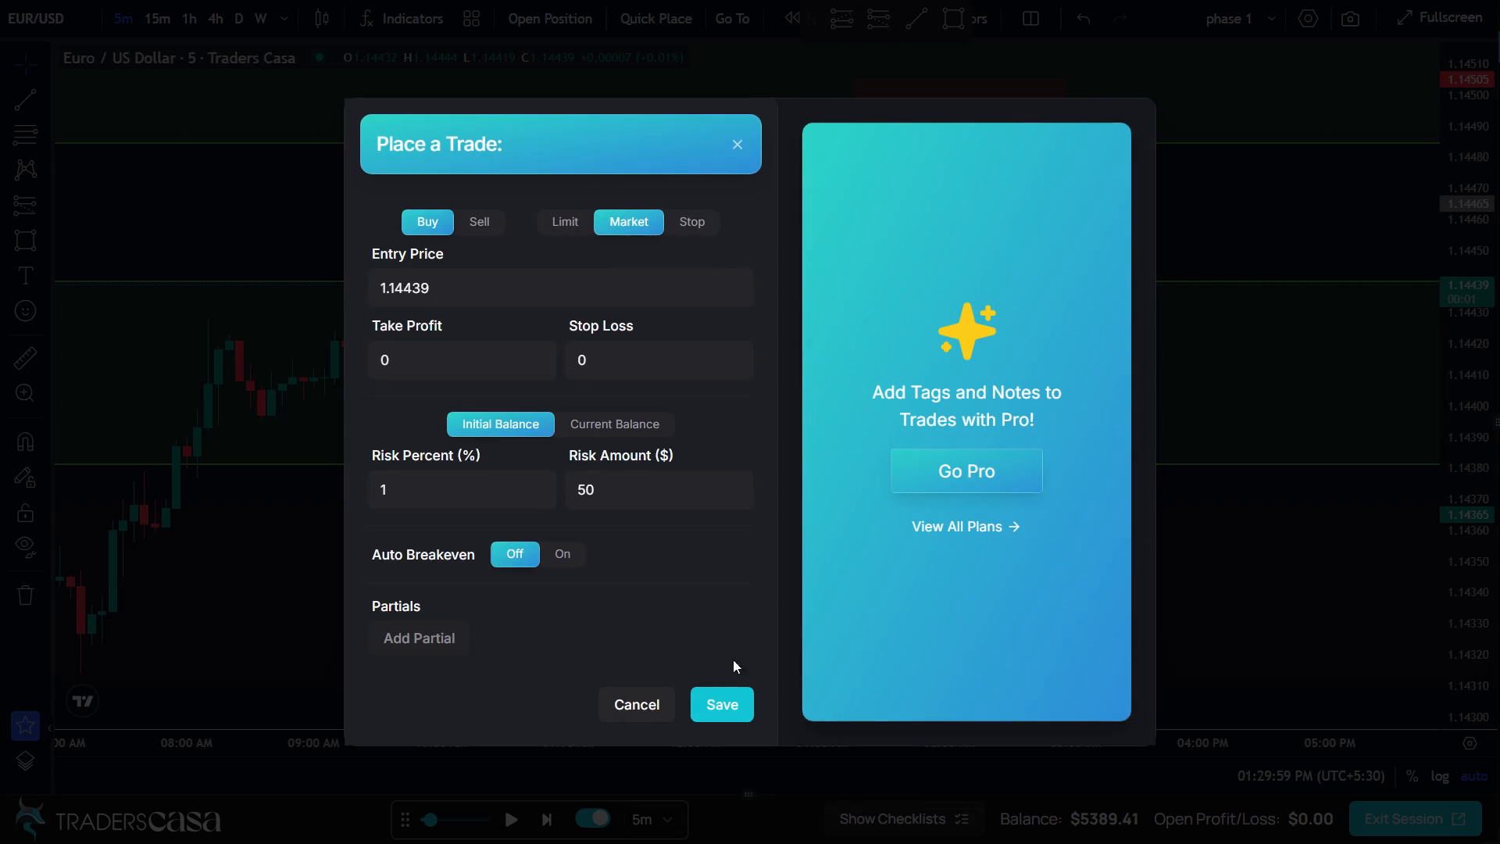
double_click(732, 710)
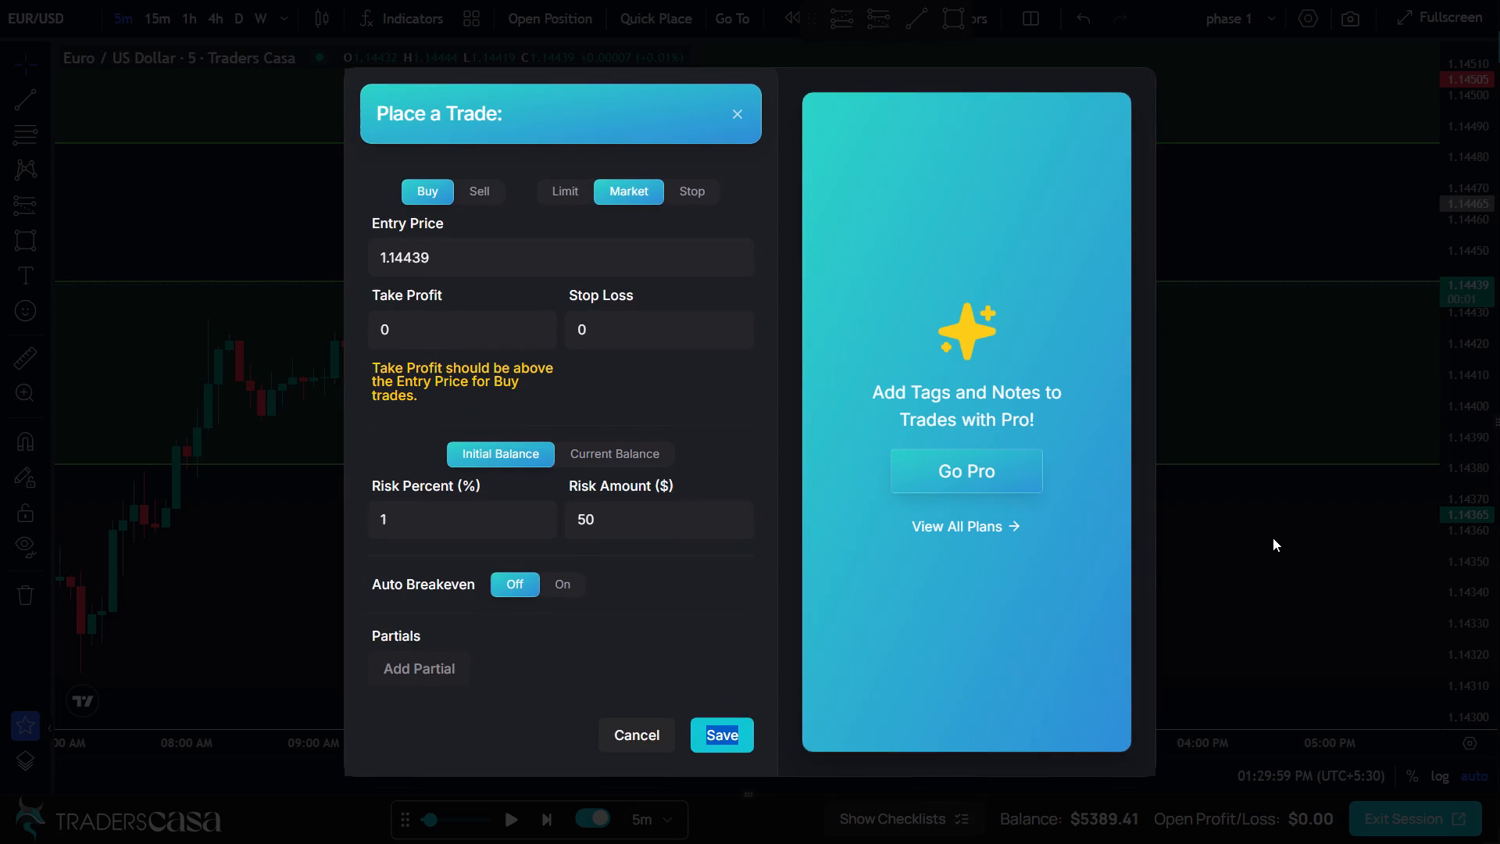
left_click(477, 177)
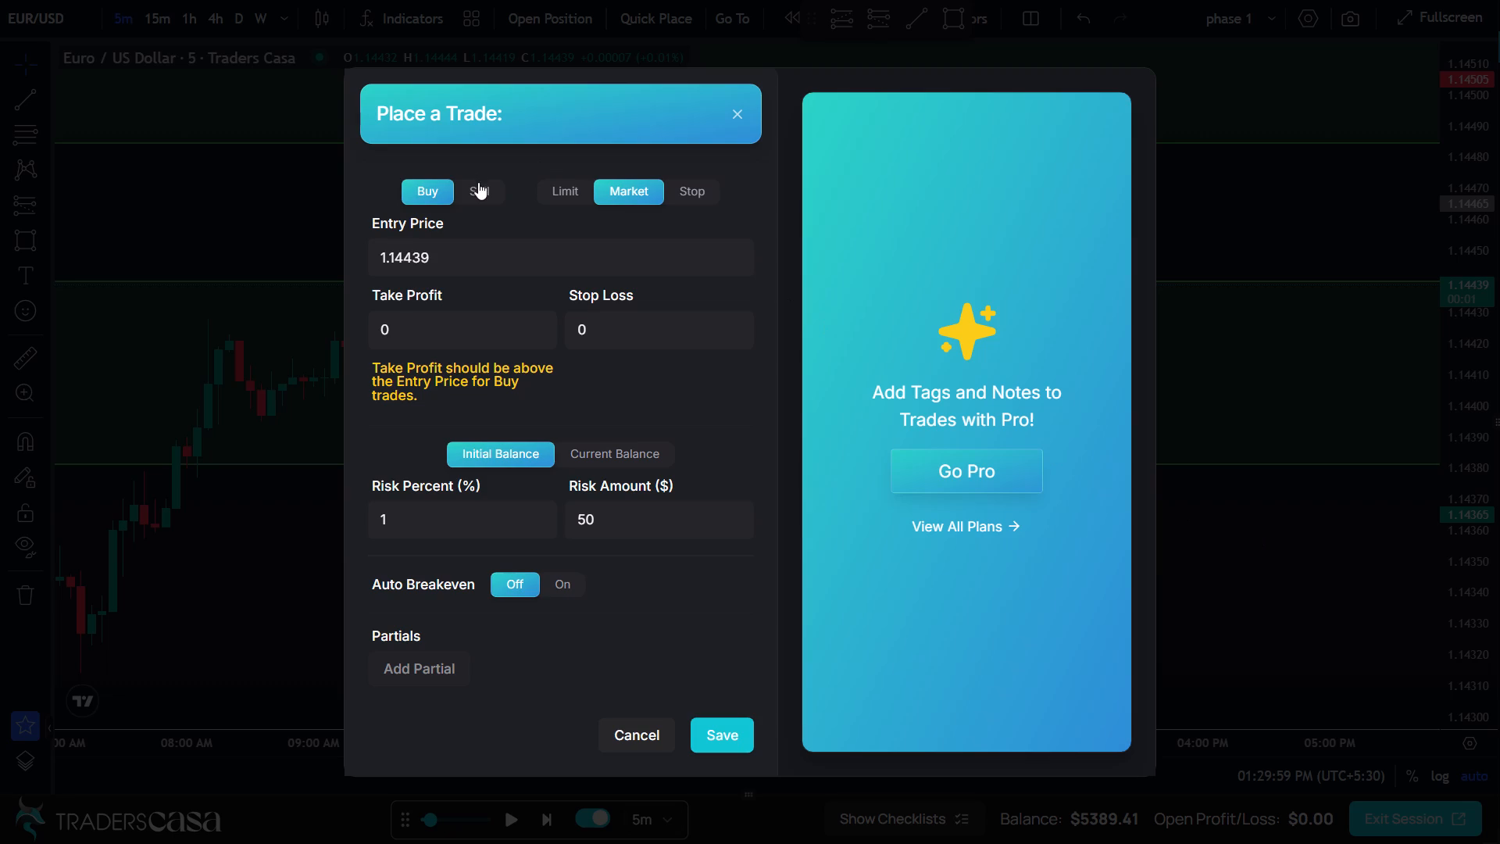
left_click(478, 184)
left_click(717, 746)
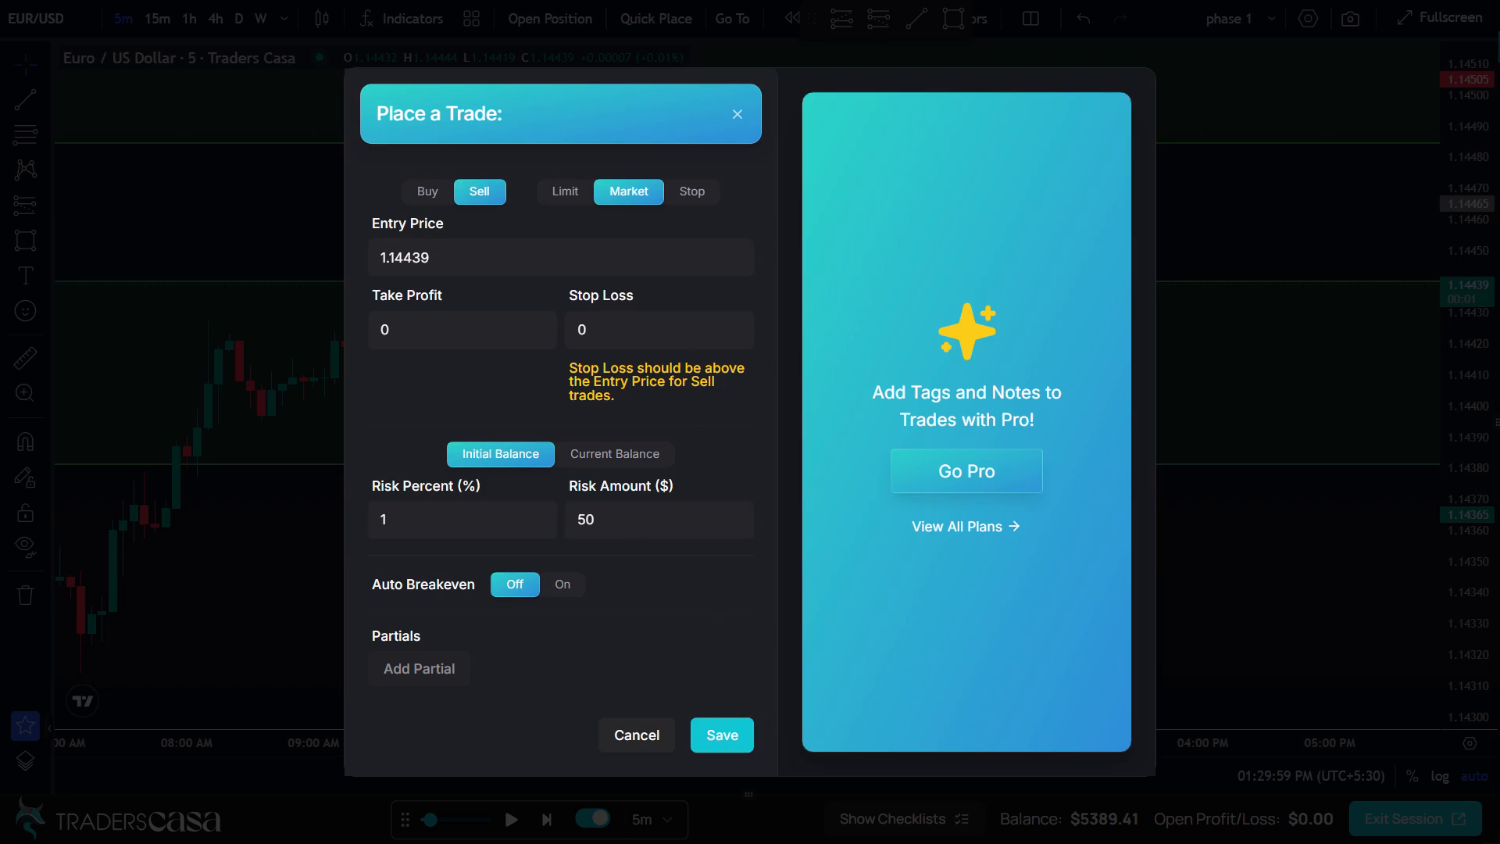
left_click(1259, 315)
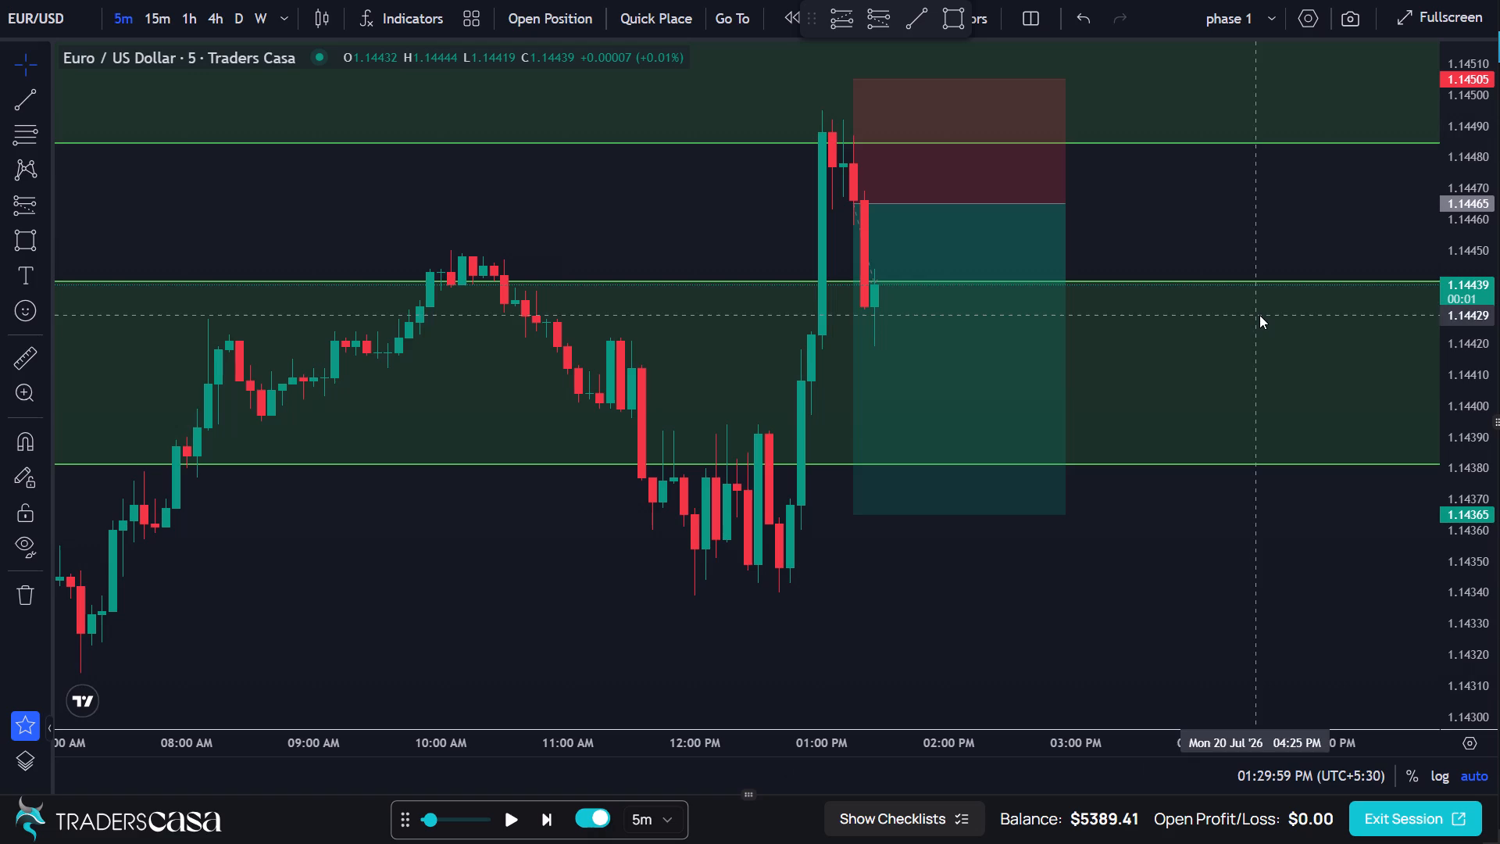
Advance the replay in 5-minute candles to 02:44:59 PM on 20 July.
left_click(1138, 134)
left_click(1153, 208)
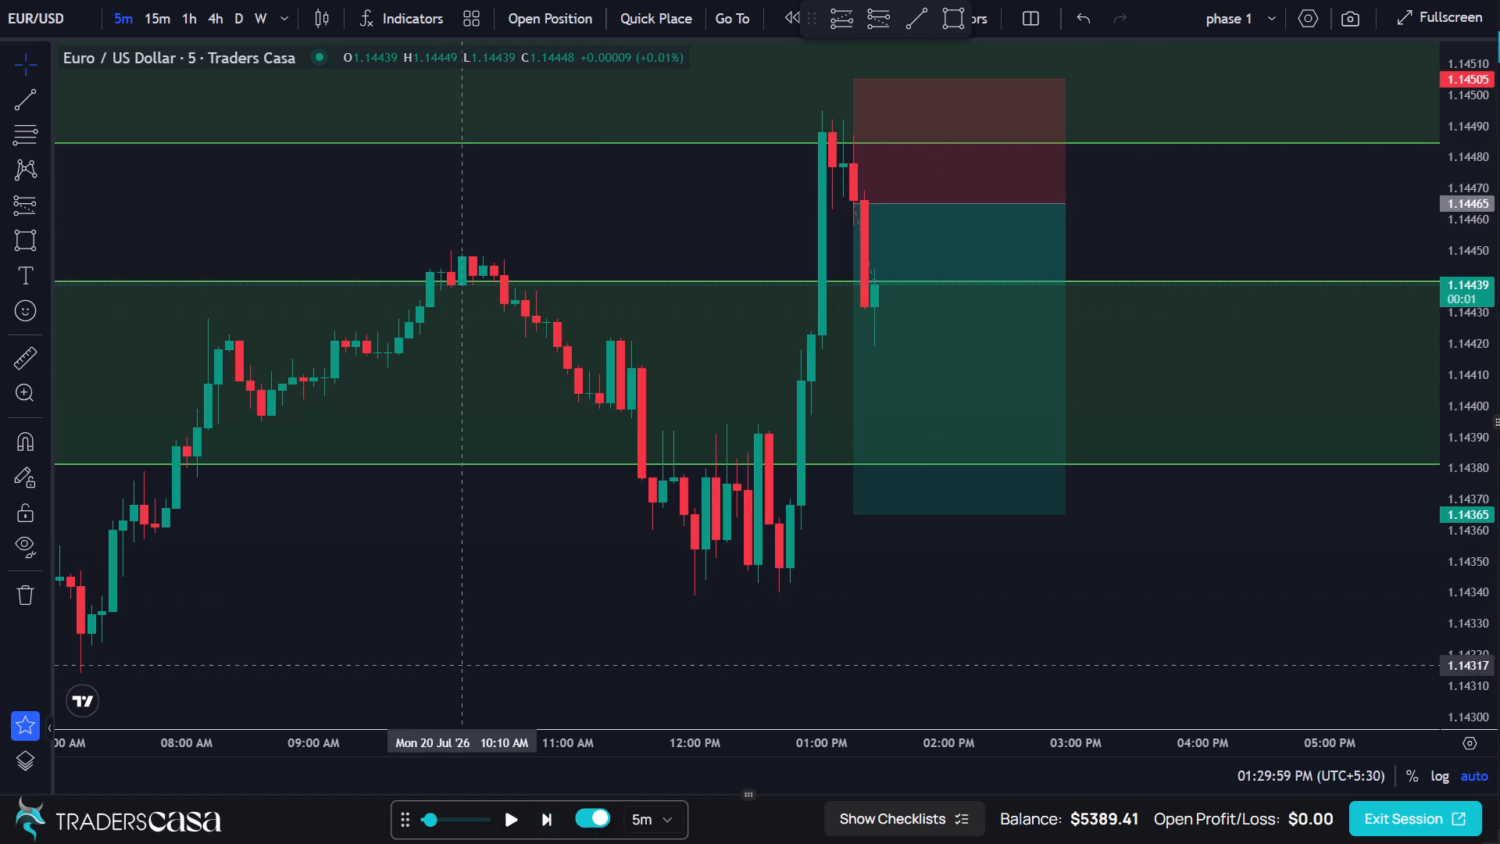
left_click(549, 821)
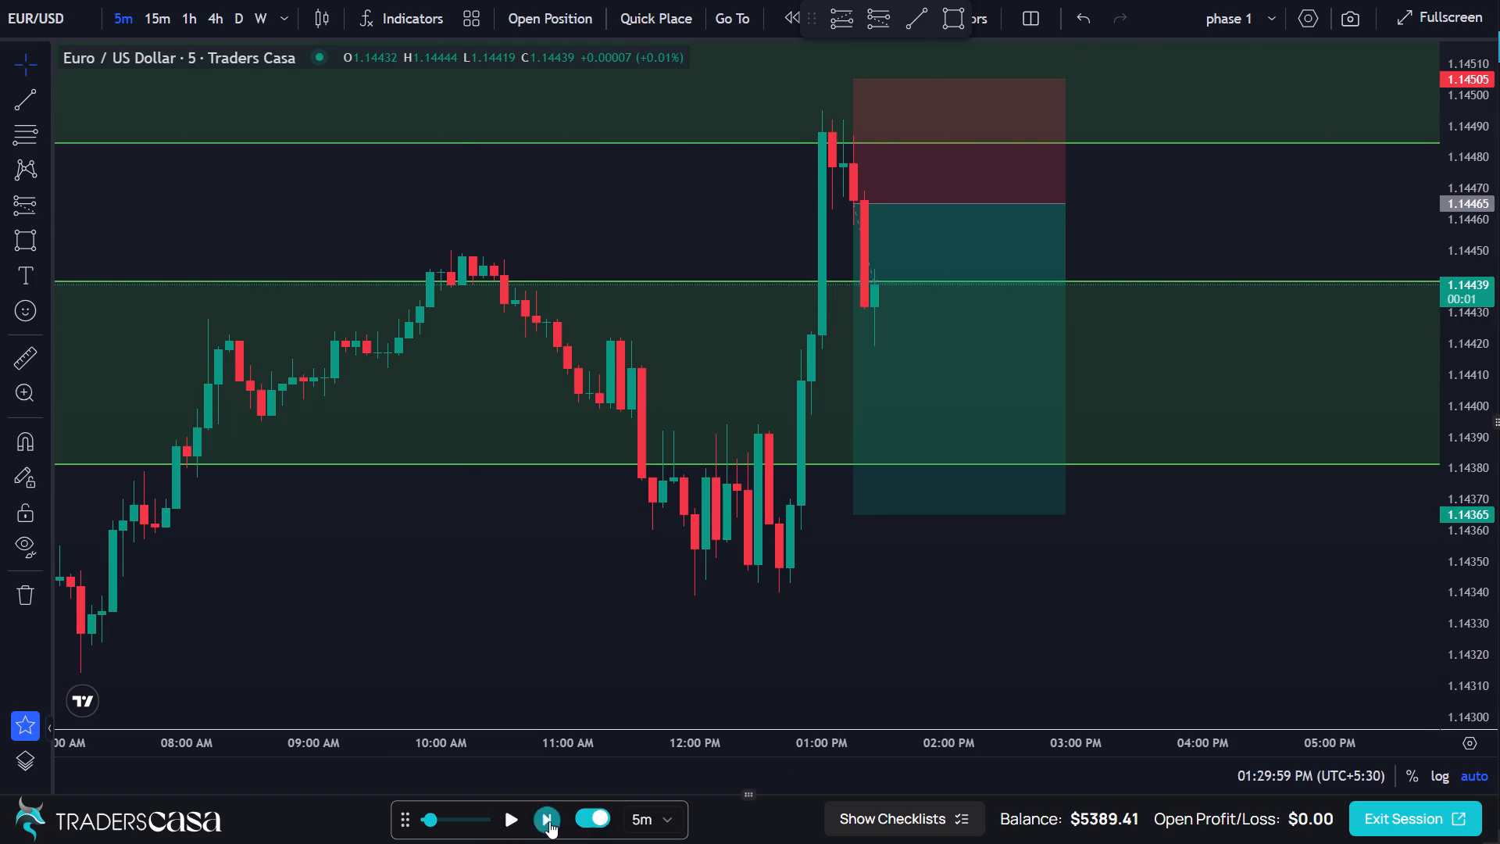
left_click(549, 821)
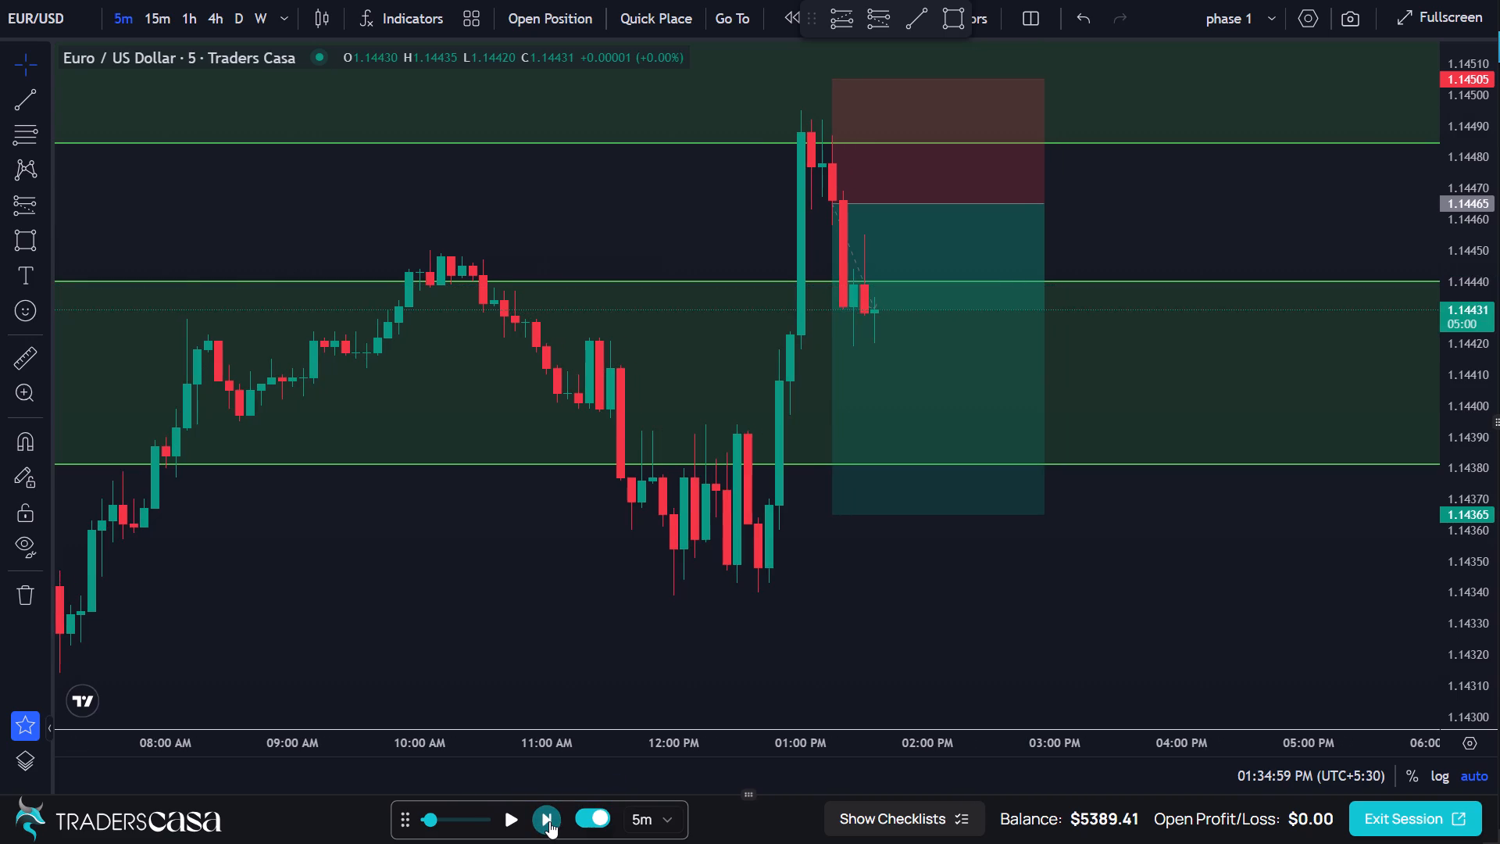
triple_click(549, 821)
triple_click(549, 821)
triple_click(549, 821)
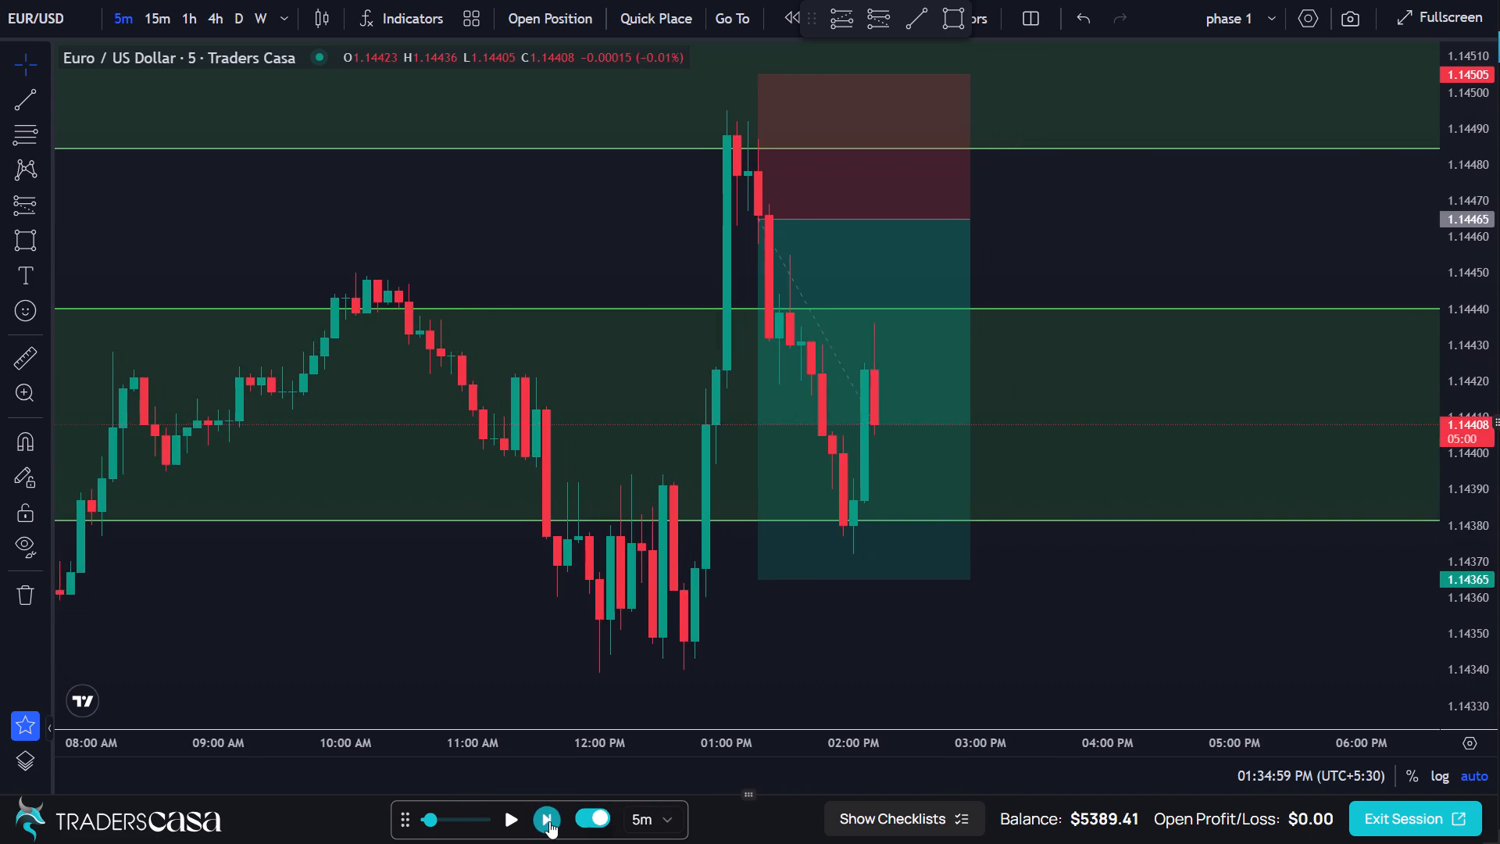
triple_click(549, 821)
left_click(549, 821)
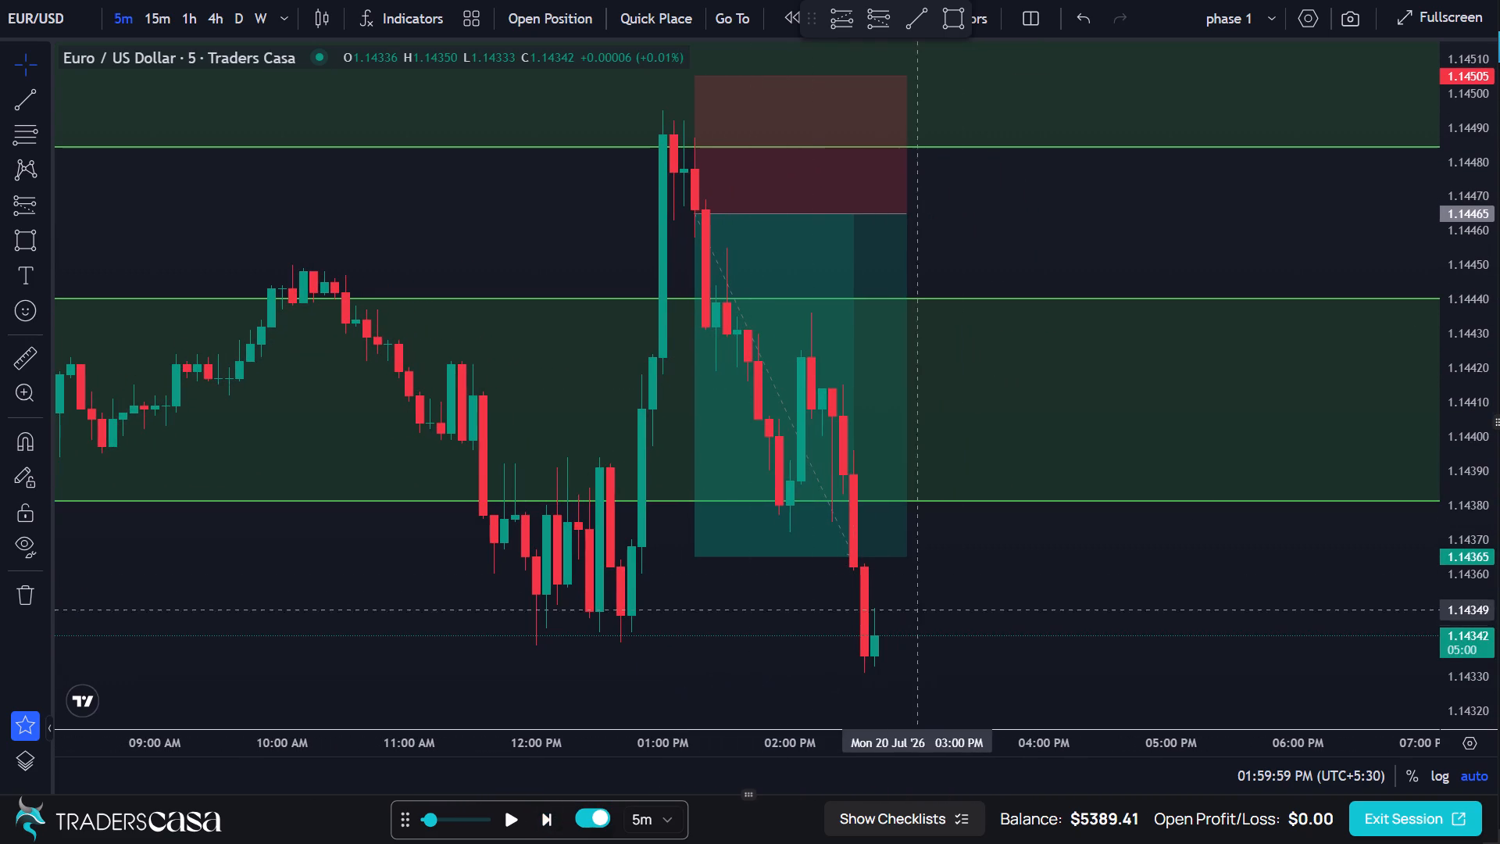
Examine how price moved relative to the short position's entry, stop and target and the nearby supply zones.
left_click(1014, 609)
scroll(1012, 589, "down", 5)
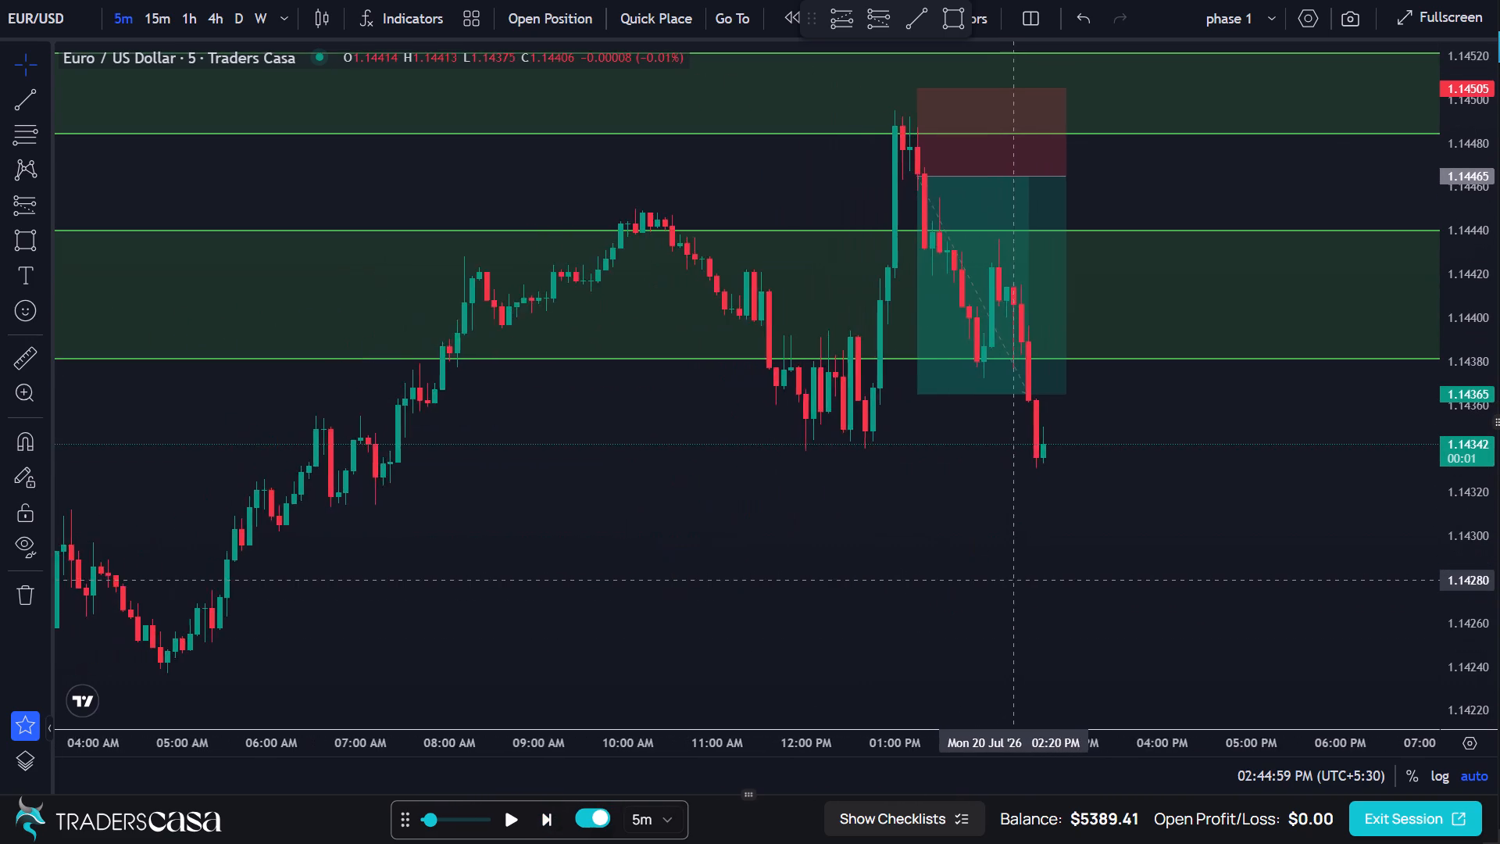
scroll(1012, 580, "down", 3)
scroll(1012, 580, "up", 5)
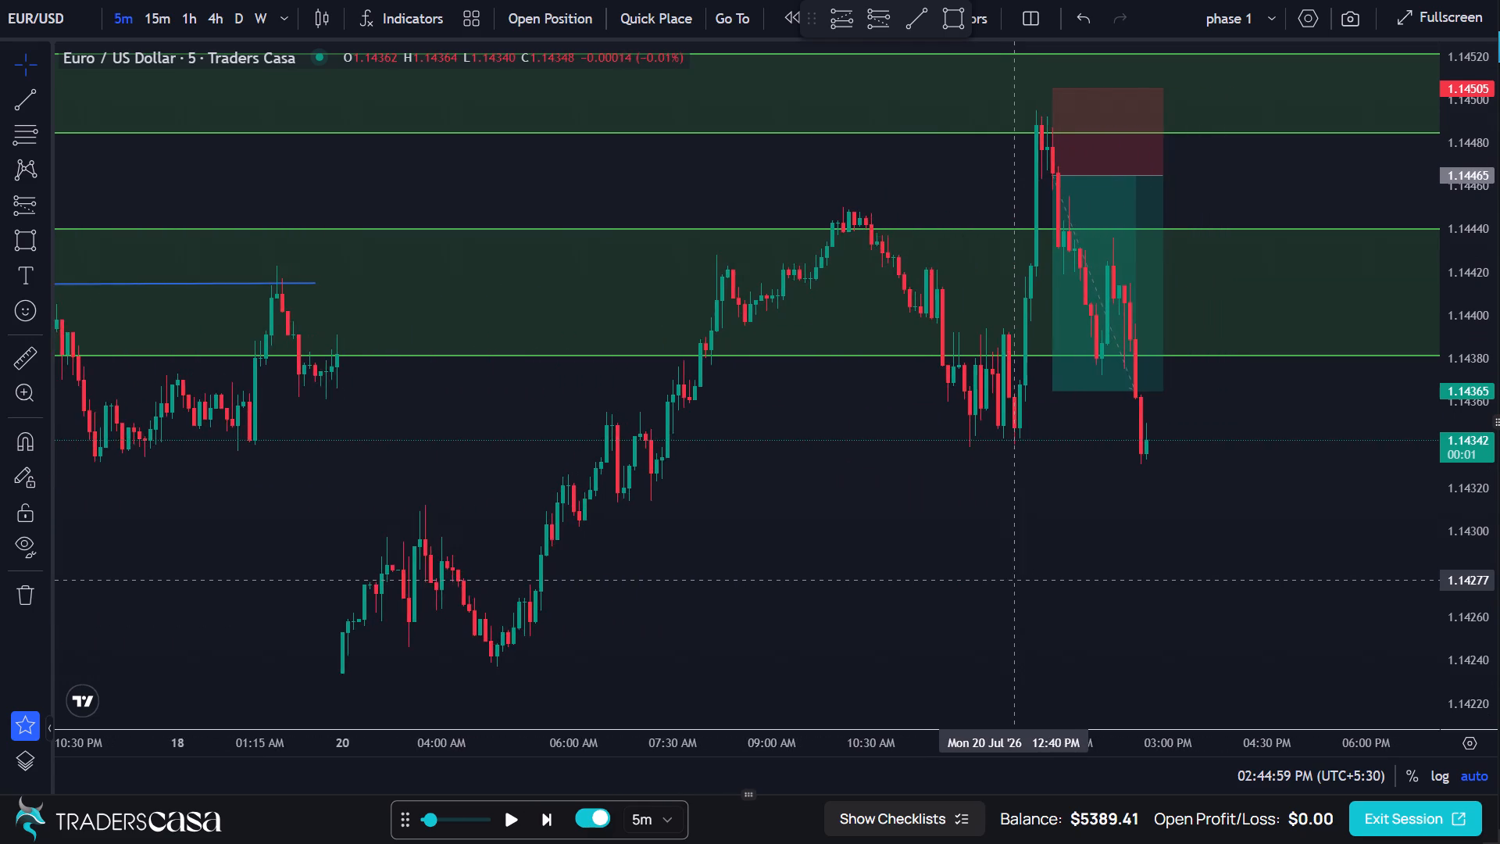
scroll(1012, 580, "up", 4)
scroll(1012, 580, "down", 2)
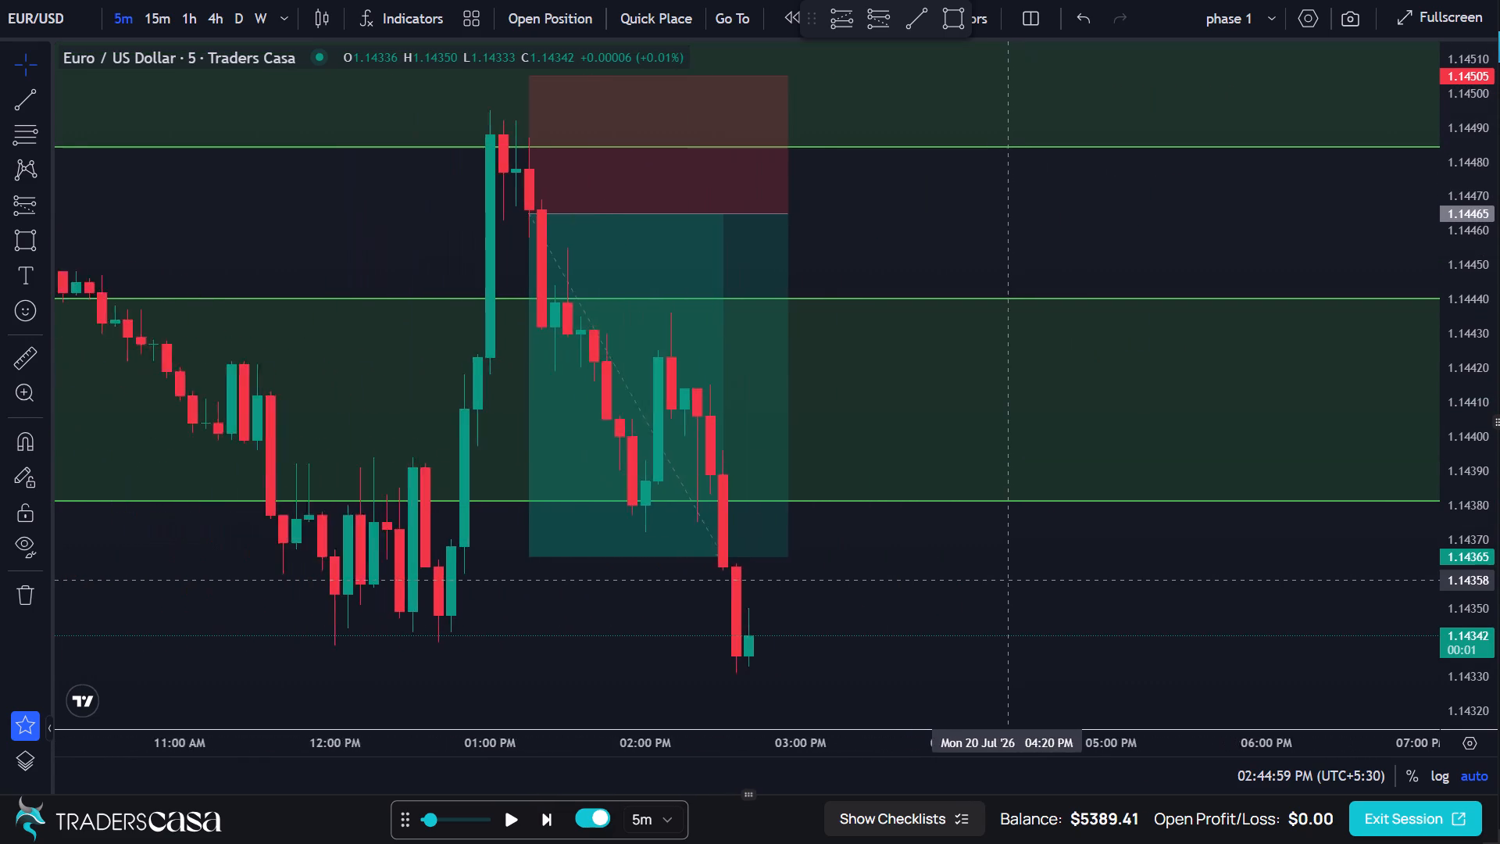
scroll(1012, 580, "down", 3)
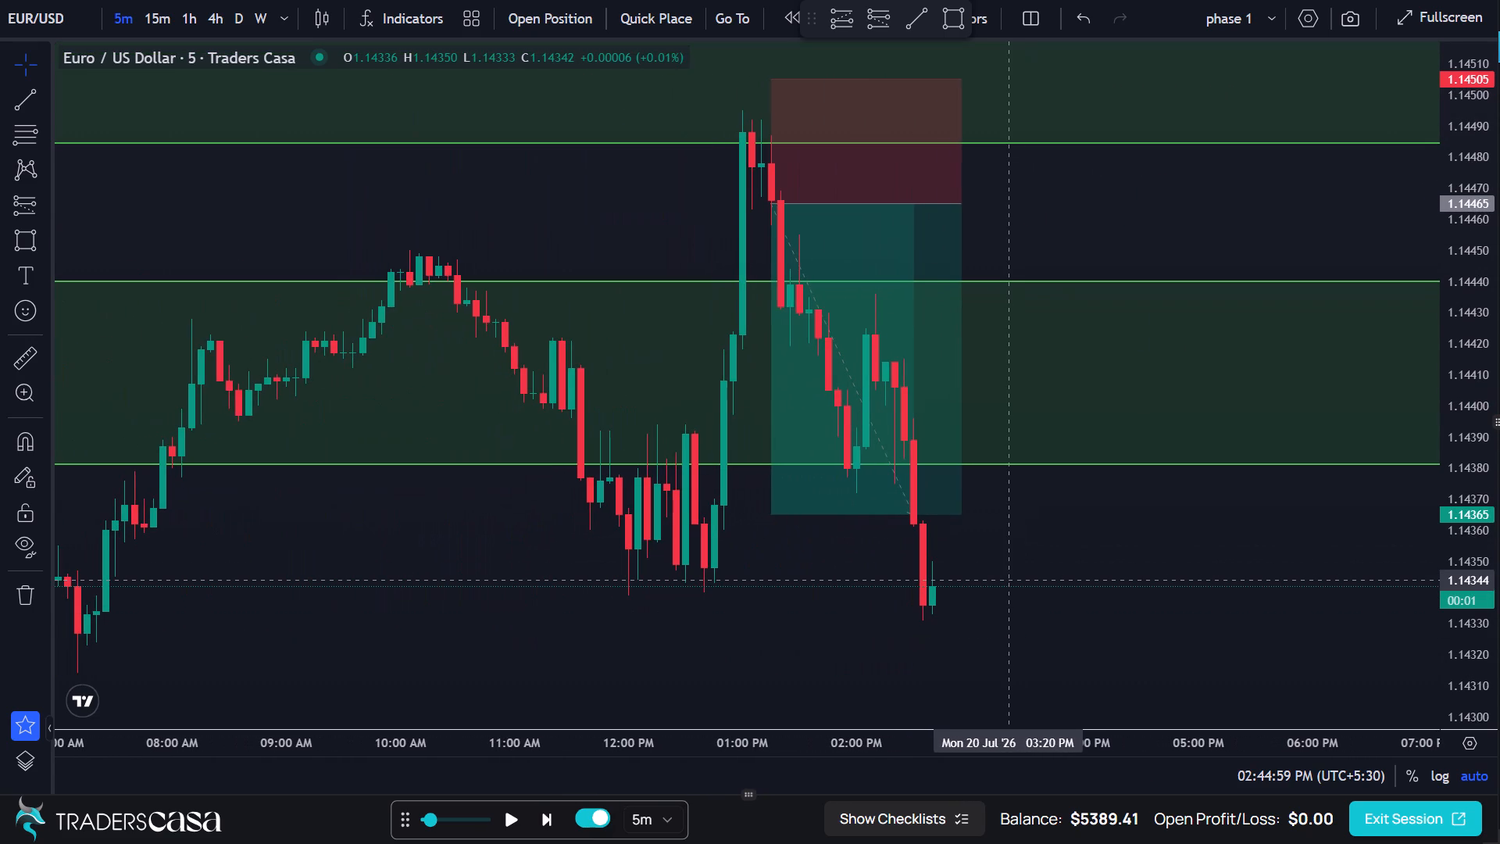
left_click(1031, 230)
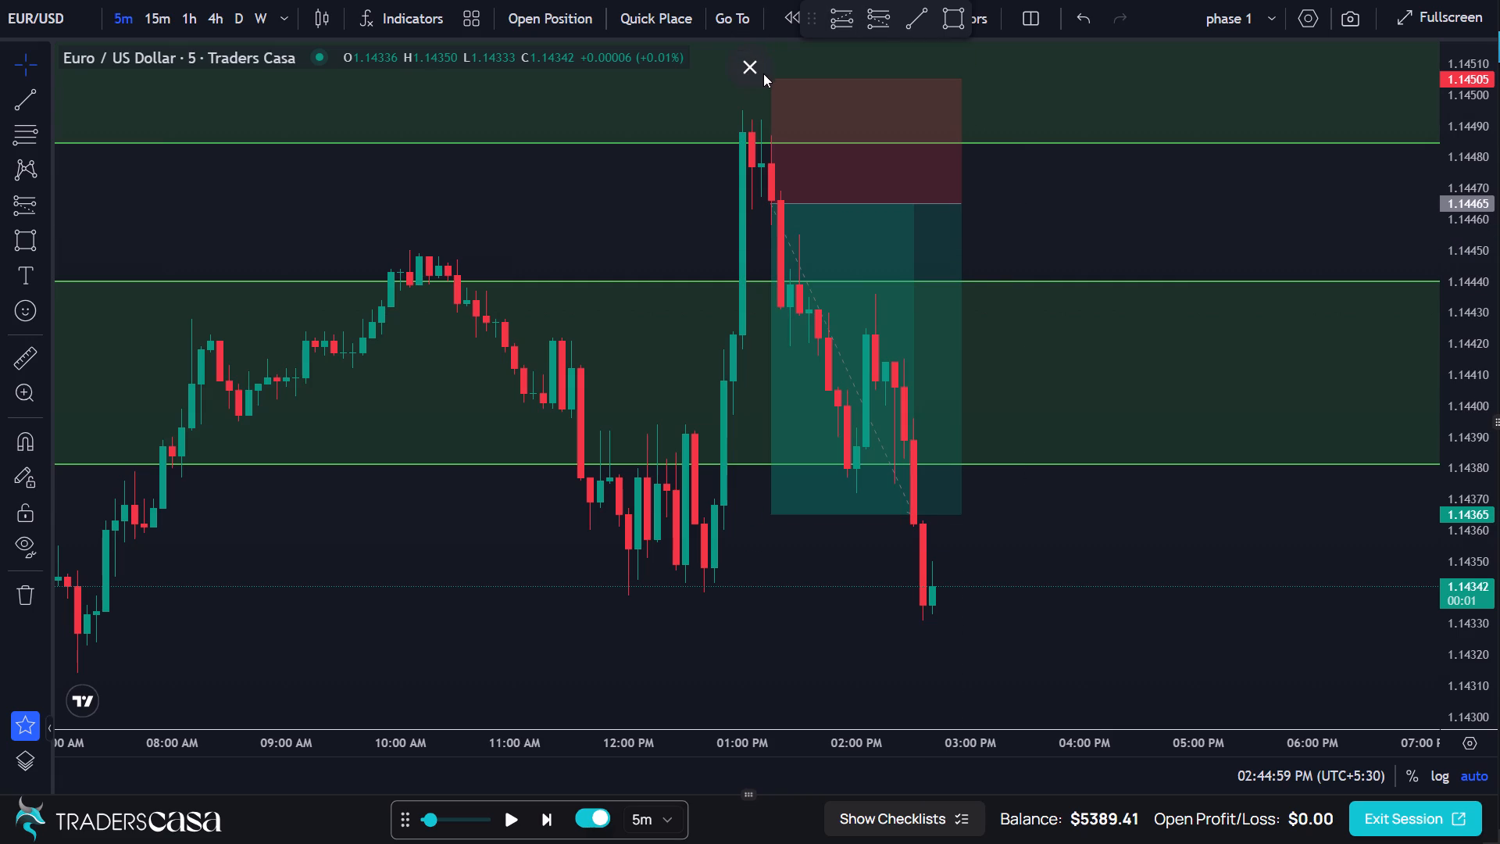
Leave full screen to check the system quick settings, and return the chart to full screen.
left_click(751, 73)
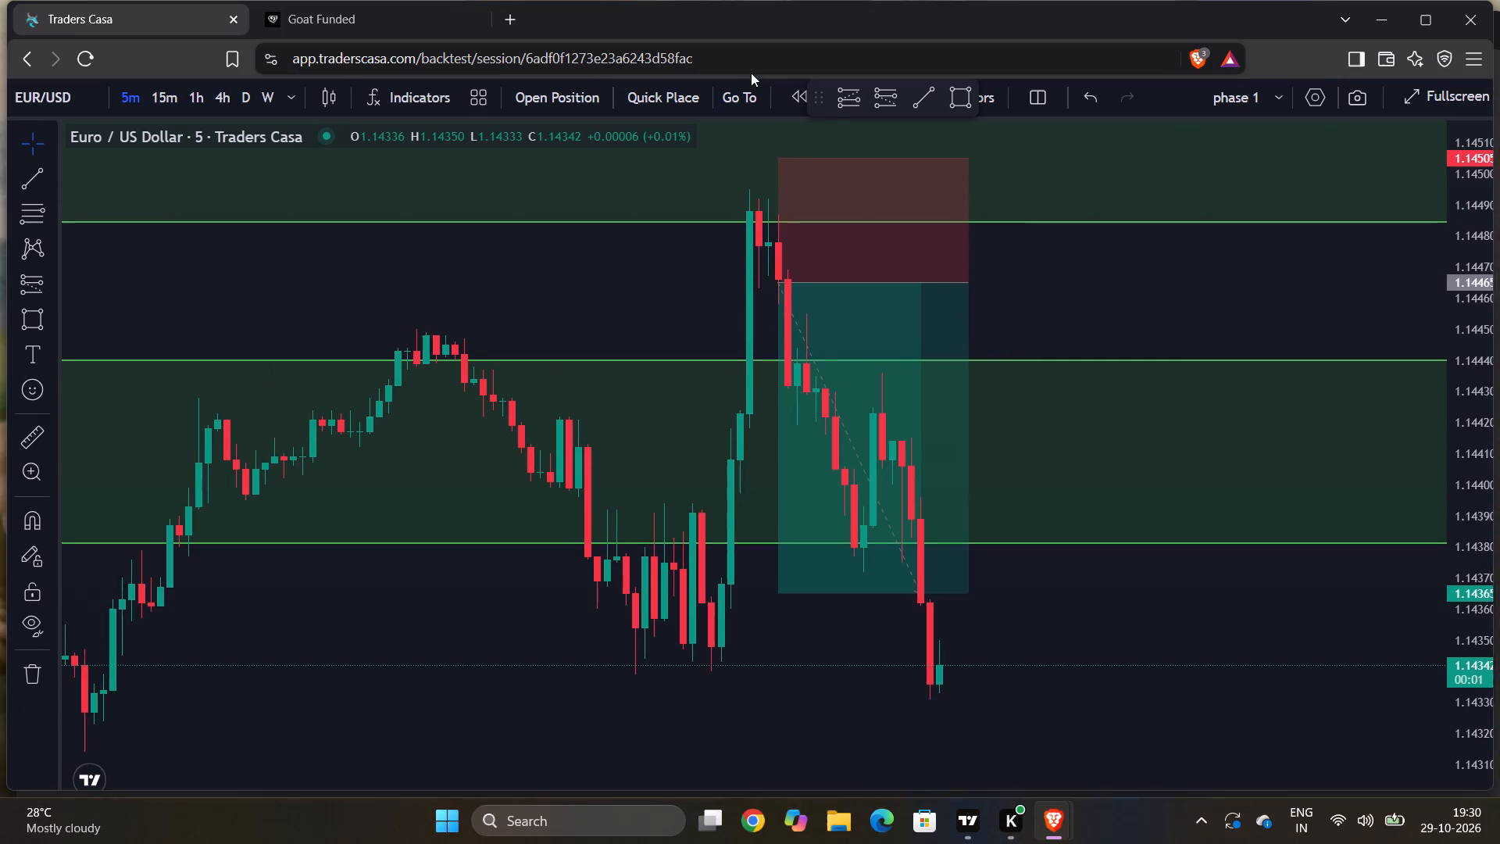
left_click(1401, 814)
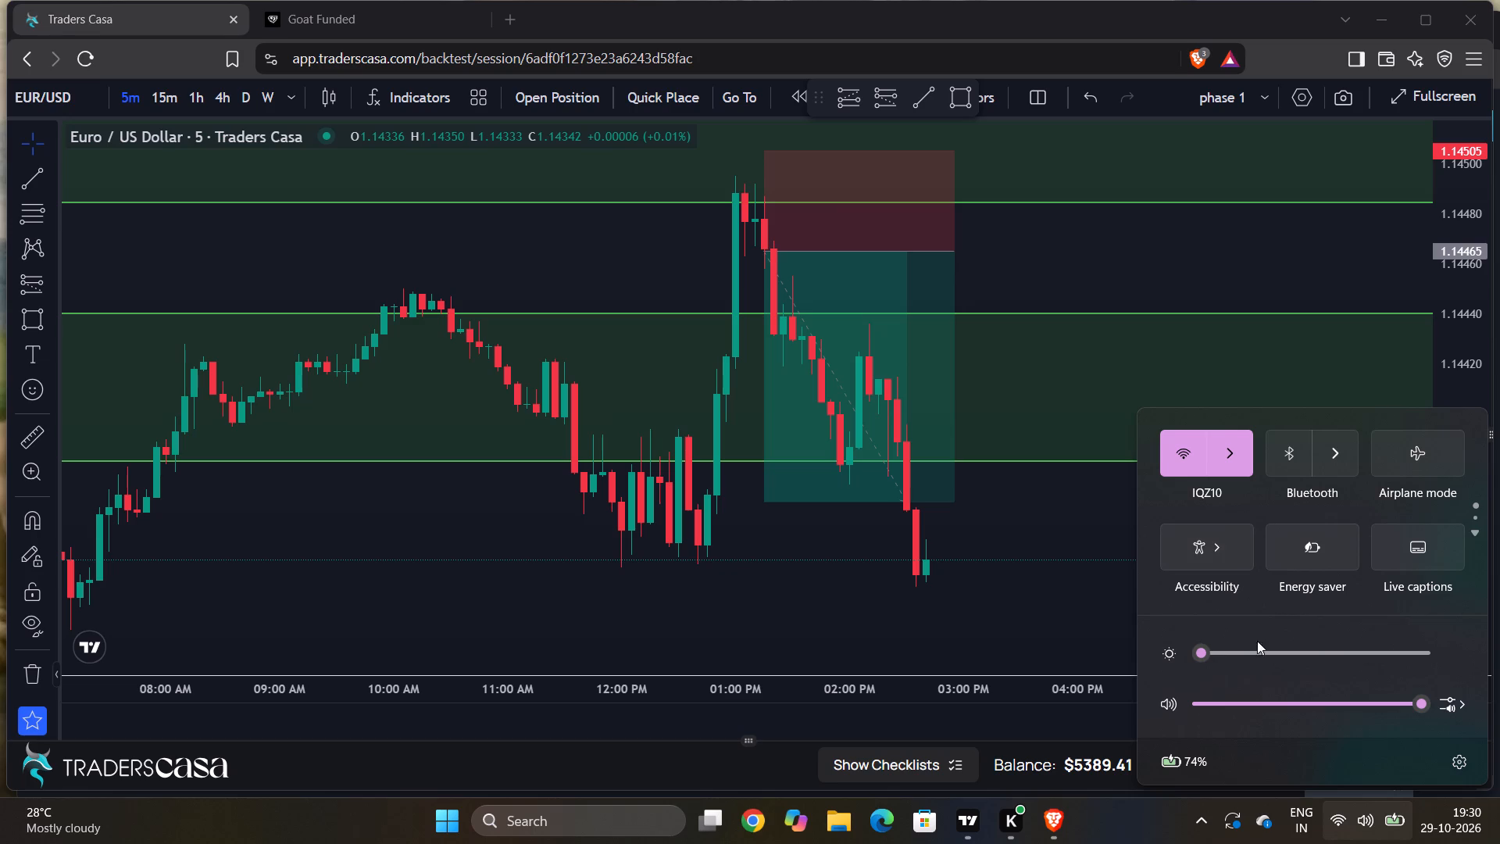
left_click(1078, 598)
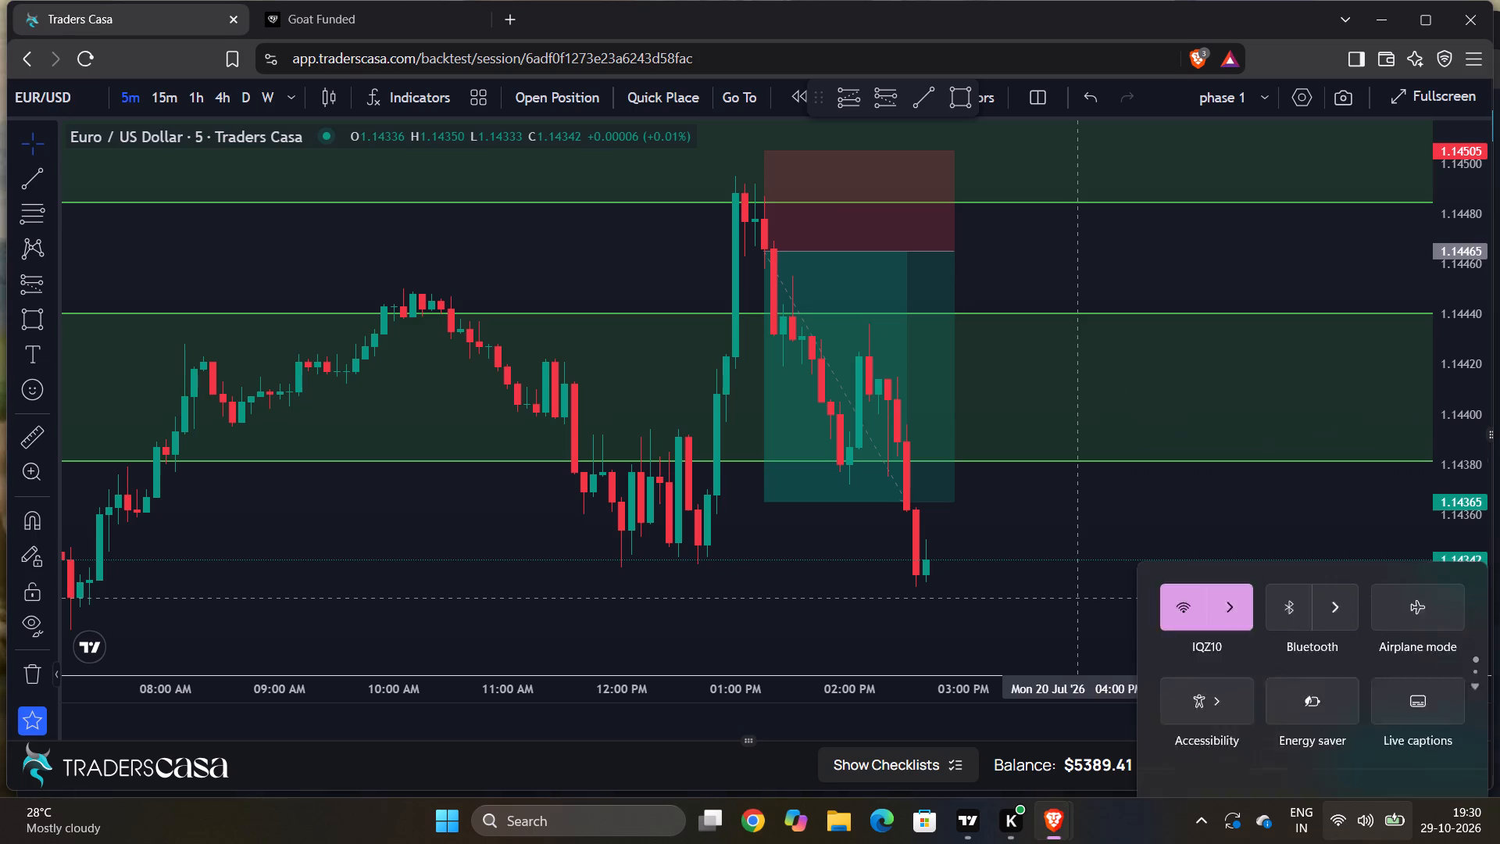
scroll(1072, 564, "down", 5)
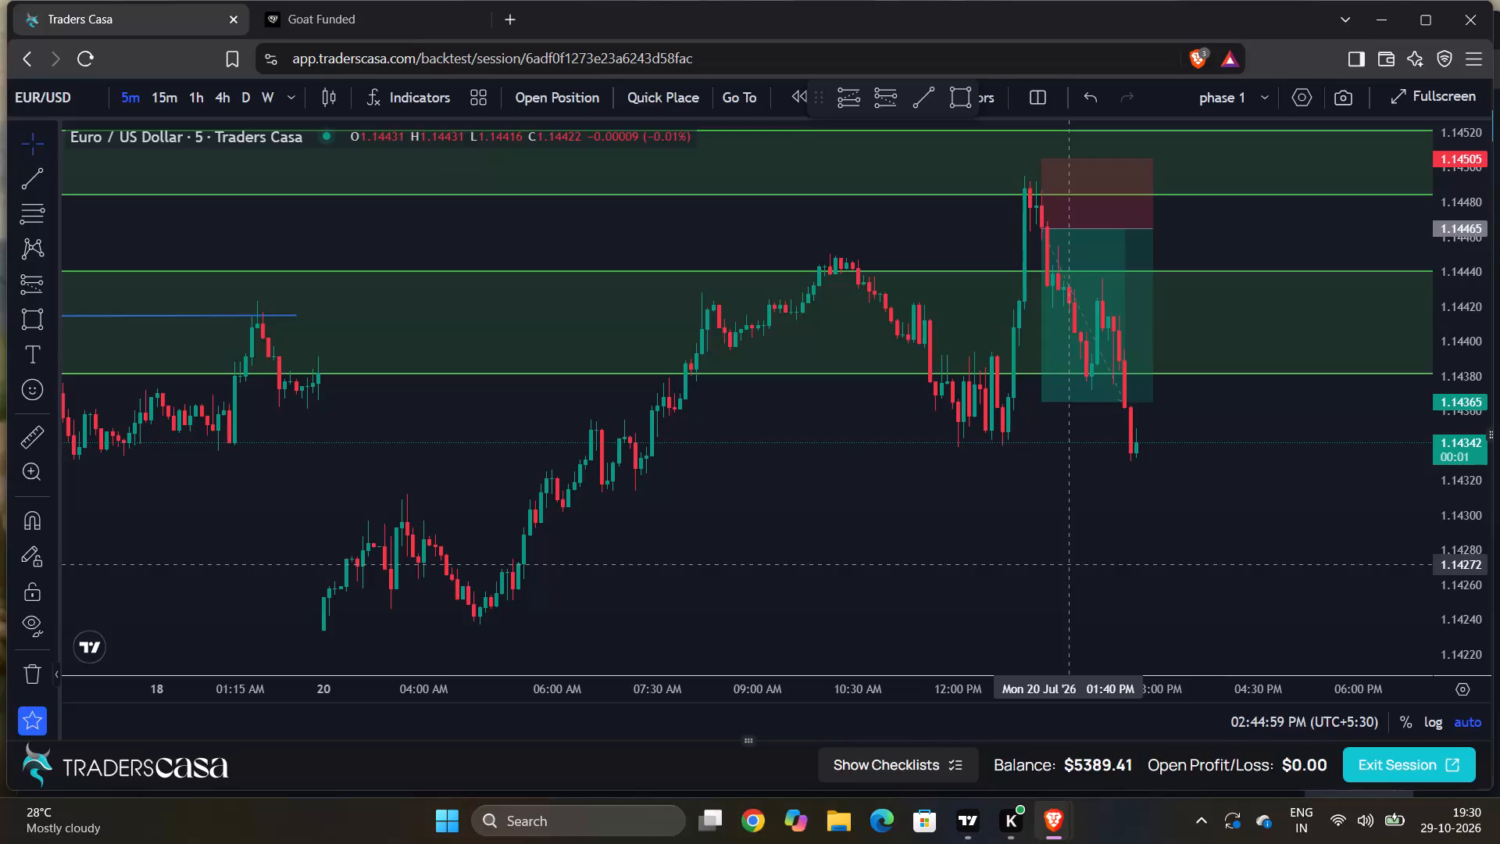
key("F11")
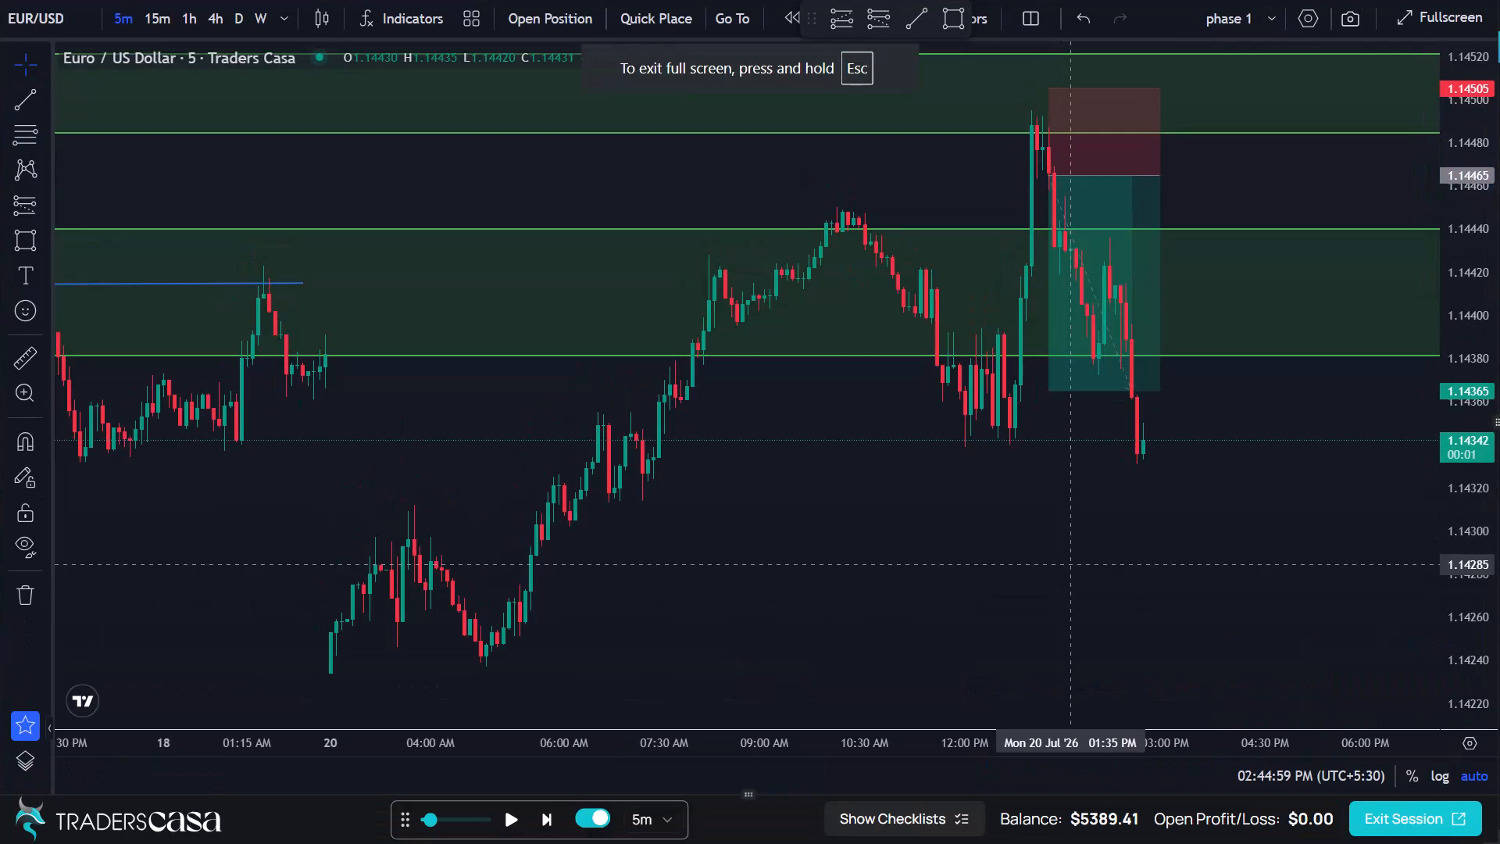
Examine the 5-minute price history back to early July with its marked zones and levels.
scroll(920, 570, "down", 1)
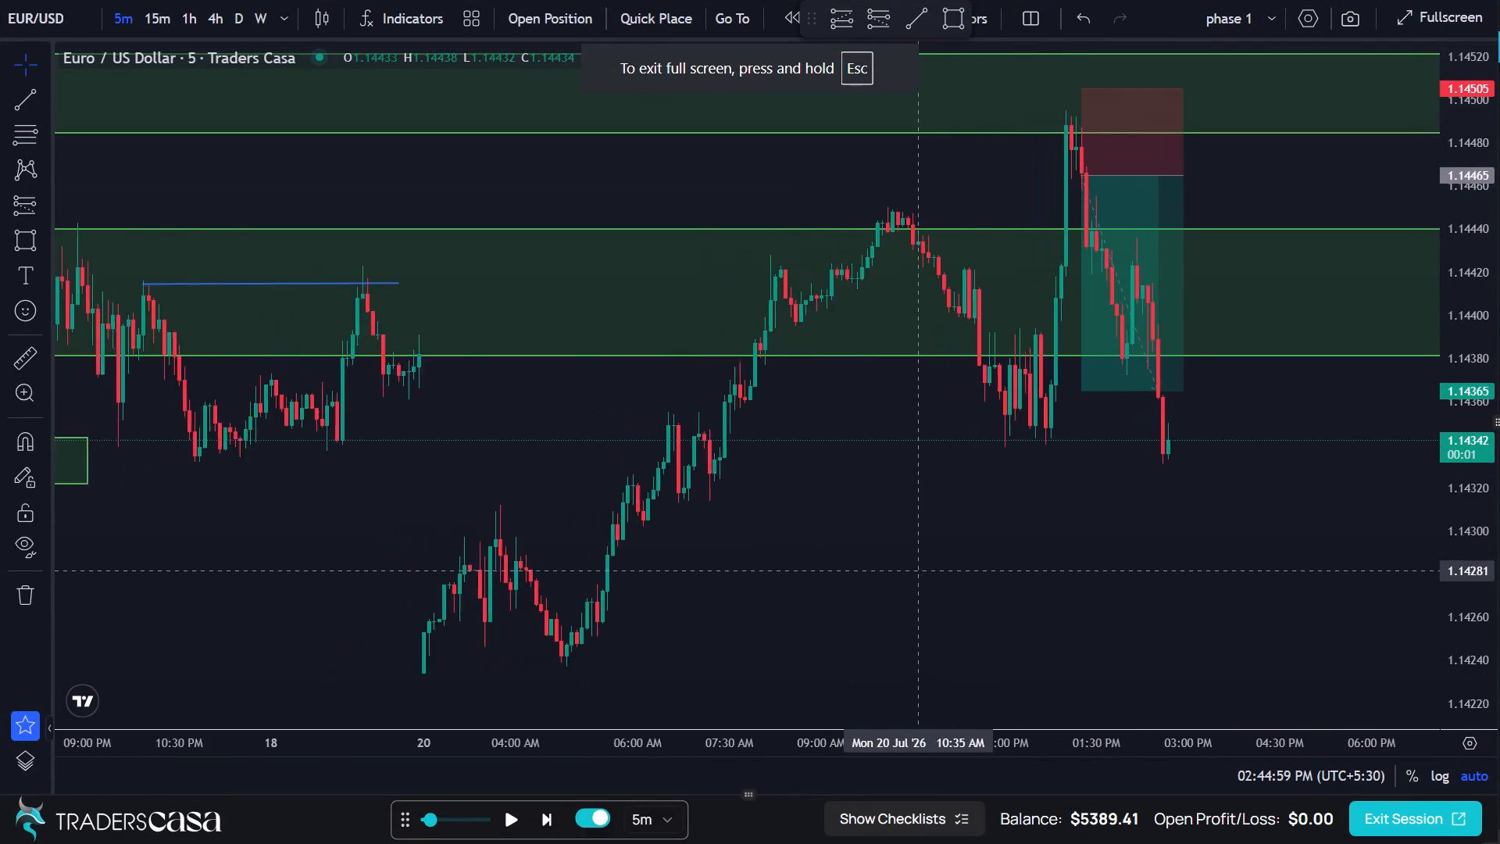
scroll(920, 570, "down", 1)
scroll(920, 570, "up", 4)
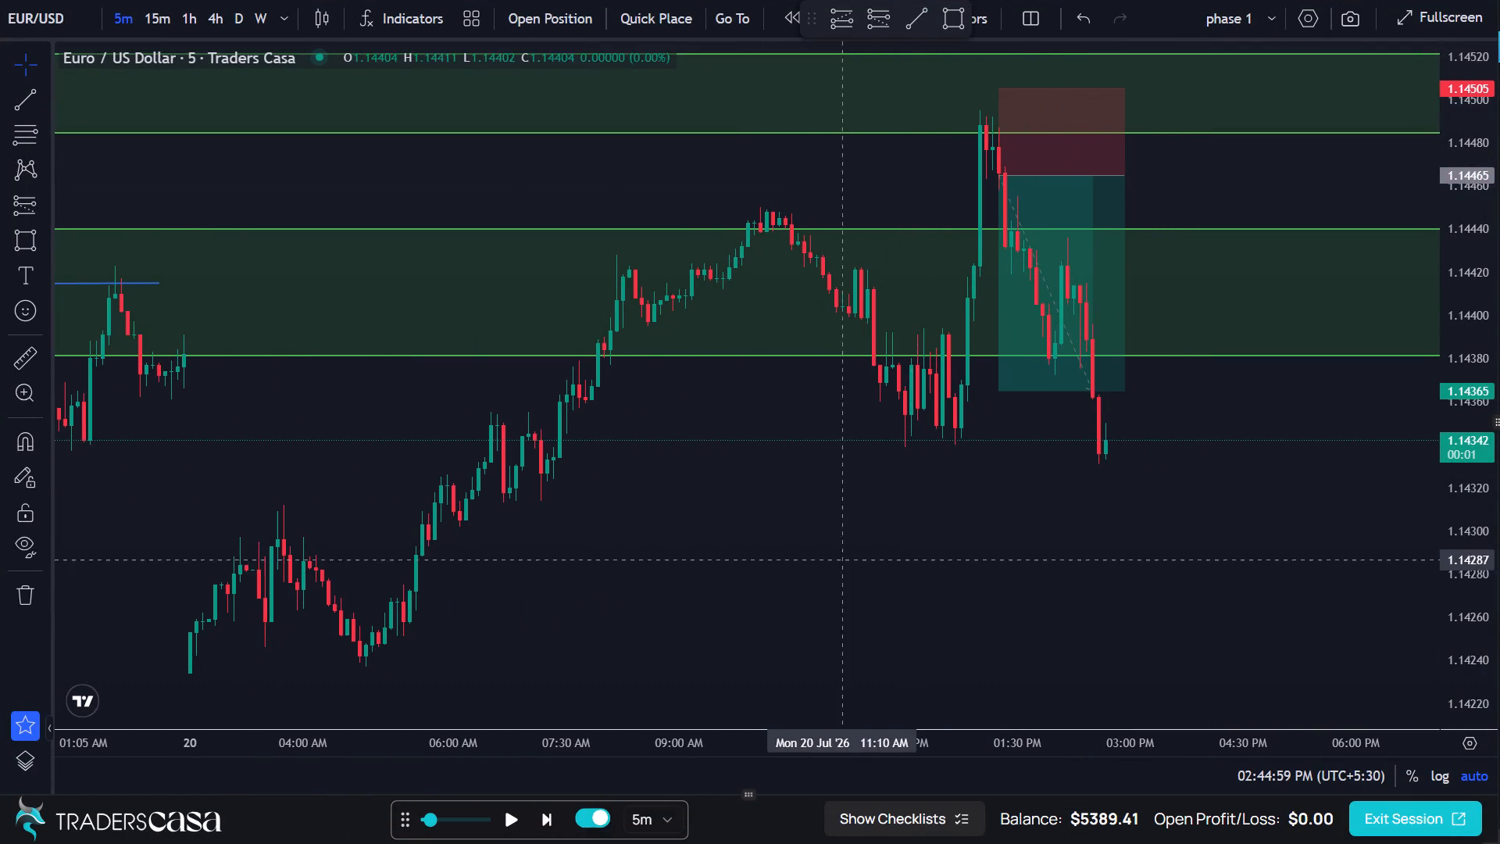
scroll(304, 472, "down", 12)
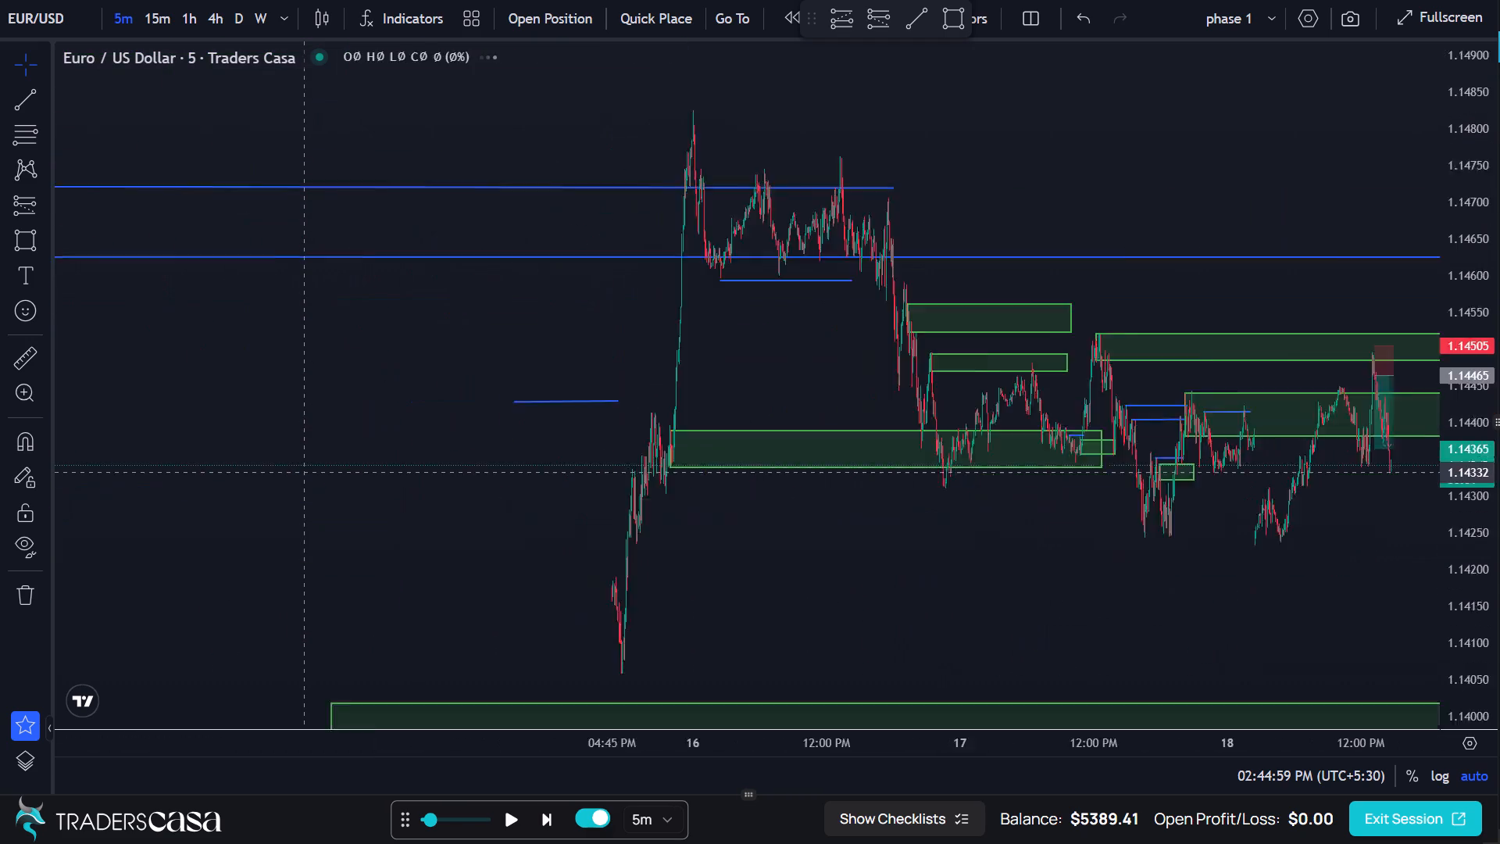
scroll(304, 472, "down", 8)
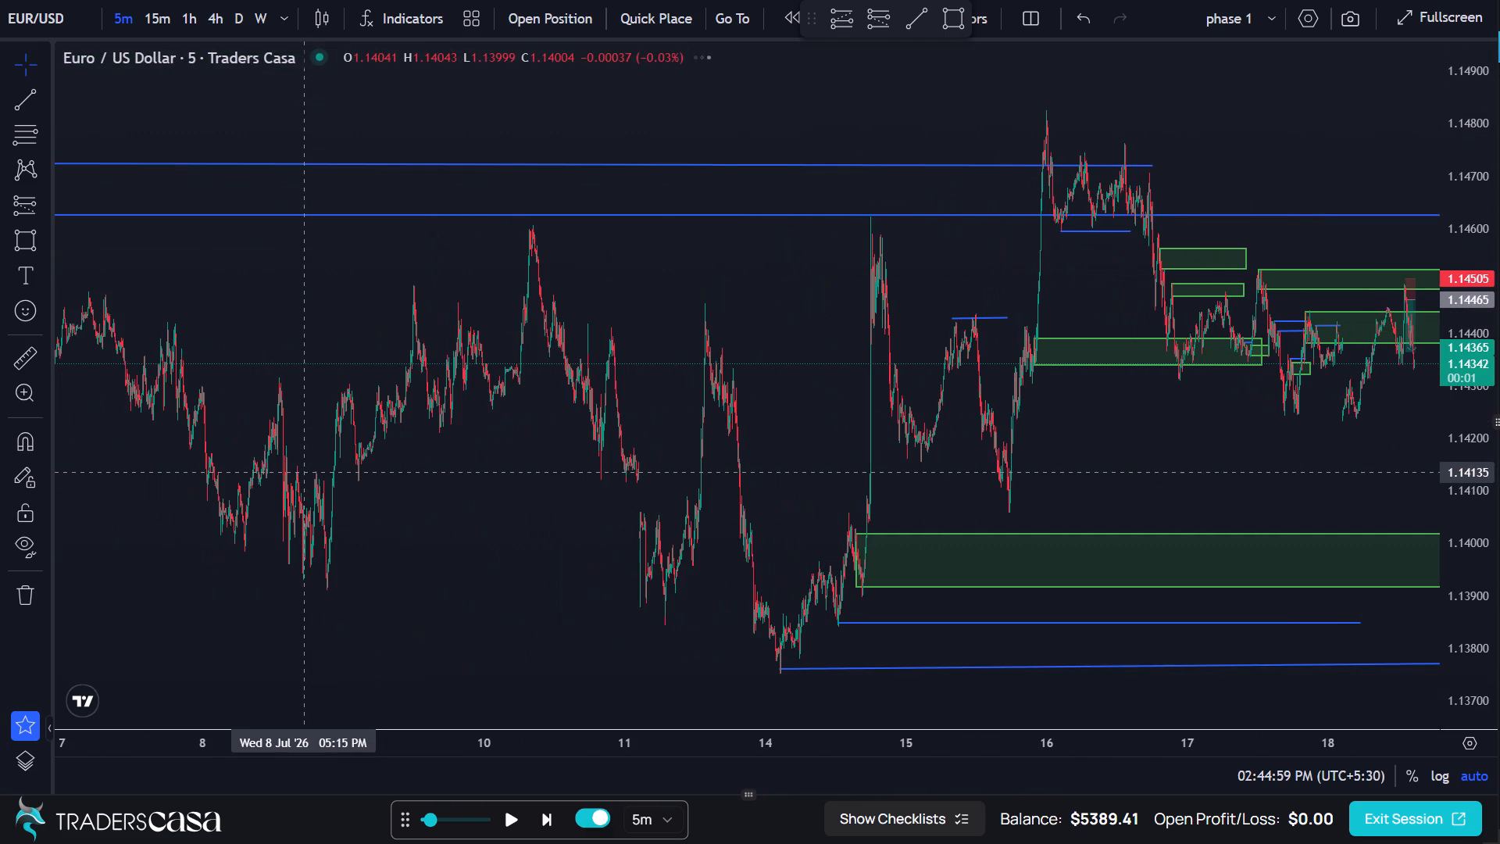
scroll(304, 472, "right", 3)
Switch the EUR/USD chart to the 4-hour timeframe.
left_click(216, 12)
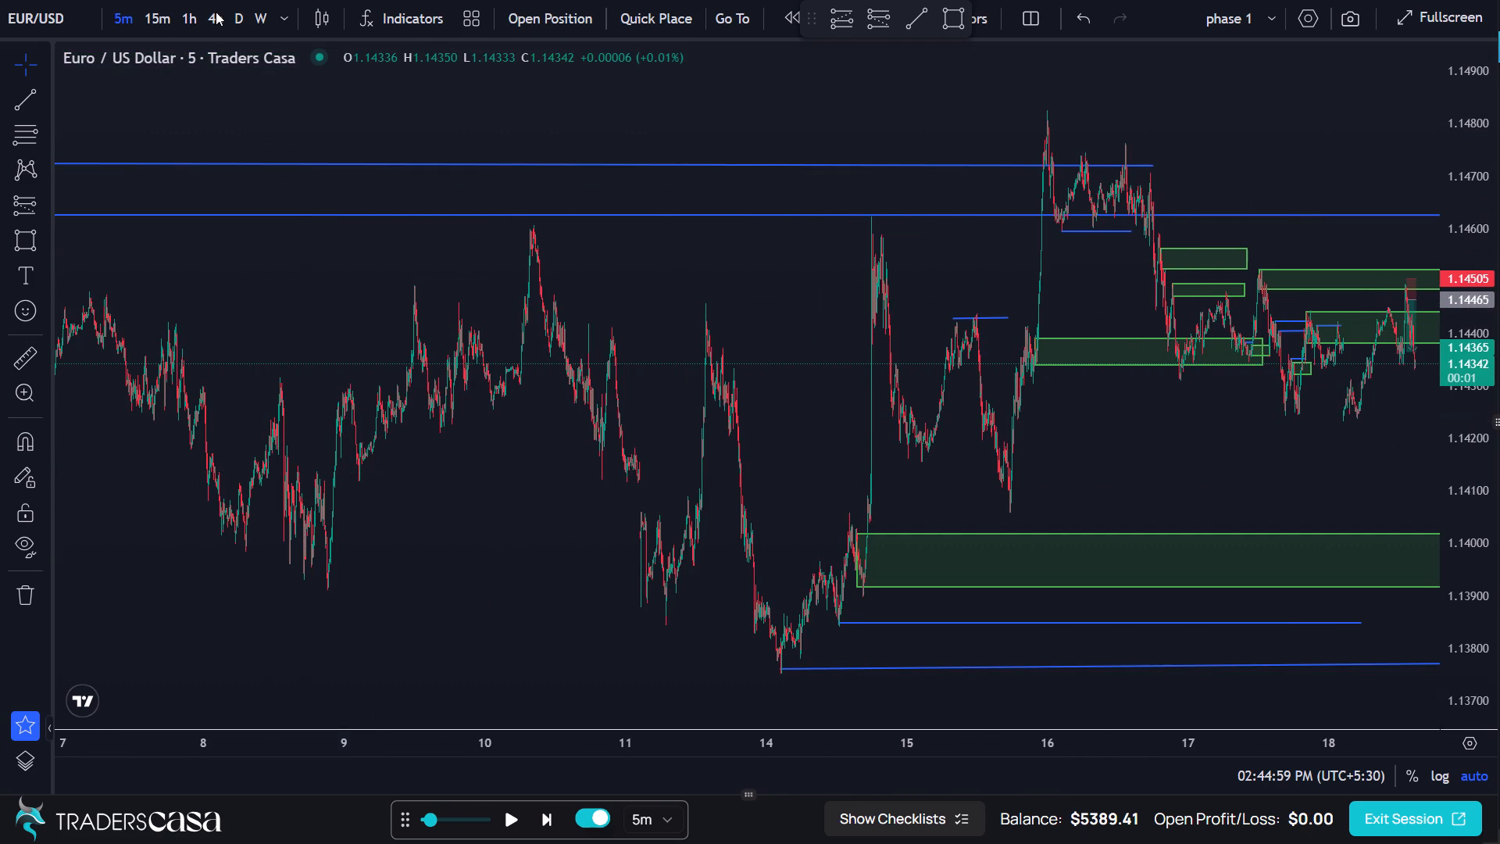
Draw a near-horizontal trend line from the 16 March low at 1.14135 to 17 June at about 1.14148.
scroll(395, 575, "down", 2)
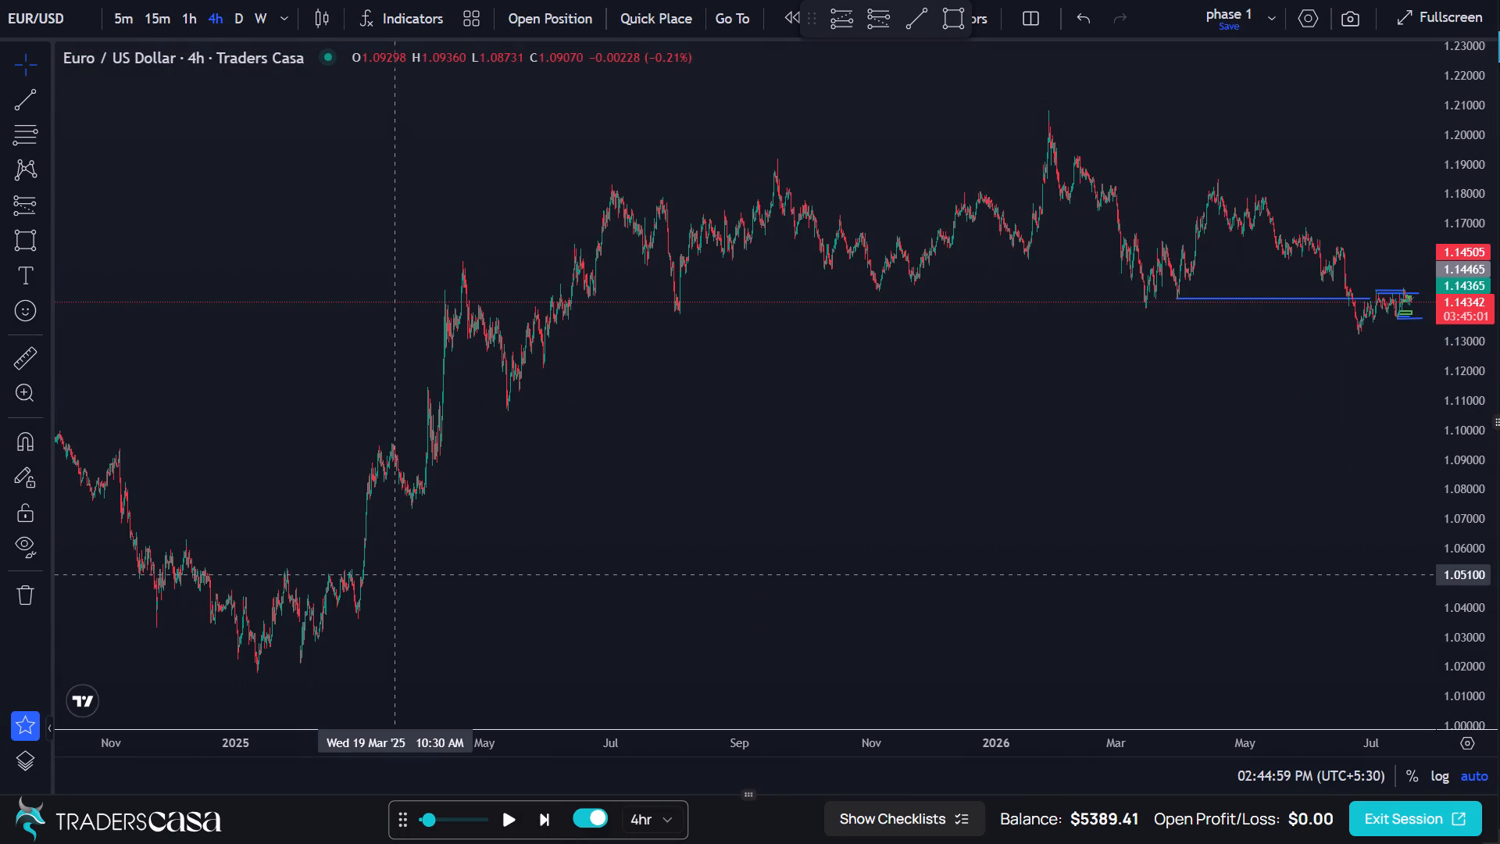
scroll(395, 575, "up", 15)
scroll(395, 575, "down", 8)
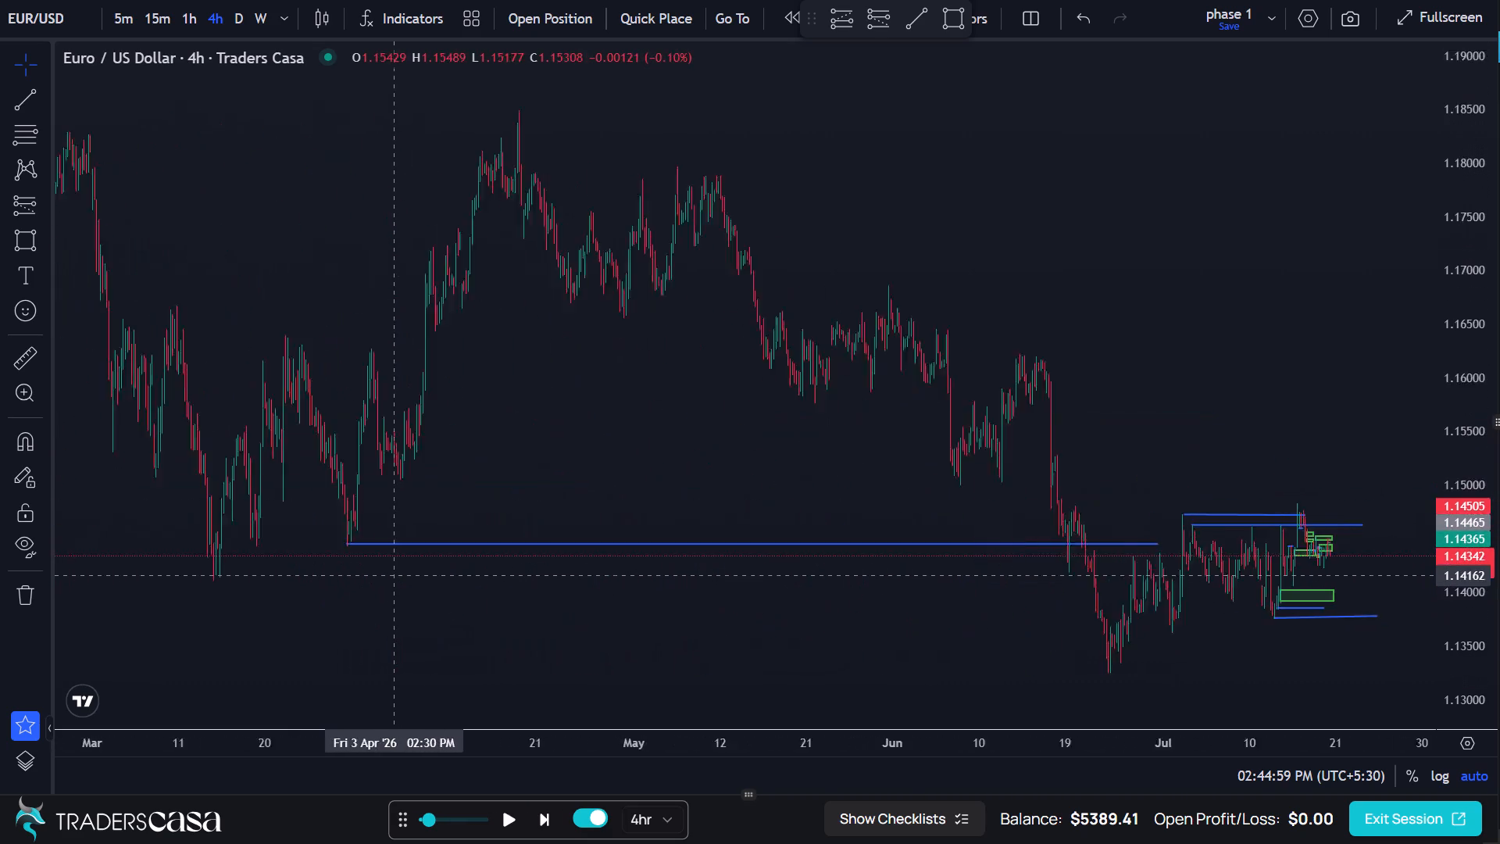
scroll(395, 575, "down", 8)
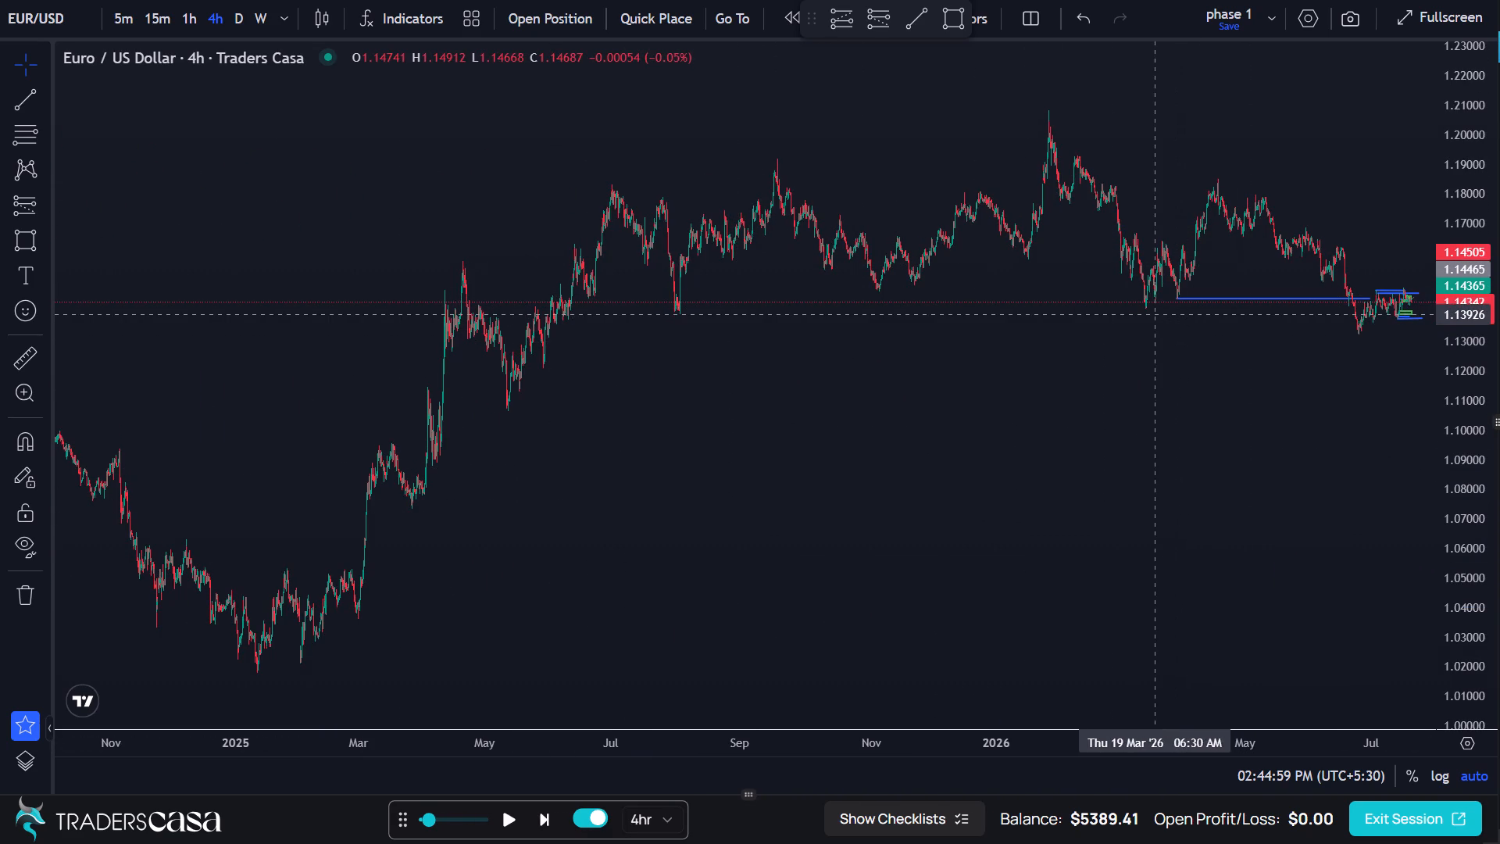
scroll(1047, 345, "up", 5)
scroll(1047, 345, "left", 3)
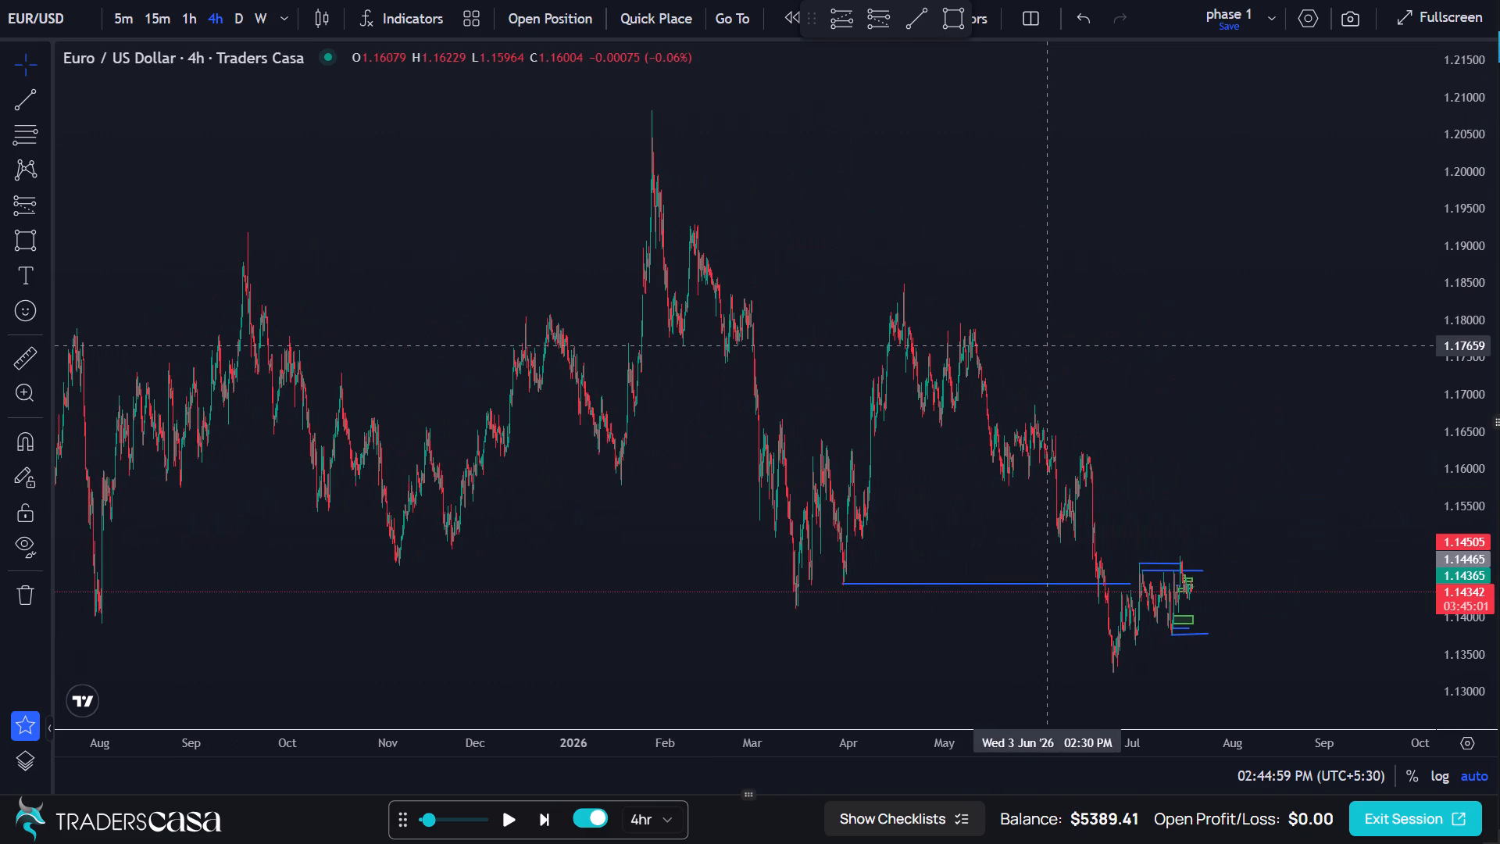
left_click(16, 99)
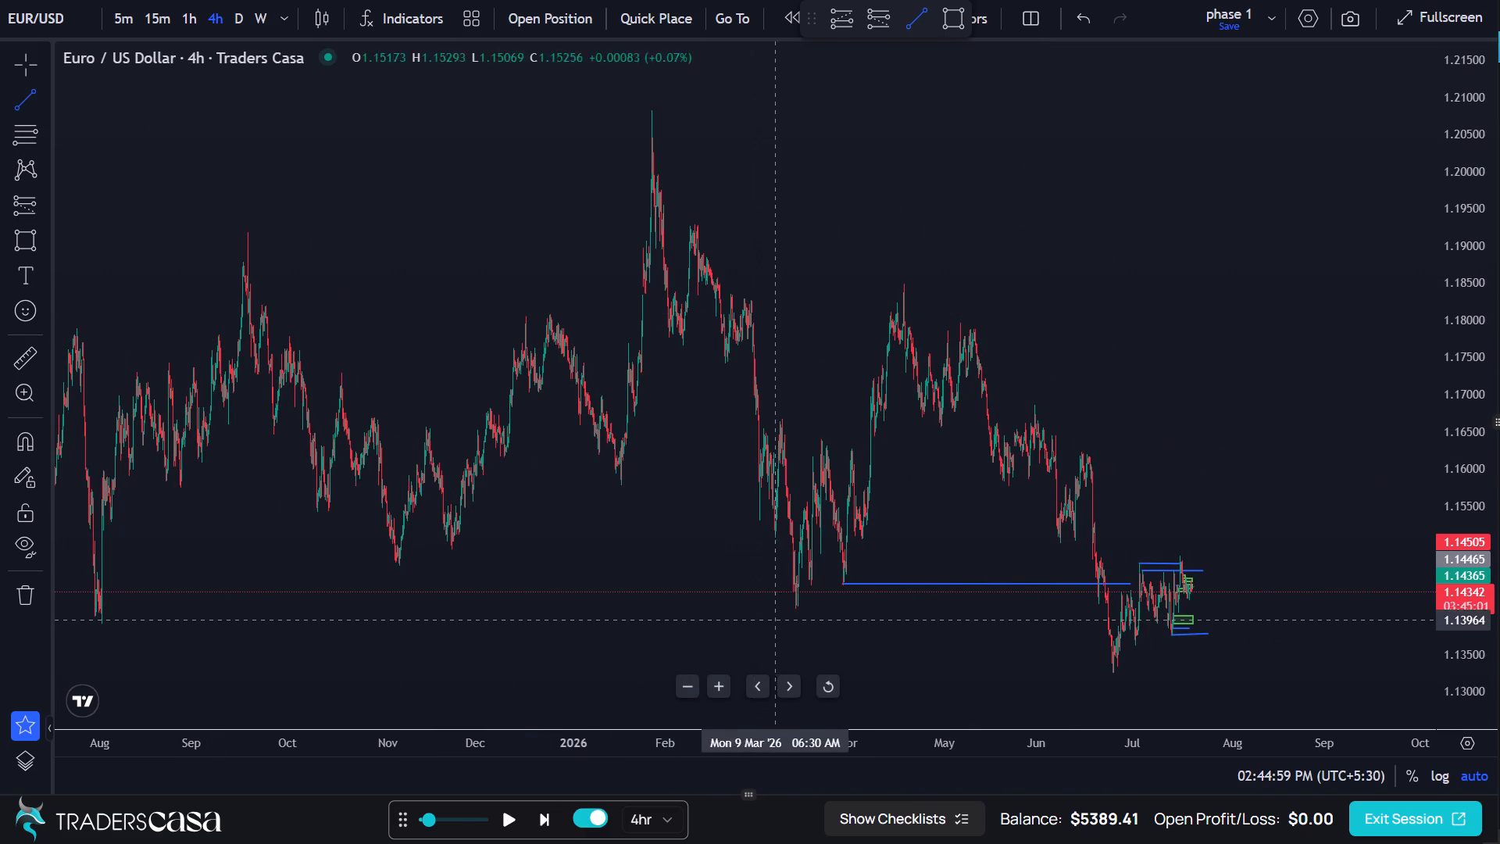
left_click(798, 607)
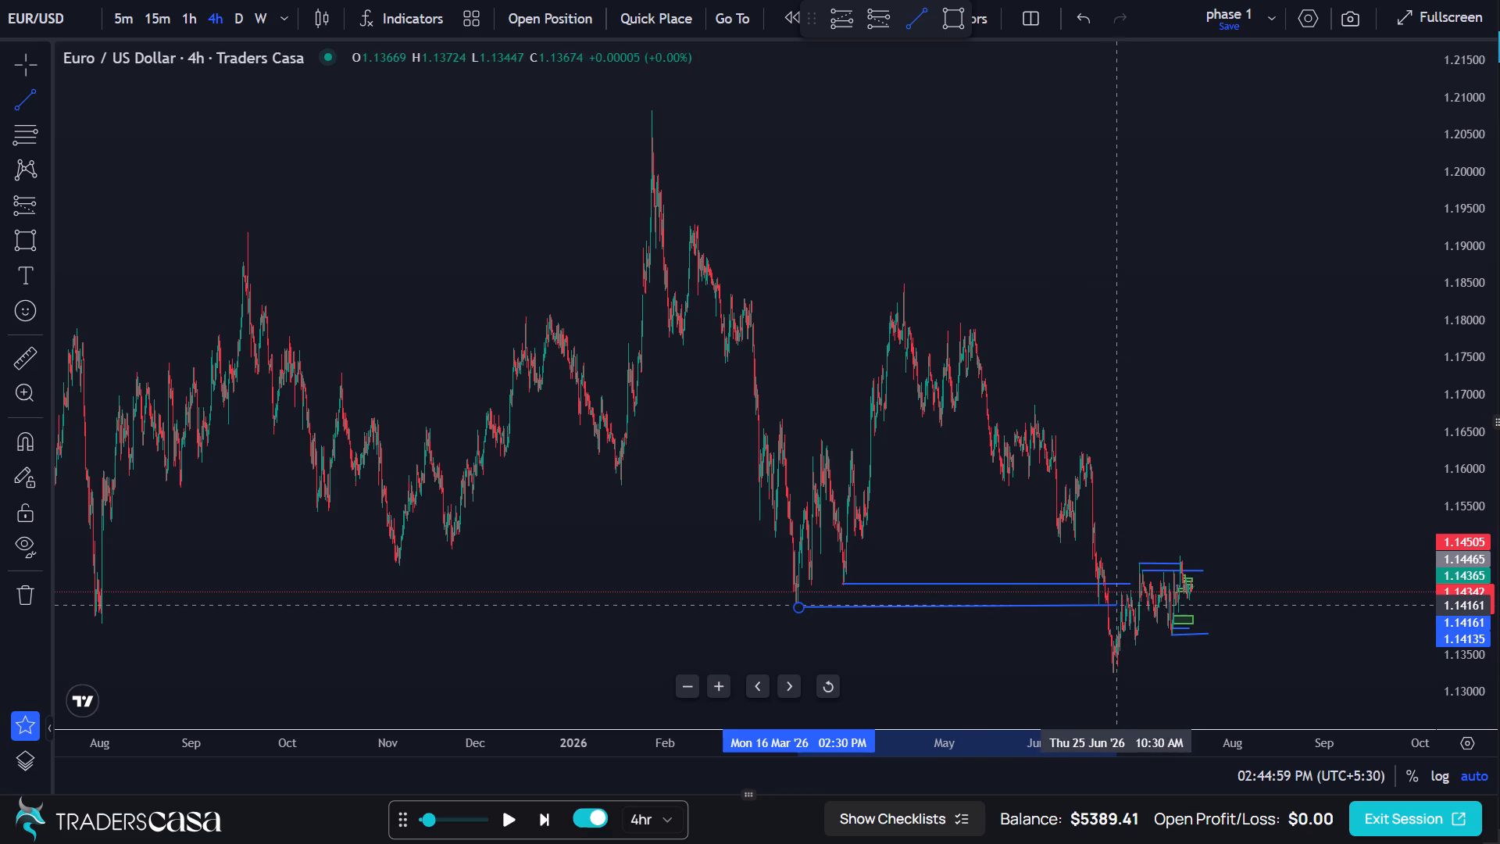
left_click(1091, 606)
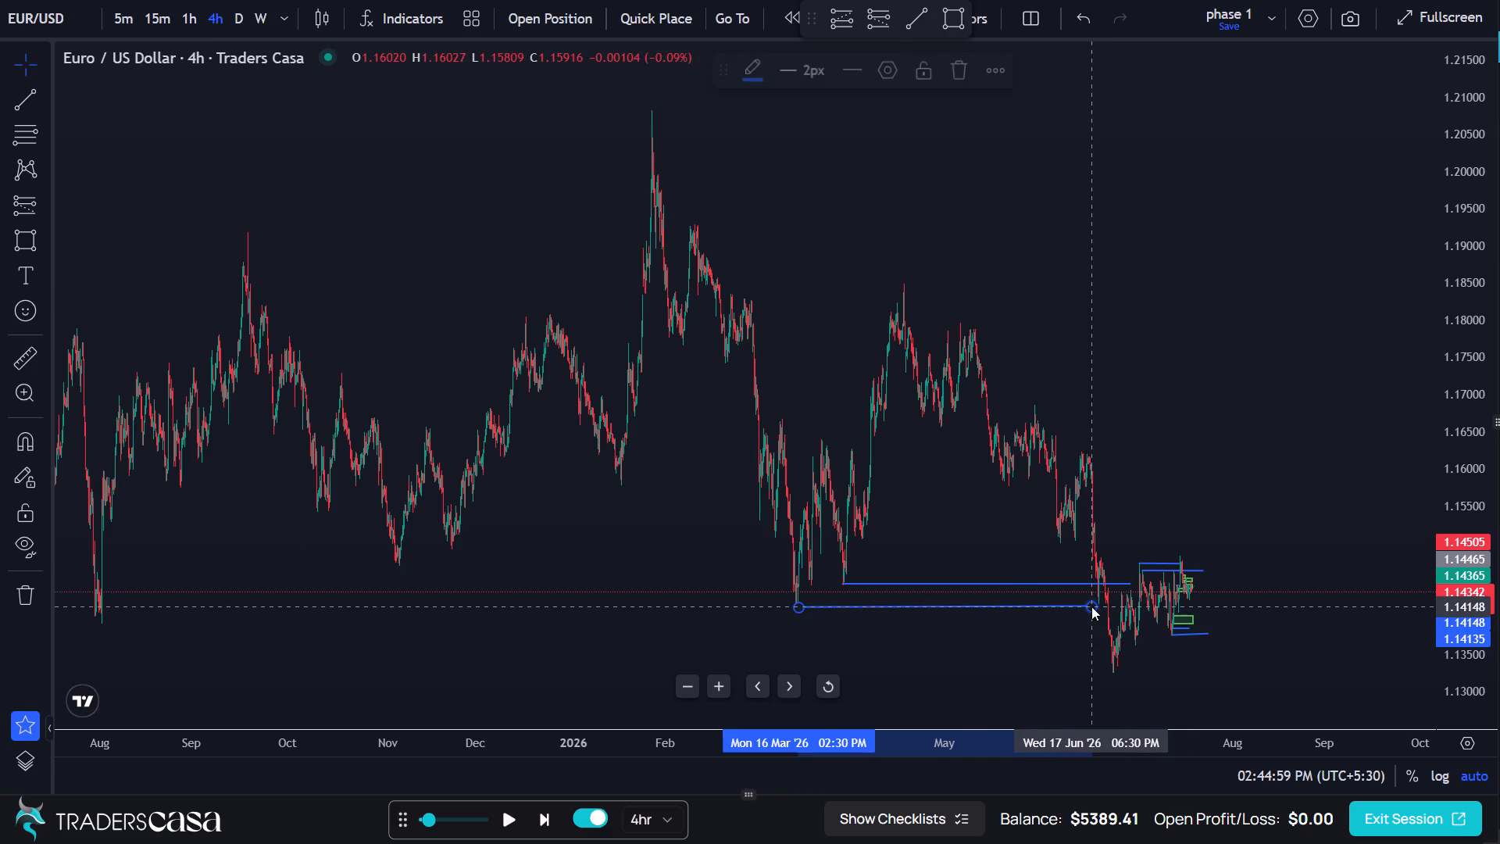
left_click(1255, 513)
Extend the new trend line's end point to 17 July at about 1.14127.
scroll(1255, 513, "up", 3)
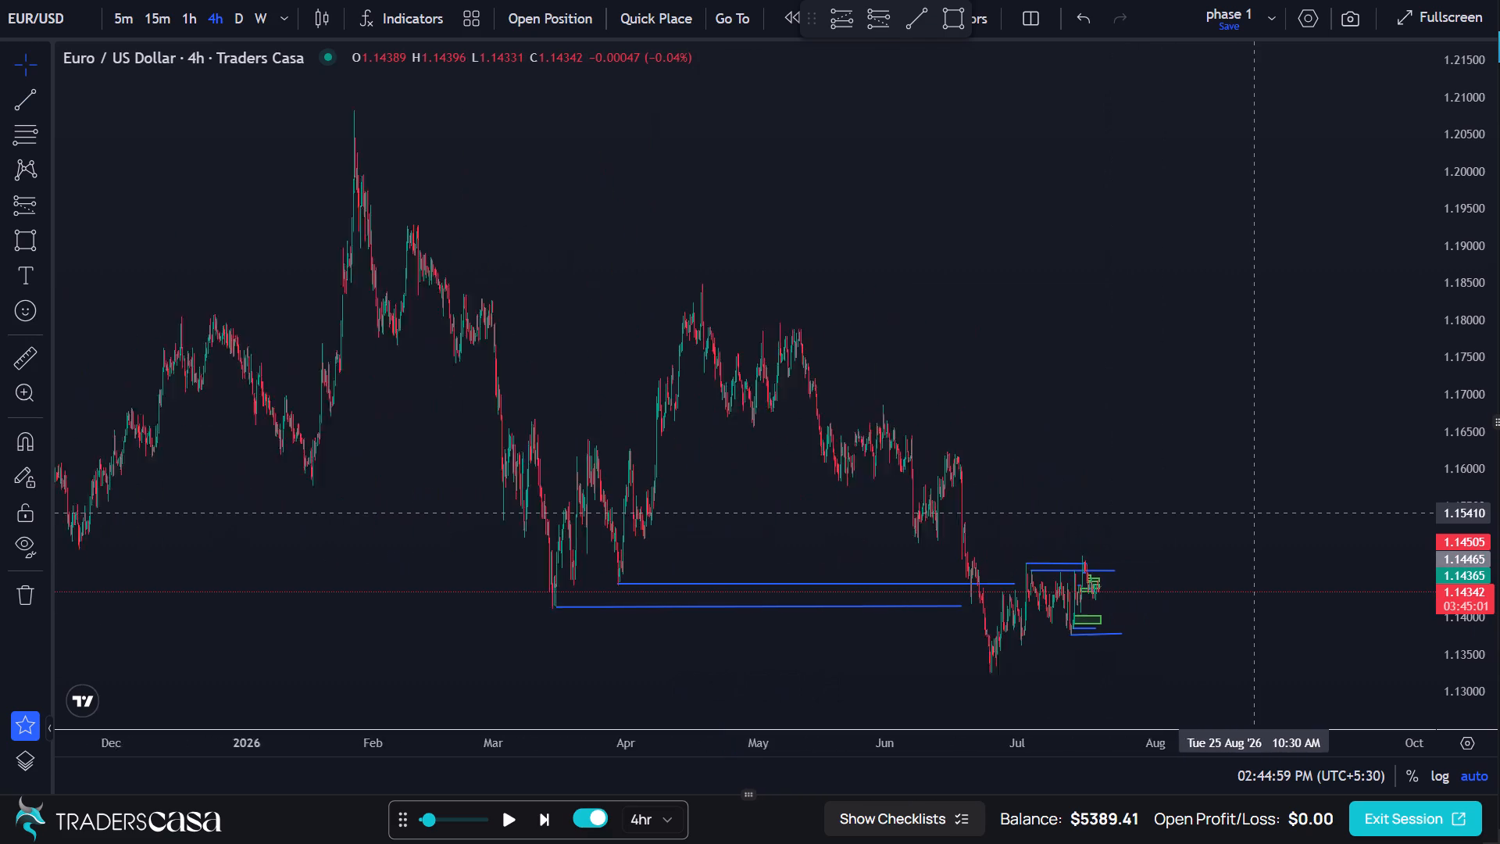
scroll(1255, 513, "up", 8)
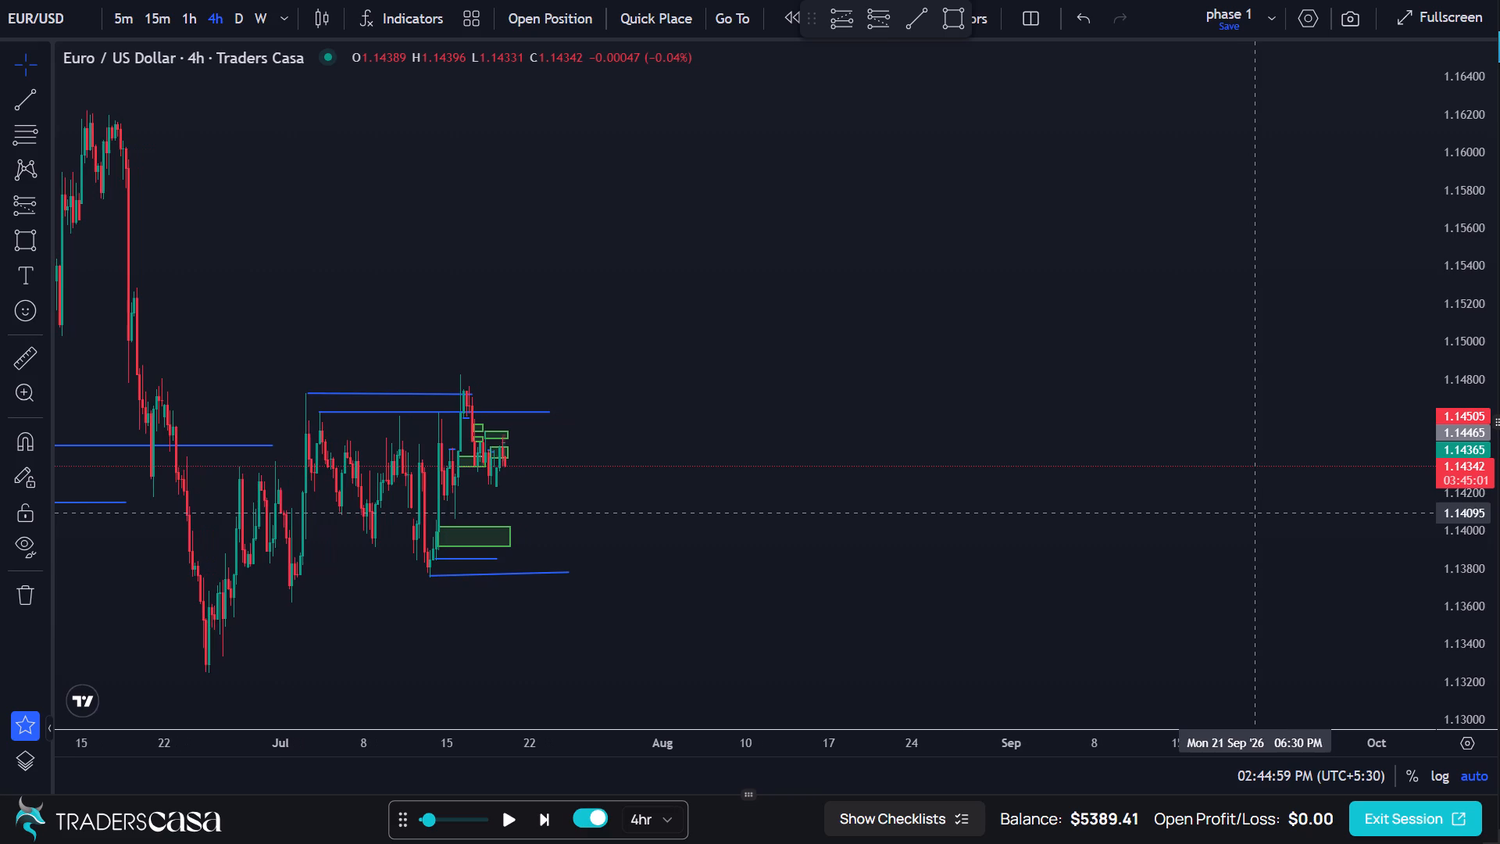
scroll(879, 477, "right", 5)
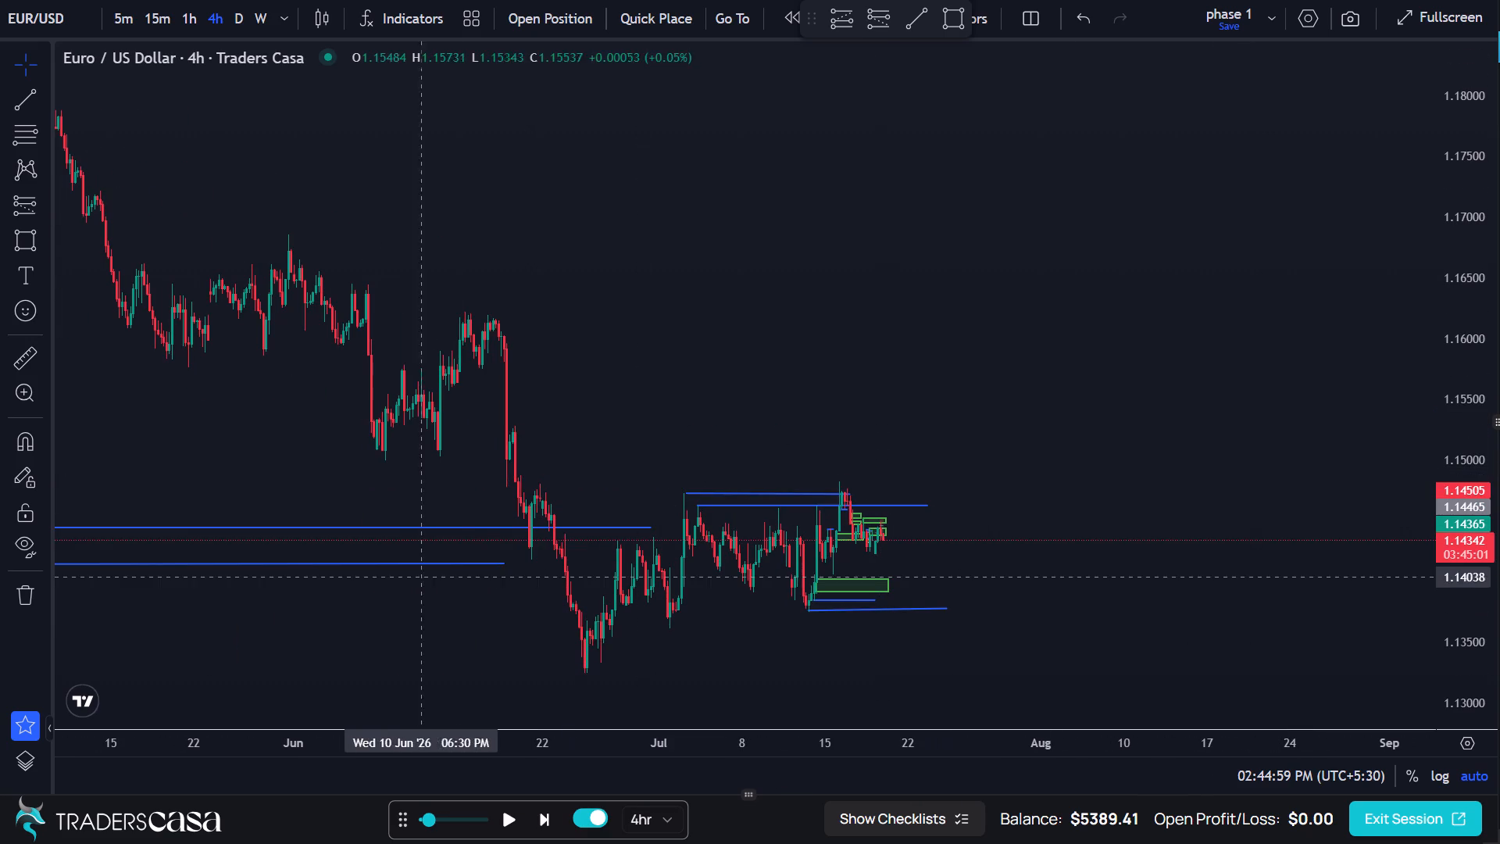
left_click_drag(504, 563, 639, 562)
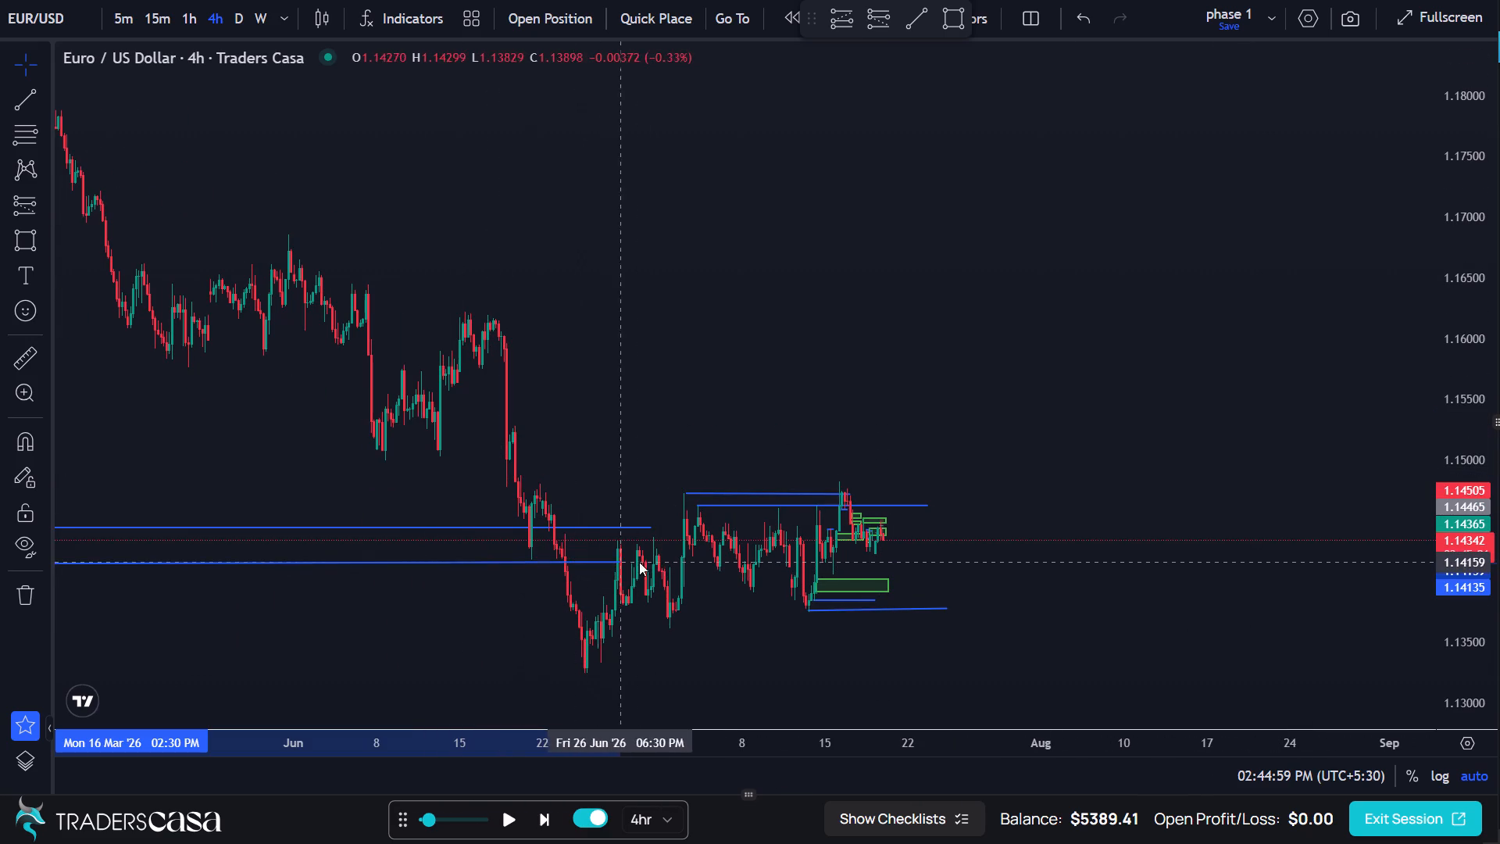
left_click_drag(639, 562, 911, 562)
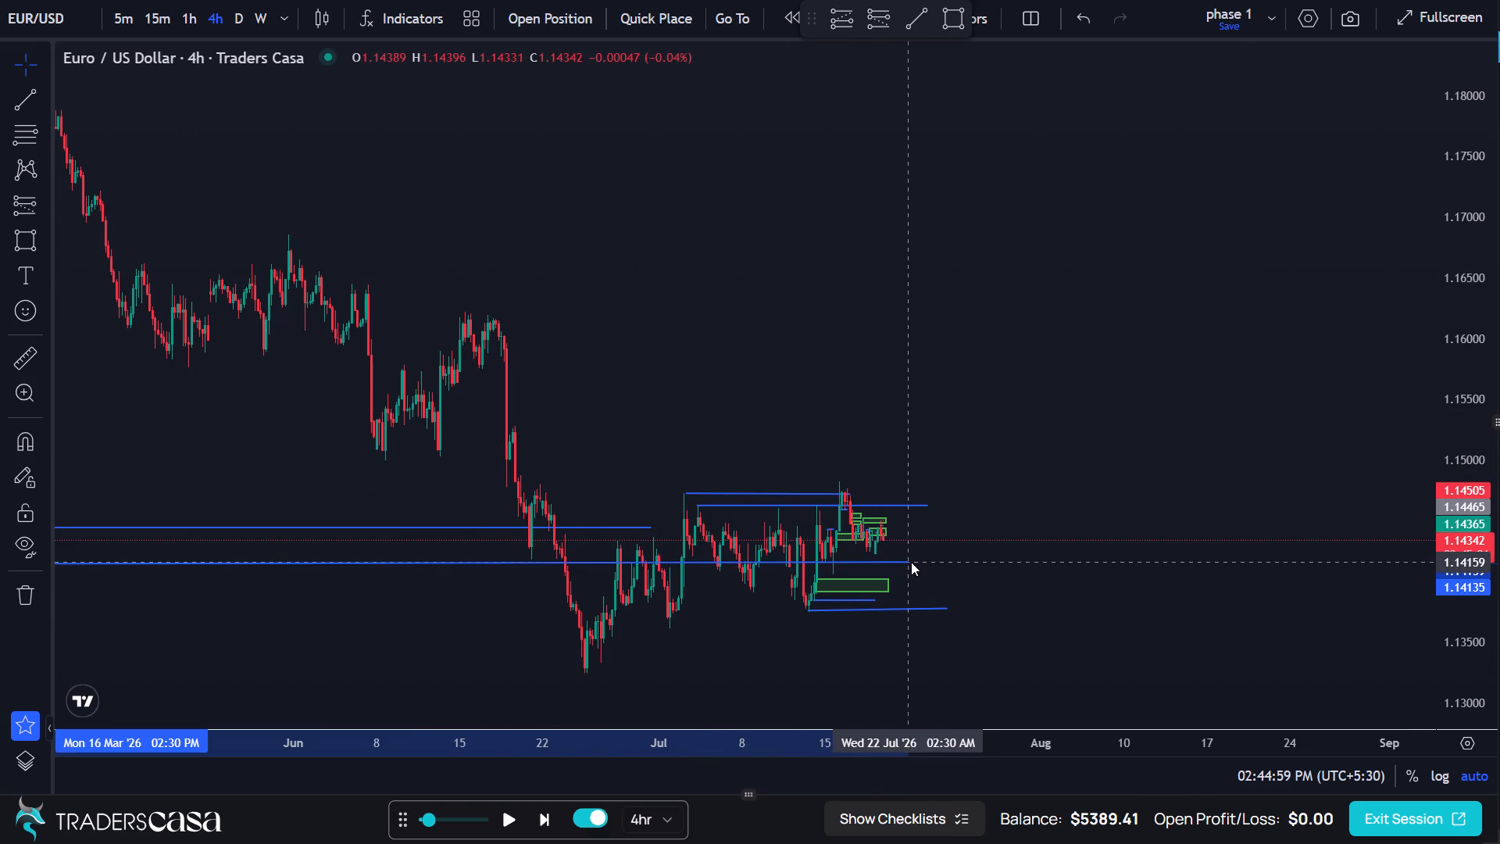
left_click_drag(911, 562, 890, 556)
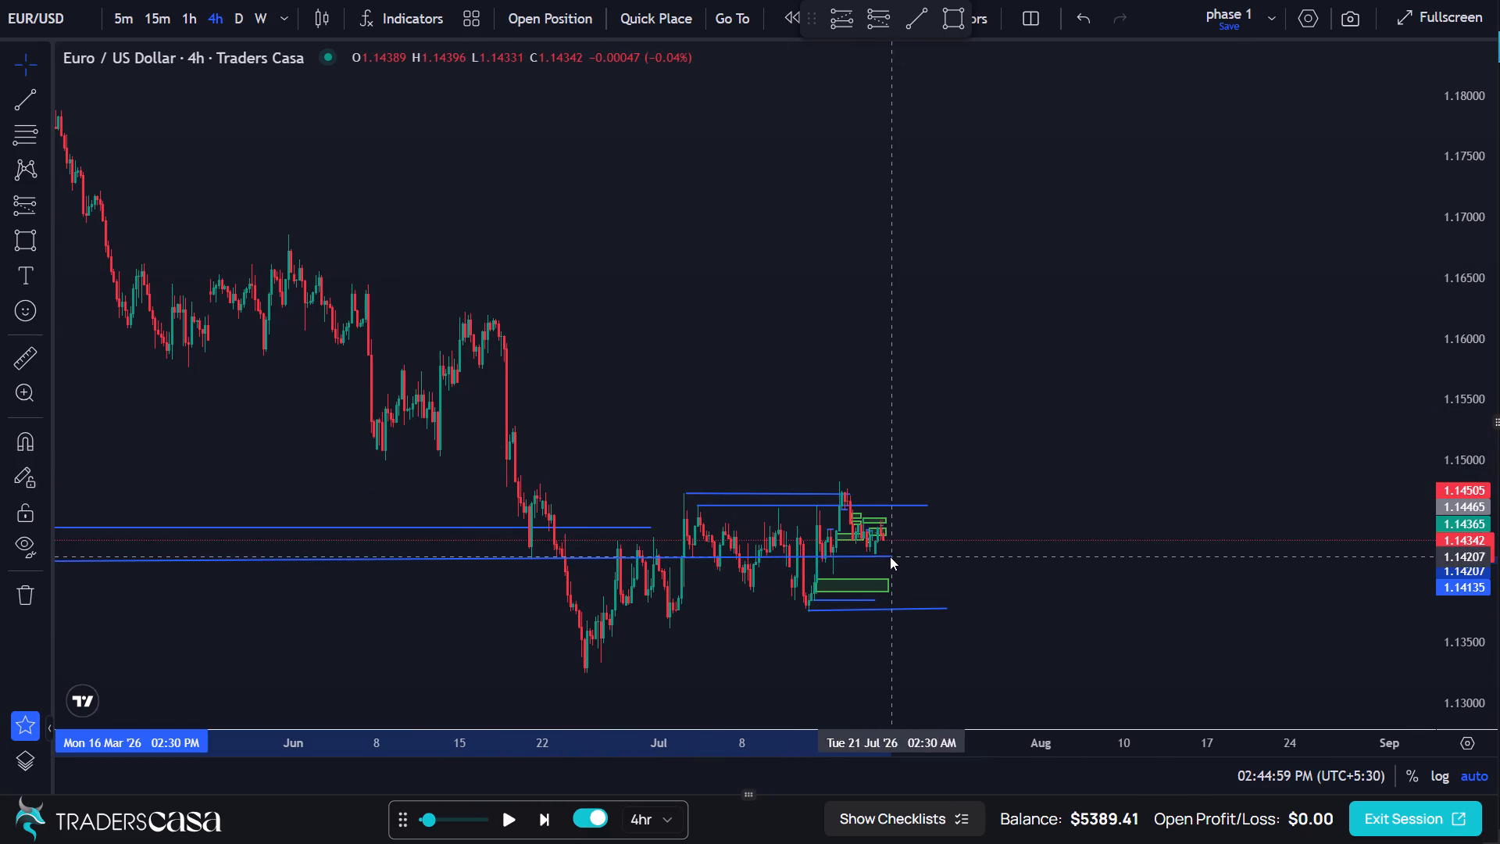
left_click_drag(890, 556, 861, 566)
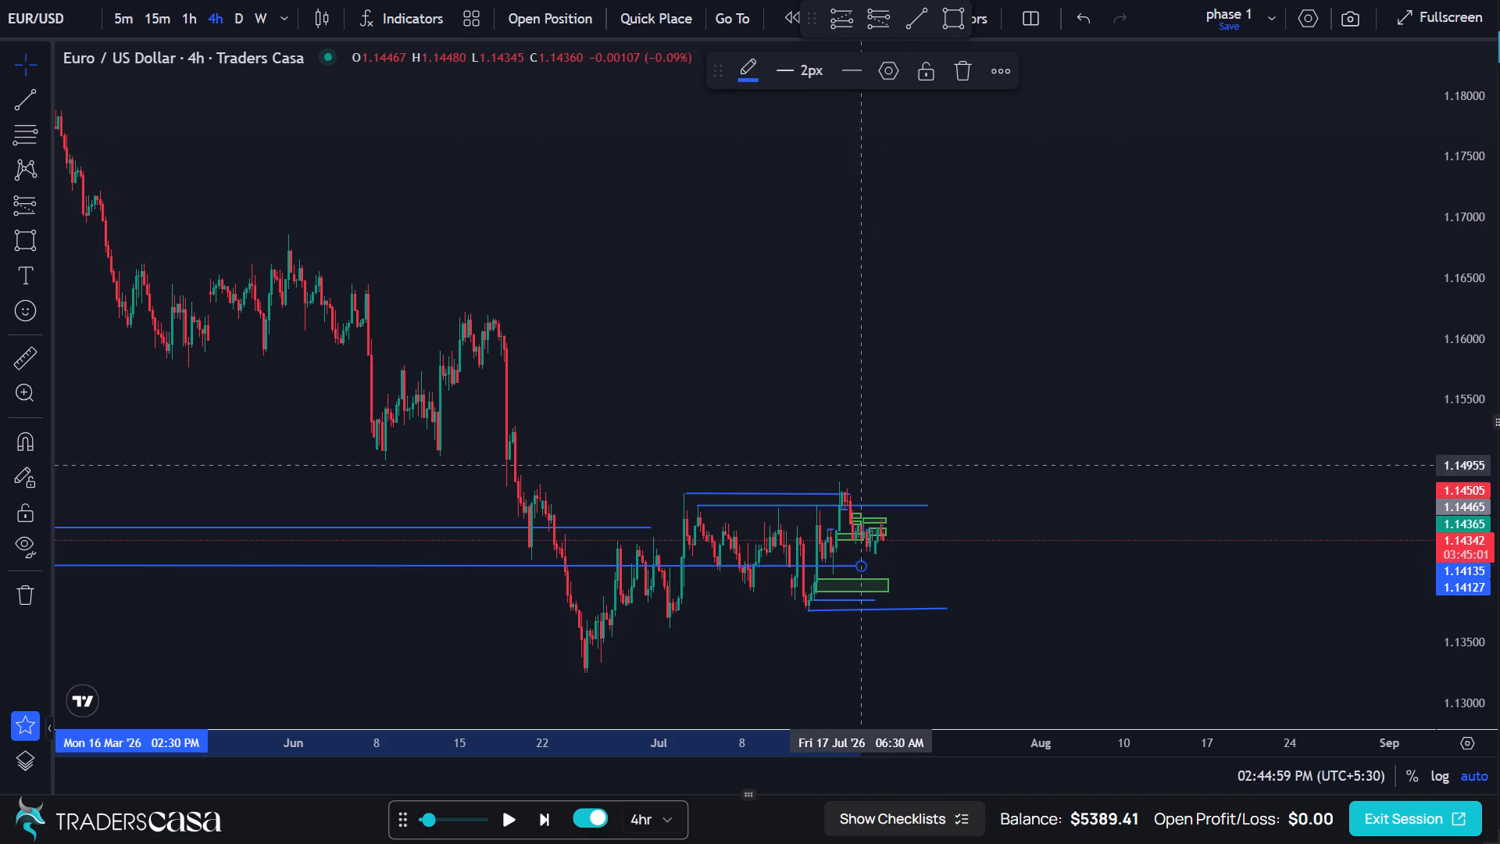
left_click(865, 427)
scroll(865, 427, "up", 3)
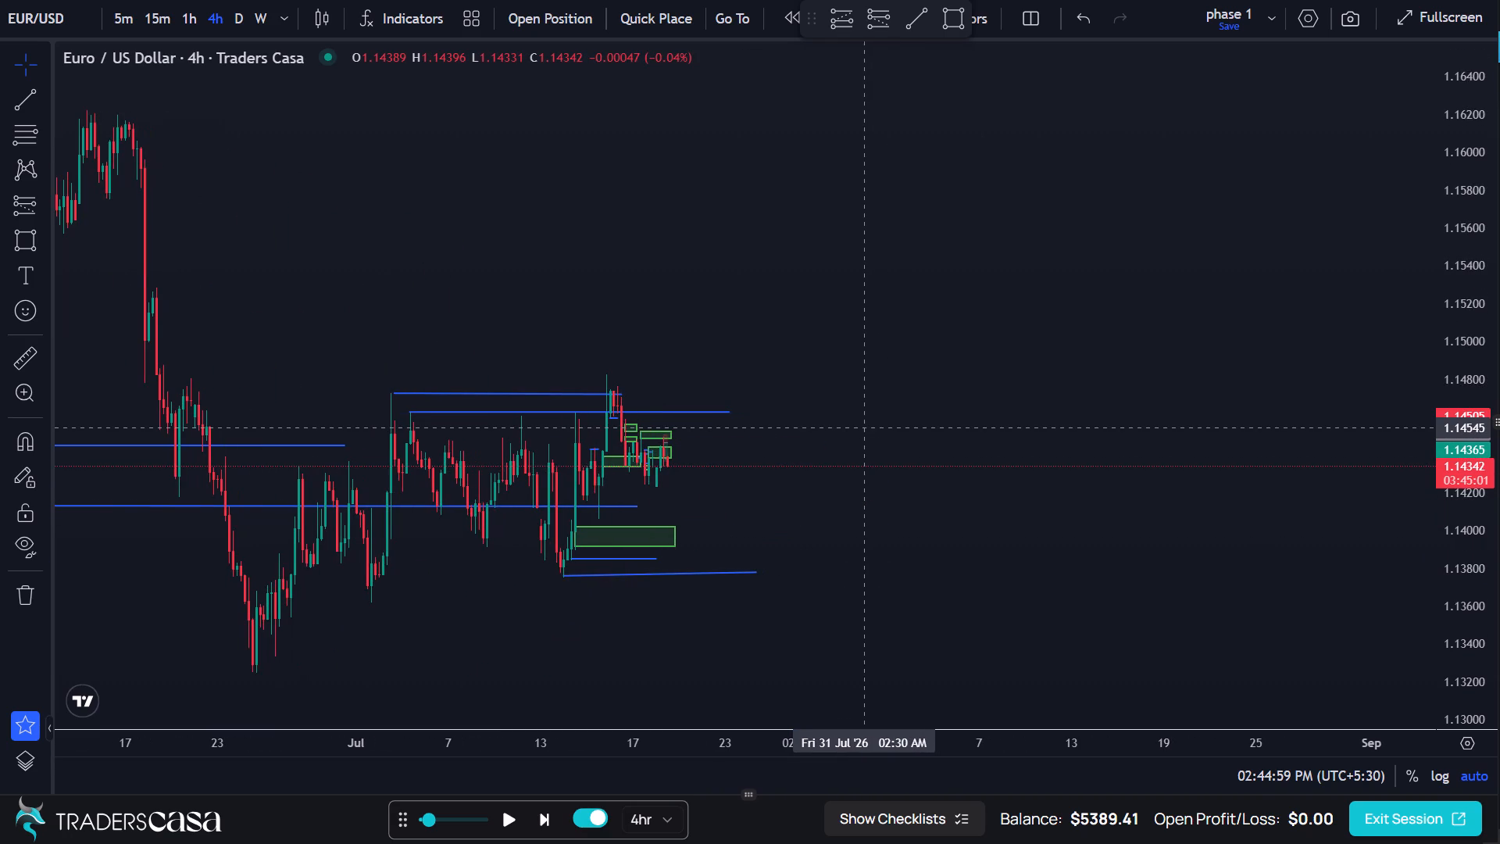
Switch the EUR/USD chart from 4-hour to the 15-minute timeframe.
scroll(865, 427, "up", 6)
scroll(865, 427, "right", 4)
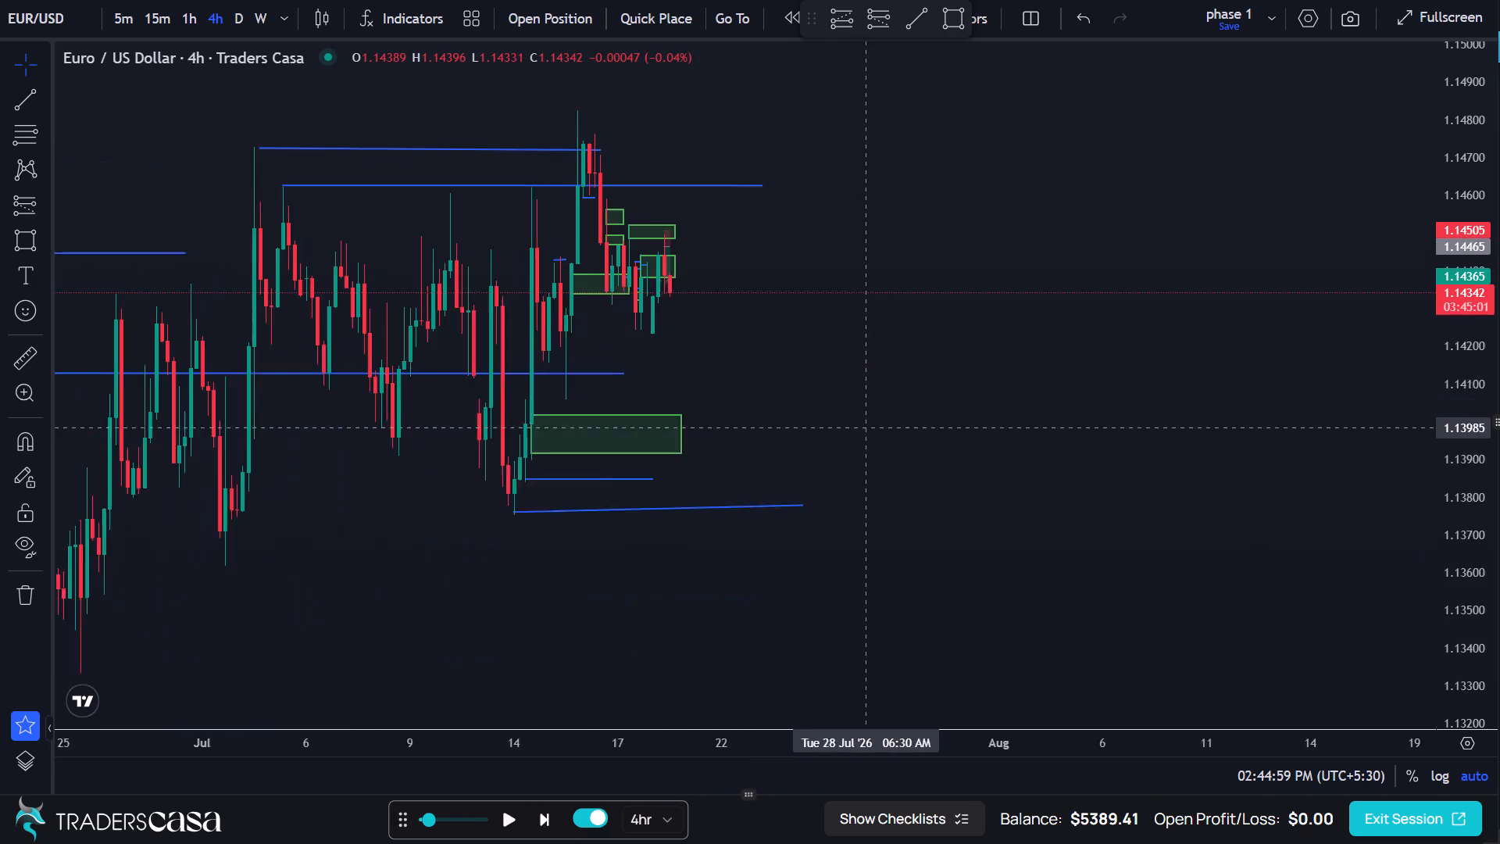
scroll(865, 427, "right", 2)
left_click(156, 23)
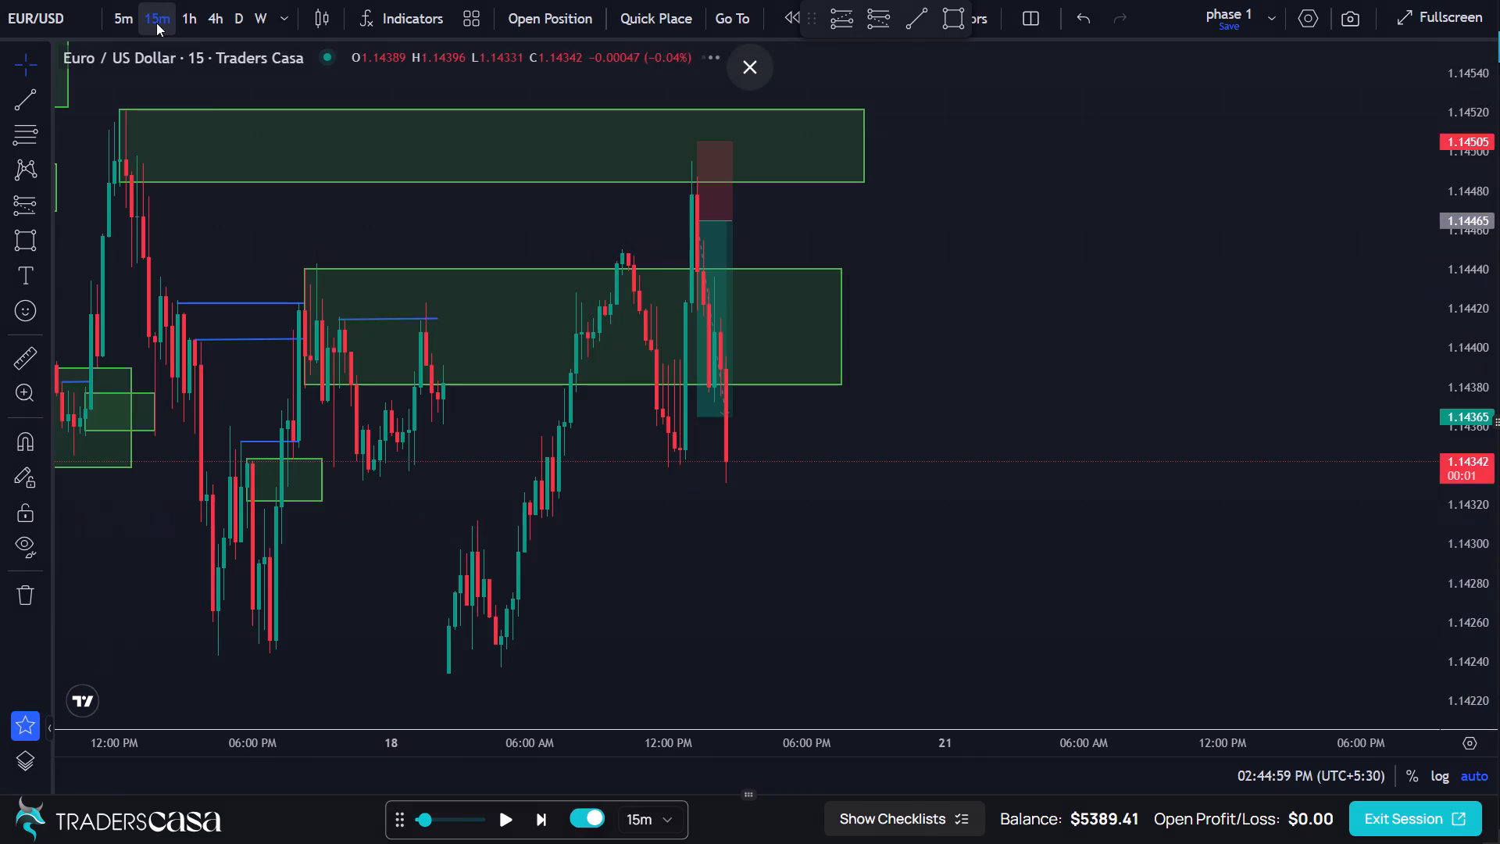
Delete the closed short position drawing with entry at 1.14465 from the 15-minute chart.
scroll(909, 434, "down", 2)
scroll(909, 434, "up", 3)
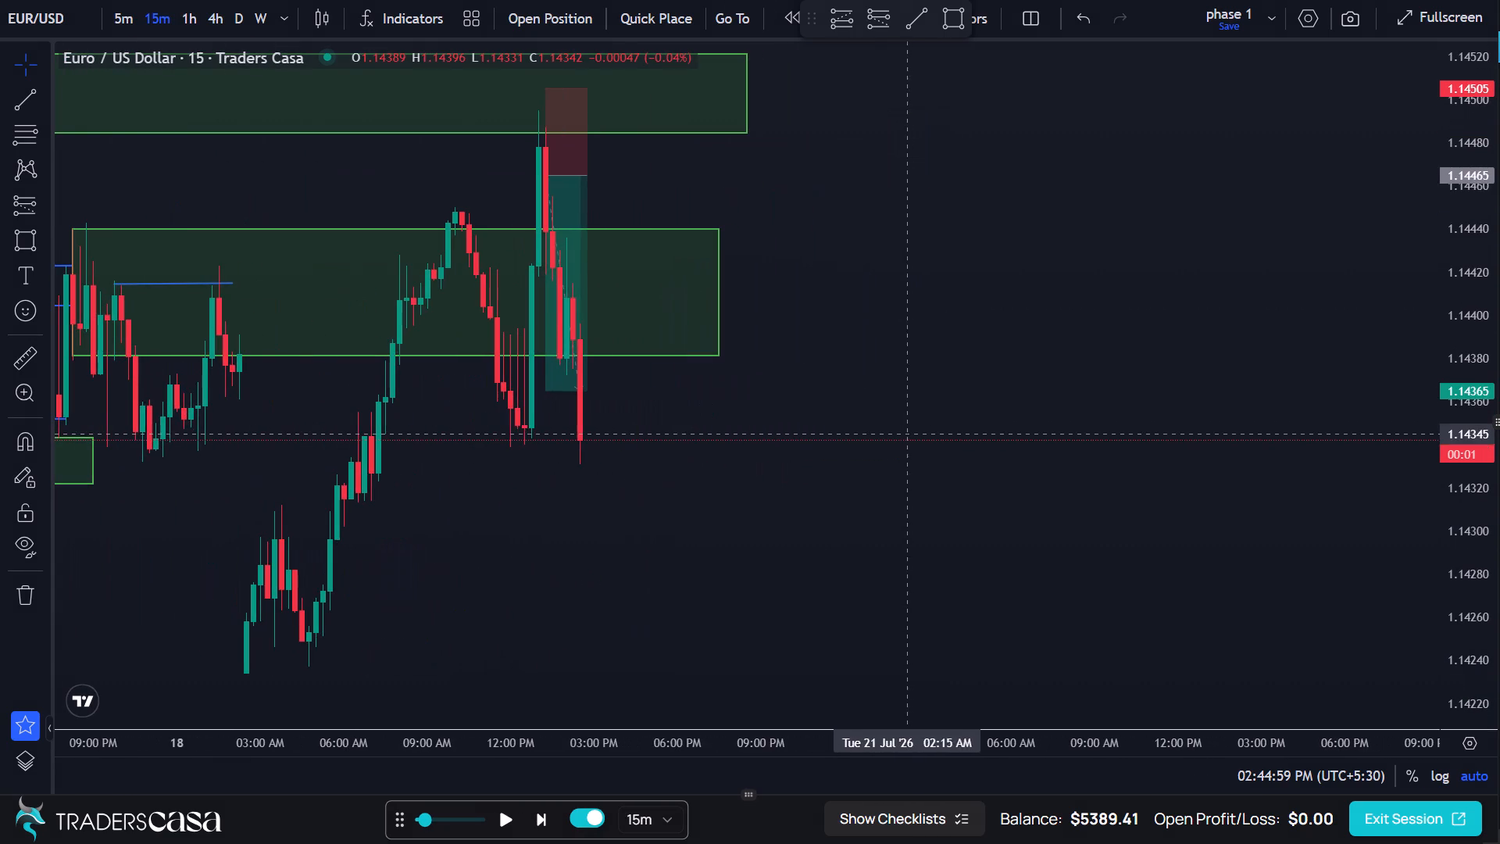
left_click_drag(591, 137, 573, 148)
left_click(573, 148)
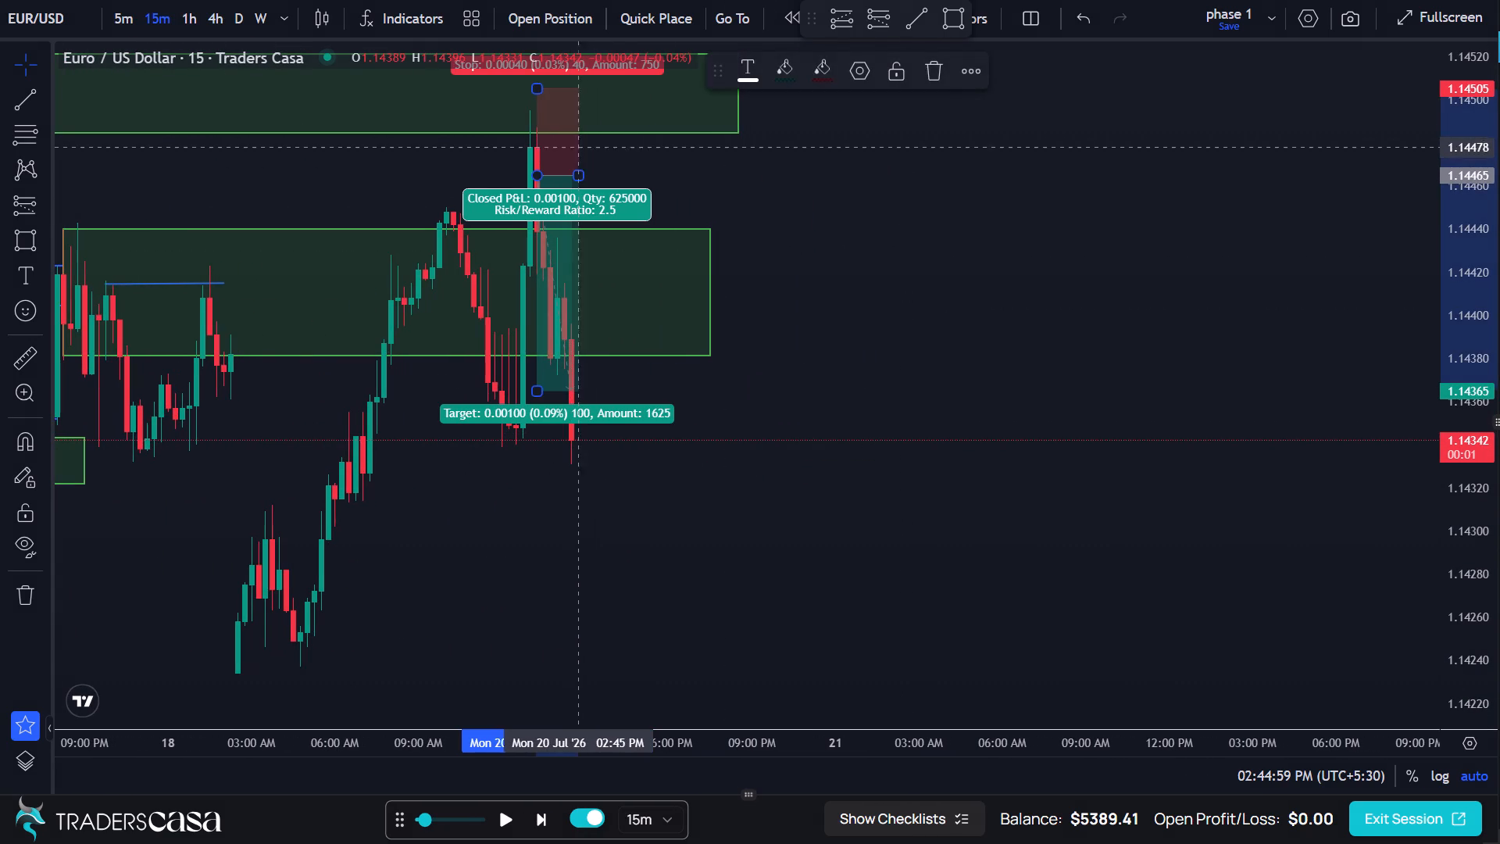
left_click(930, 73)
Draw a rectangle zone from 20 July 07:00 AM at 1.14354 to 21 July 01:15 AM at 1.14315.
scroll(801, 403, "down", 2)
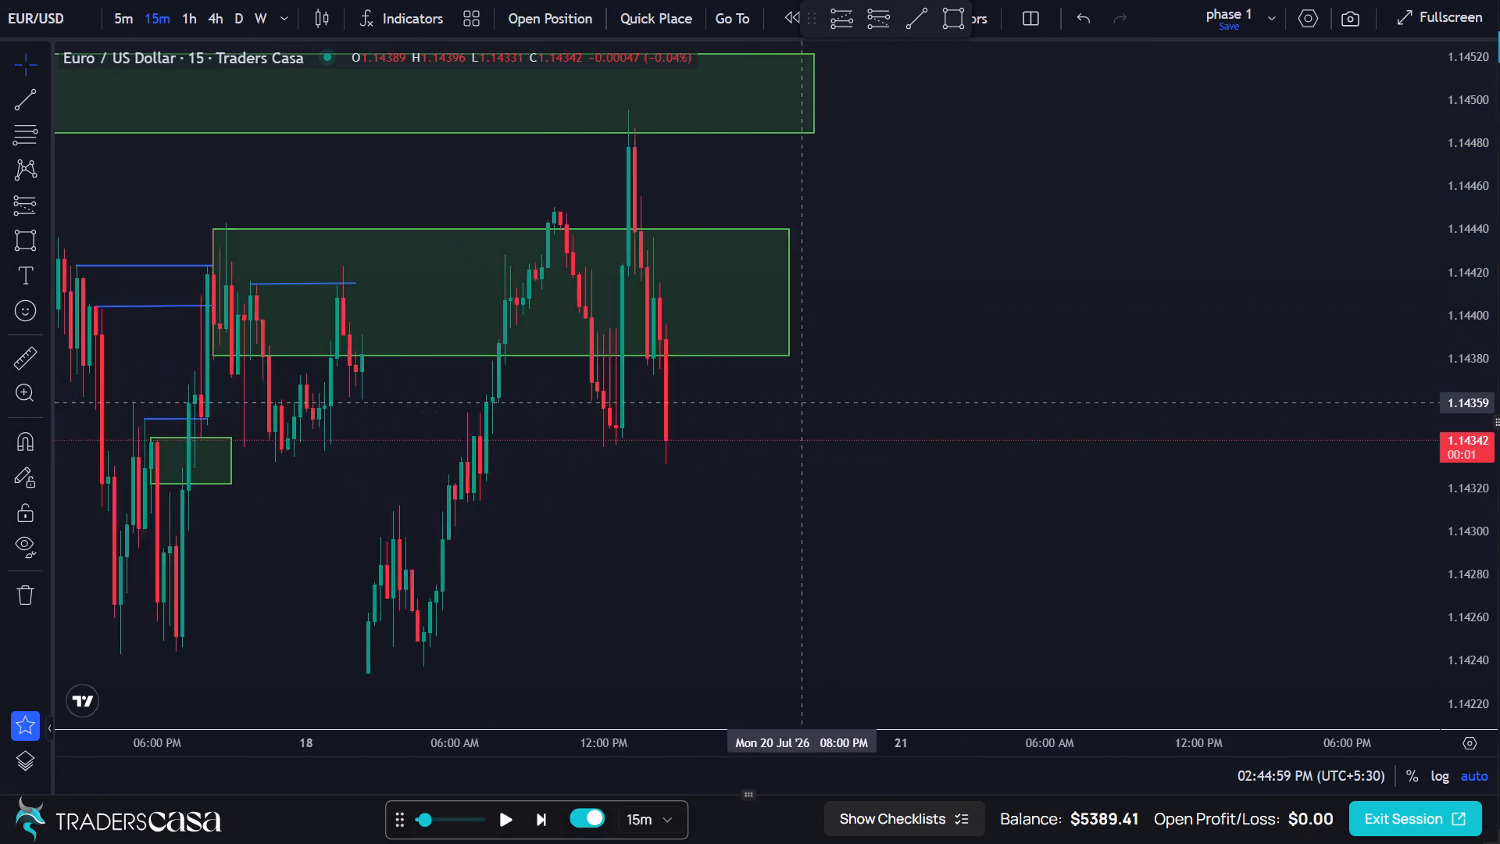
scroll(801, 403, "down", 2)
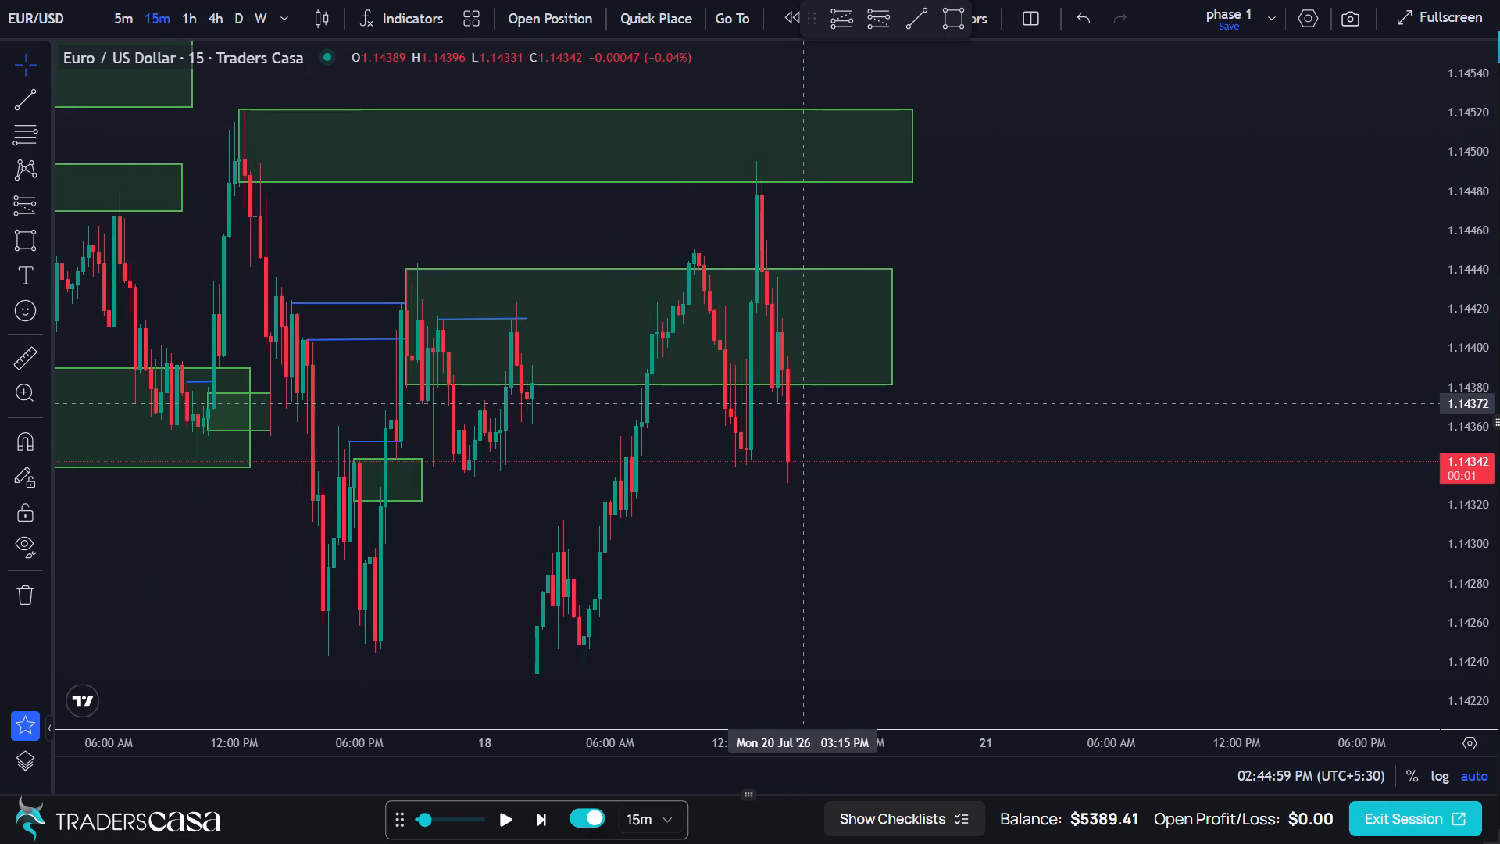
scroll(801, 403, "up", 2)
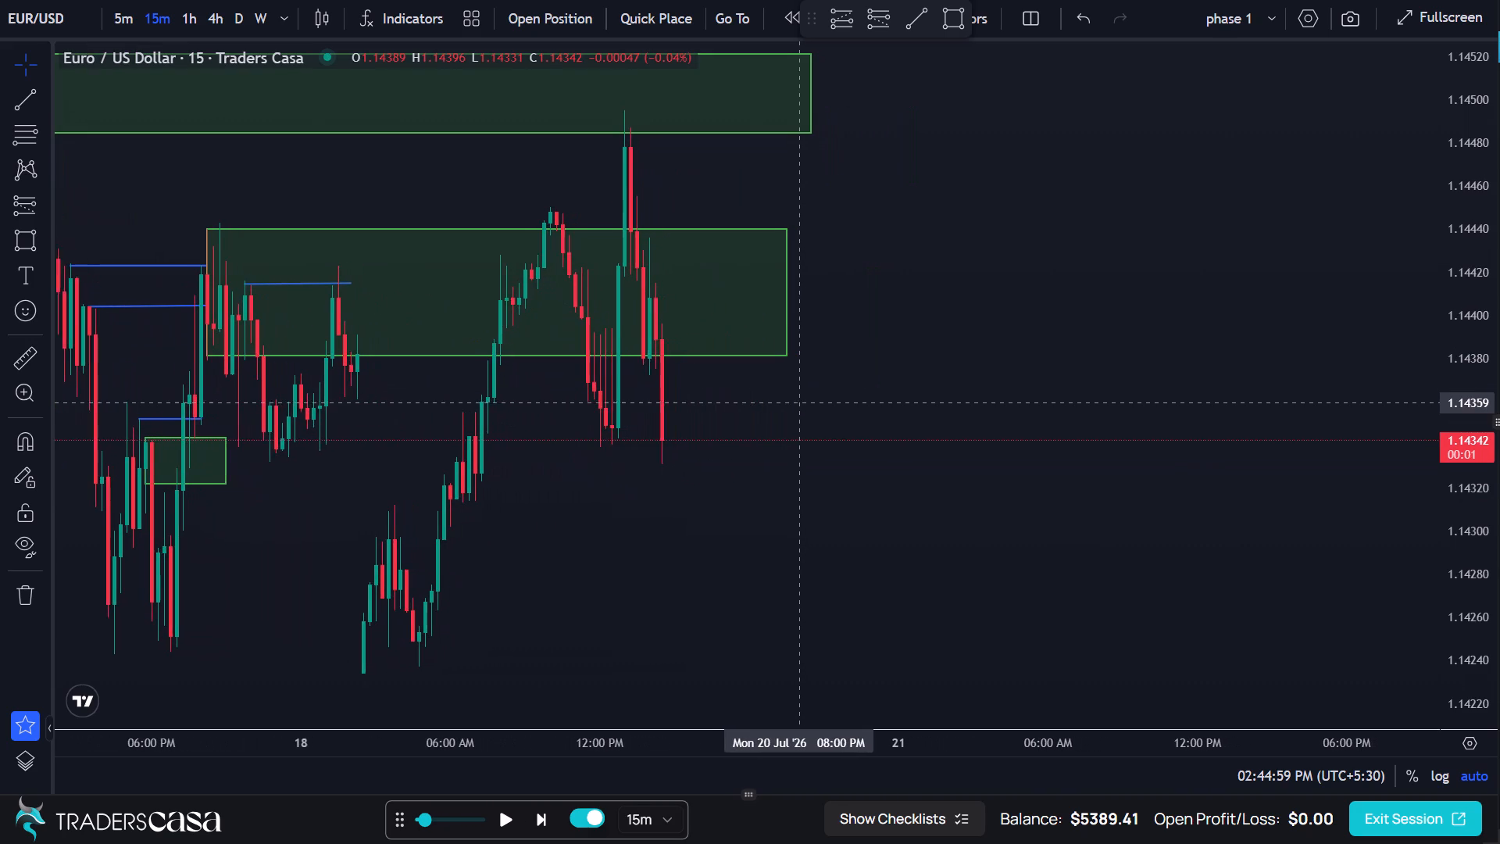
scroll(801, 403, "up", 1)
left_click(6, 231)
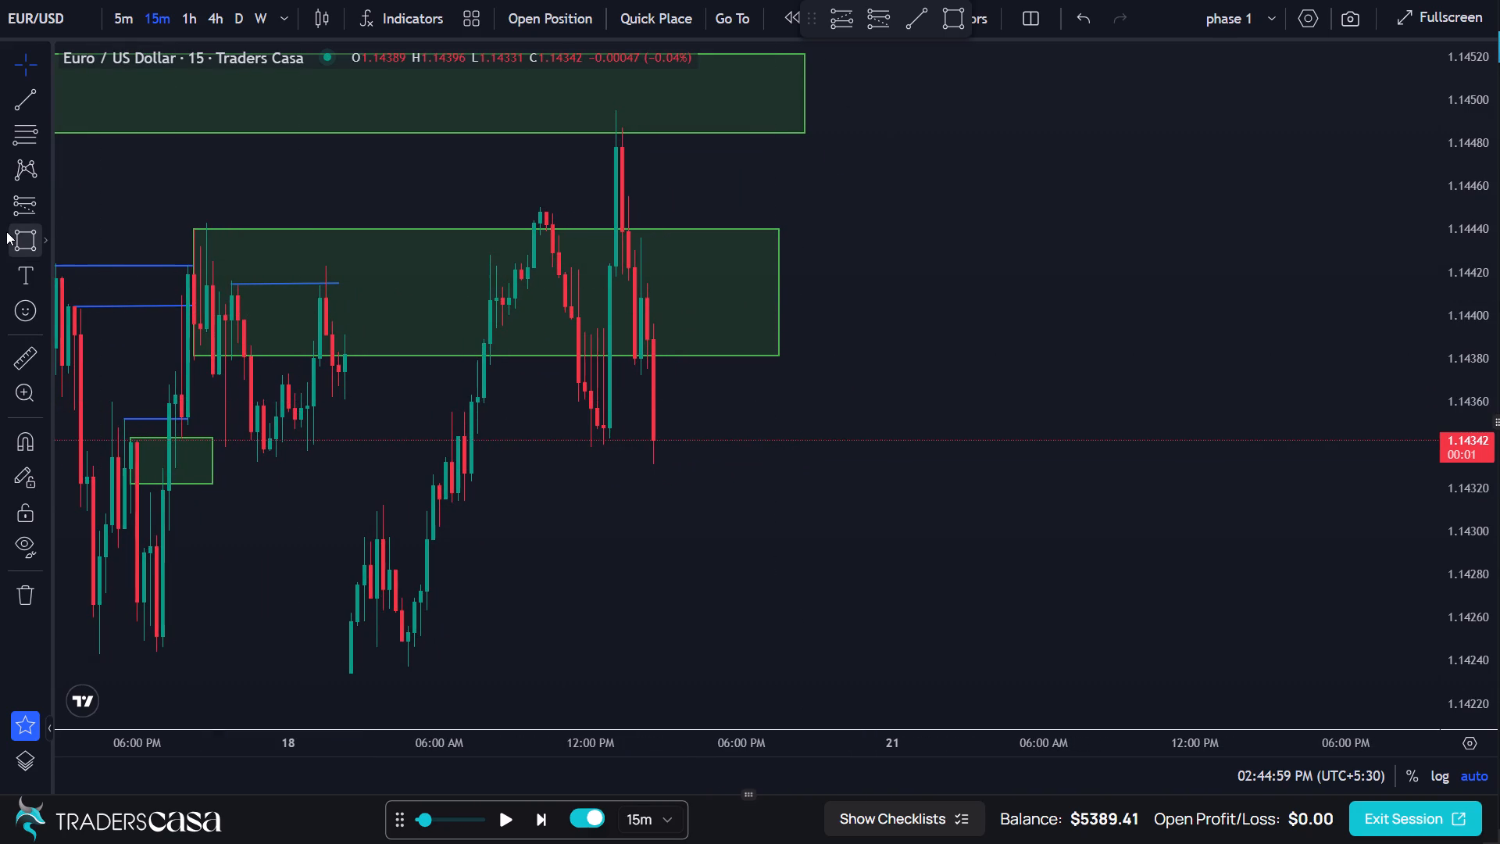
left_click(464, 413)
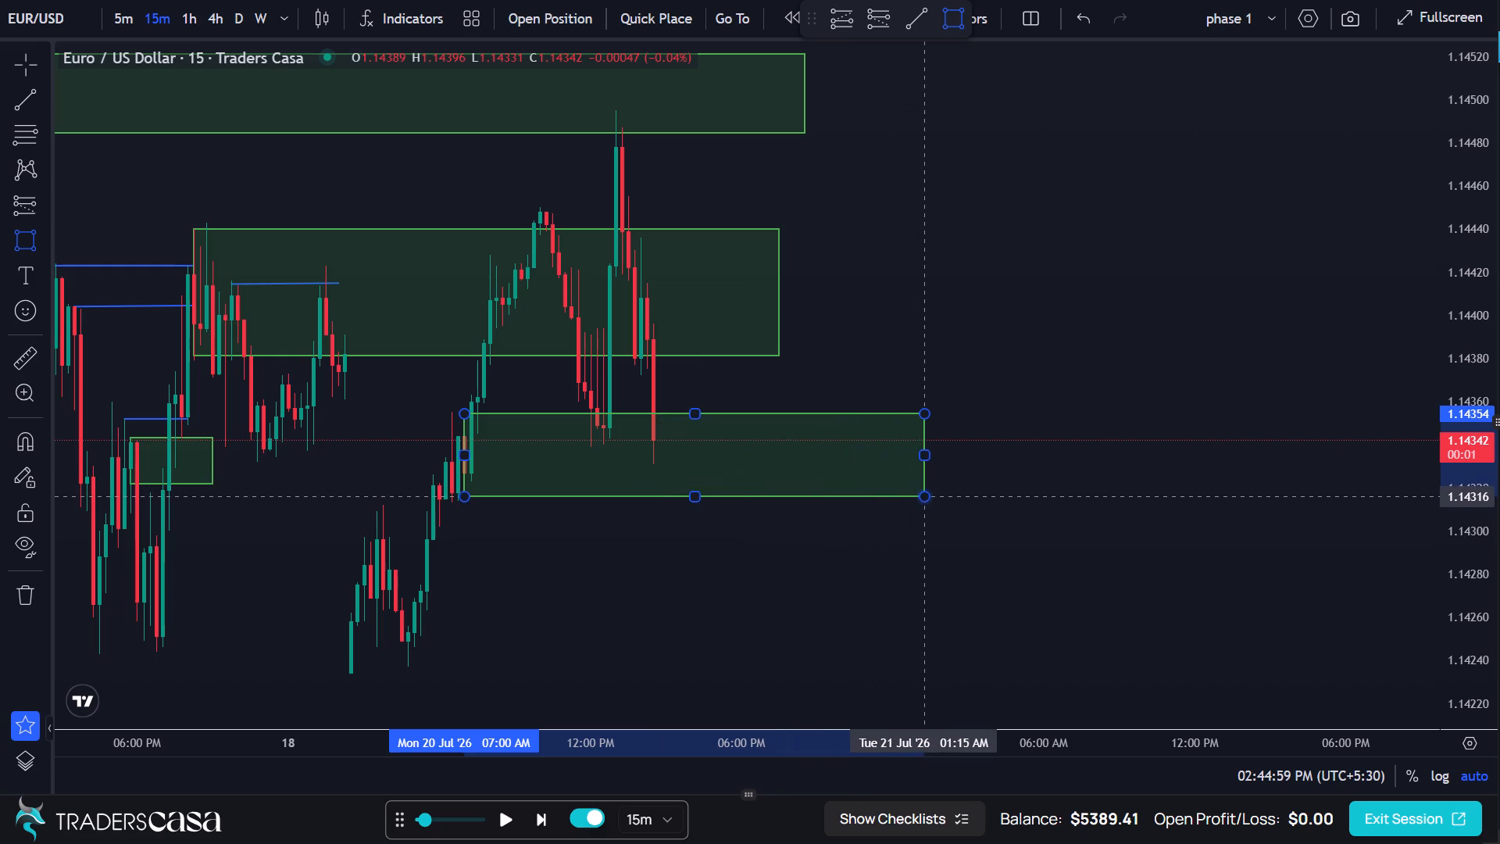
left_click(926, 498)
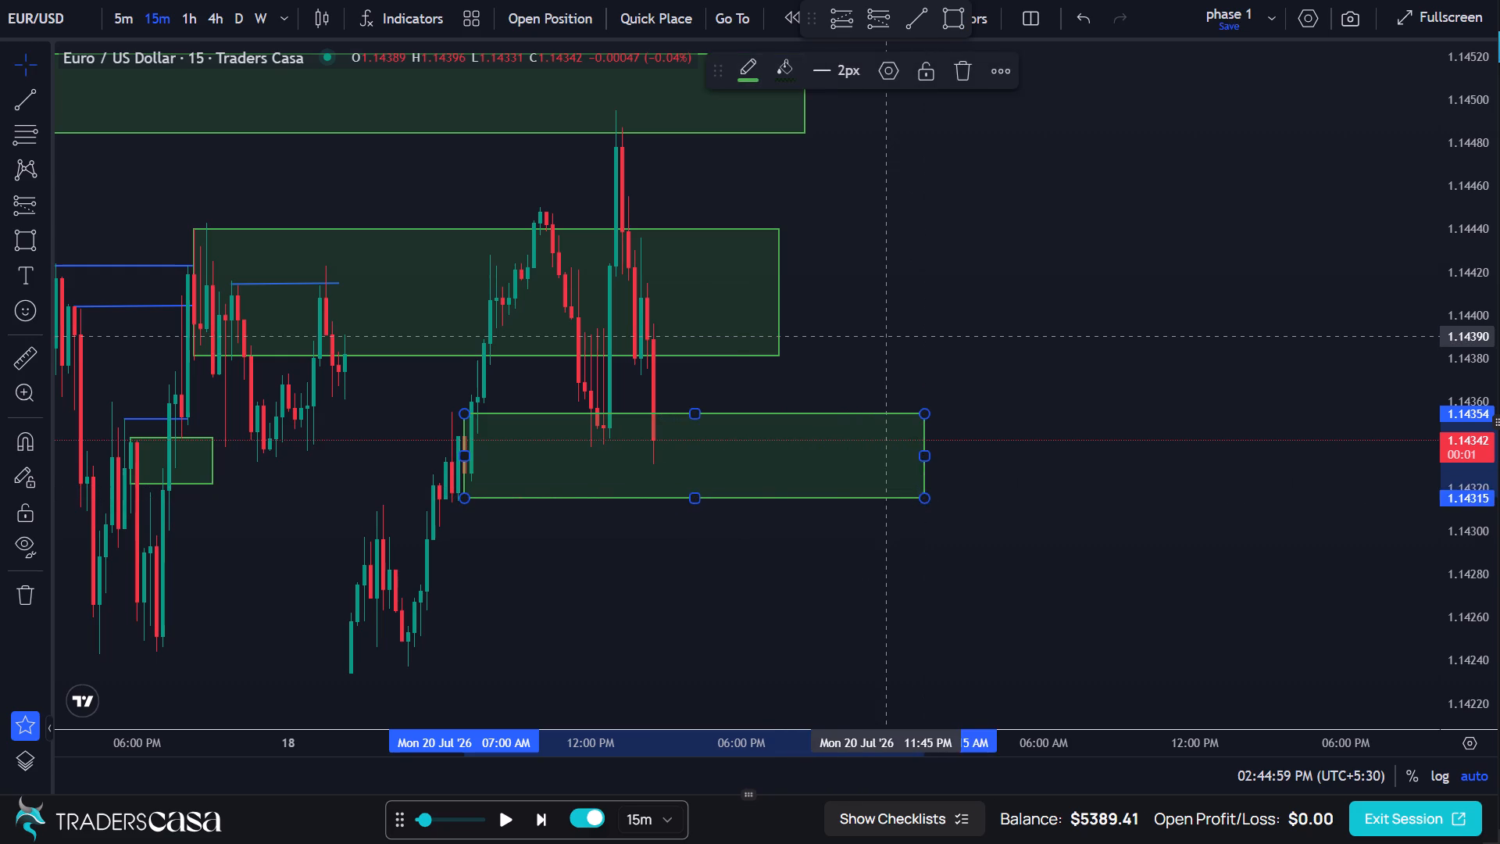
left_click(887, 337)
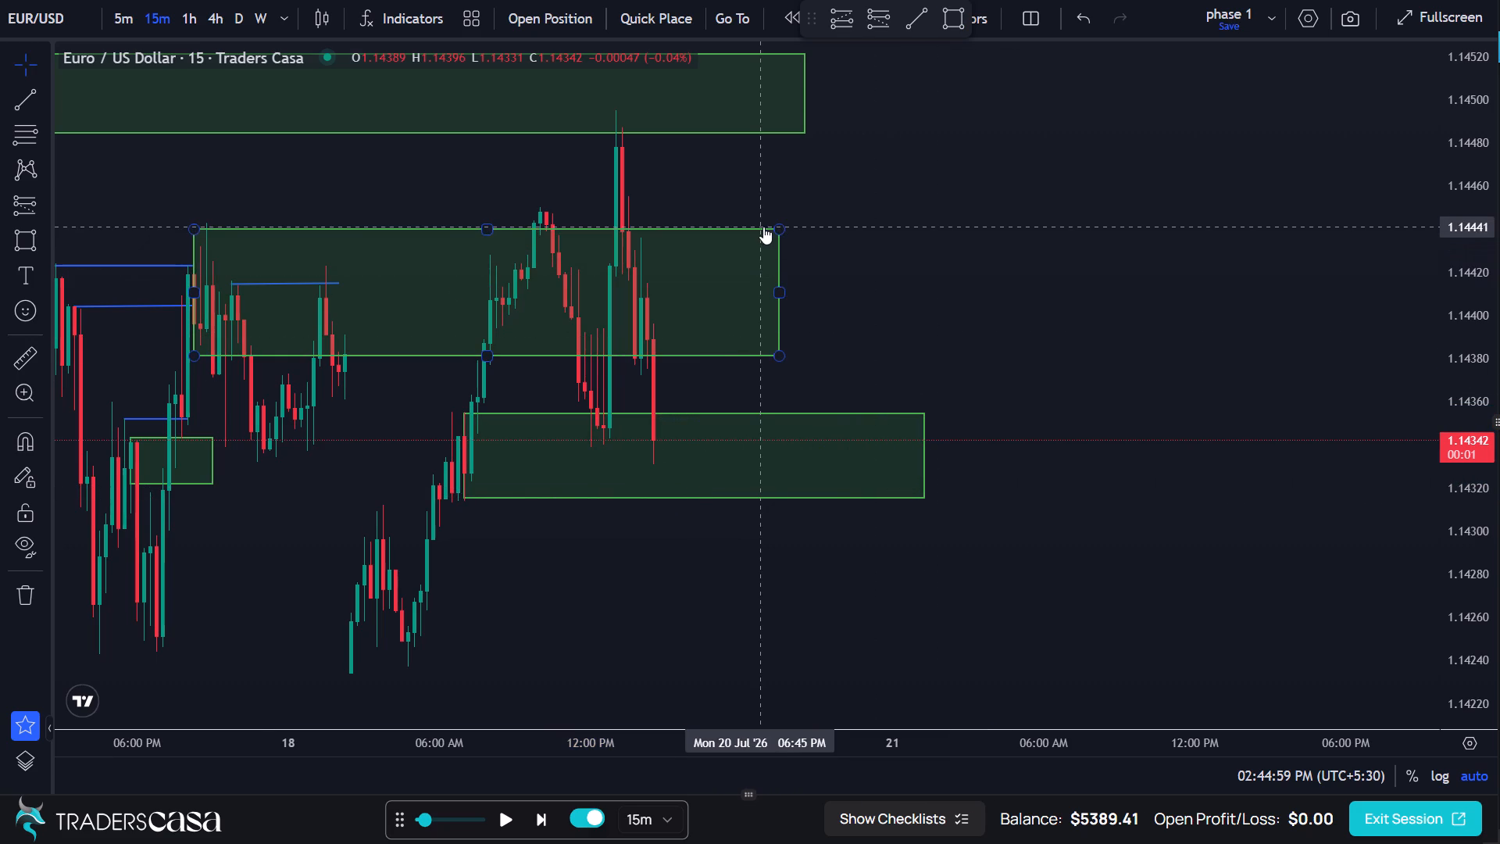
Delete the older green zone spanning roughly 1.14380 to 1.14440, above the new rectangle.
left_click(763, 227)
left_click(959, 70)
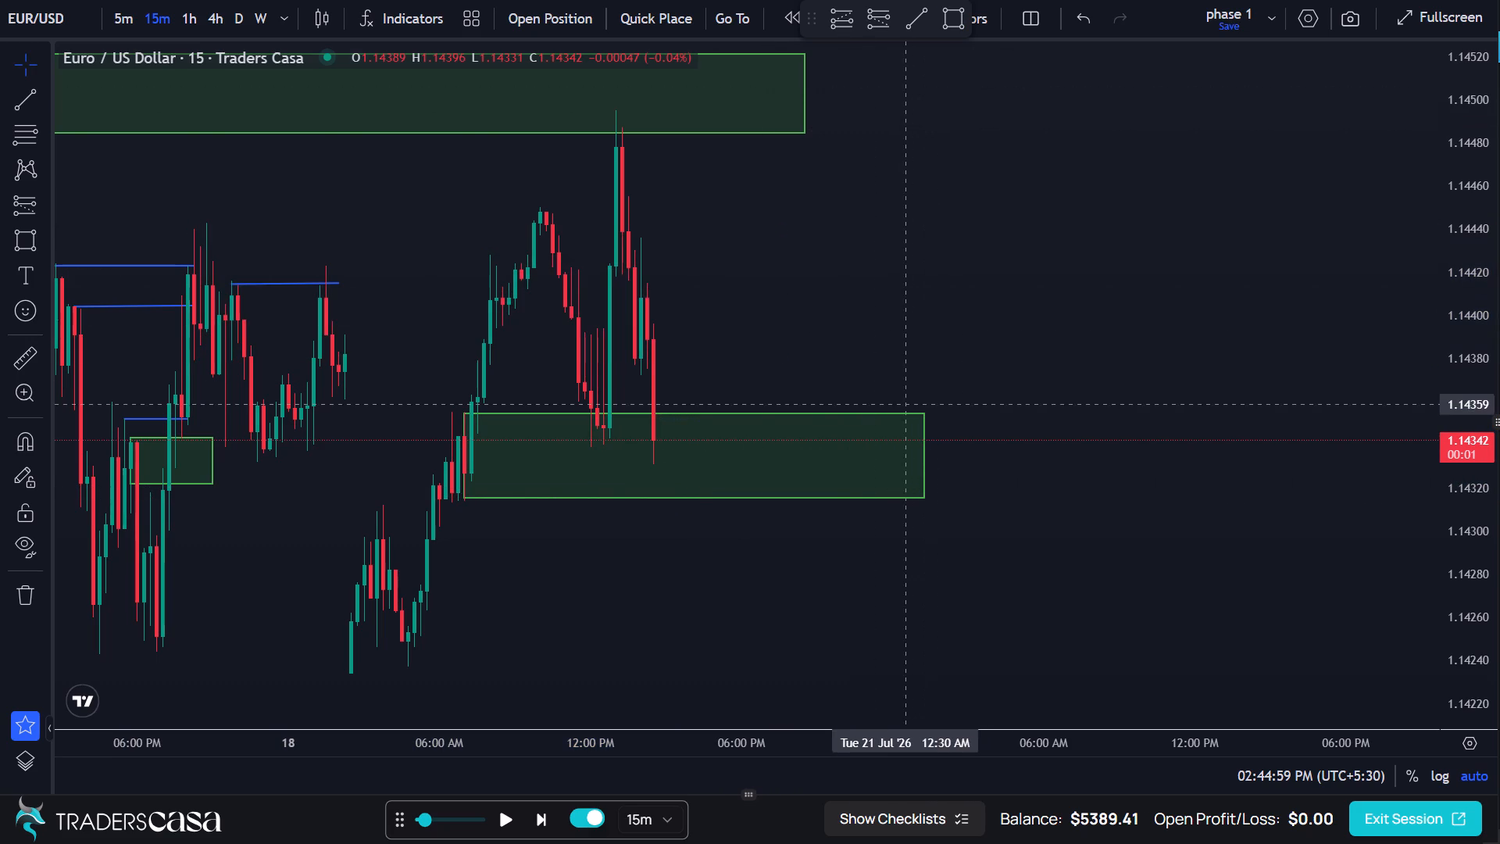
Extend the new zone's later edge to about 09:00 AM on 21 July.
left_click_drag(925, 454, 967, 455)
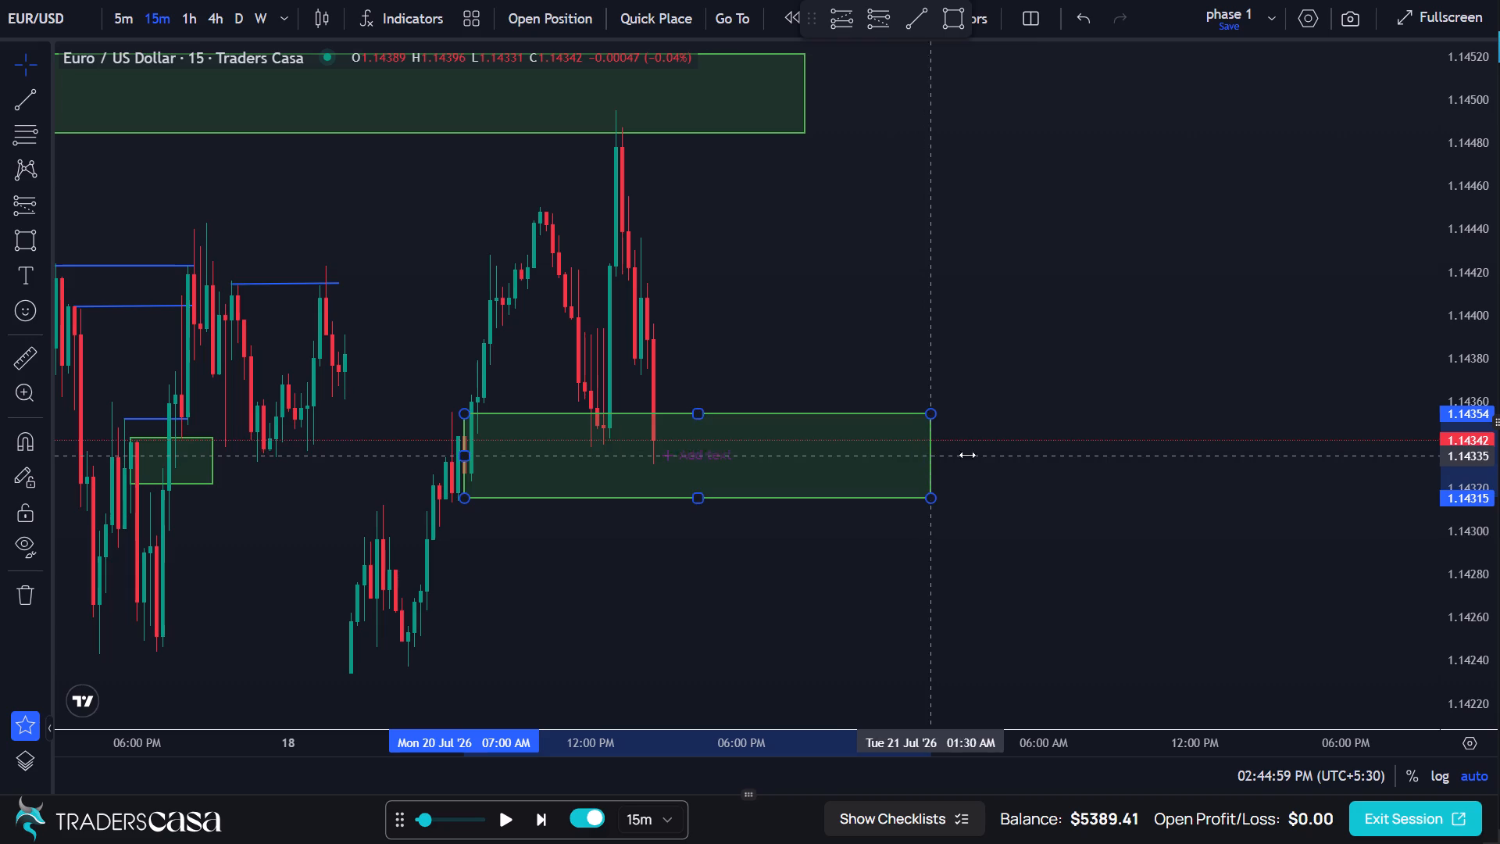
left_click_drag(967, 455, 1116, 462)
left_click(1088, 322)
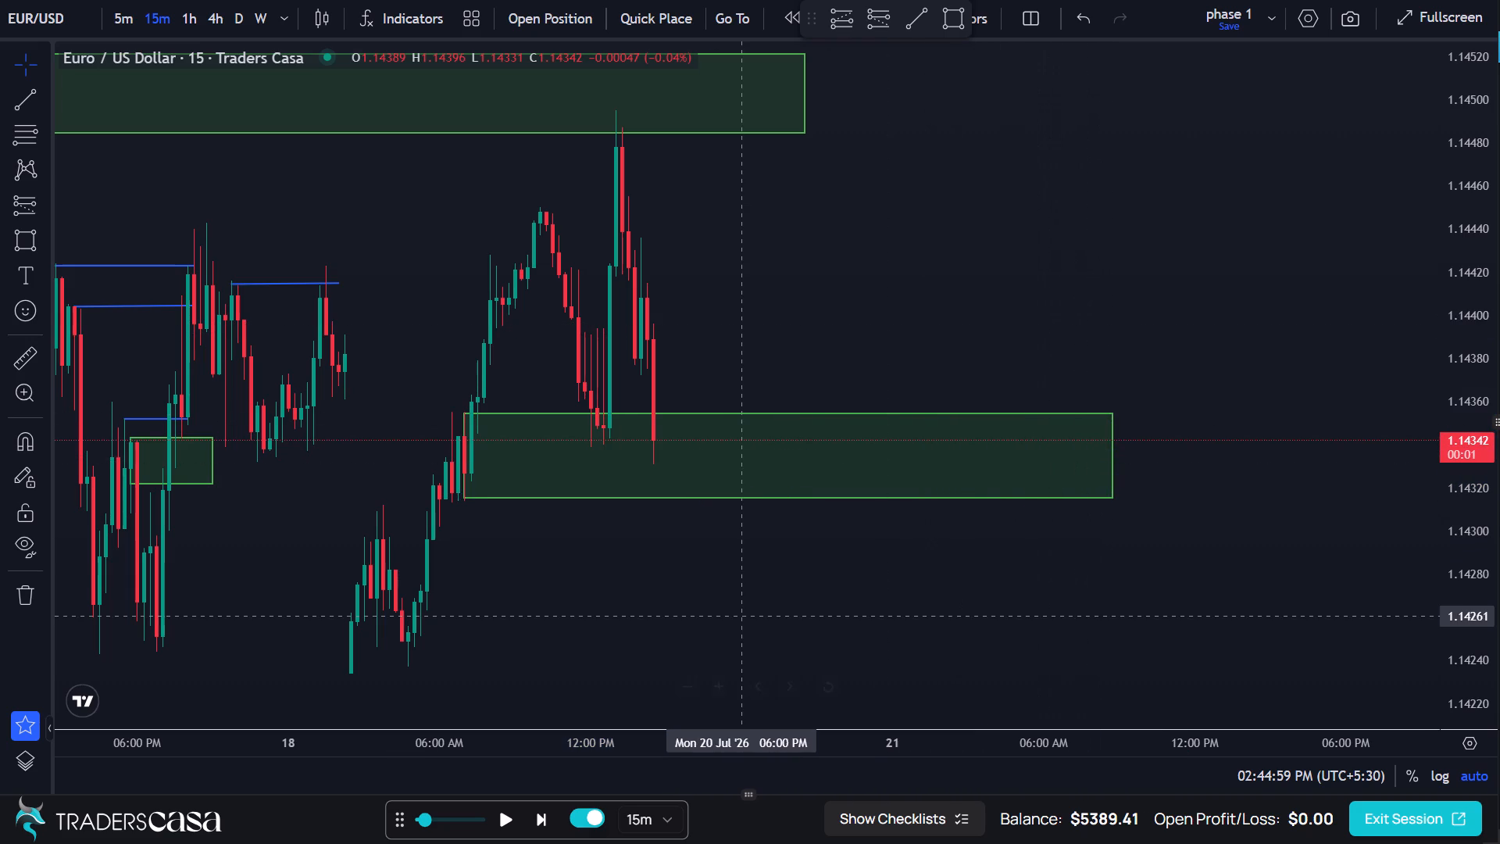
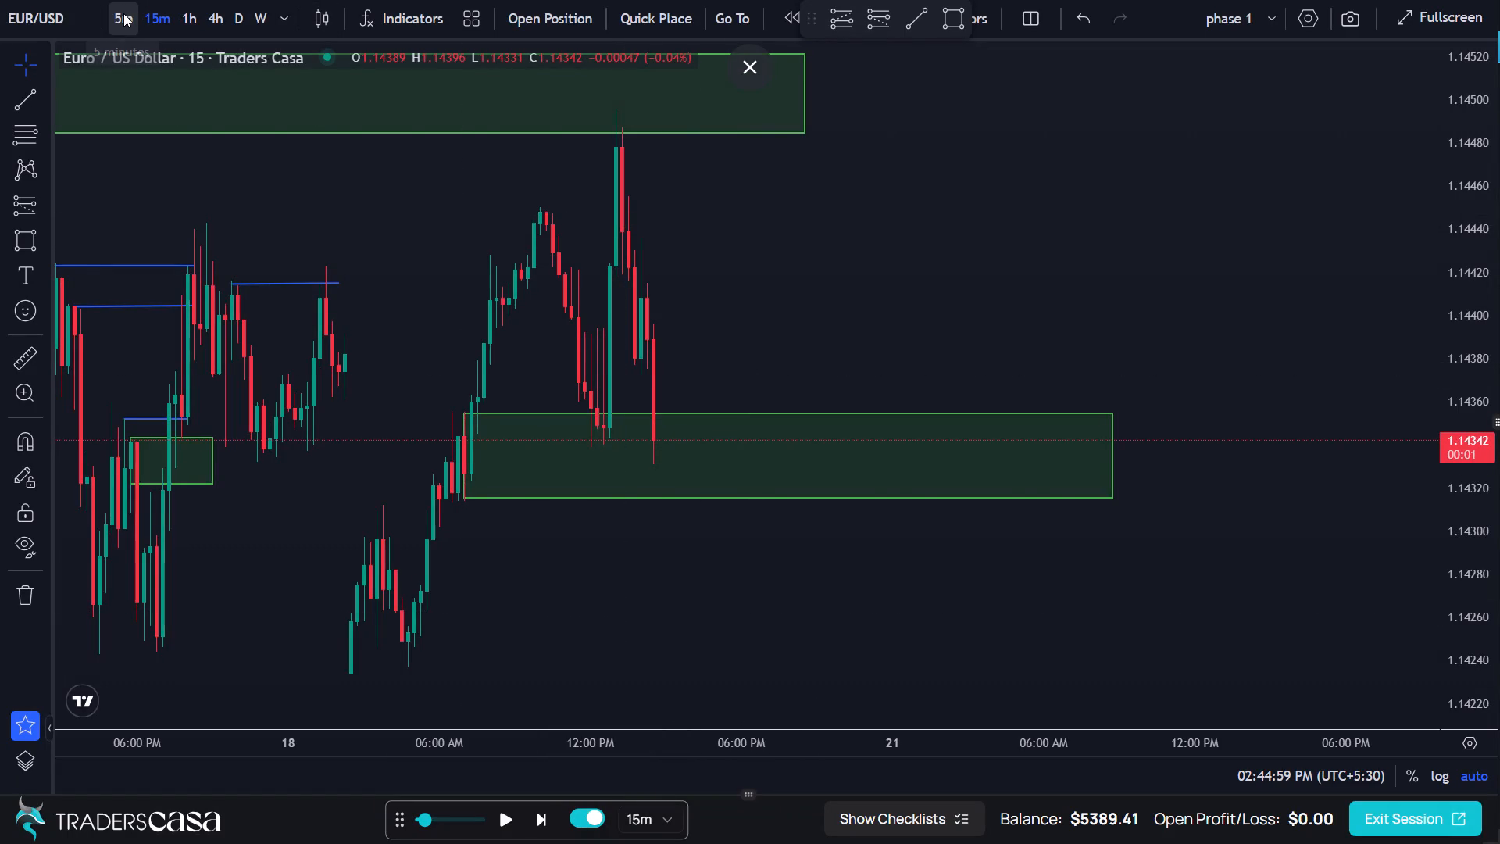
Switch the EUR/USD chart to the 5-minute timeframe and dismiss the advertisement.
scroll(707, 367, "up", 4)
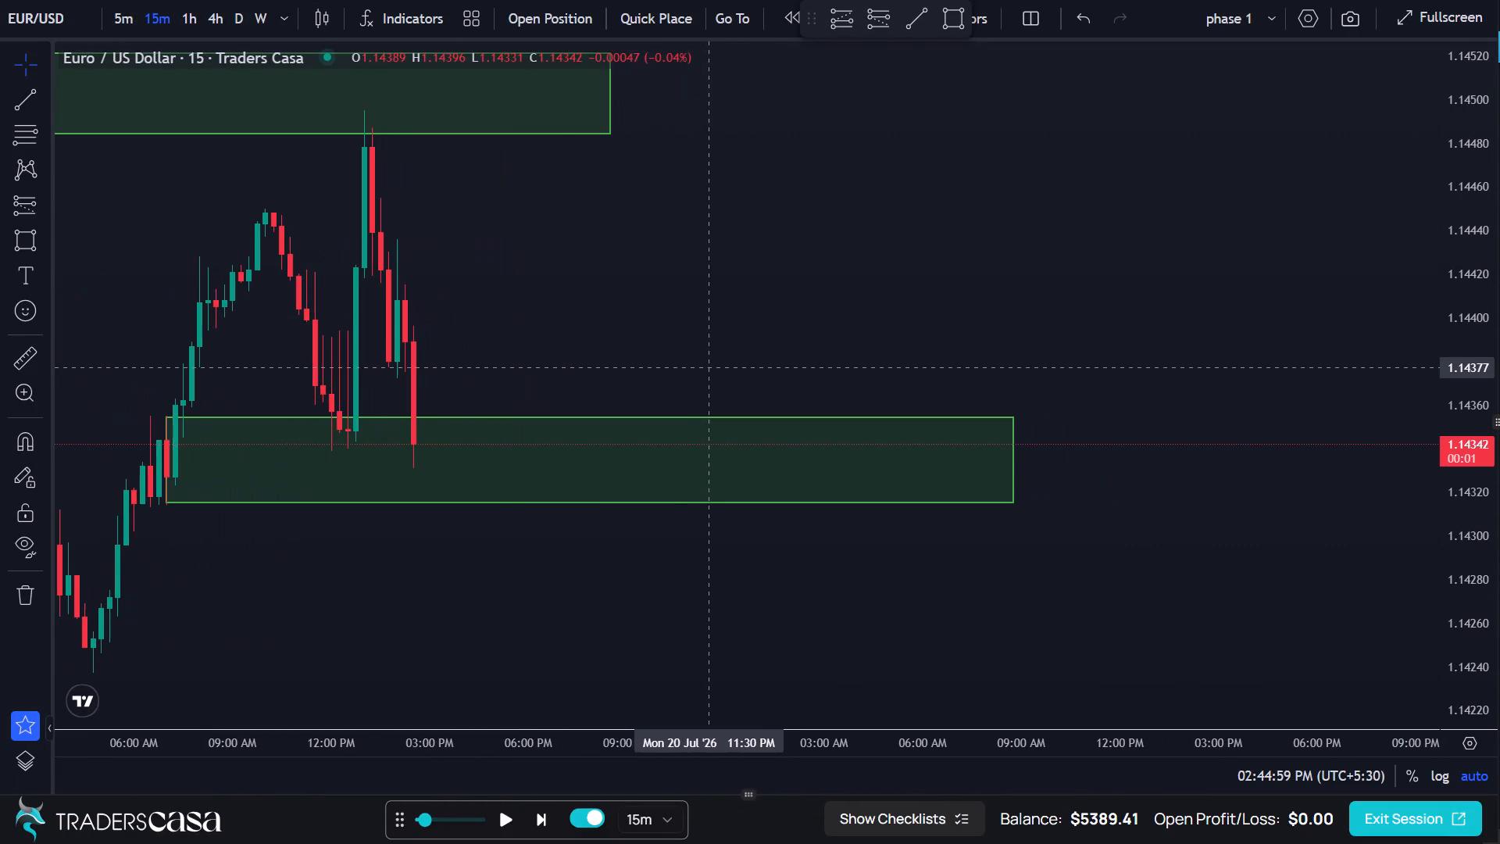
left_click(132, 20)
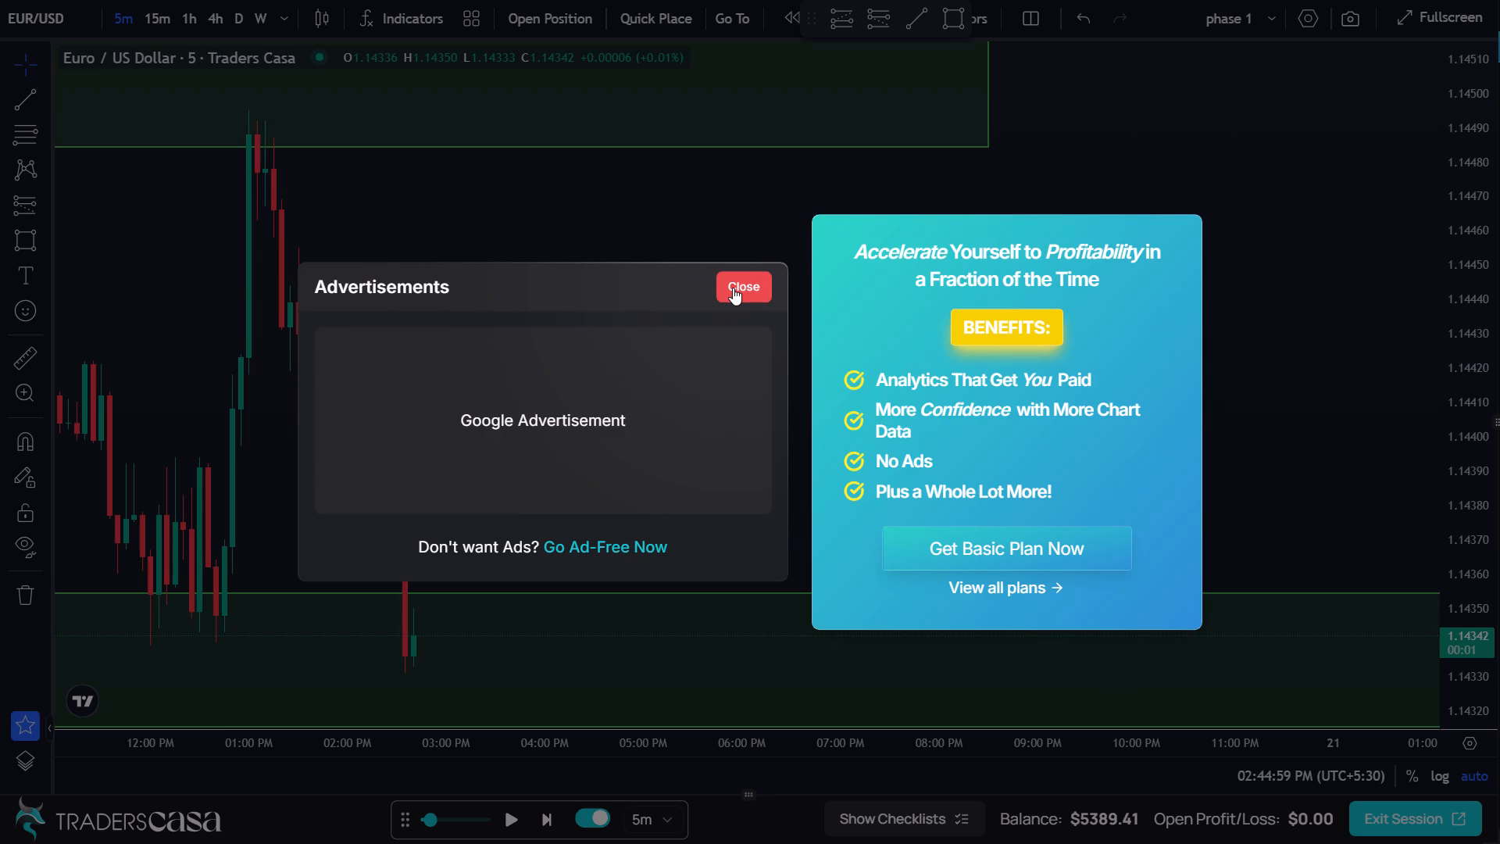
left_click(733, 288)
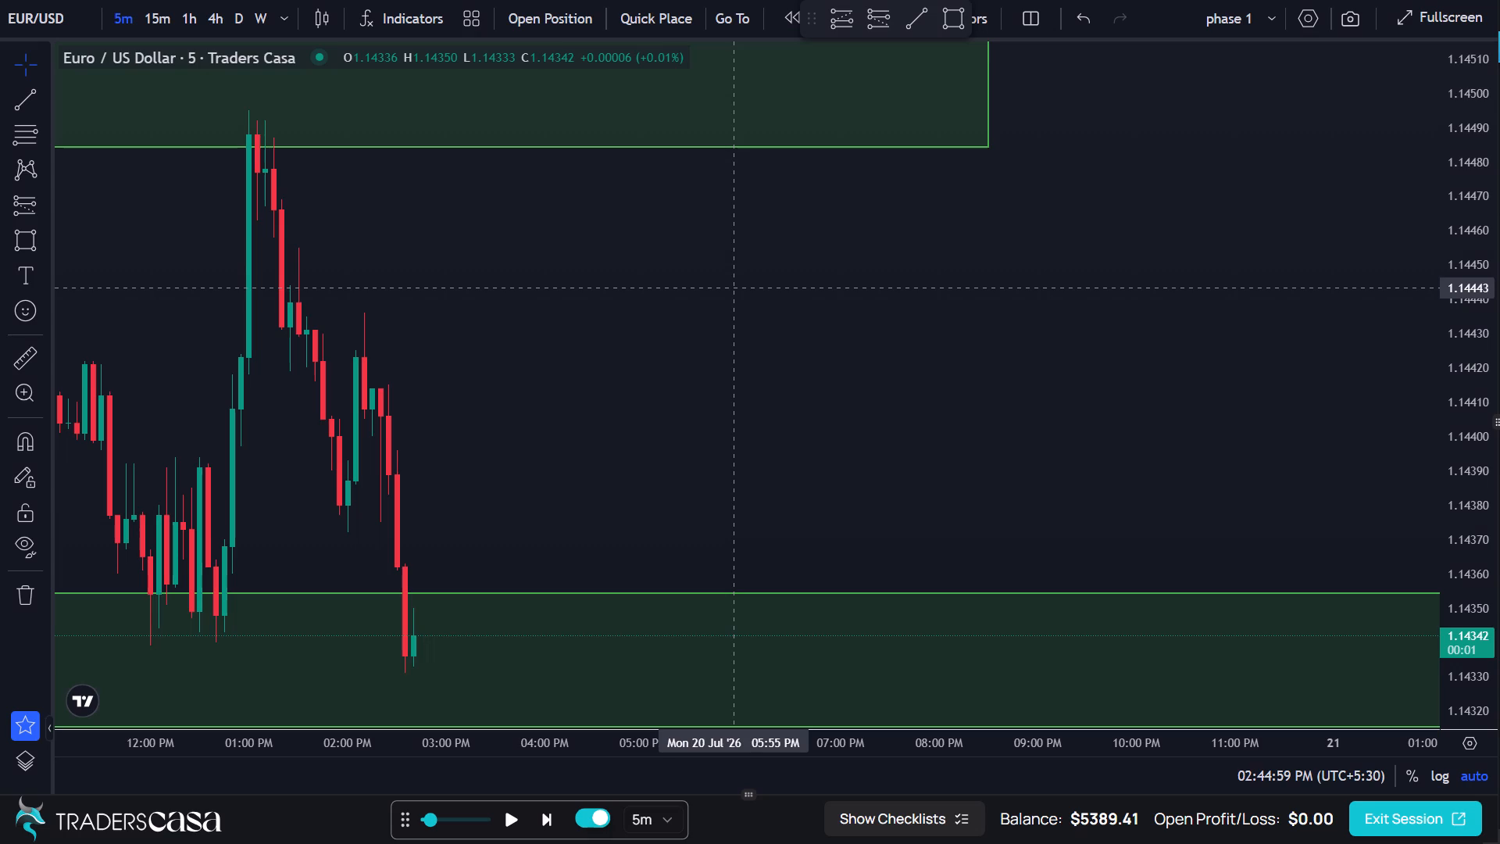
Draw a trend line under the swing lows at 1.14340, from 12:00 PM to 02:30 PM on 20 July.
scroll(546, 429, "down", 6)
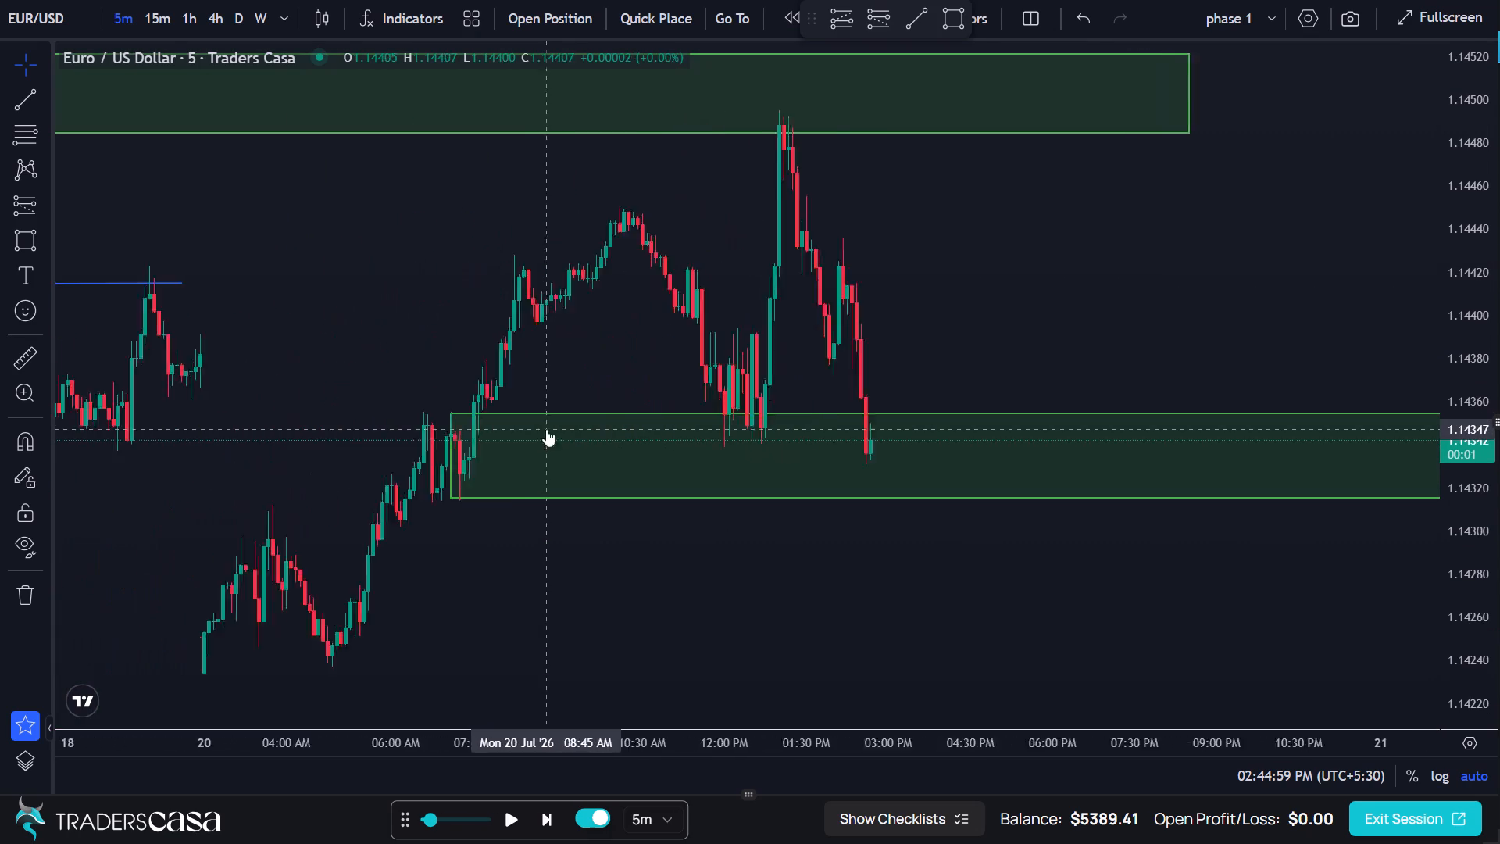
scroll(546, 429, "down", 1)
scroll(546, 429, "right", 4)
scroll(546, 429, "left", 4)
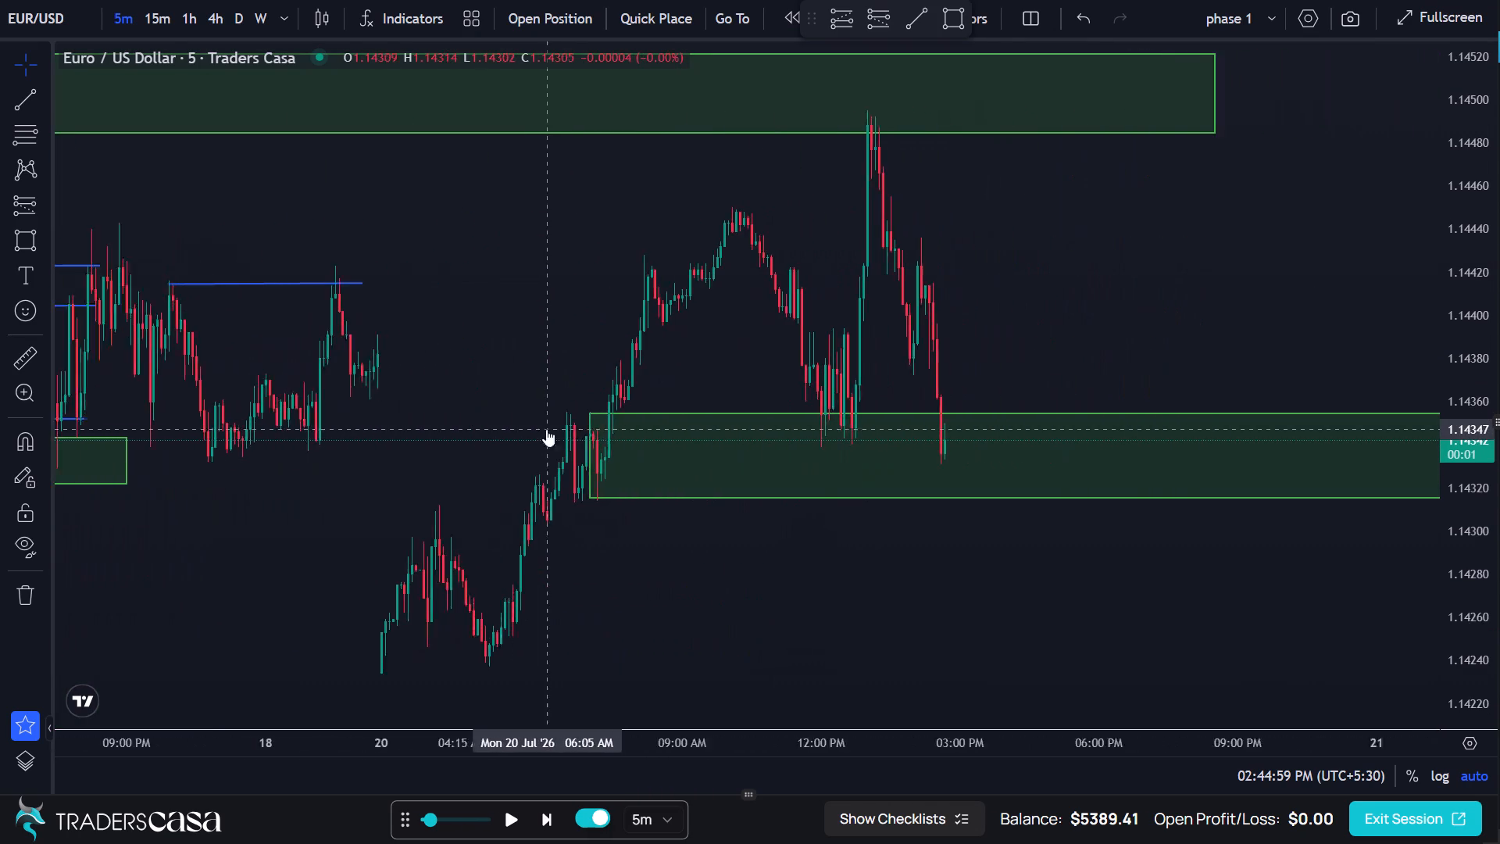
scroll(546, 429, "left", 1)
scroll(767, 340, "up", 3)
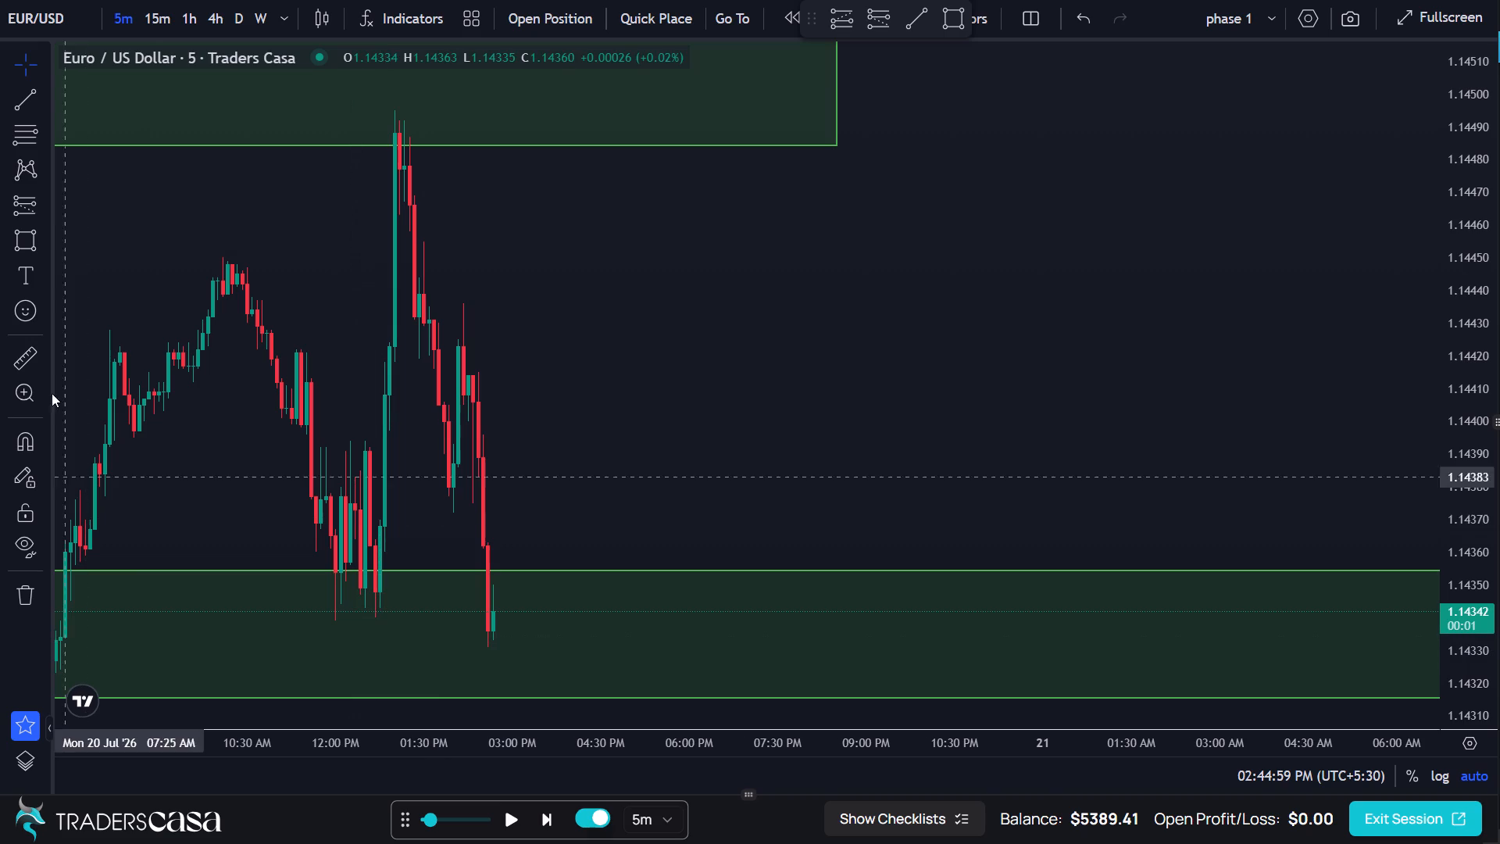
left_click(32, 89)
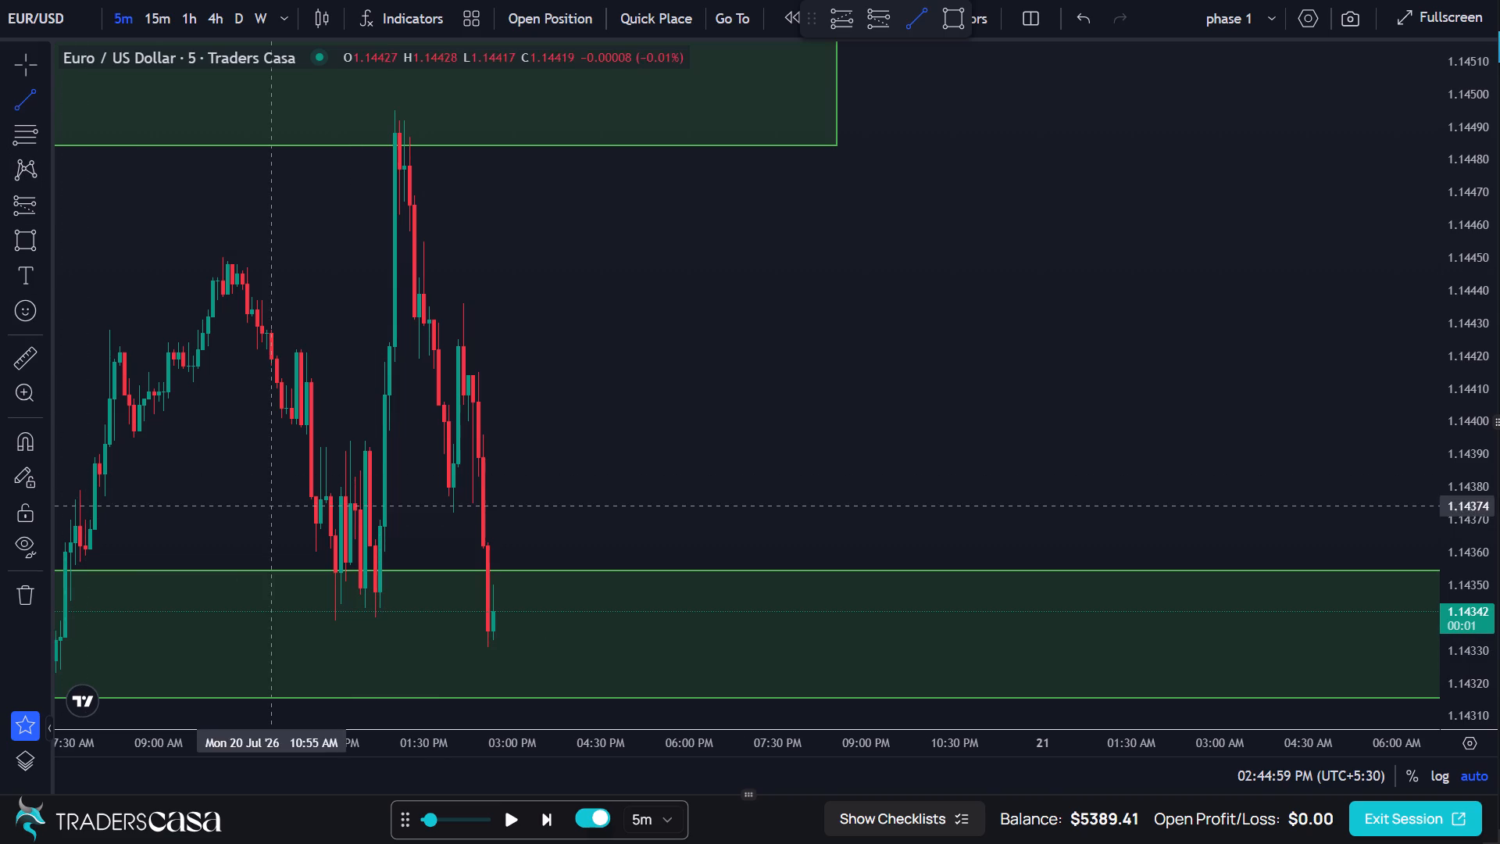
left_click(335, 618)
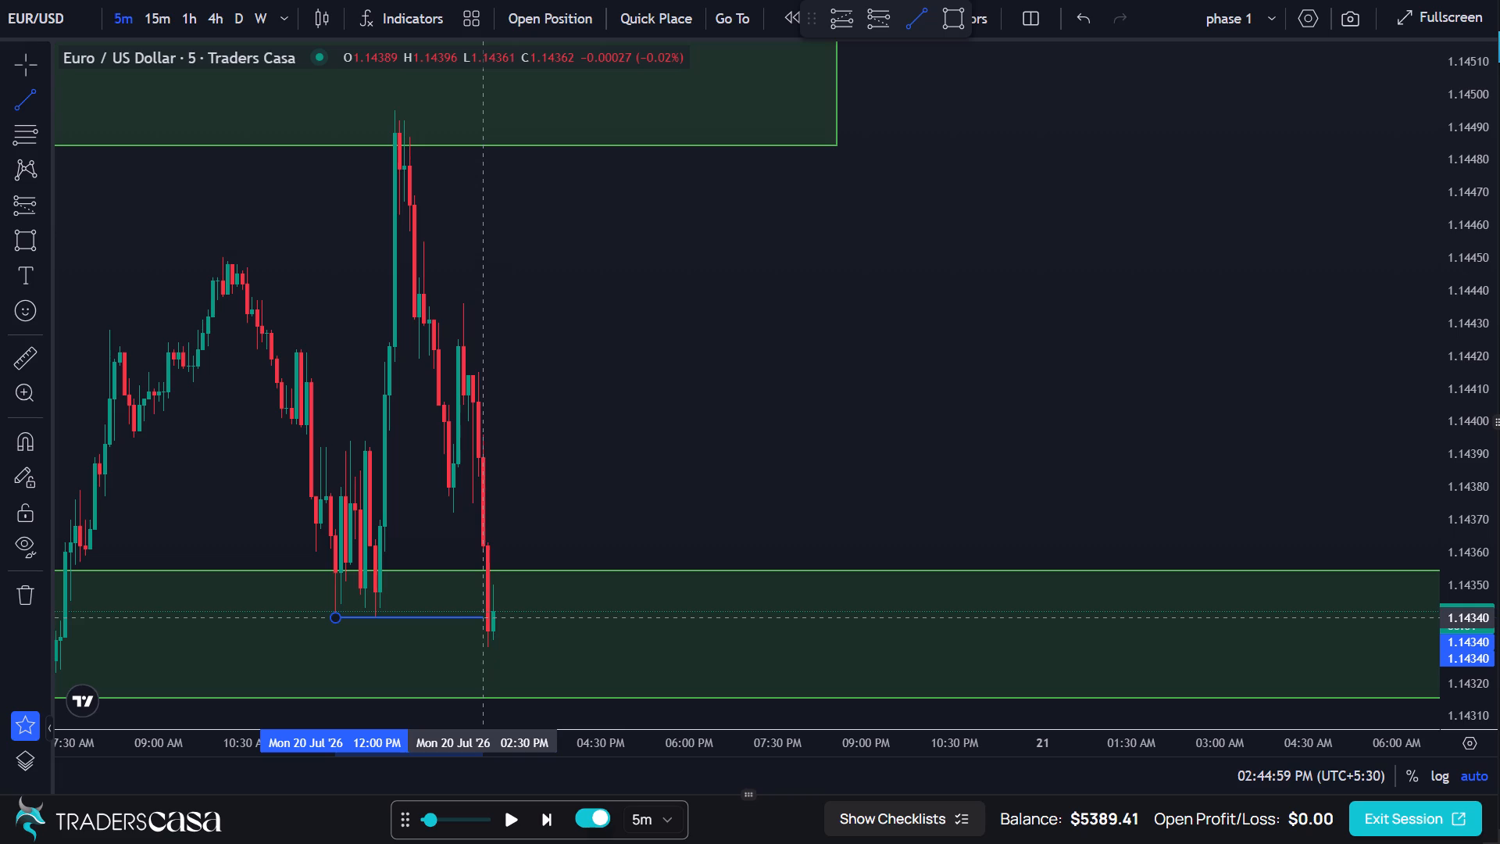
left_click(481, 617)
left_click(606, 492)
Advance the replay candle by candle on the 5-minute chart to 03:19:59 PM.
scroll(606, 492, "up", 1)
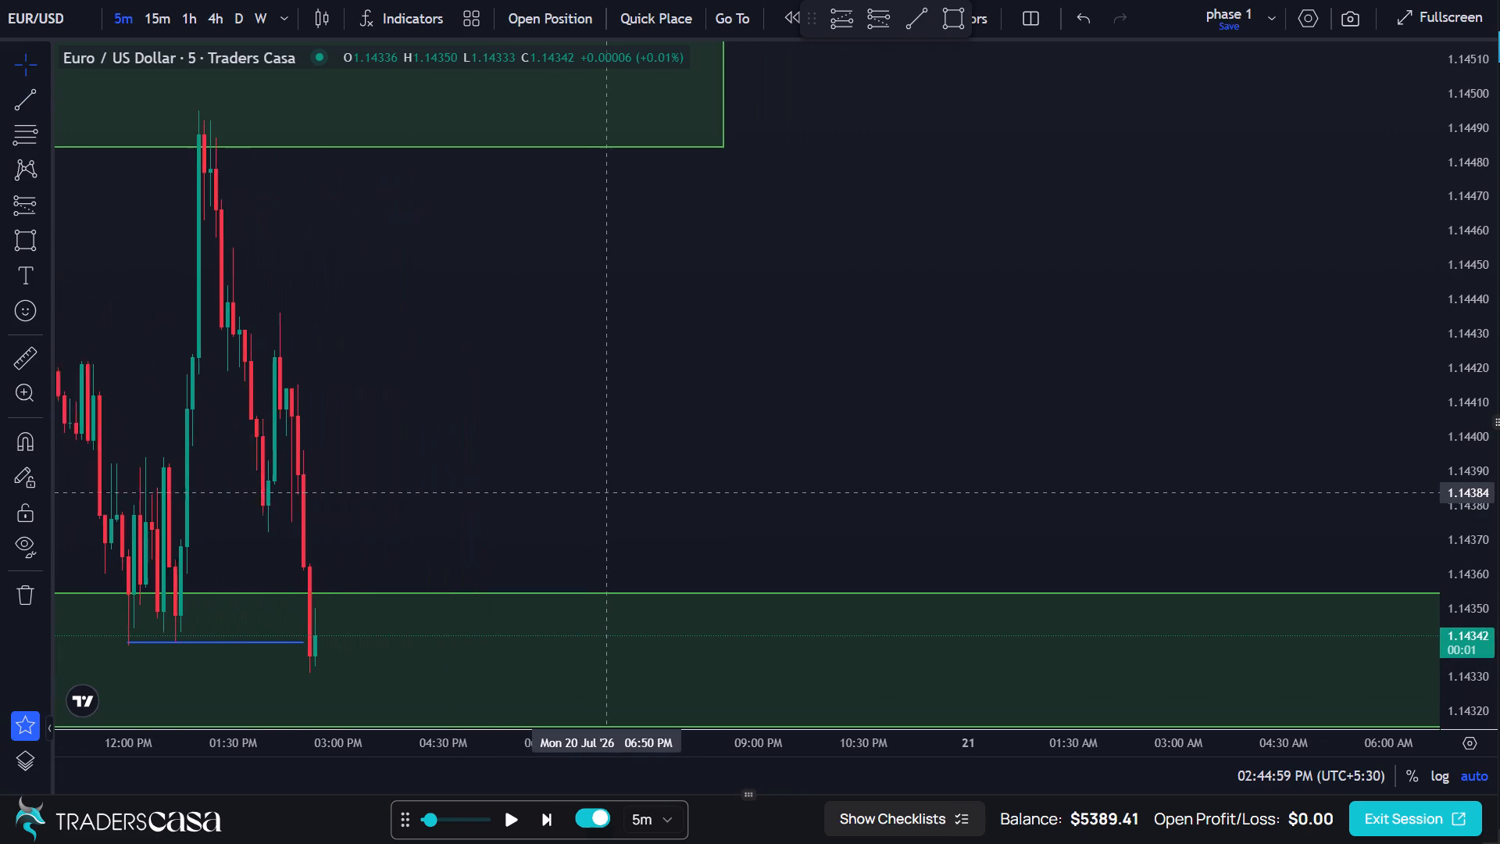
scroll(606, 492, "up", 1)
left_click(552, 810)
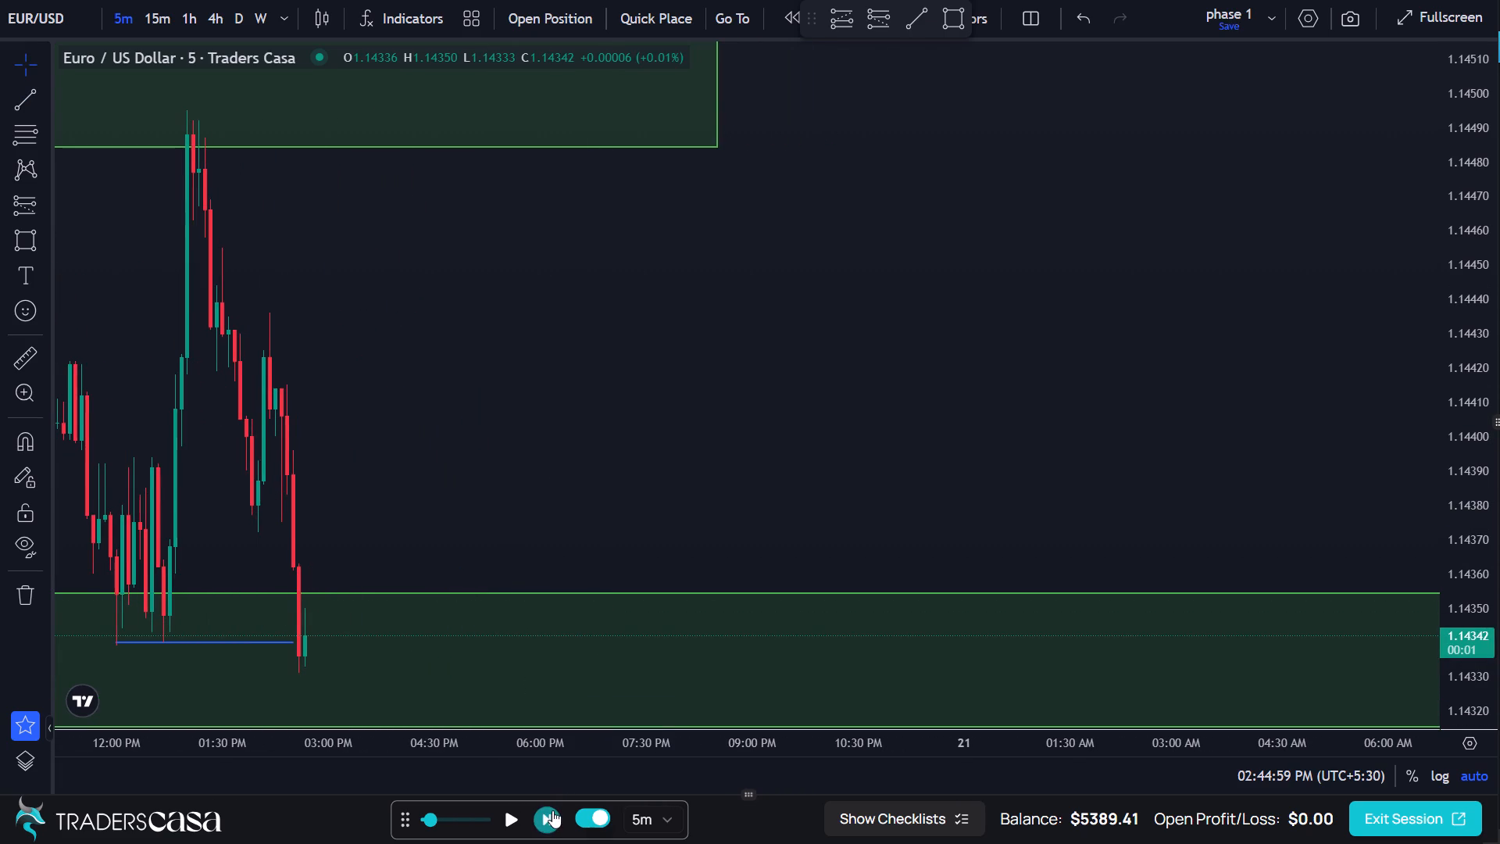
left_click(552, 810)
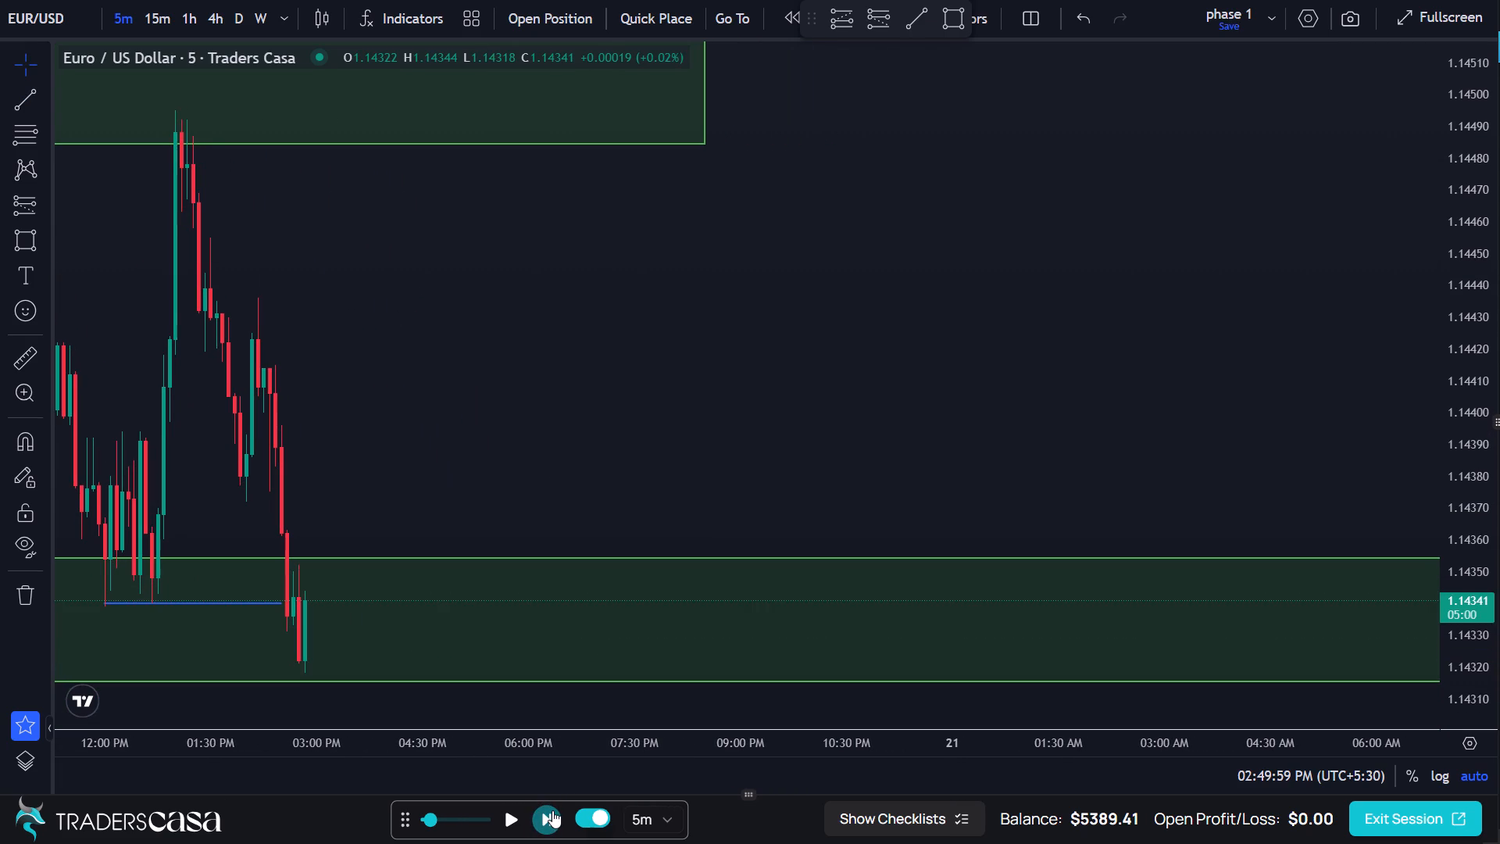
left_click(552, 810)
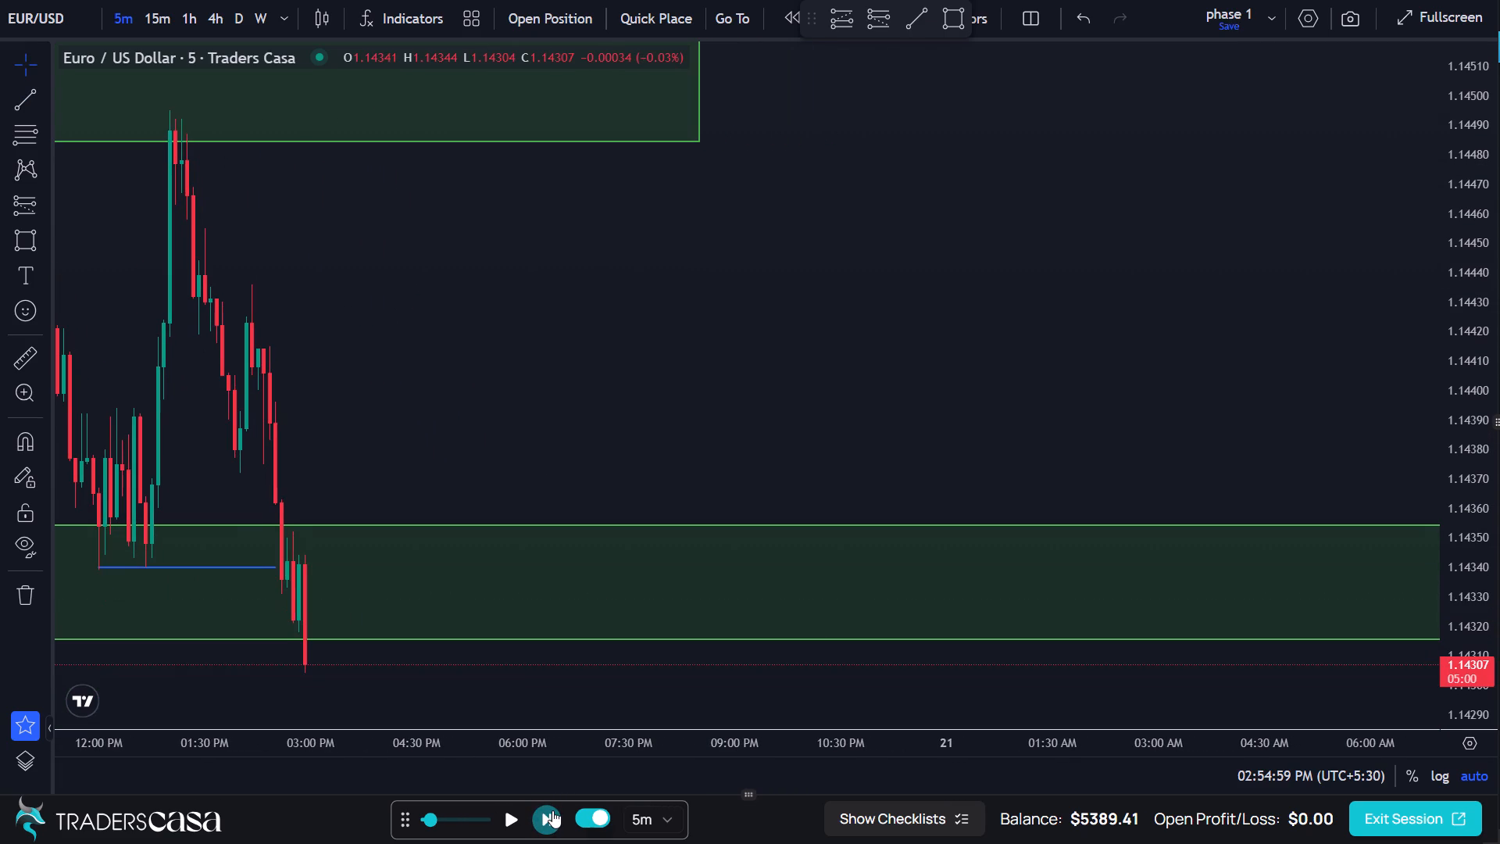
left_click(552, 810)
left_click(552, 810)
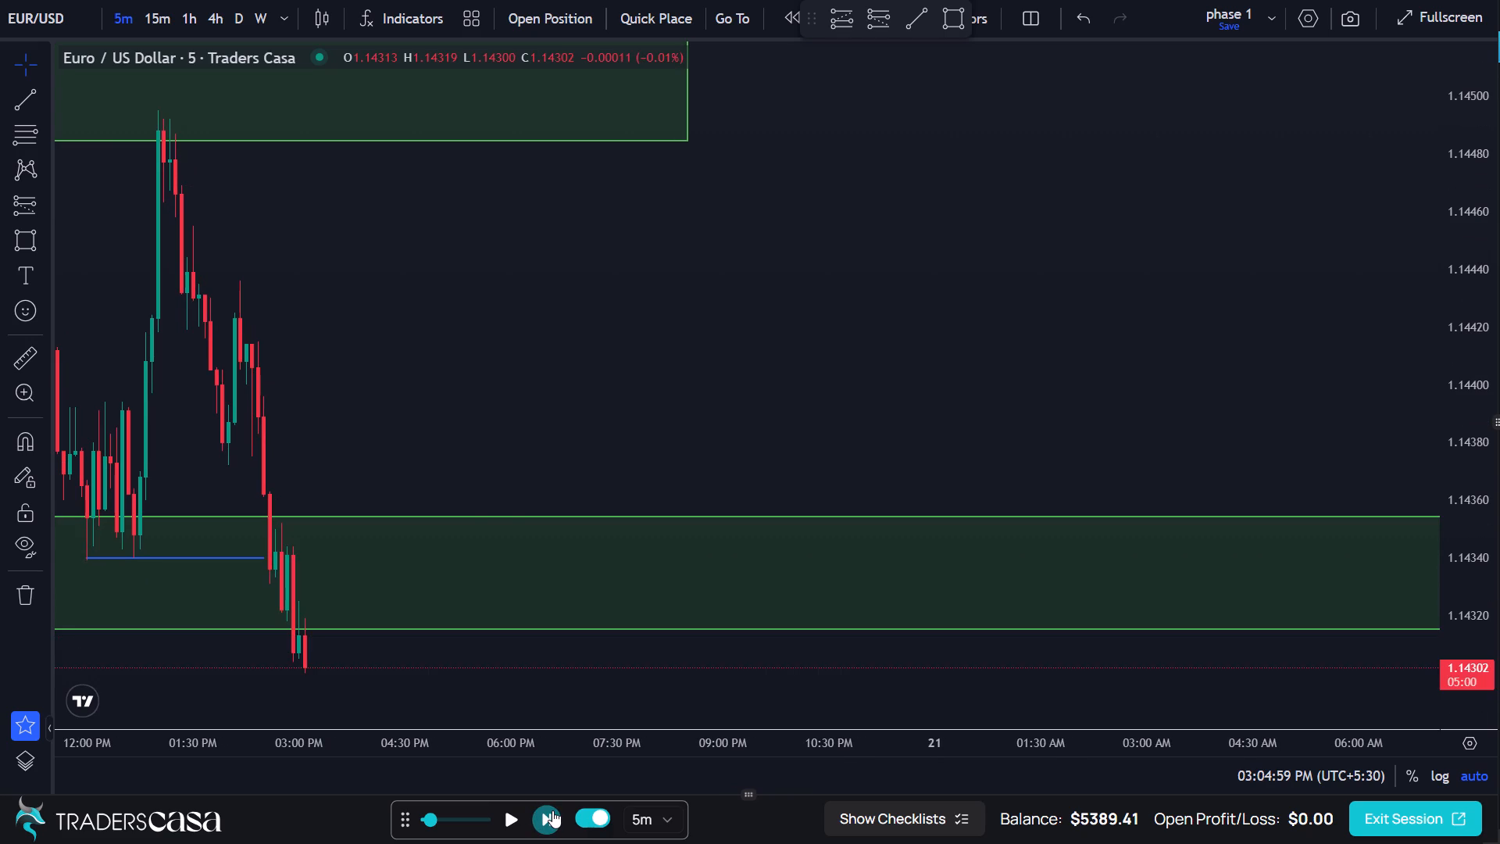
scroll(485, 408, "down", 5)
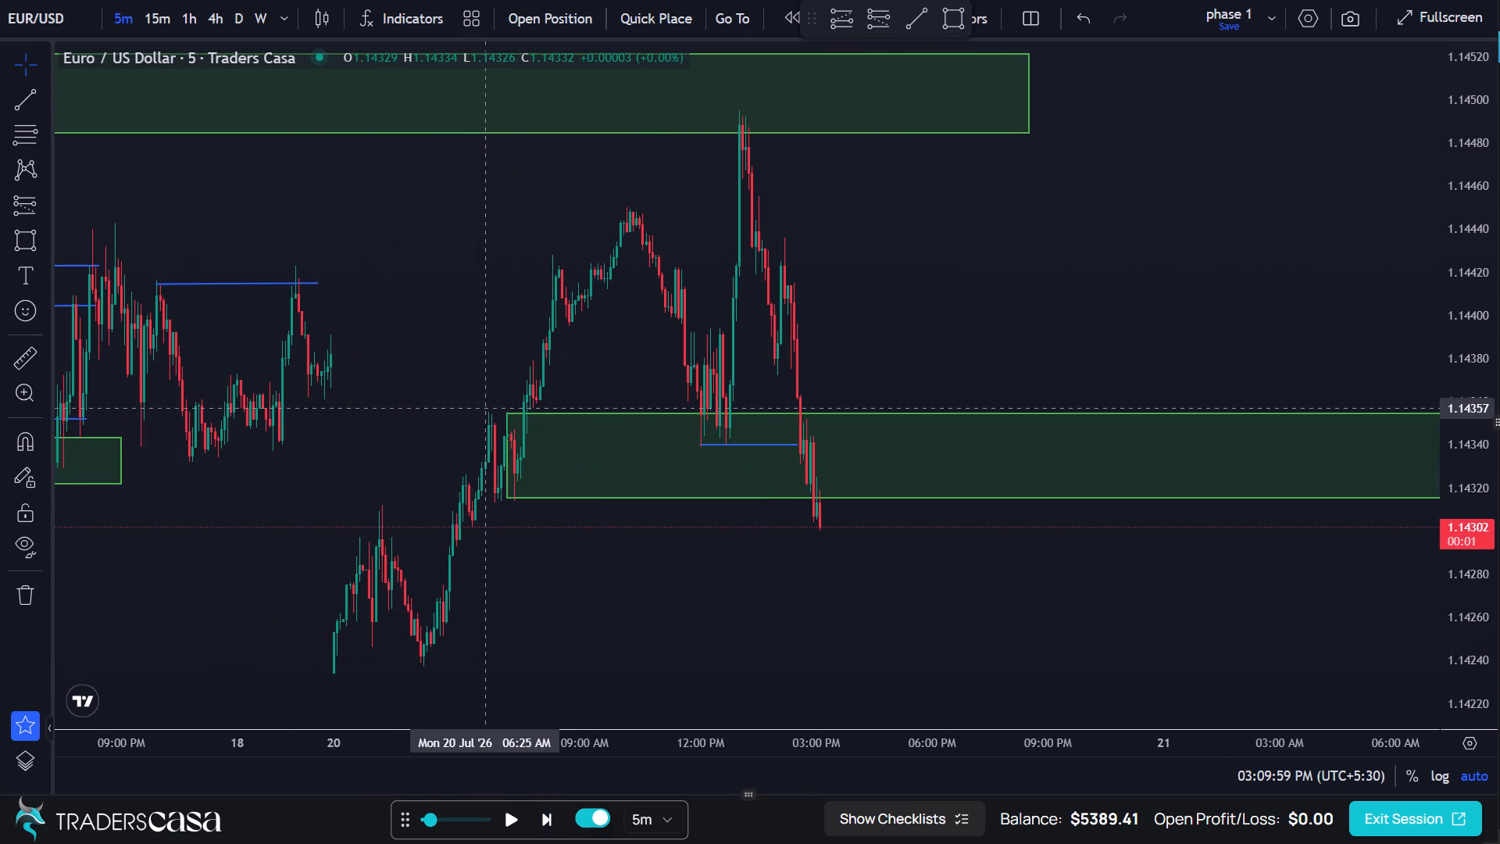
left_click(534, 814)
left_click(534, 814)
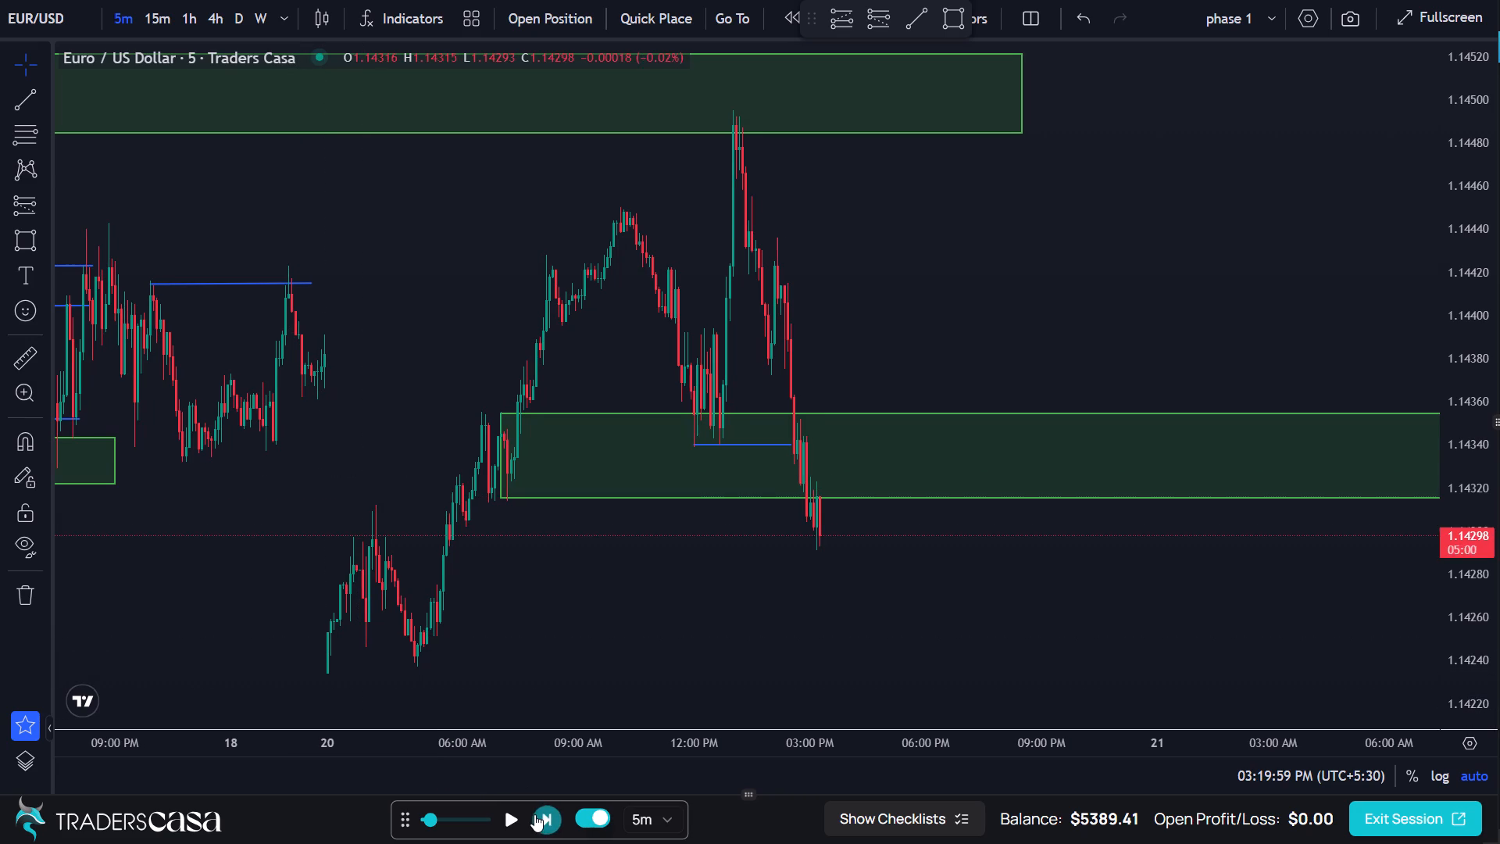
Advance the replay by five more 5-minute candles to 03:44:59 PM.
scroll(795, 512, "up", 1)
scroll(795, 512, "right", 3)
scroll(795, 512, "up", 1)
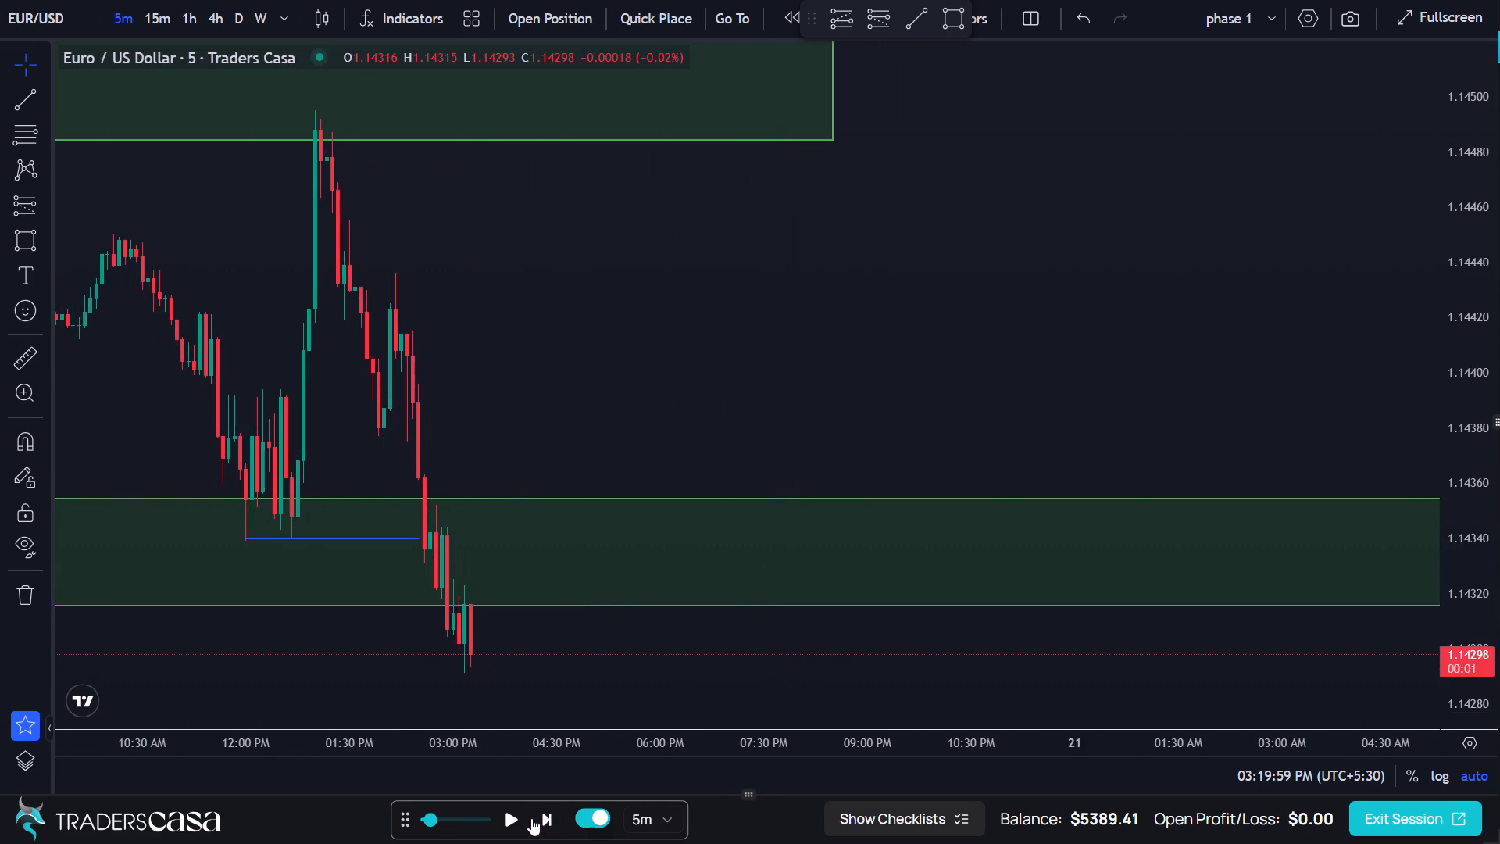
left_click(539, 815)
left_click(539, 815)
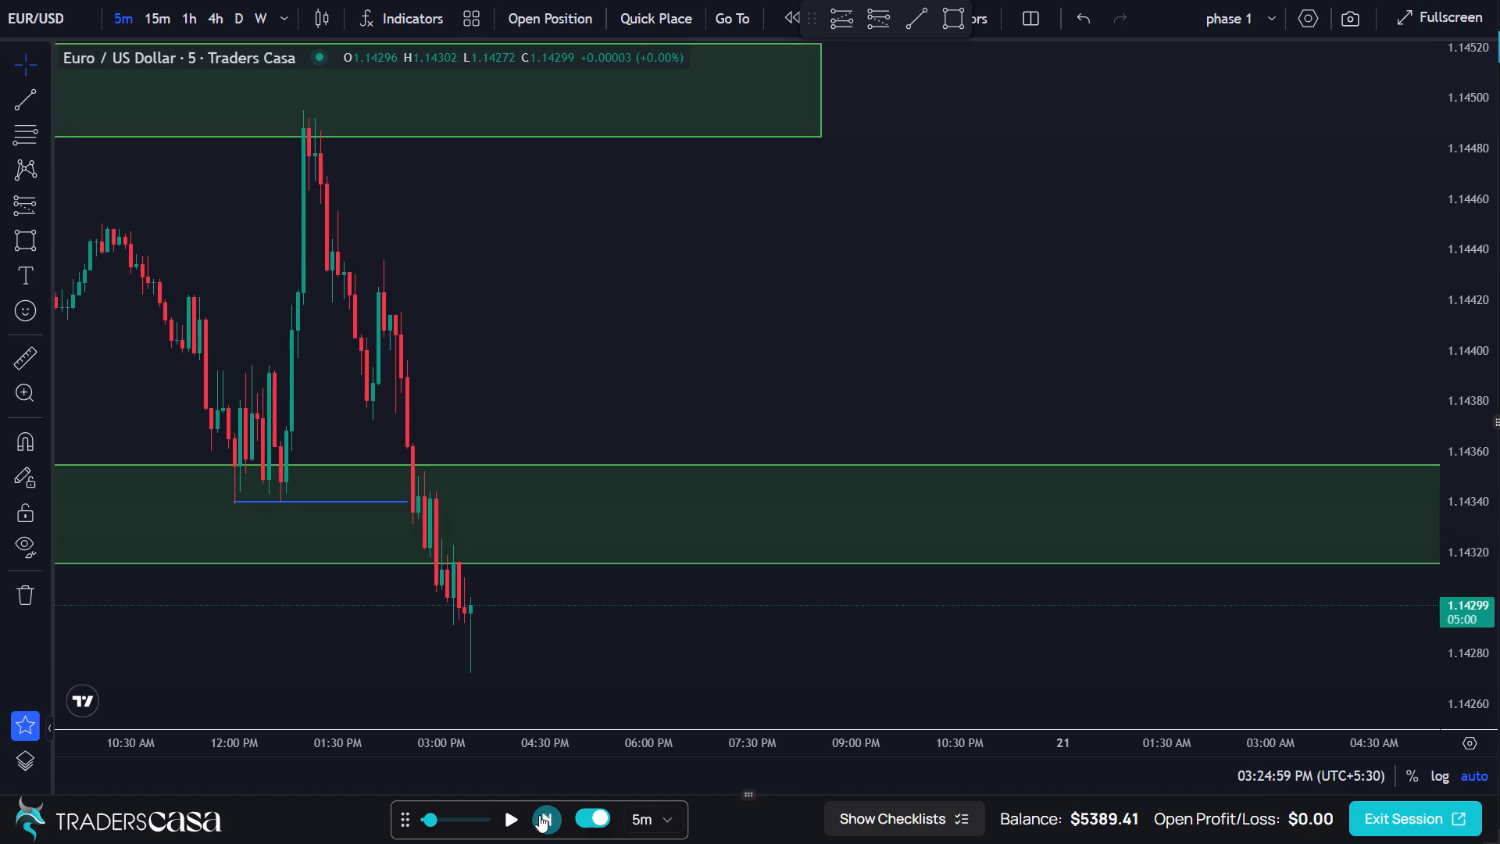
left_click(539, 815)
left_click(539, 815)
left_click(539, 815)
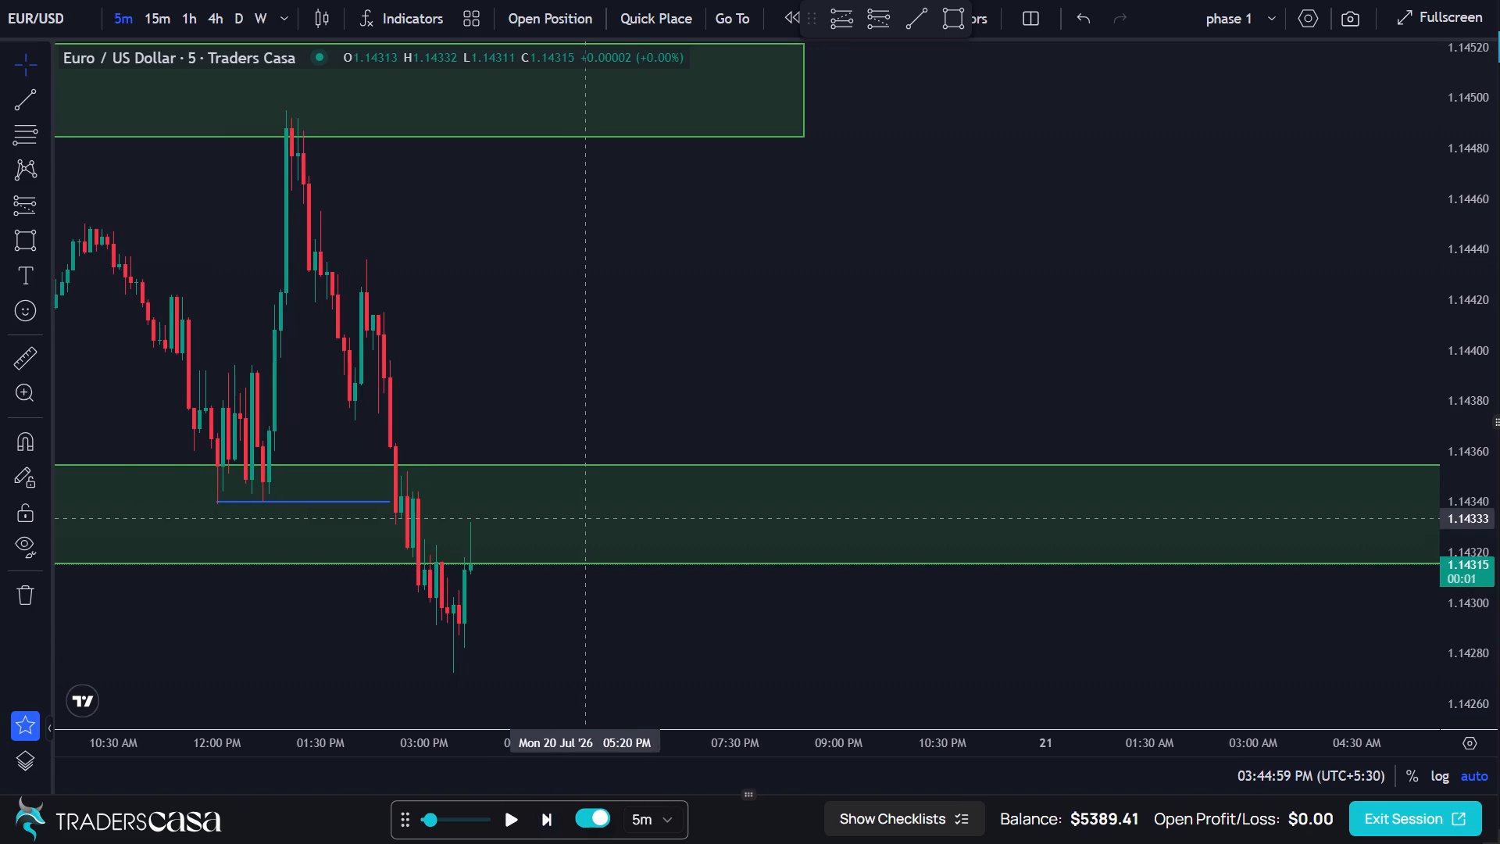
Advance the replay five 5-minute candles to 04:09:59 PM.
scroll(584, 518, "up", 3)
scroll(584, 518, "right", 4)
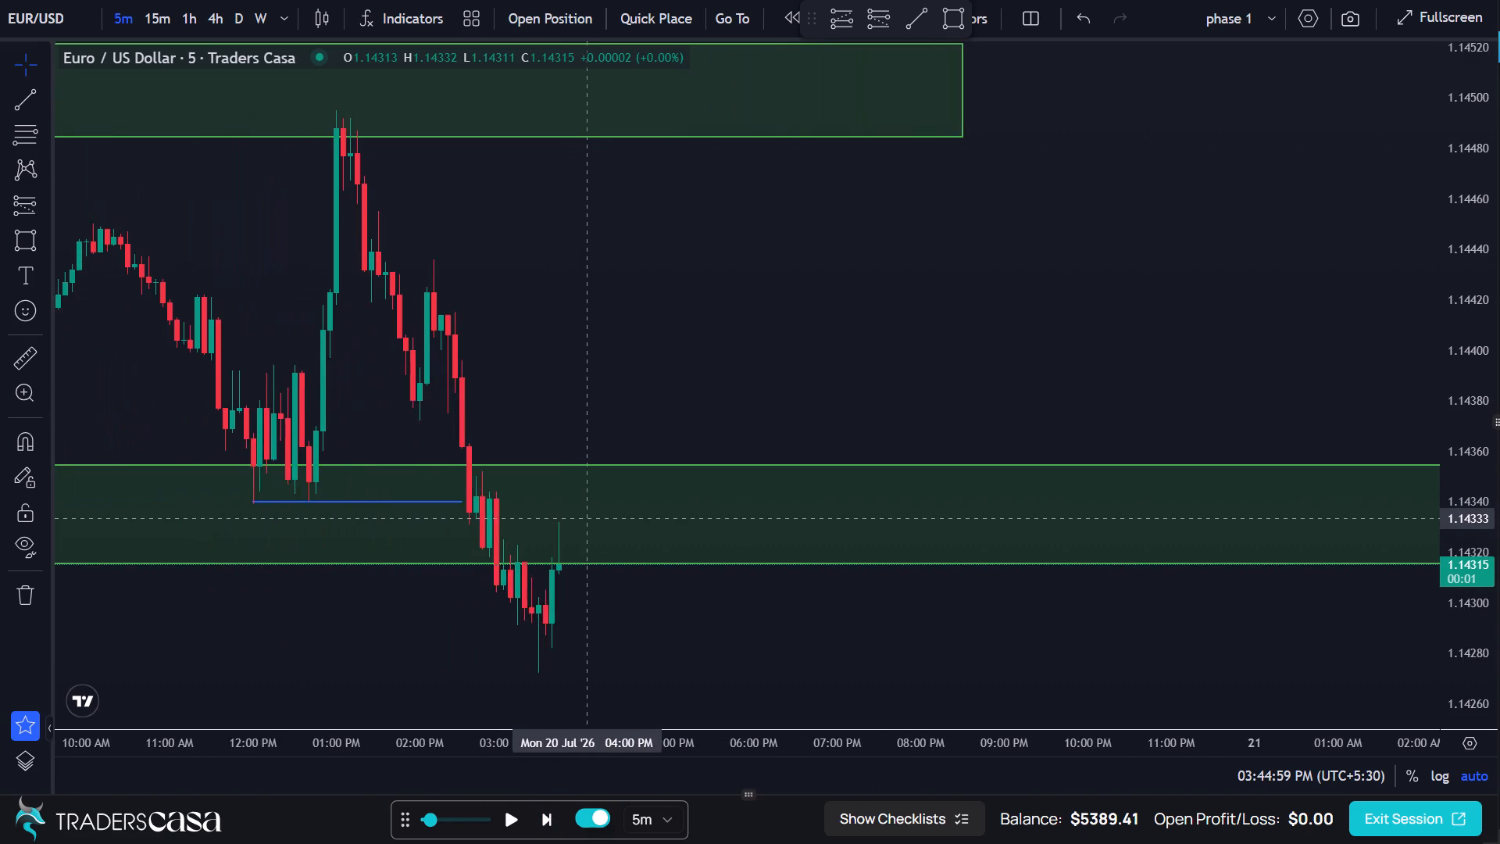
scroll(584, 518, "up", 3)
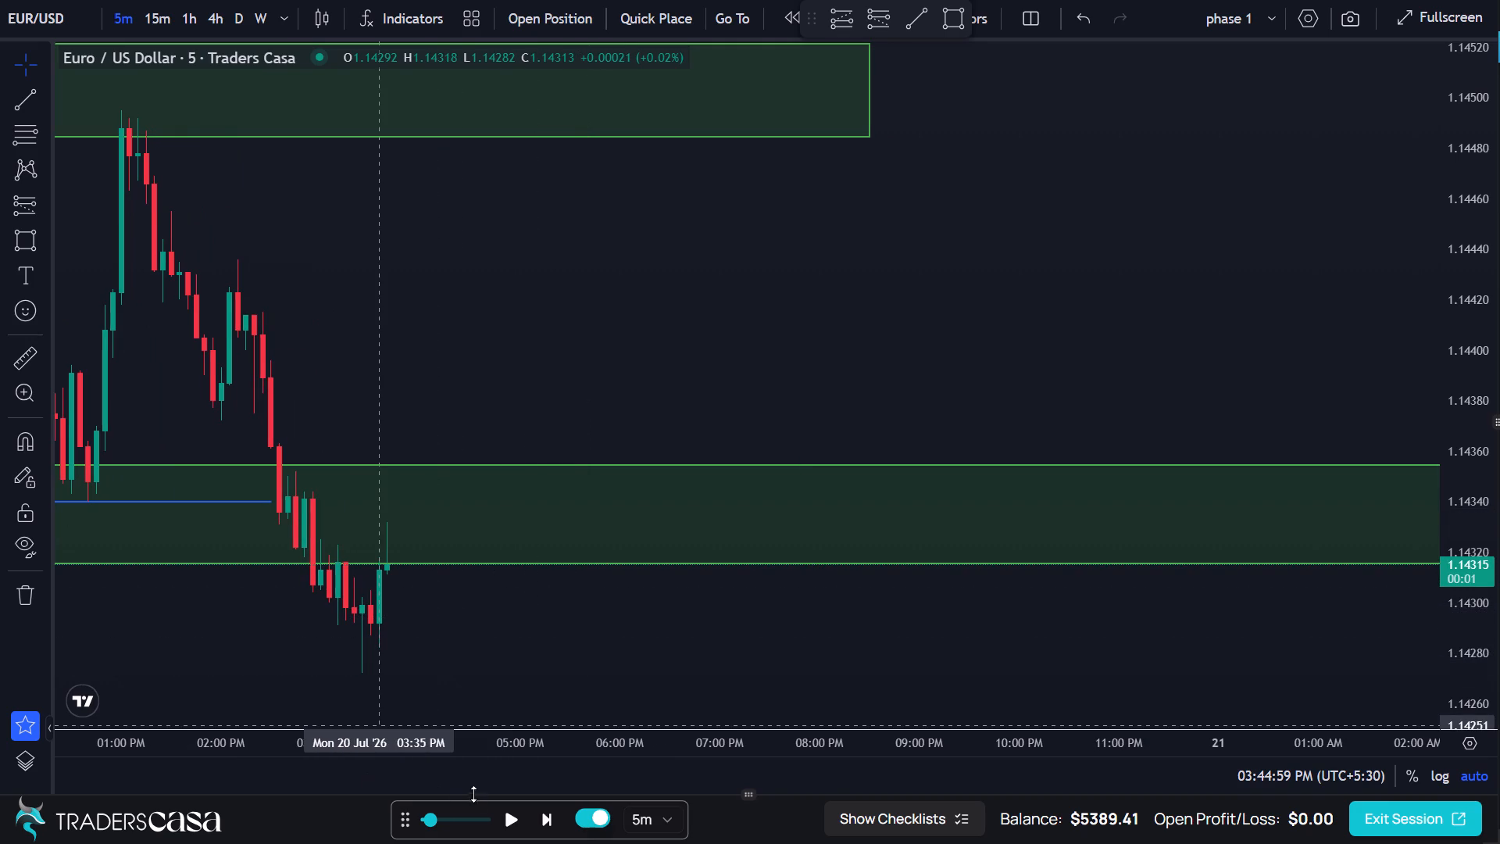
left_click(539, 817)
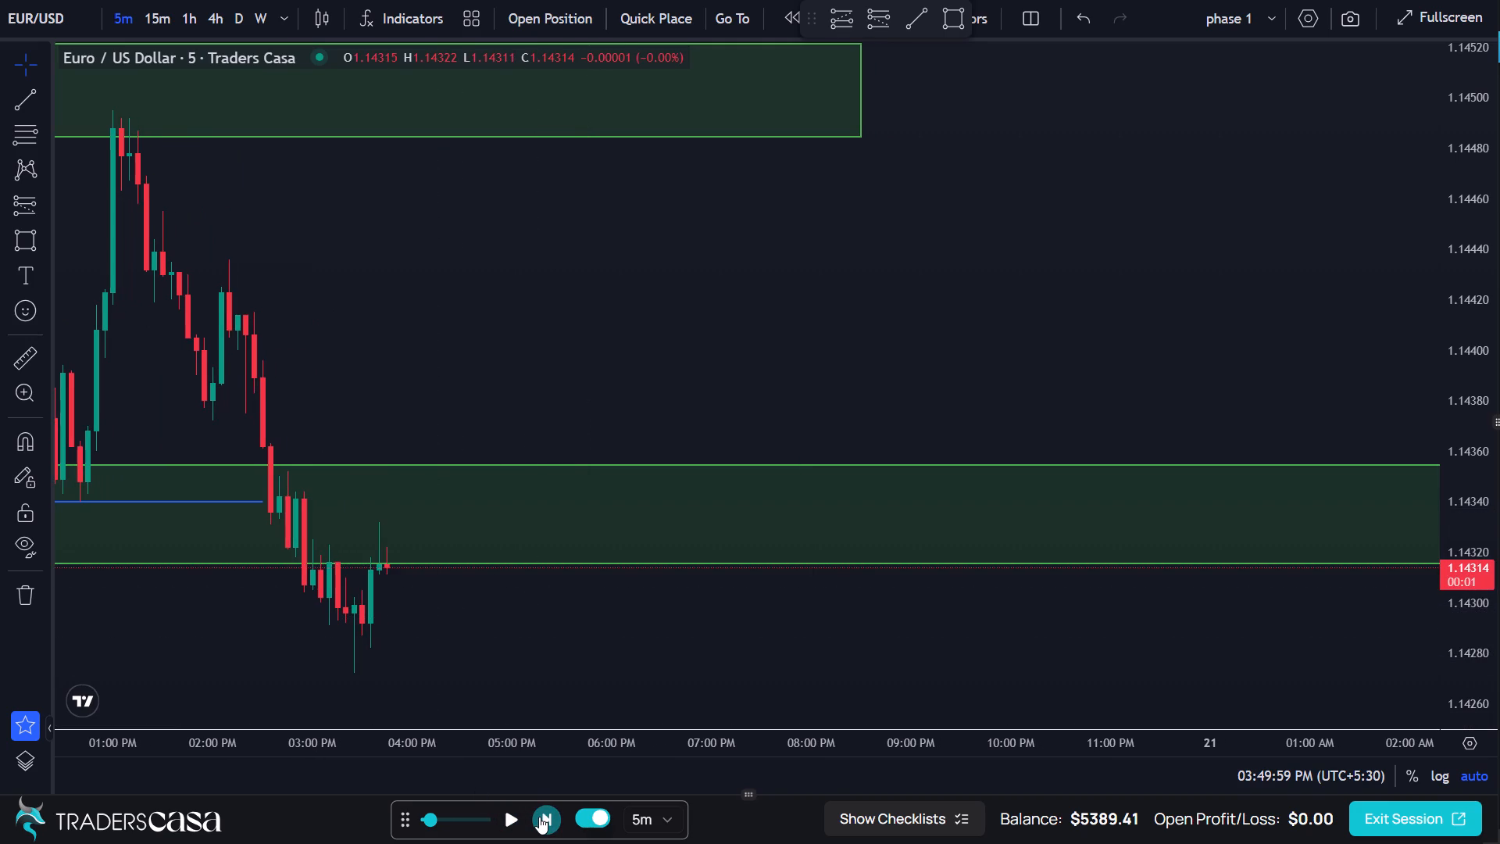
left_click(539, 817)
left_click(539, 817)
left_click(539, 817)
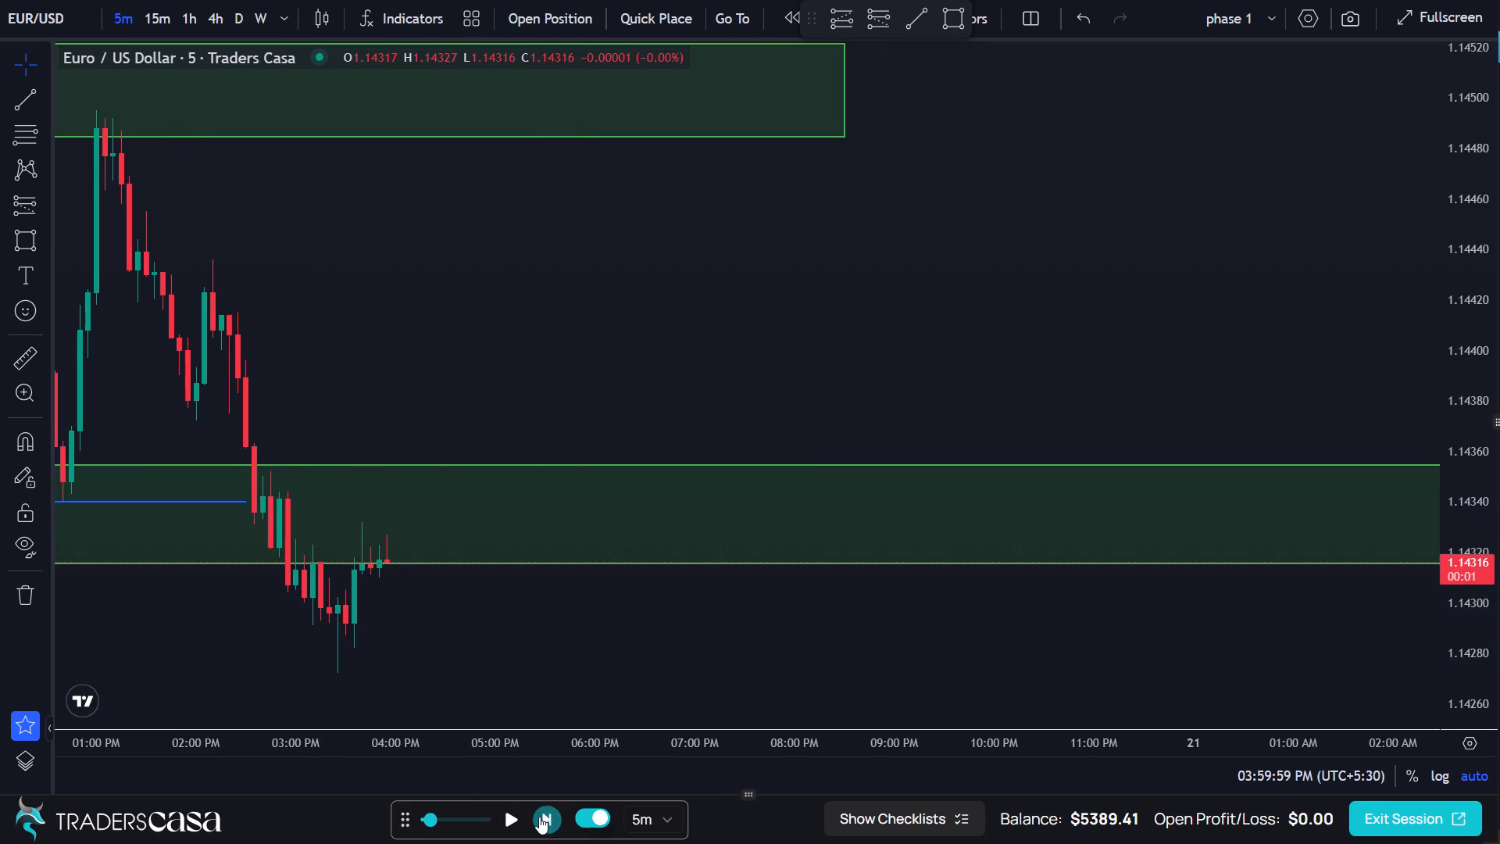
left_click(539, 817)
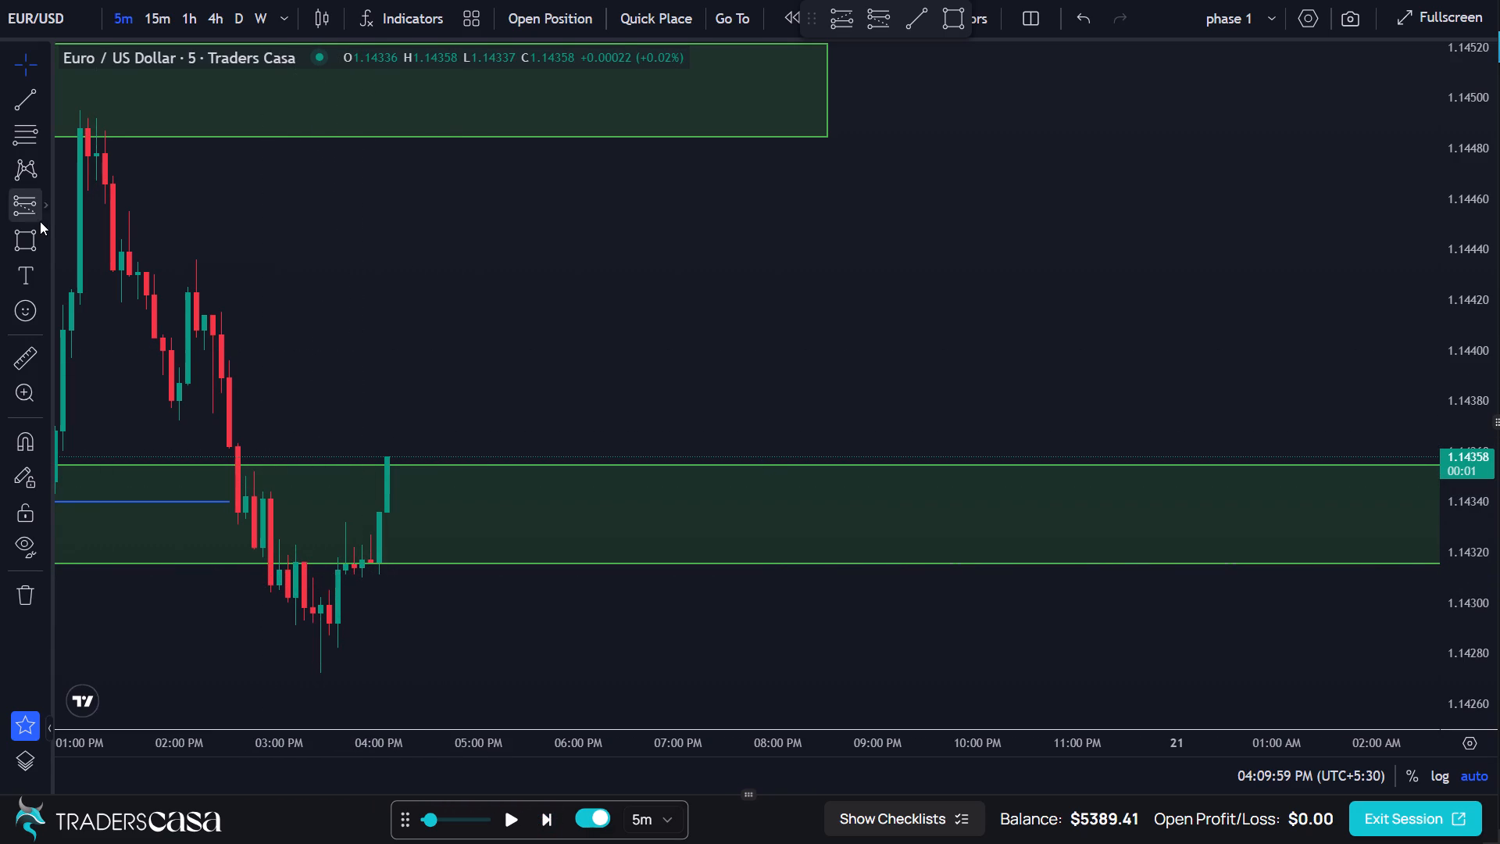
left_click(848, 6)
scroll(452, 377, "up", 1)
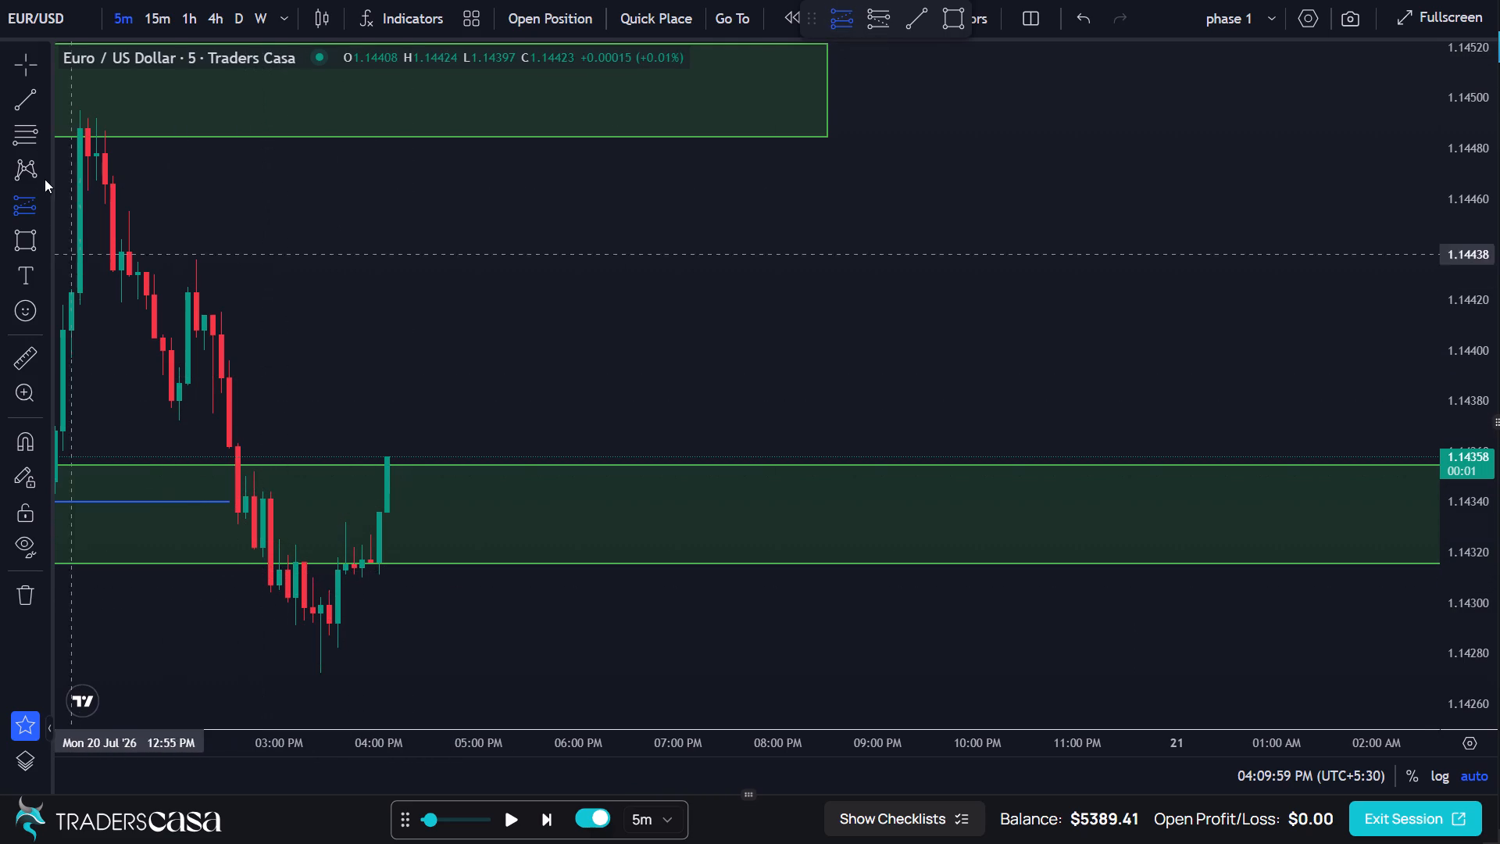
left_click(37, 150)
Draw a trend line at about 1.14352 from the 02:45 PM swing high to the candle at about 04:05 PM.
left_click(36, 95)
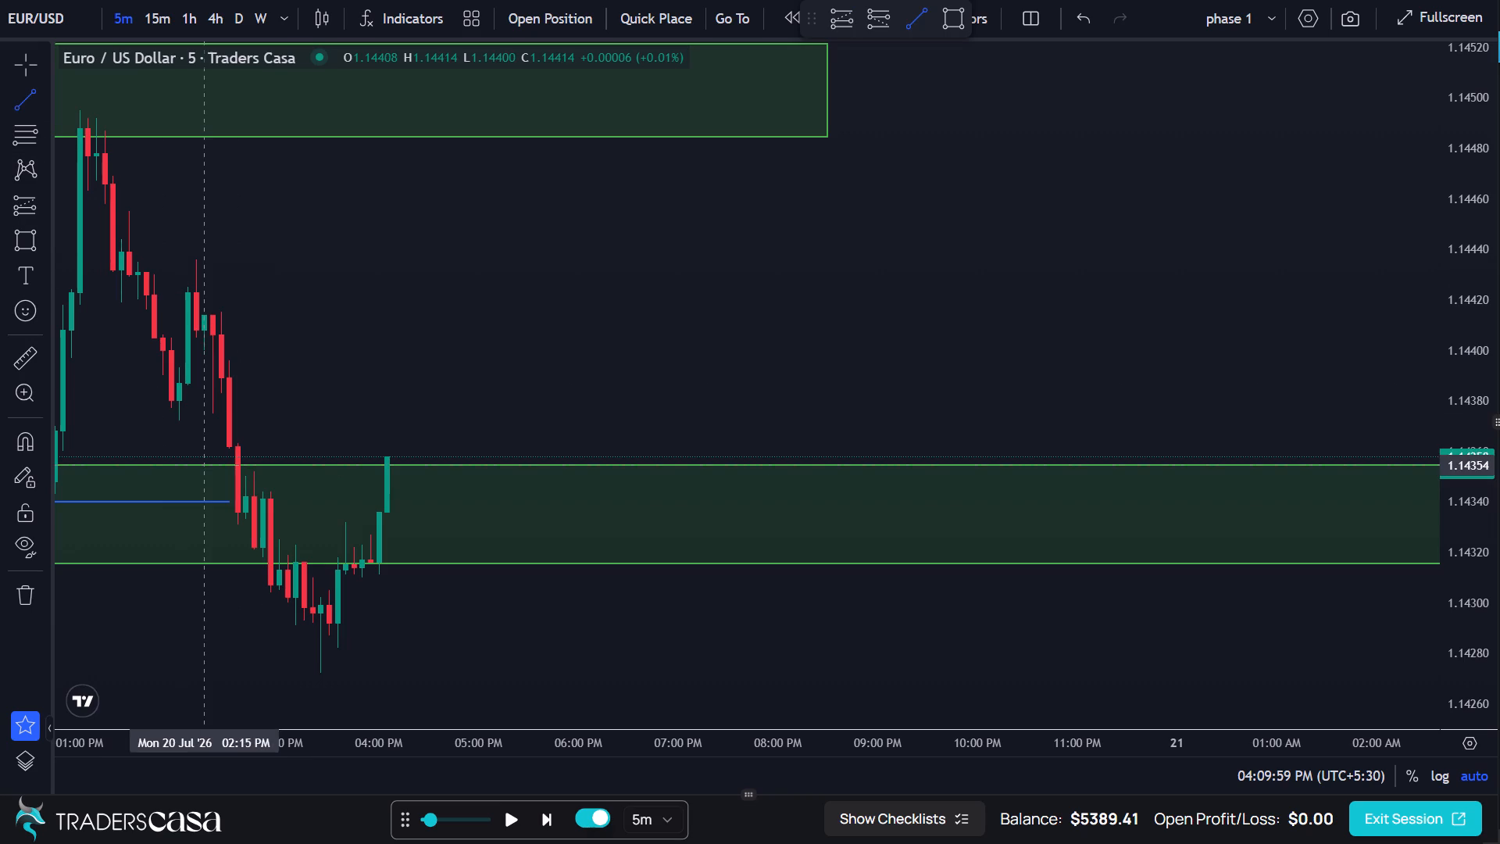
left_click_drag(252, 472, 339, 474)
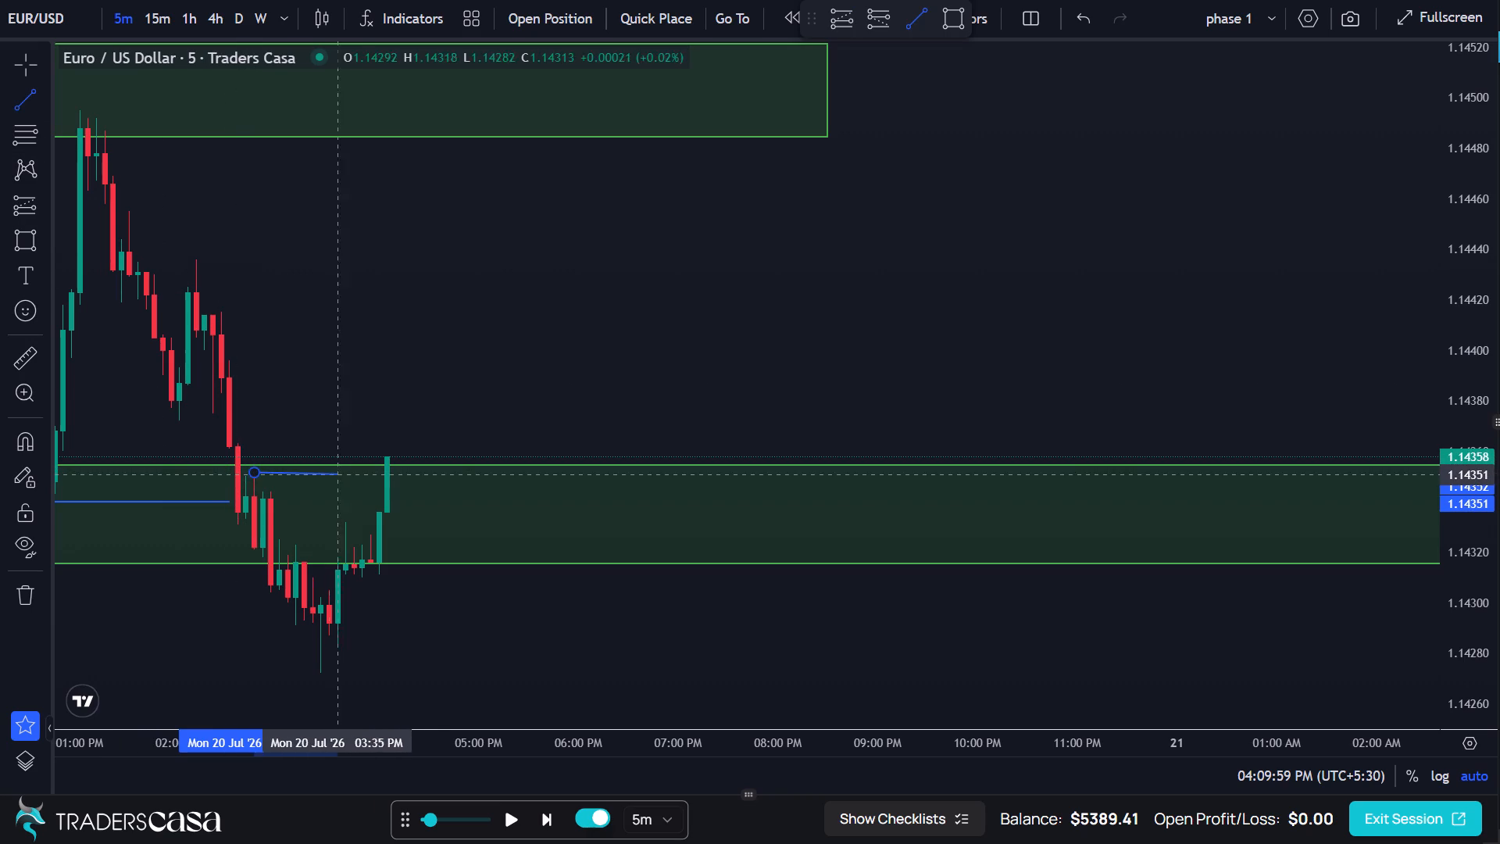
left_click_drag(339, 474, 384, 474)
left_click(384, 474)
left_click(427, 365)
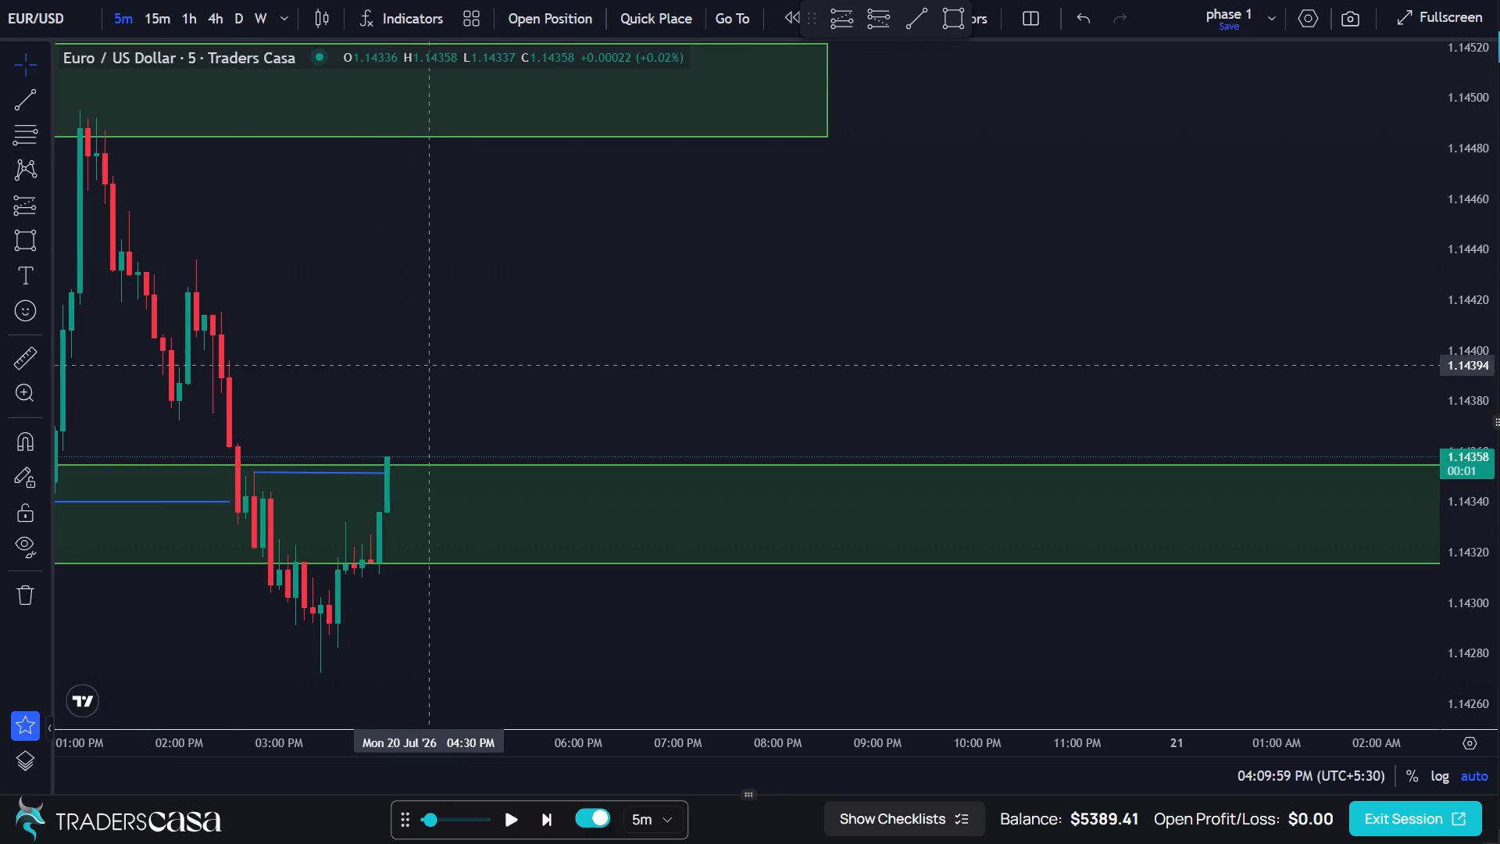
Draw a rectangle zone inside the large green zone from 03:55 PM at 1.14327 to about 05:55 PM at about 1.14315.
scroll(428, 369, "up", 2)
scroll(428, 369, "right", 2)
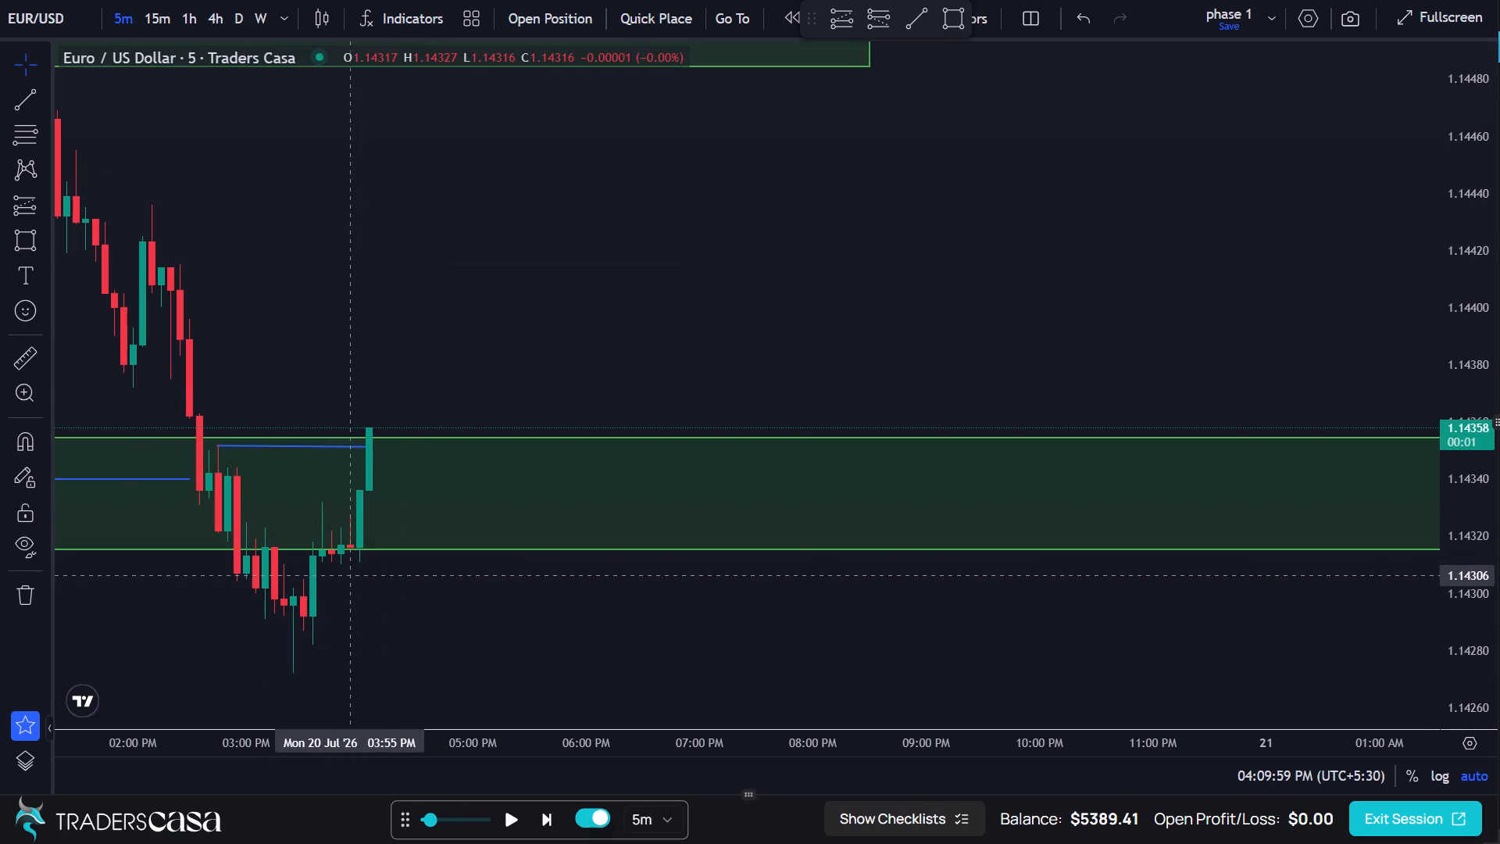
left_click(30, 234)
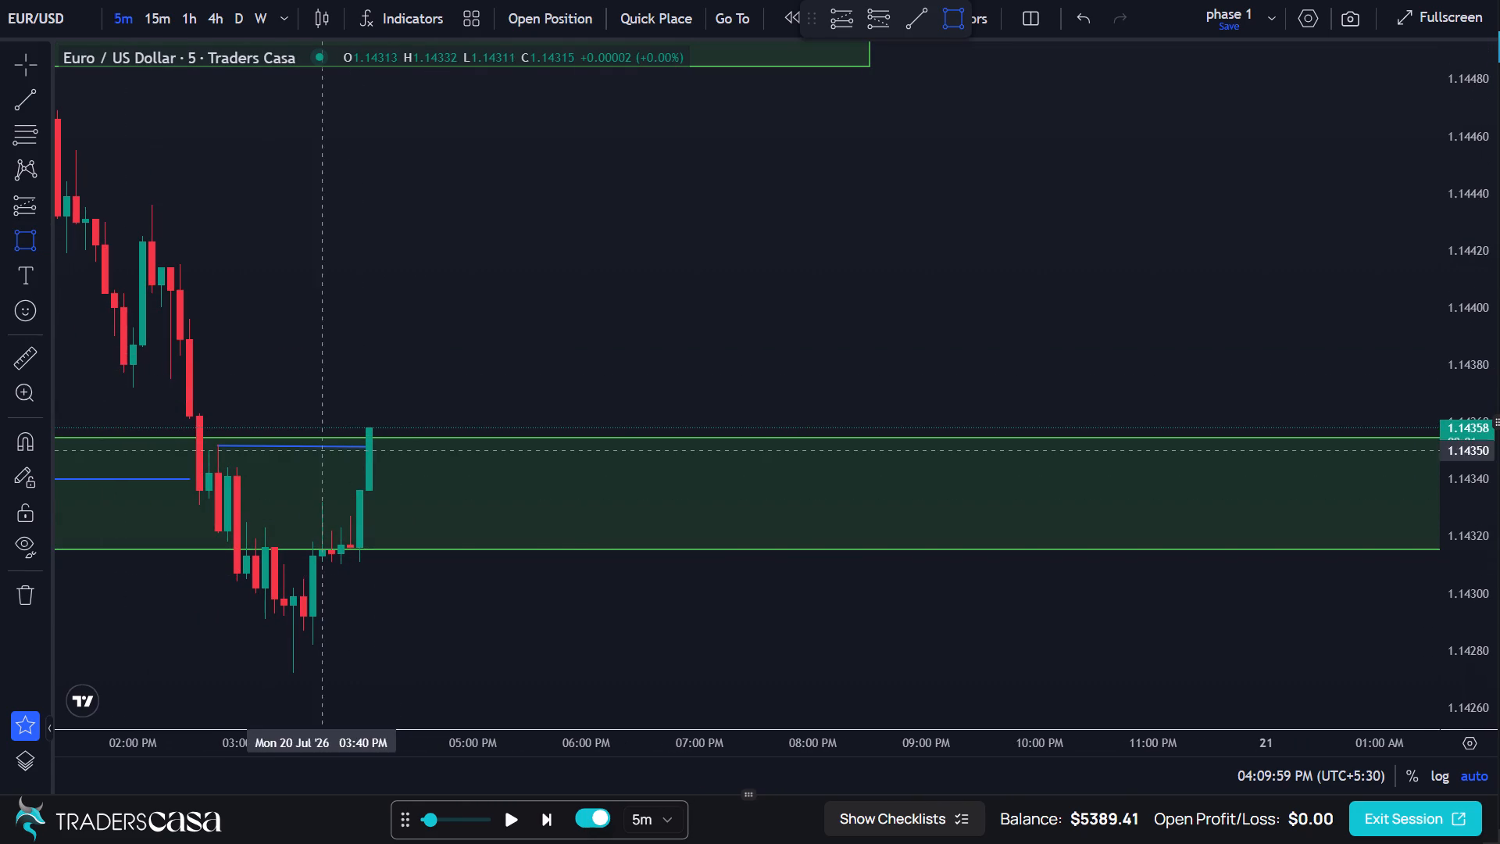
left_click_drag(353, 516, 473, 549)
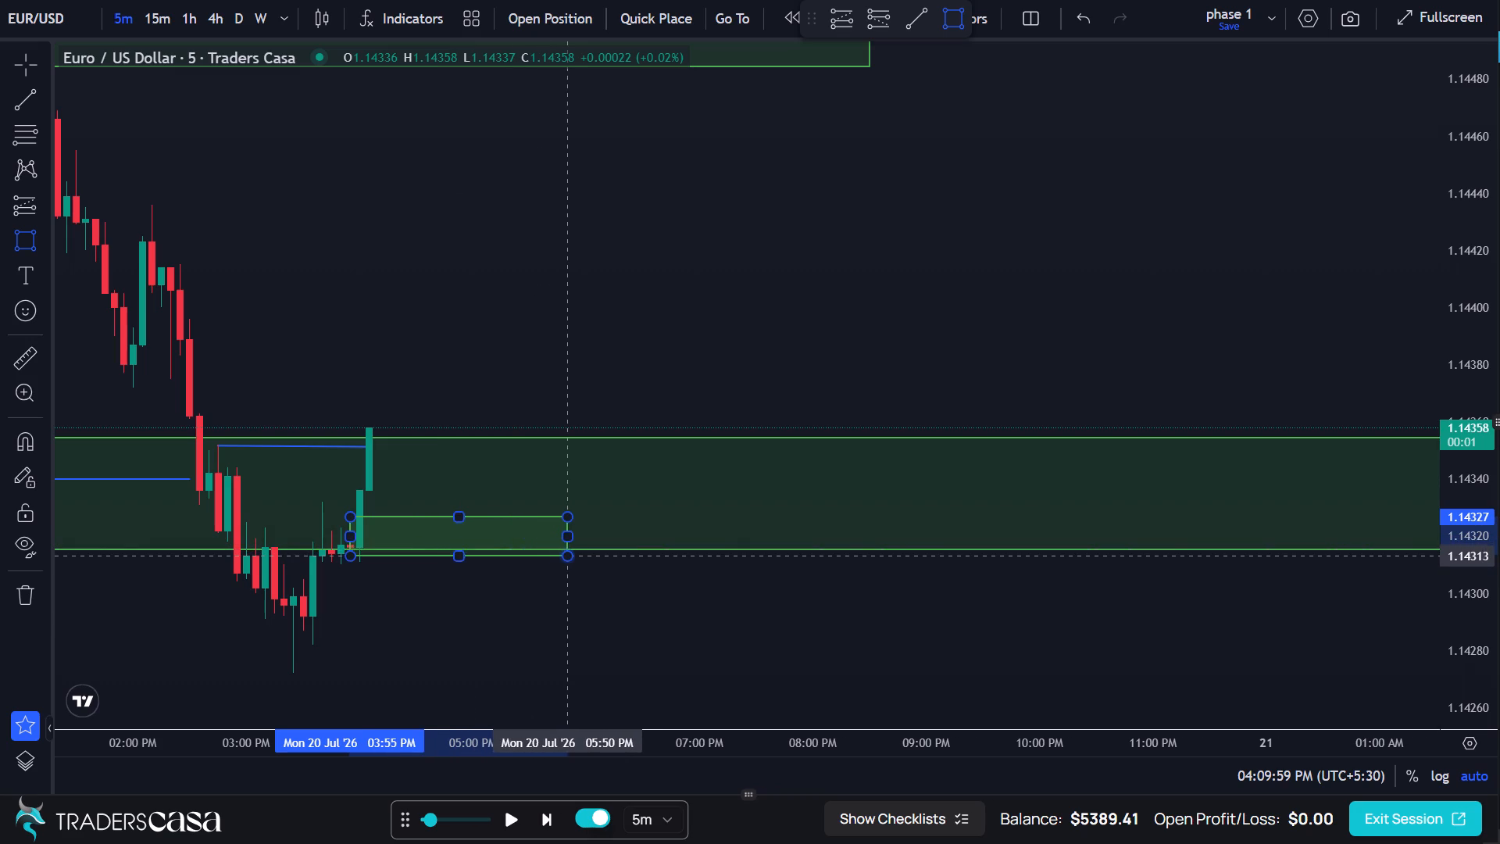
left_click_drag(578, 550, 607, 338)
left_click(607, 338)
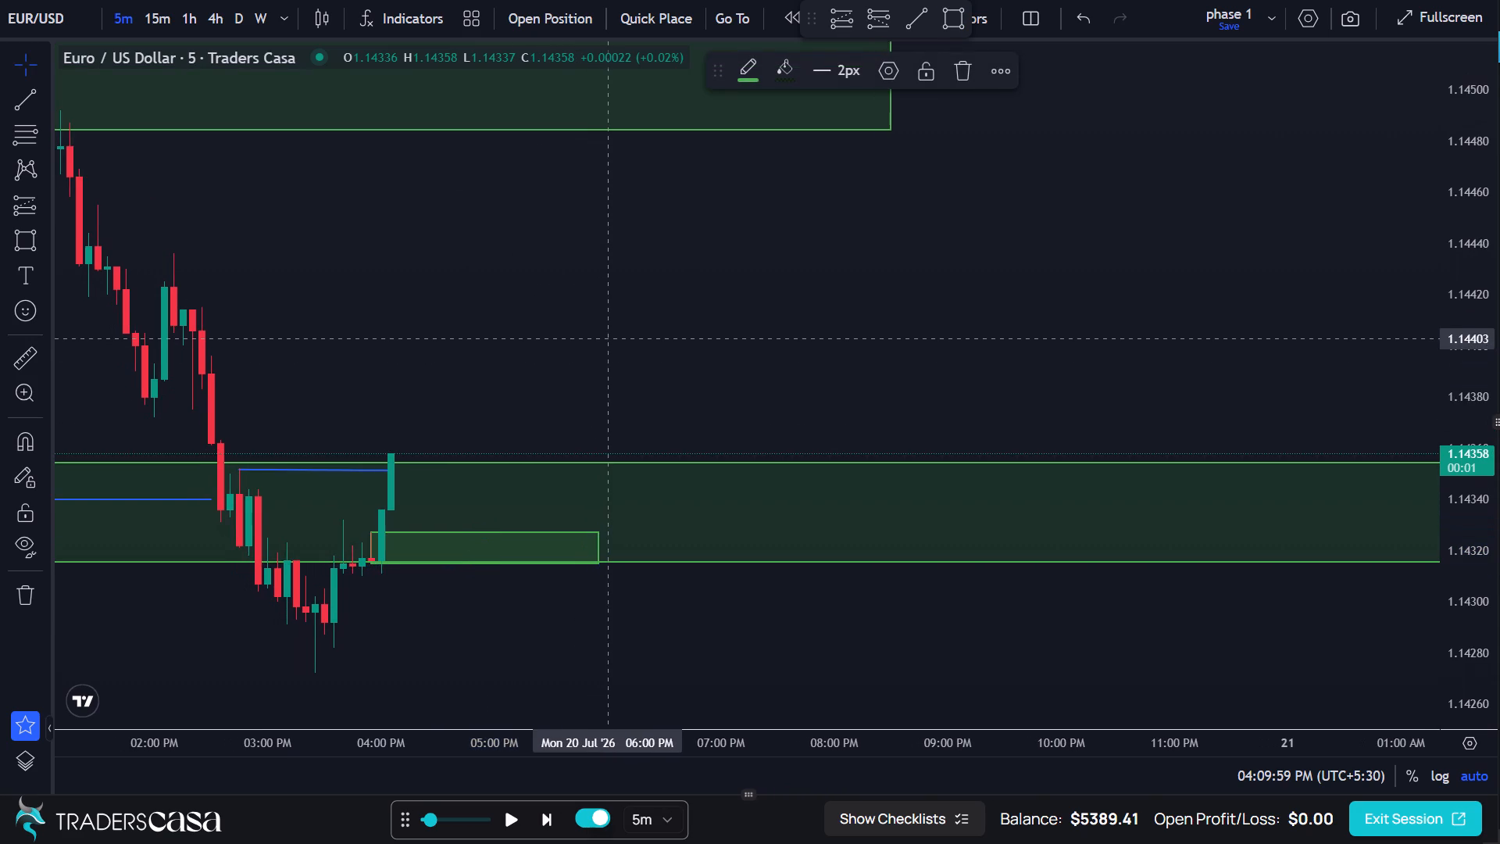
Advance the replay by two 5-minute candles beyond the newly drawn zone's breakout candle.
scroll(607, 338, "up", 2)
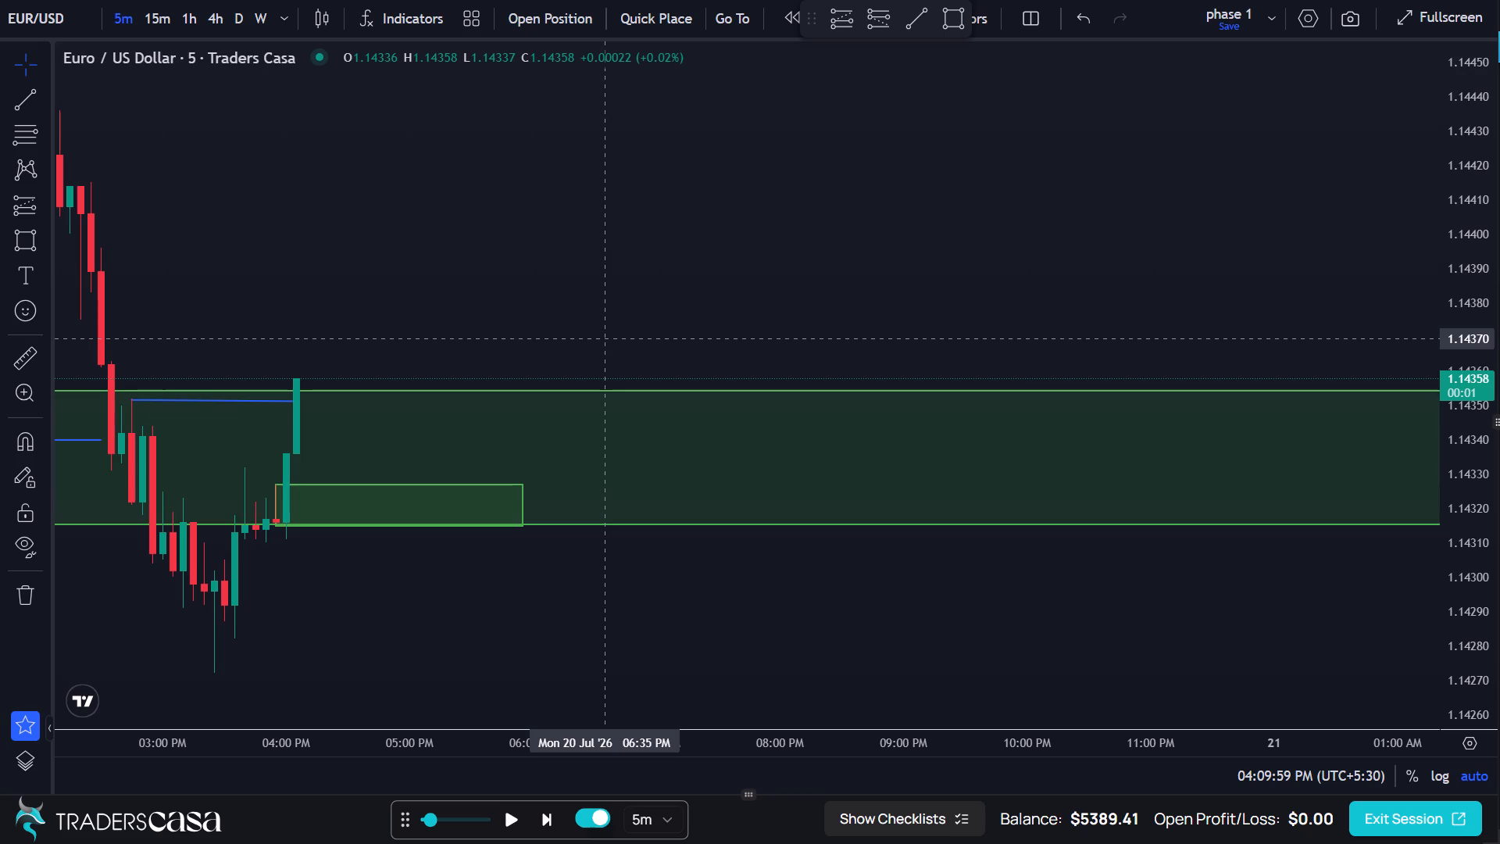
scroll(607, 338, "down", 1)
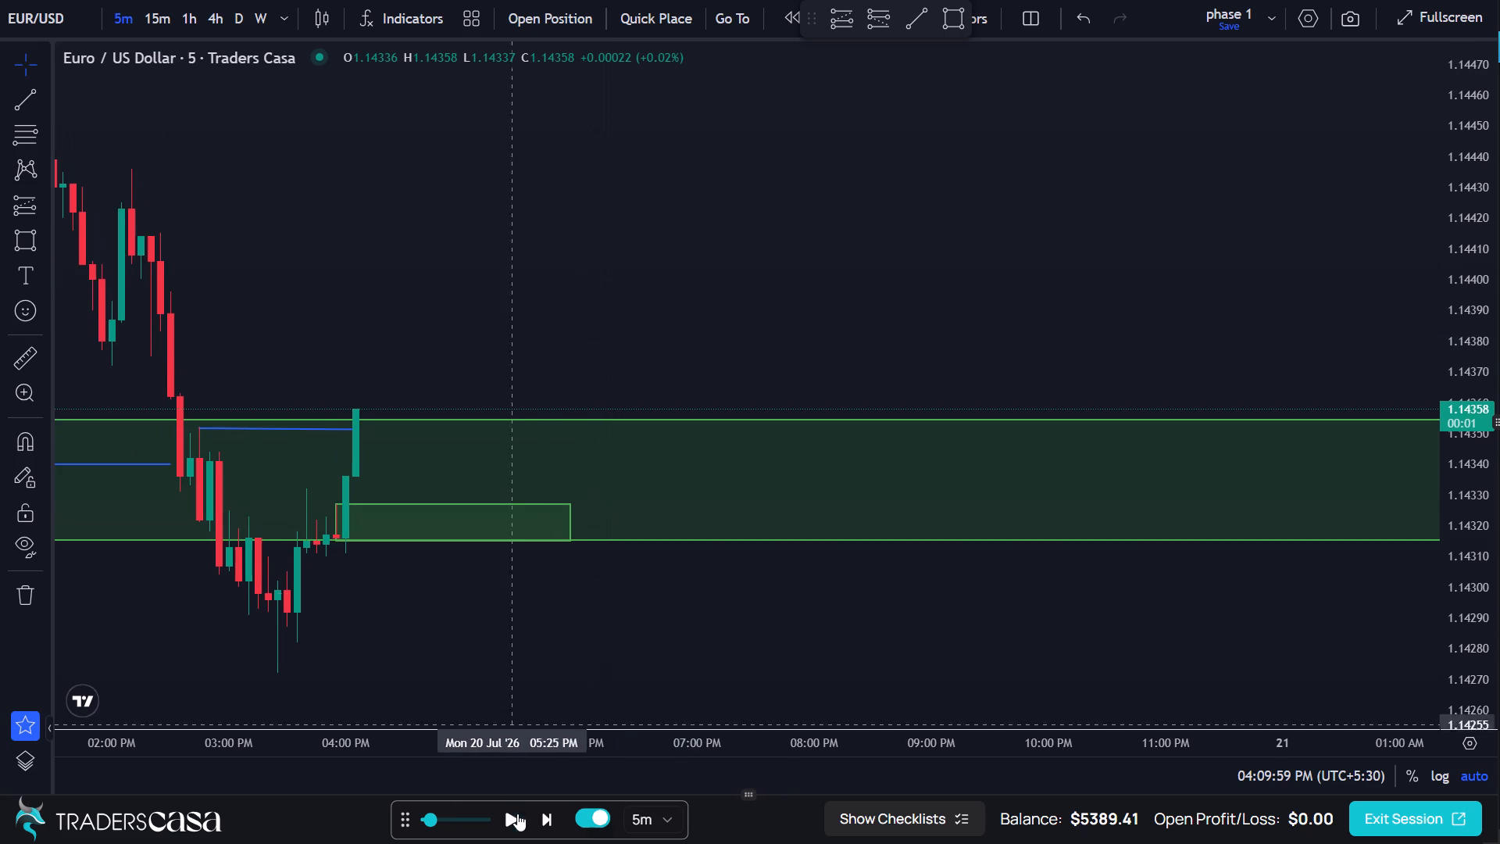
left_click(544, 817)
left_click(544, 817)
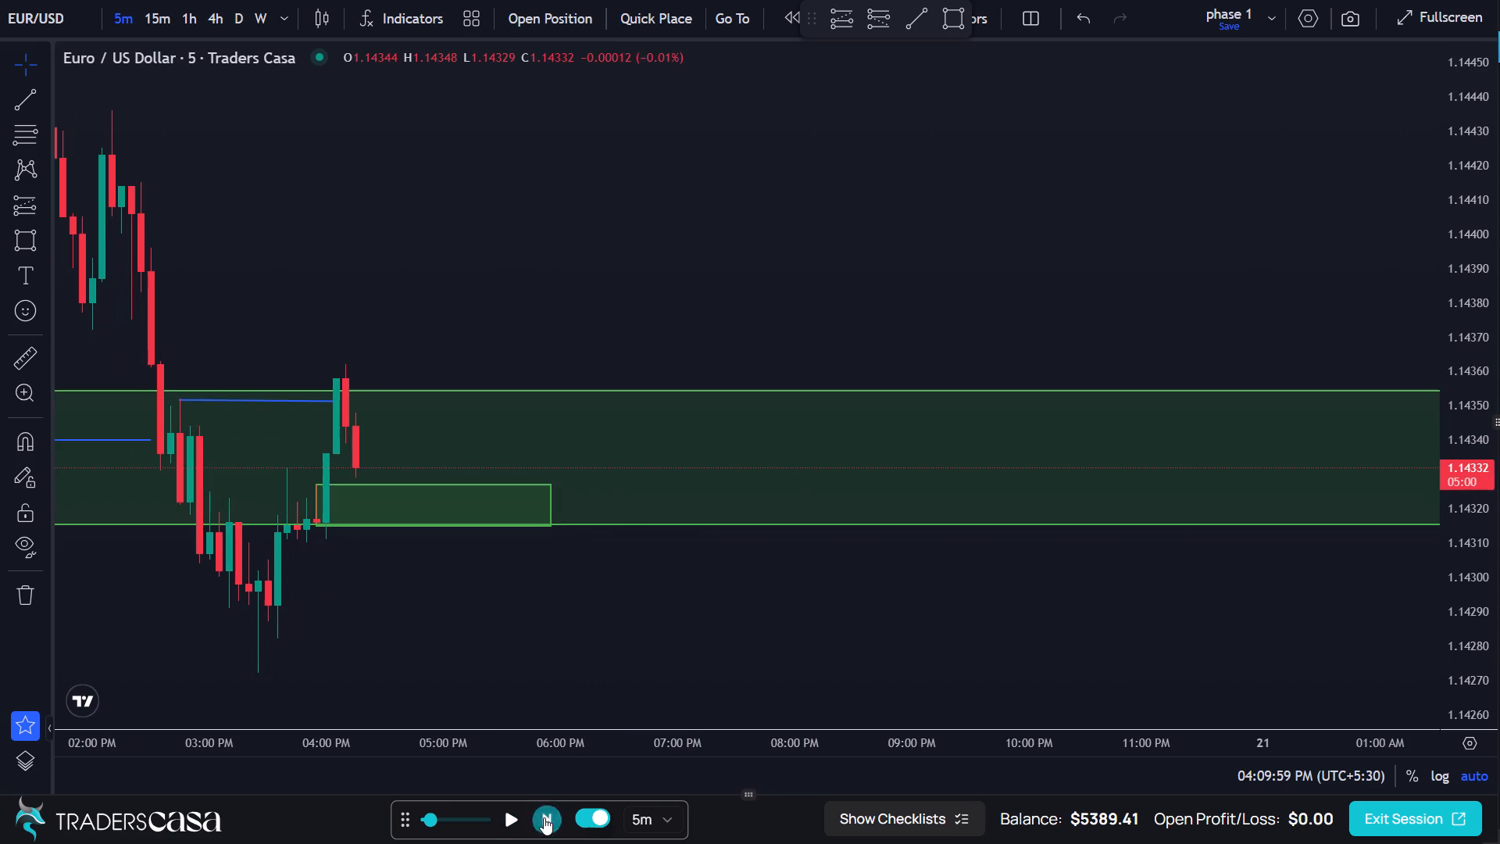
Advance the replay by two 5-minute candles to 04:29:59 PM.
left_click(544, 817)
left_click(544, 817)
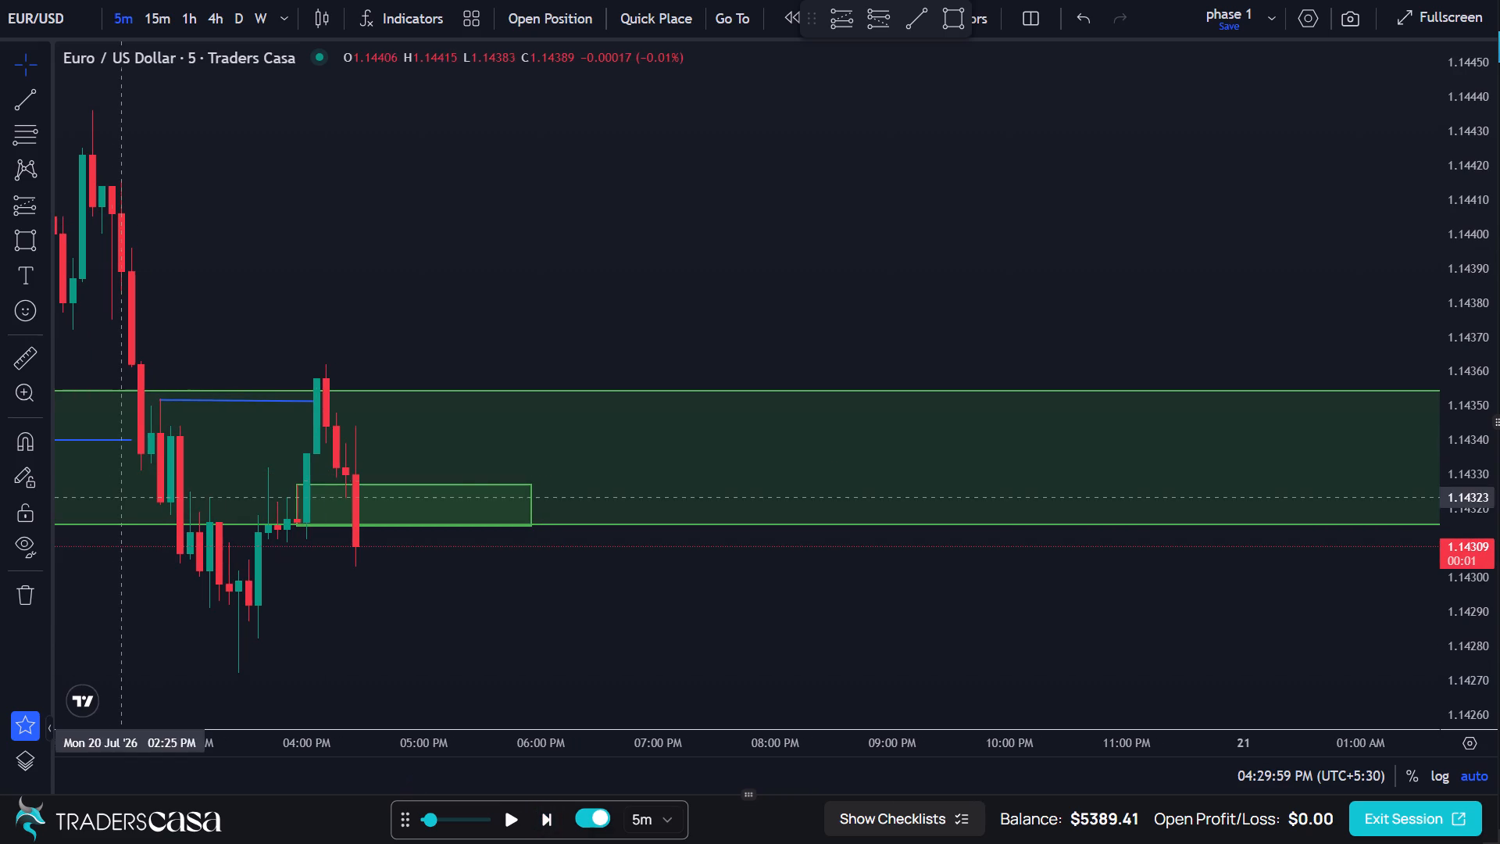
Draw a rectangle zone below the large green zone from 03:30 PM at about 1.14305 to 06:30 PM at about 1.14288.
left_click(29, 254)
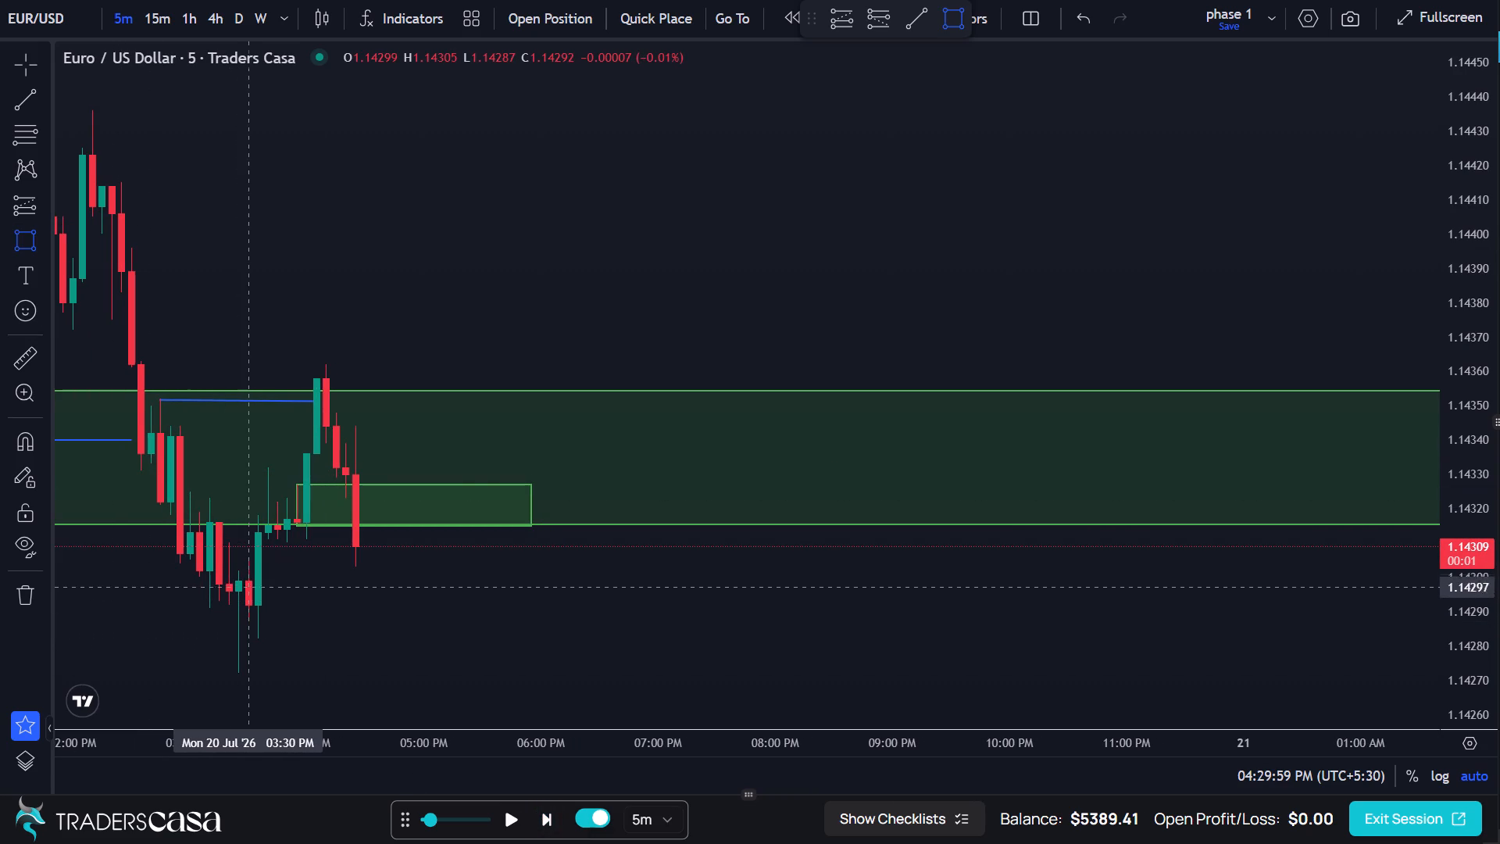
left_click_drag(249, 558, 383, 600)
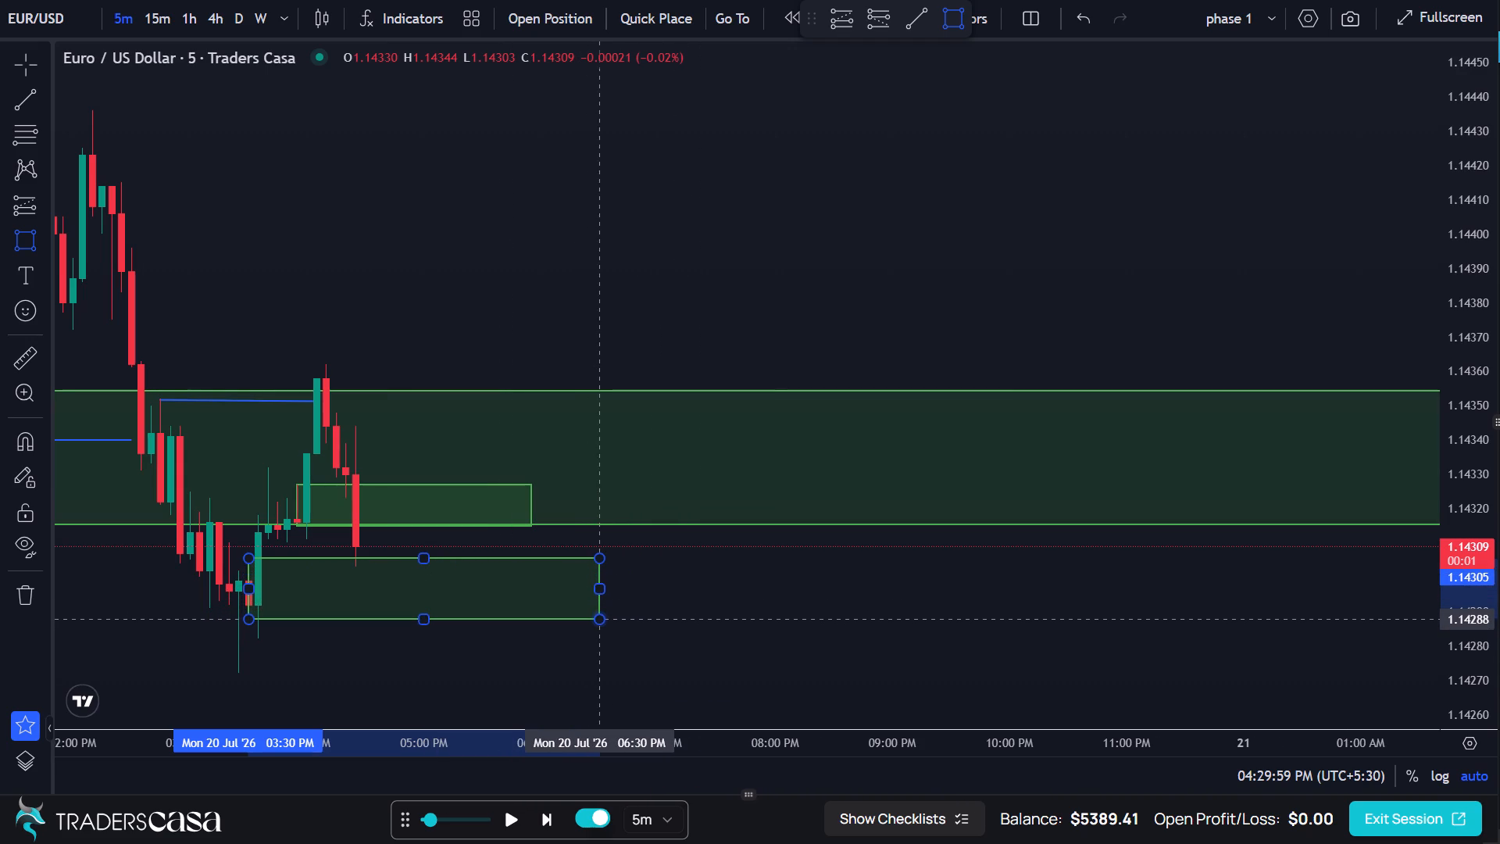
left_click(598, 619)
left_click(673, 592)
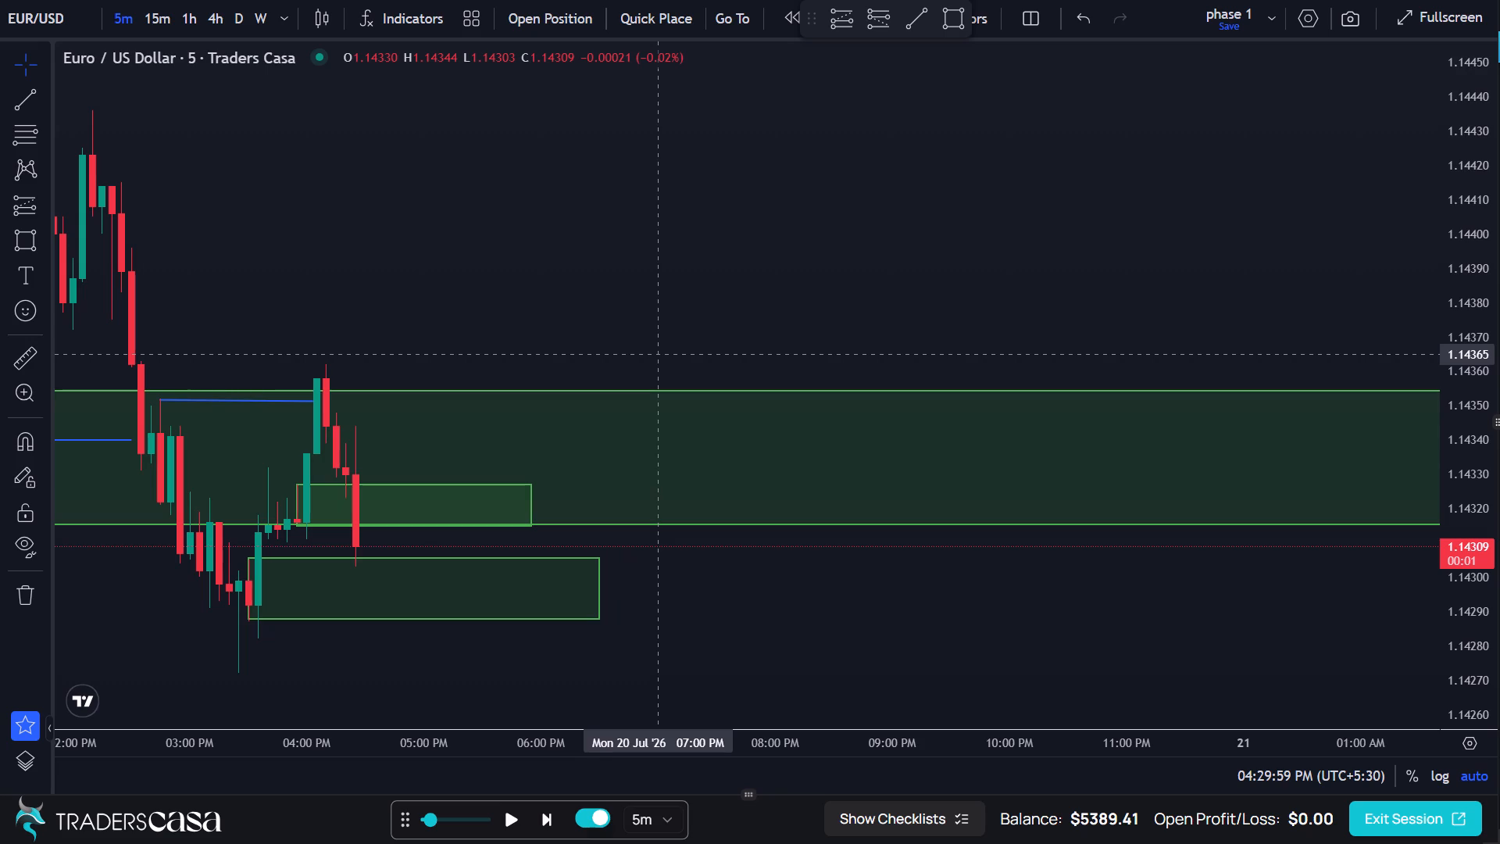
Advance the replay by four 5-minute candles to 04:49:59 PM.
scroll(658, 349, "up", 1)
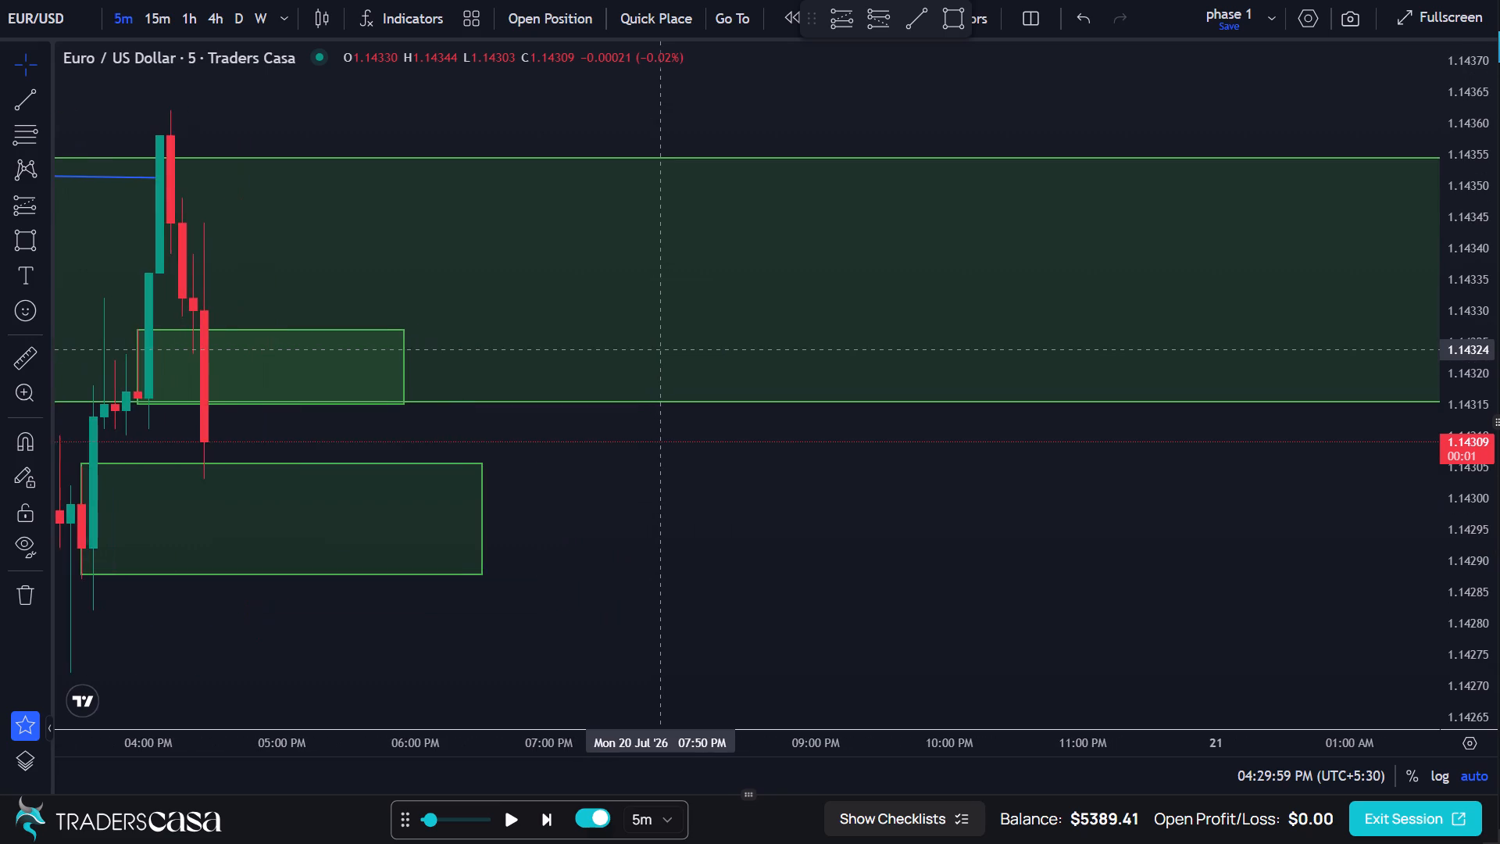
scroll(658, 349, "down", 2)
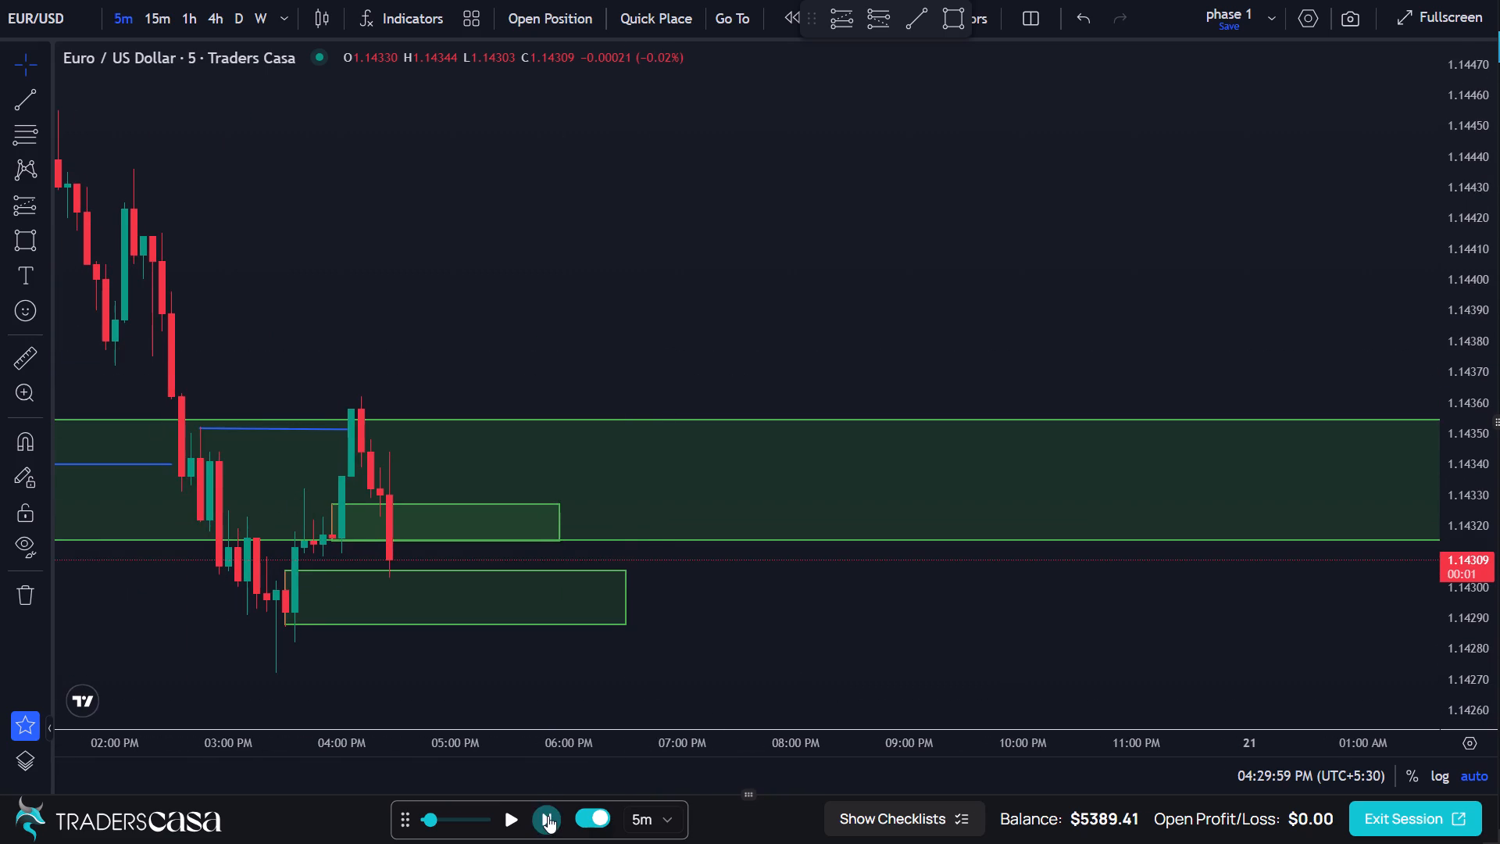
left_click(548, 816)
left_click(548, 816)
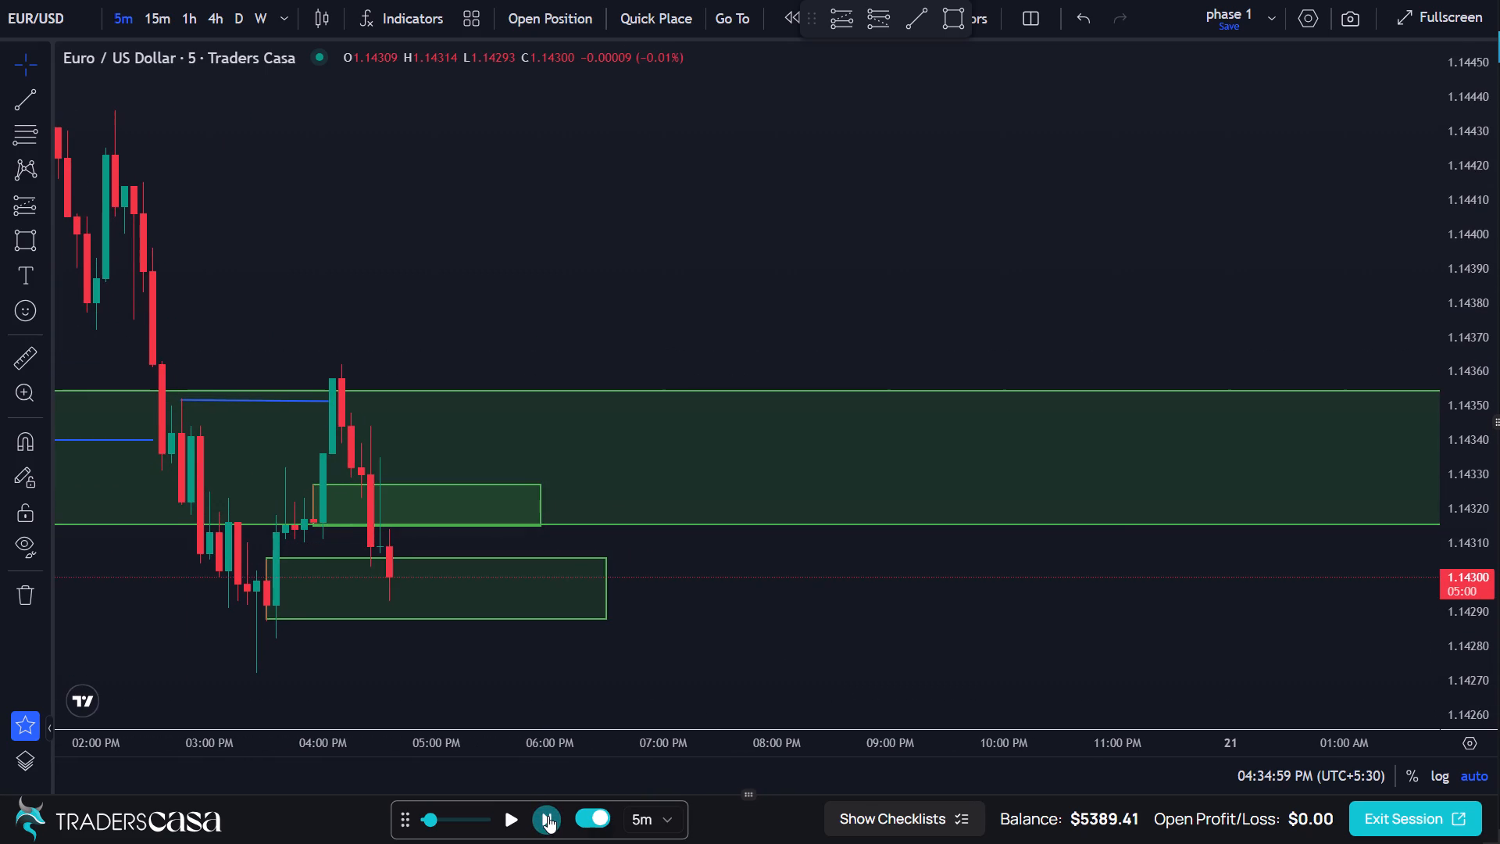
left_click(548, 816)
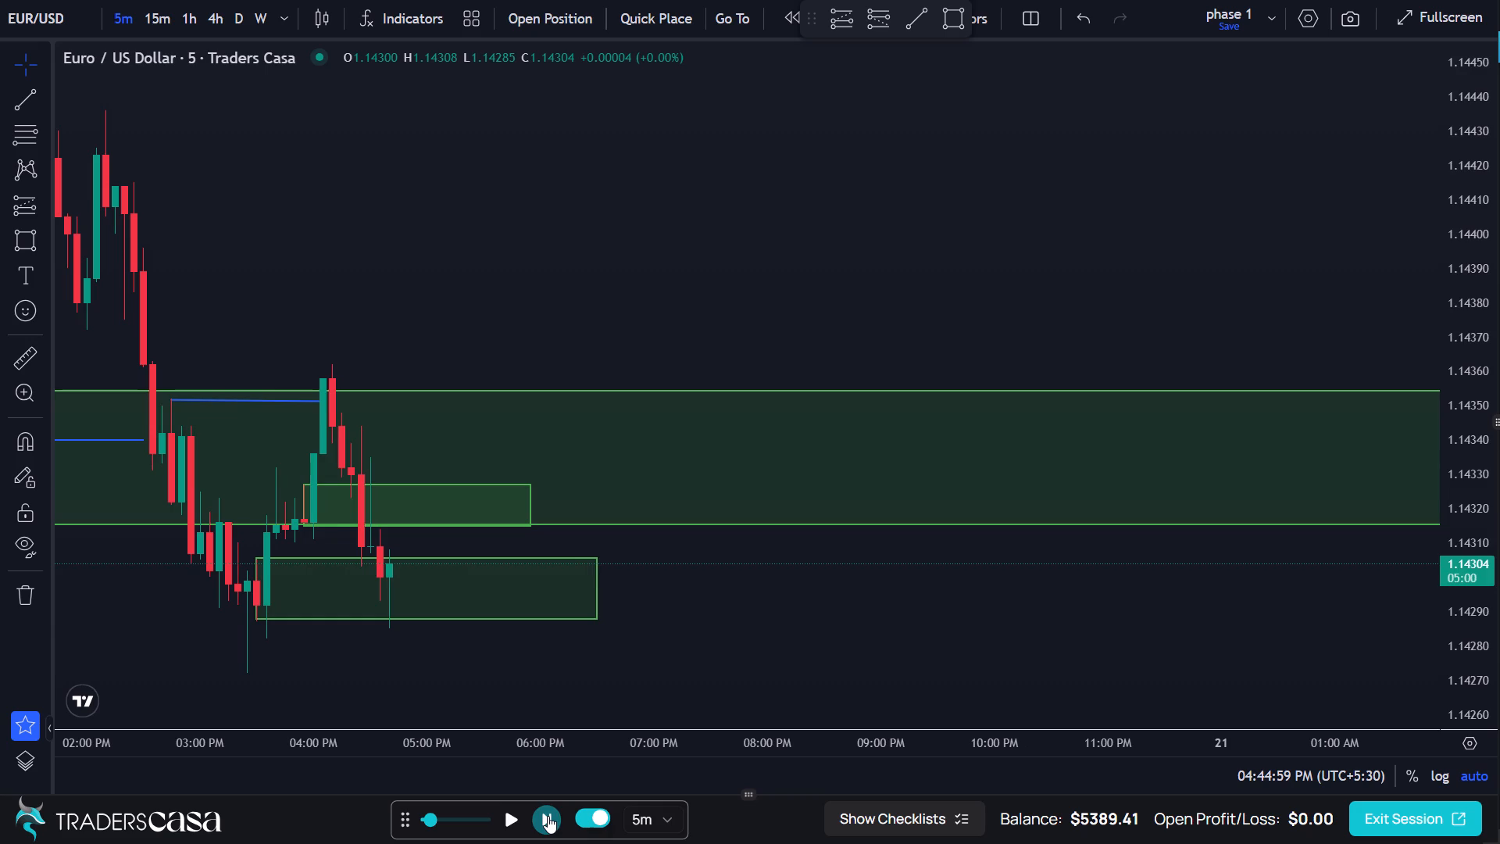
left_click(548, 816)
Draw a long position at the 04:45 PM candle with entry 1.14312, stop 1.14281 and target 1.14386.
scroll(533, 519, "up", 1)
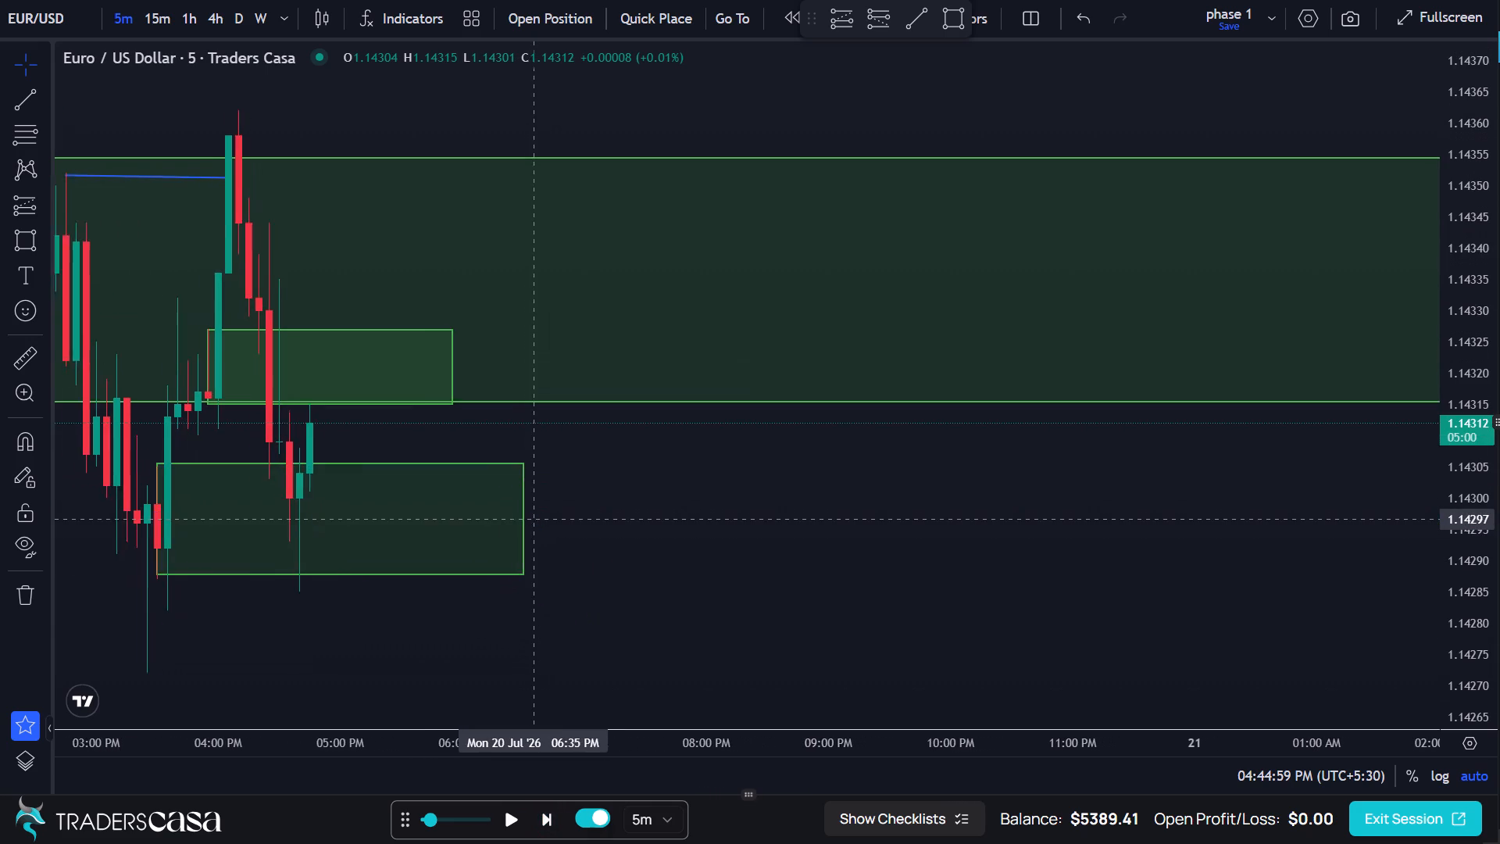
scroll(533, 519, "up", 1)
scroll(533, 519, "right", 3)
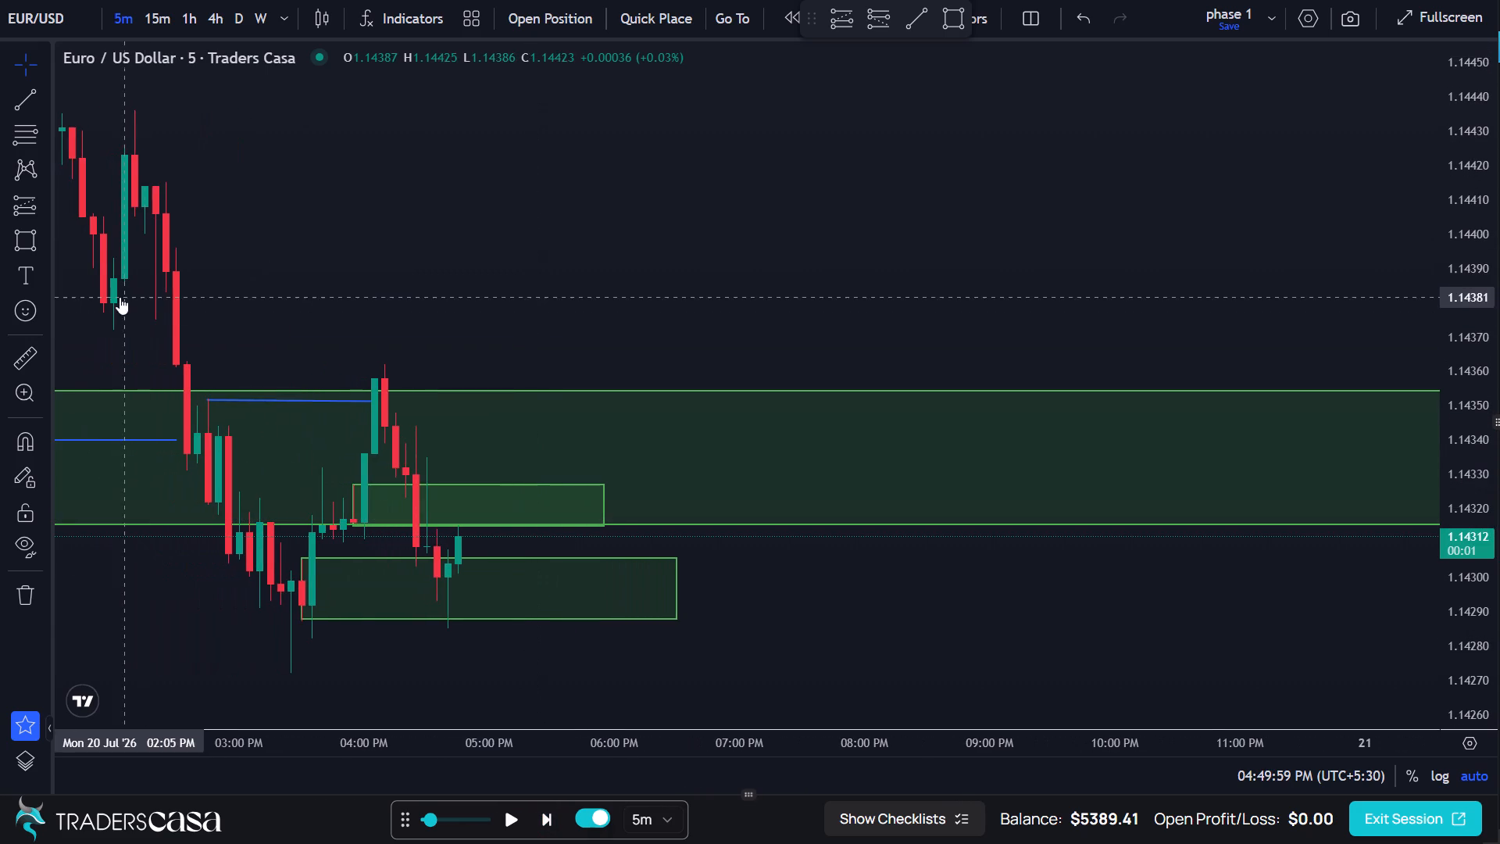
left_click(27, 201)
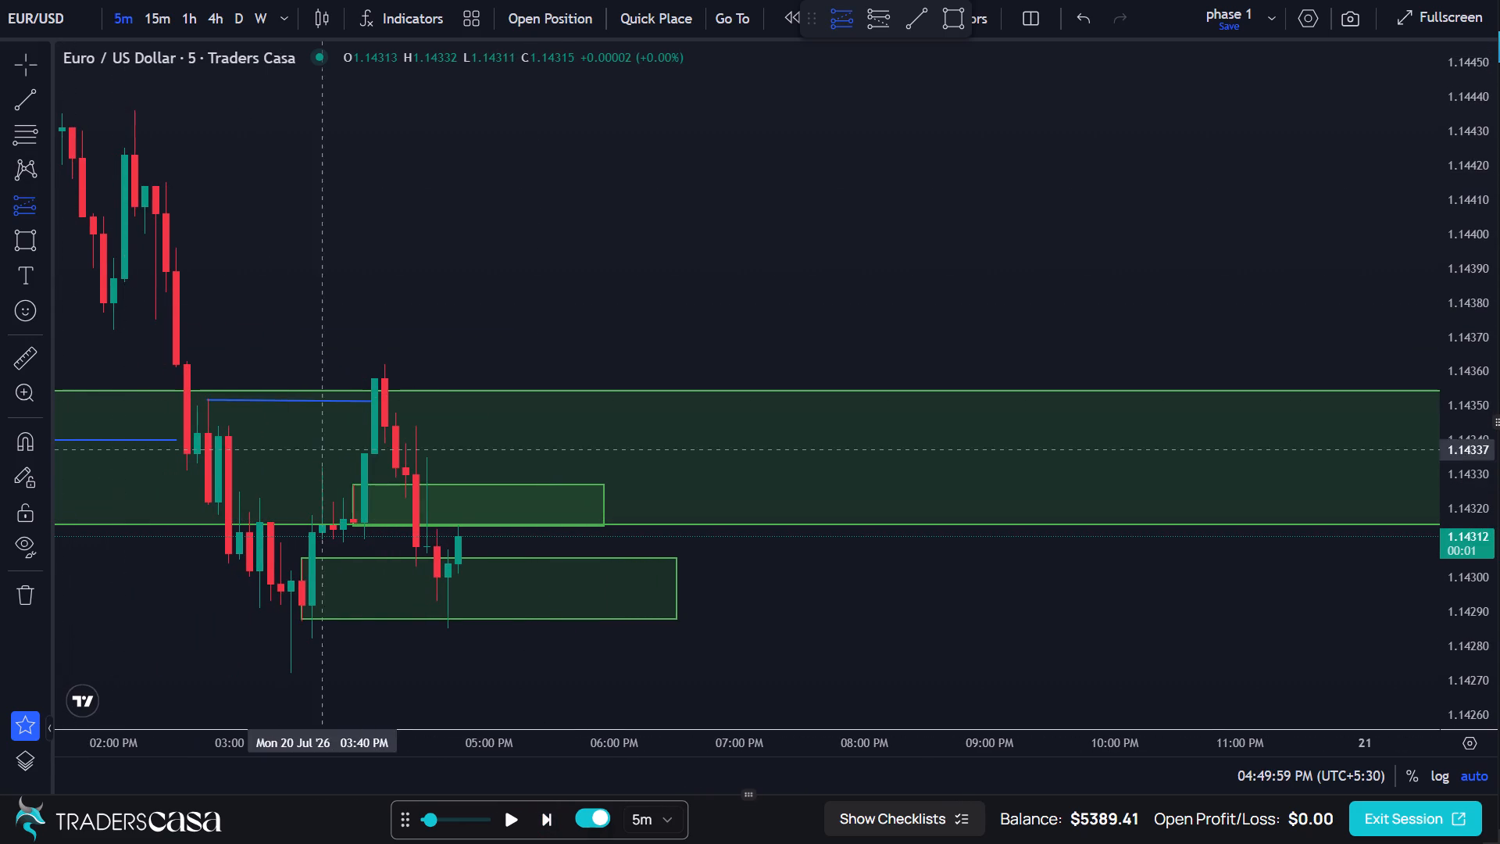
left_click(461, 536)
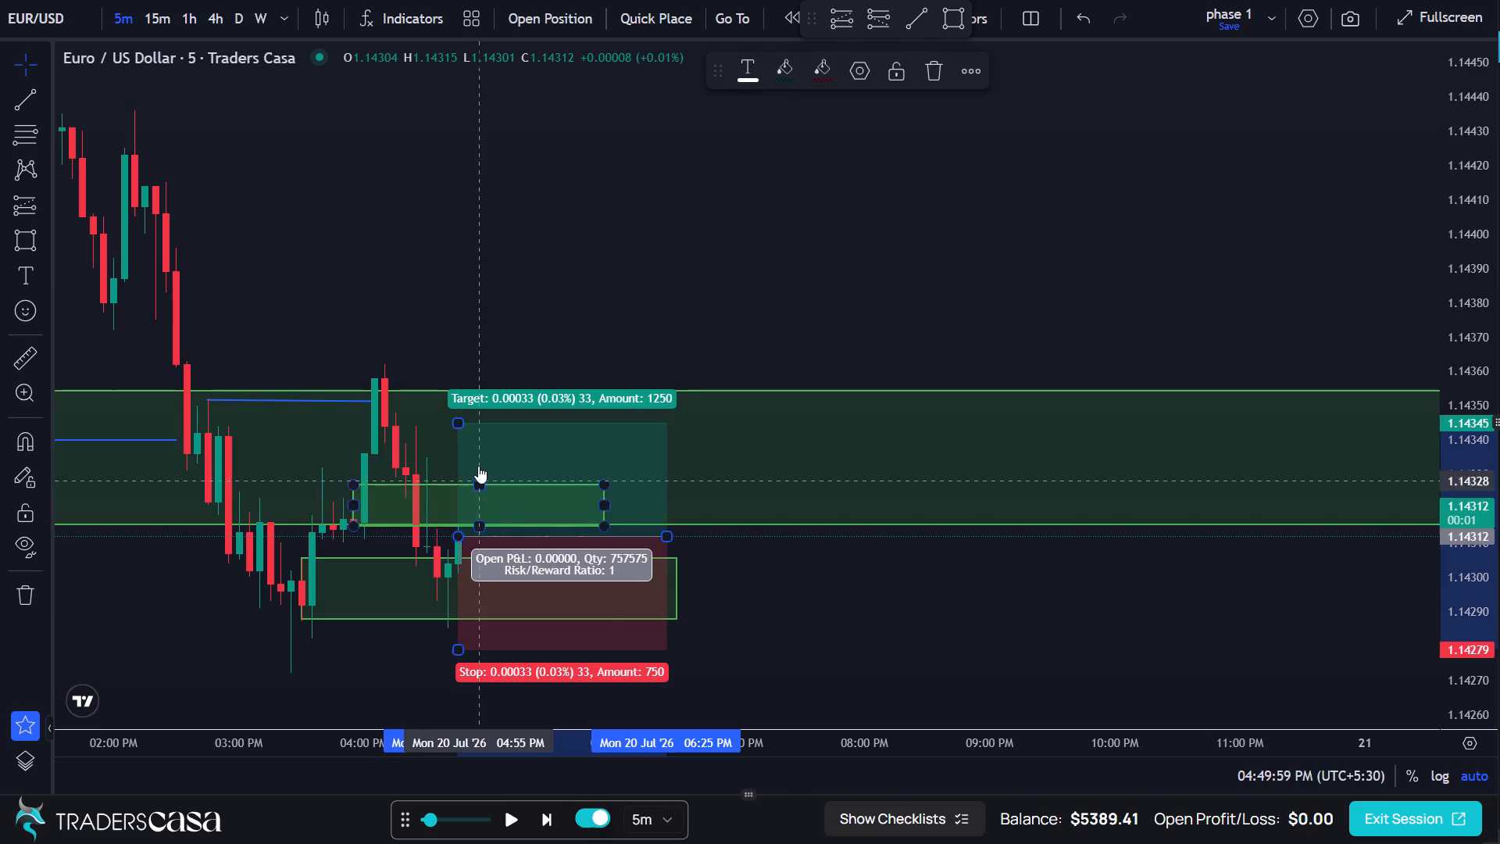
left_click_drag(456, 427, 459, 384)
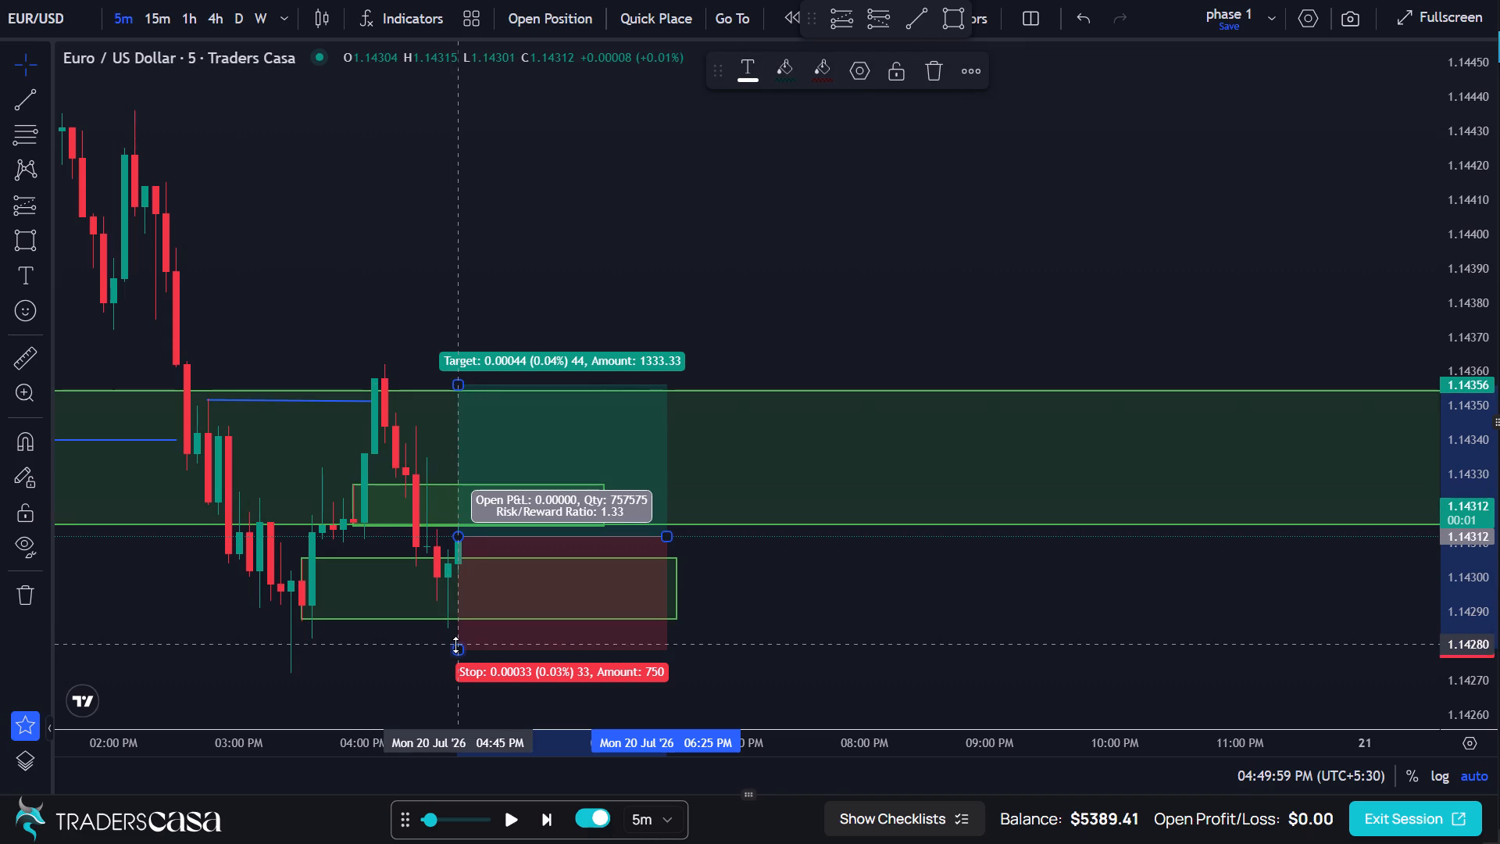
left_click(455, 646)
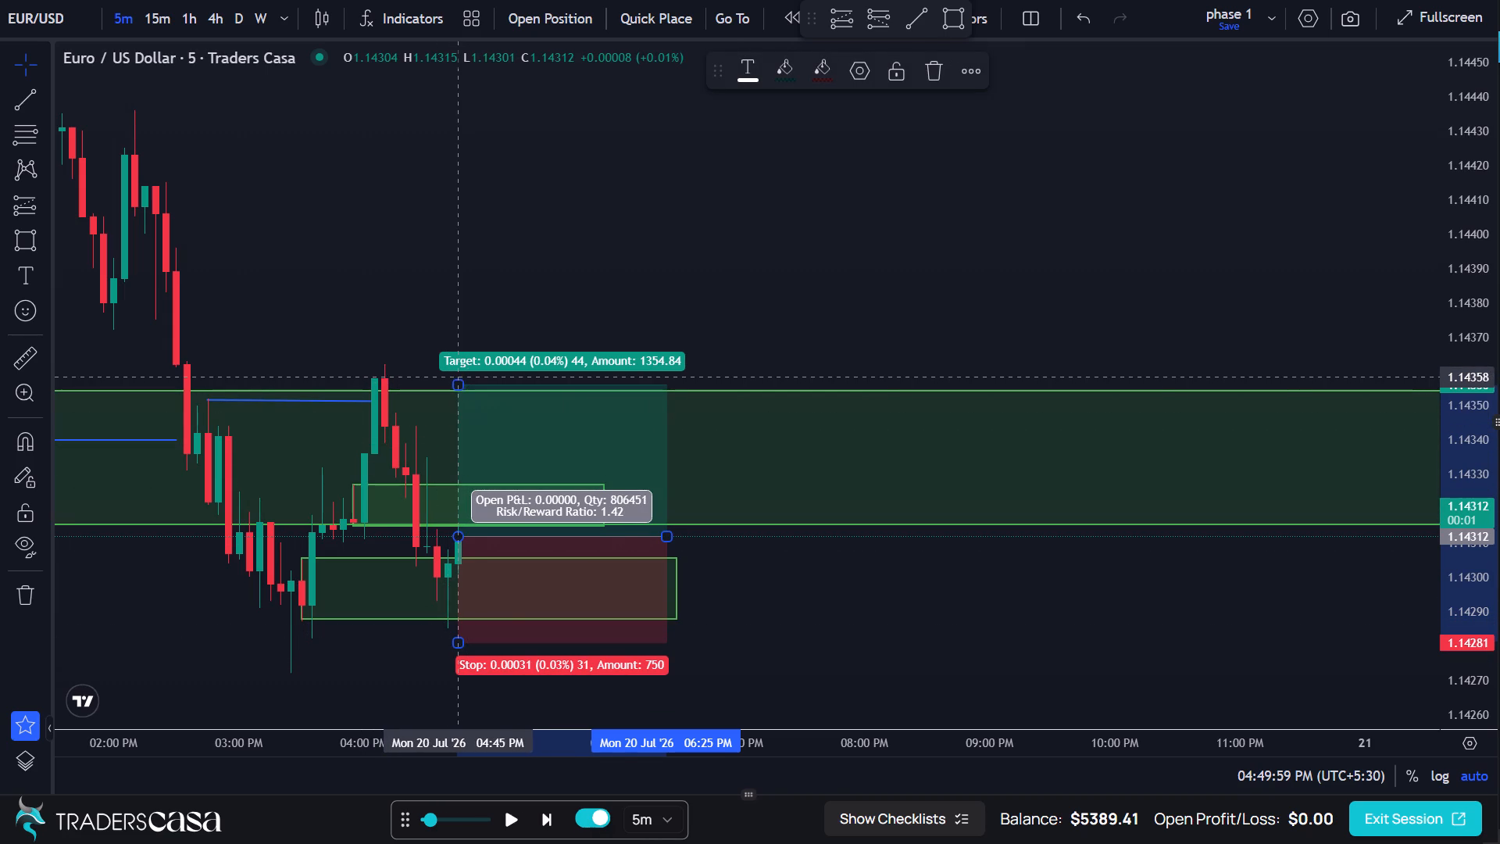
left_click_drag(458, 377, 456, 389)
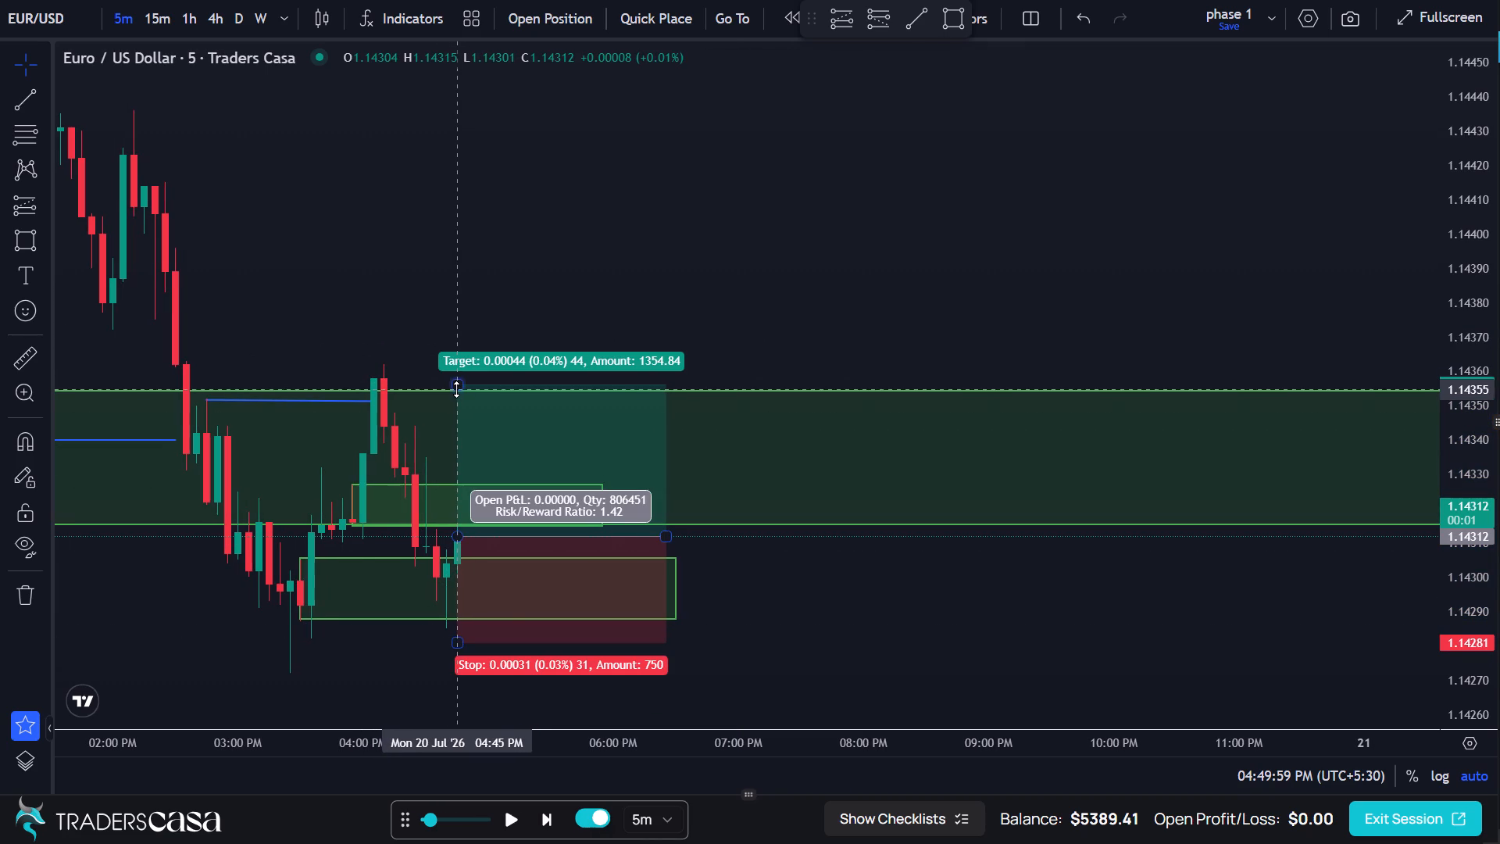
left_click(456, 389)
left_click_drag(456, 389, 455, 306)
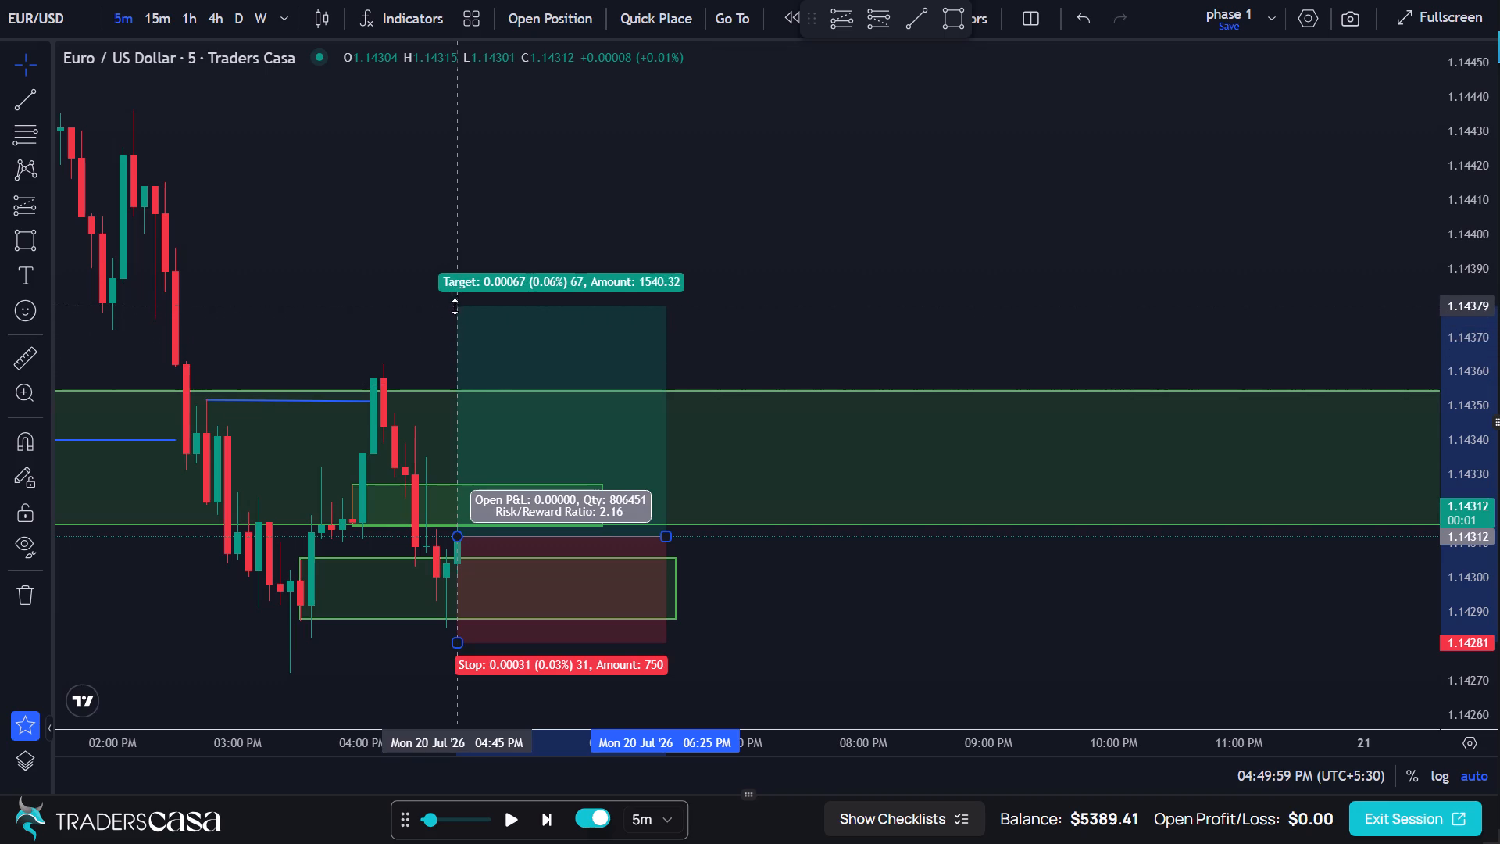
left_click_drag(455, 306, 450, 283)
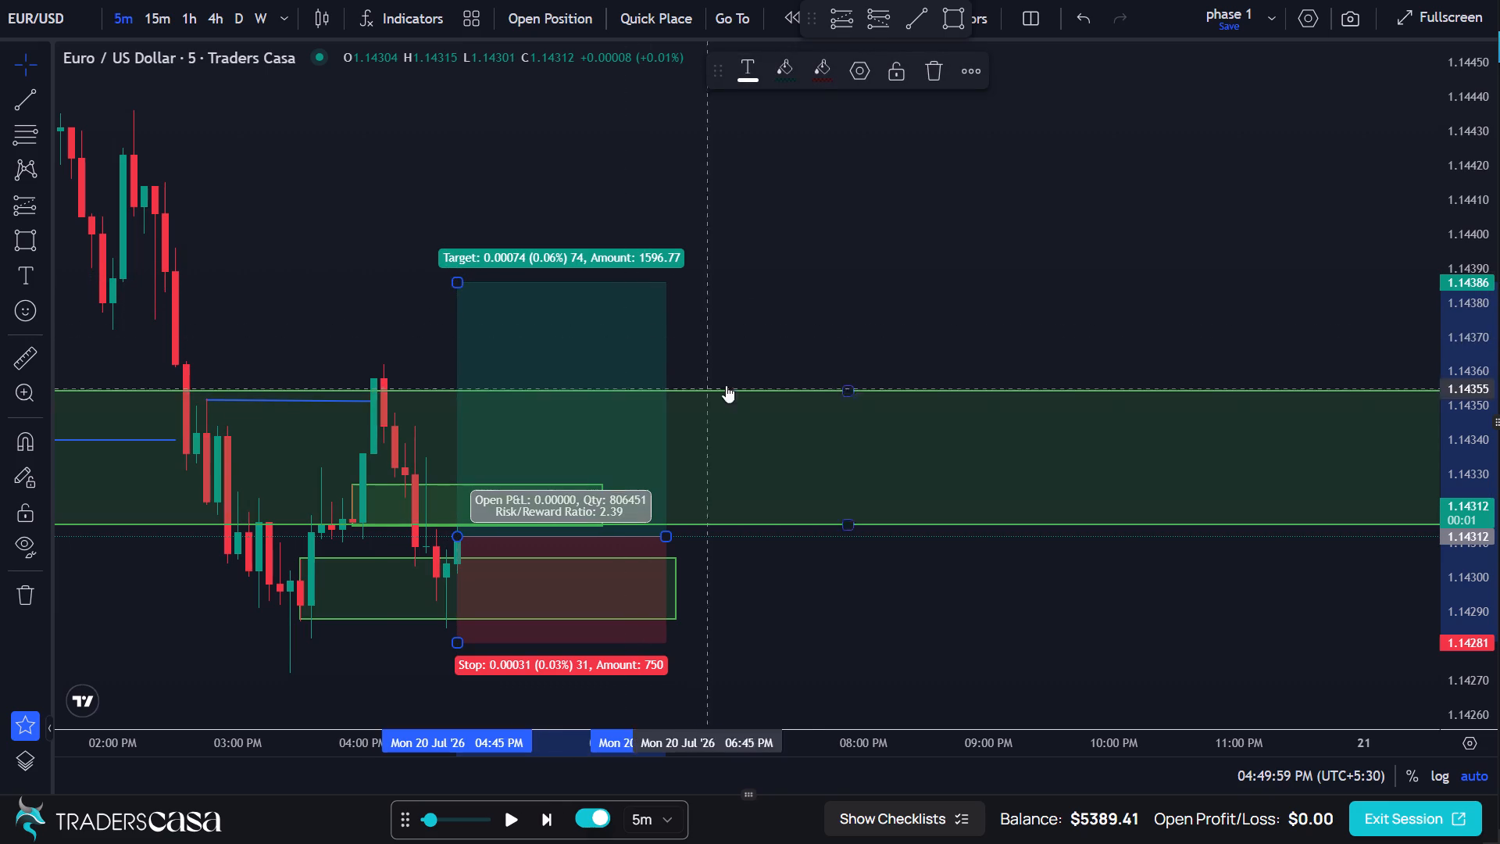
Open a buy position at 1.14312 with take profit at 1.14386 and stop loss at 1.14281.
left_click(541, 16)
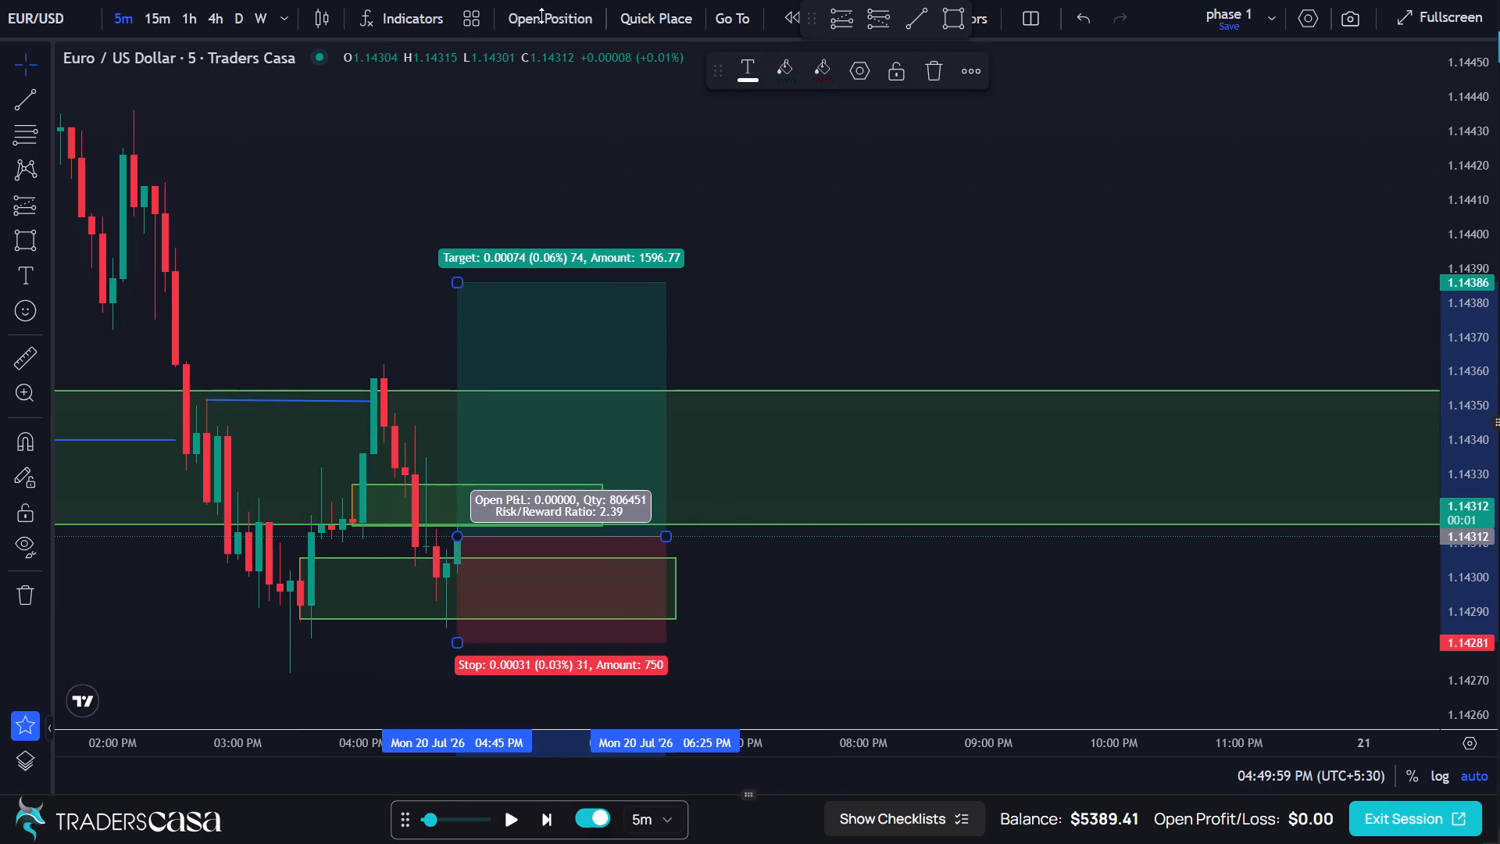
left_click(738, 713)
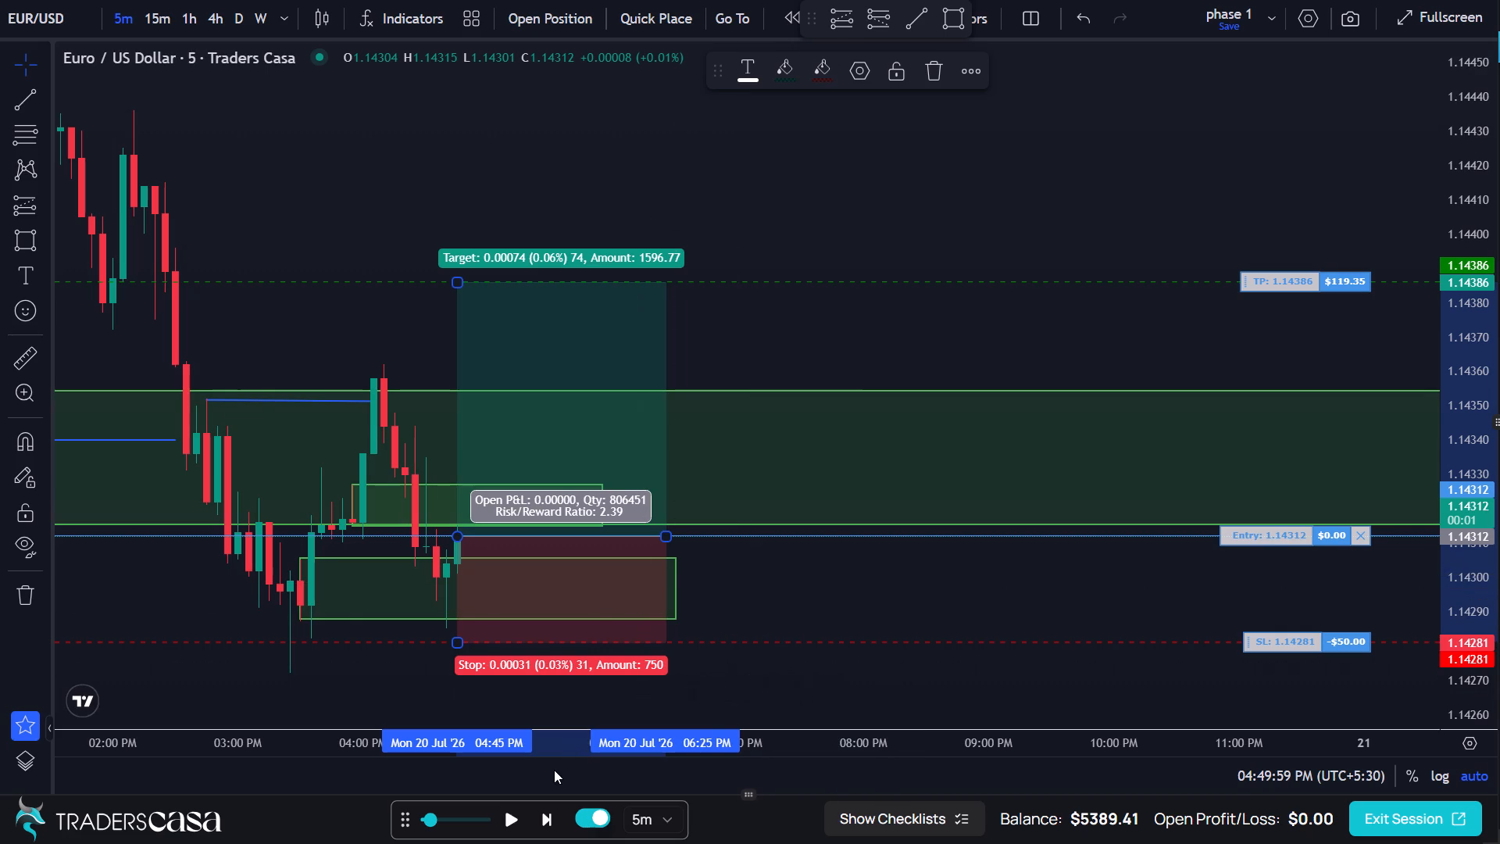
Advance the replay by three 5-minute candles to 05:04:59 PM with the trade running.
left_click(549, 819)
left_click(549, 819)
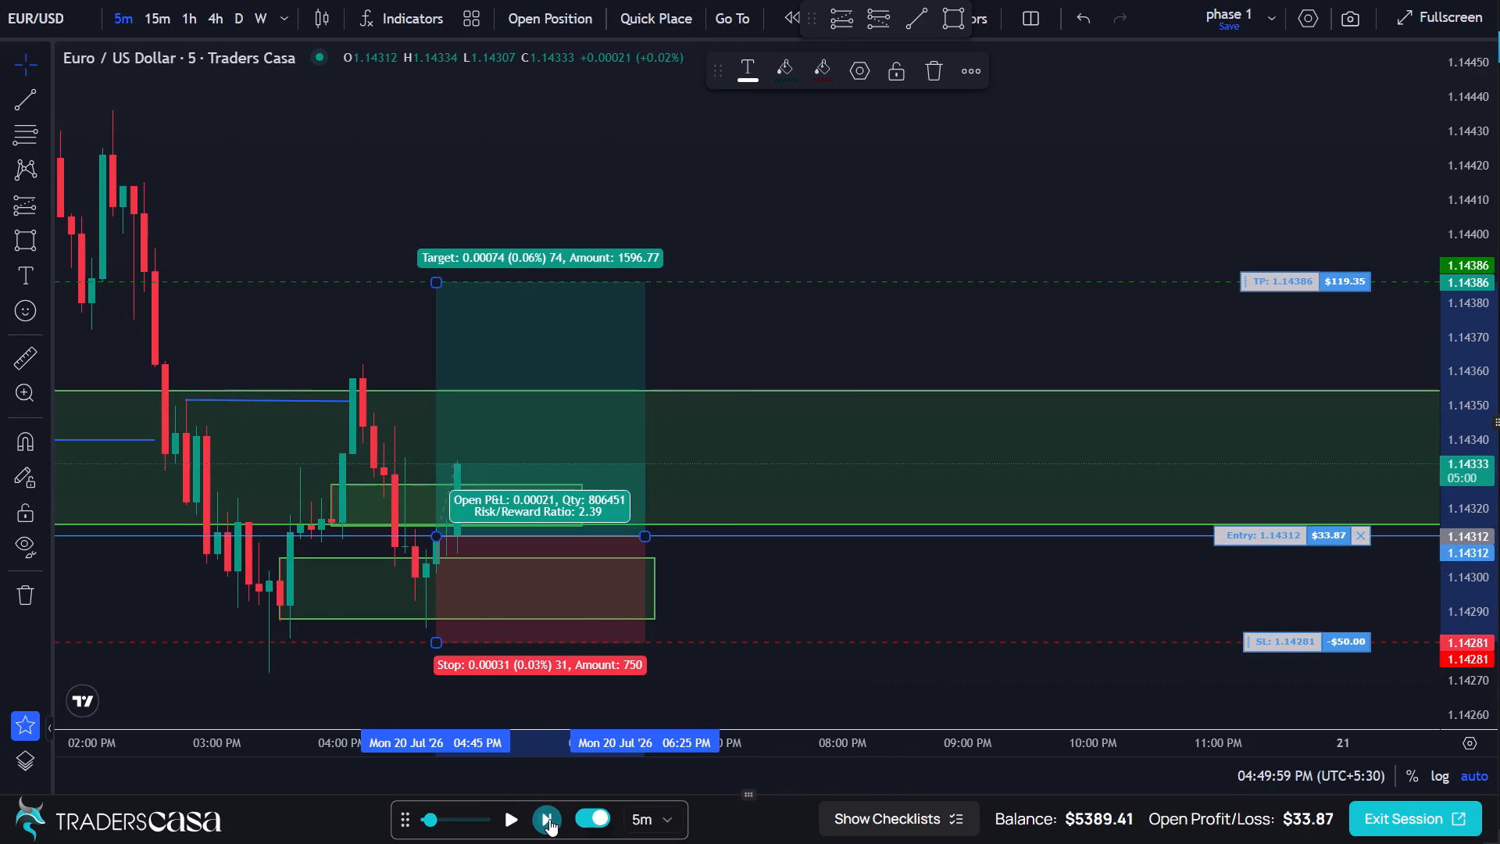
left_click(549, 819)
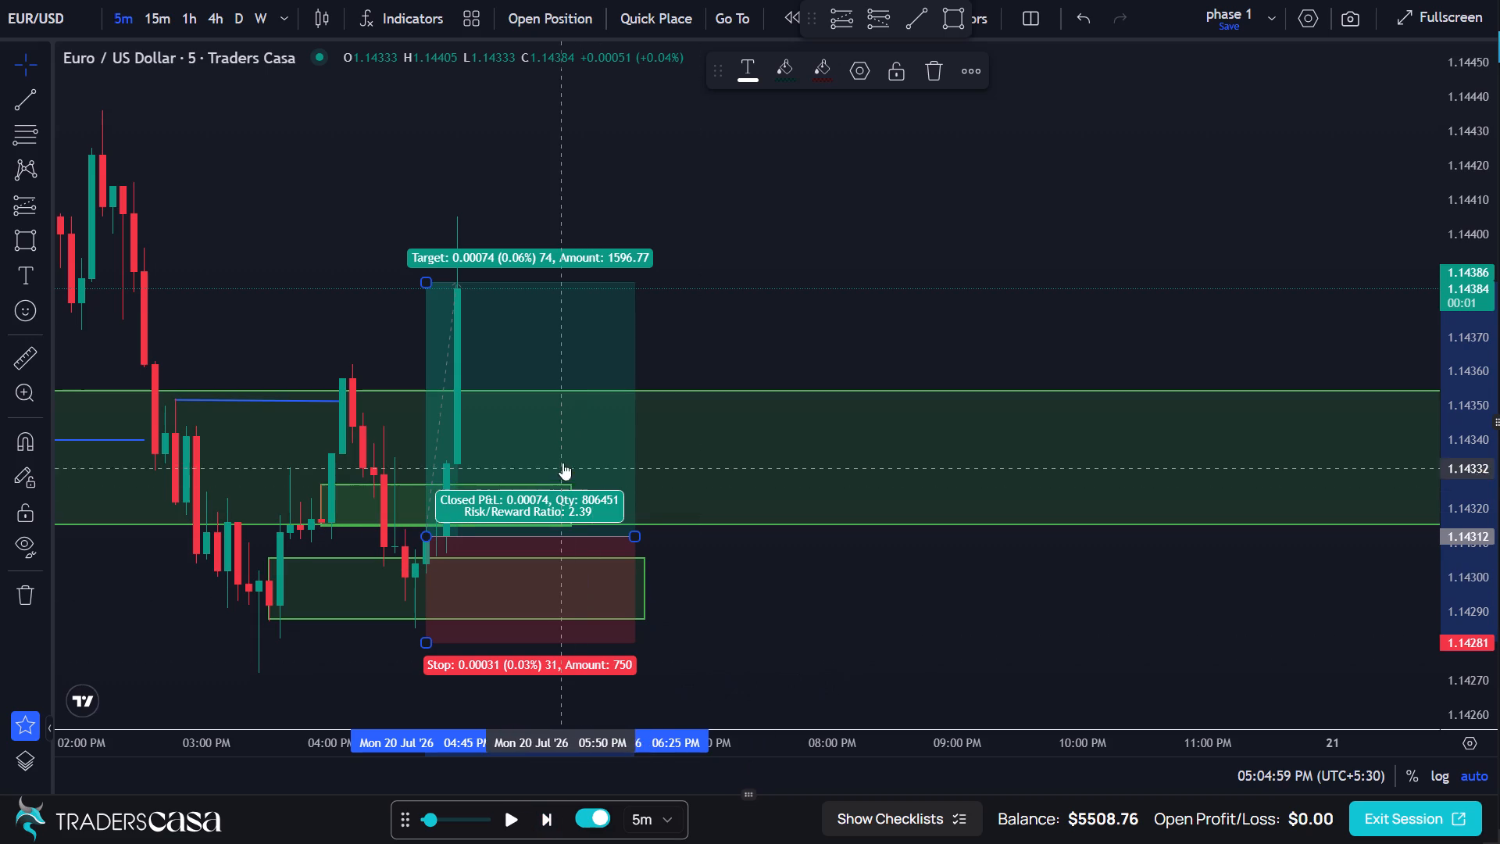
Delete the long position drawing of the trade entered at 1.14312.
left_click(587, 245)
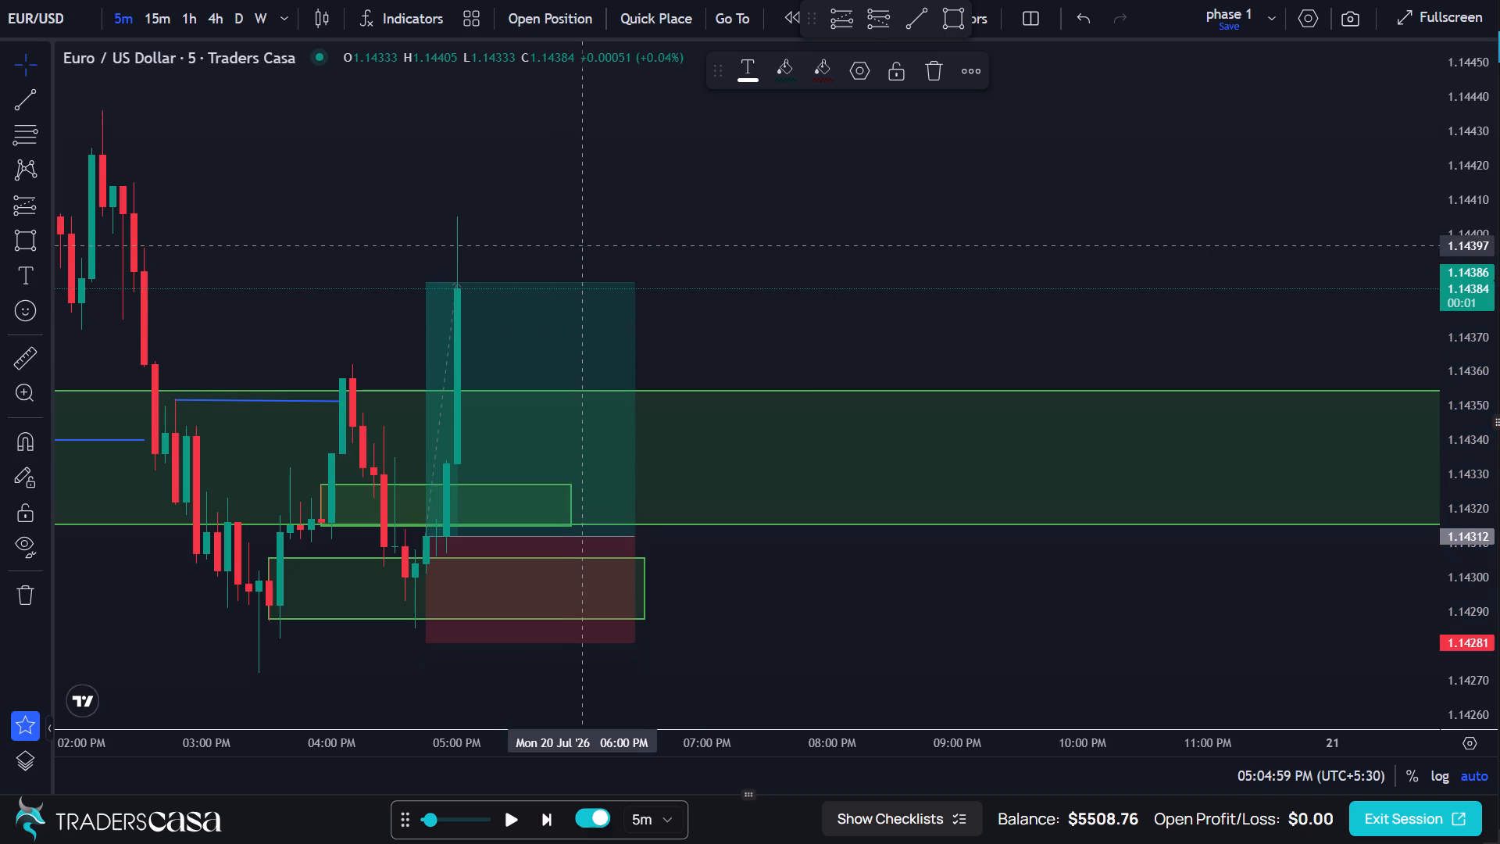
left_click(584, 306)
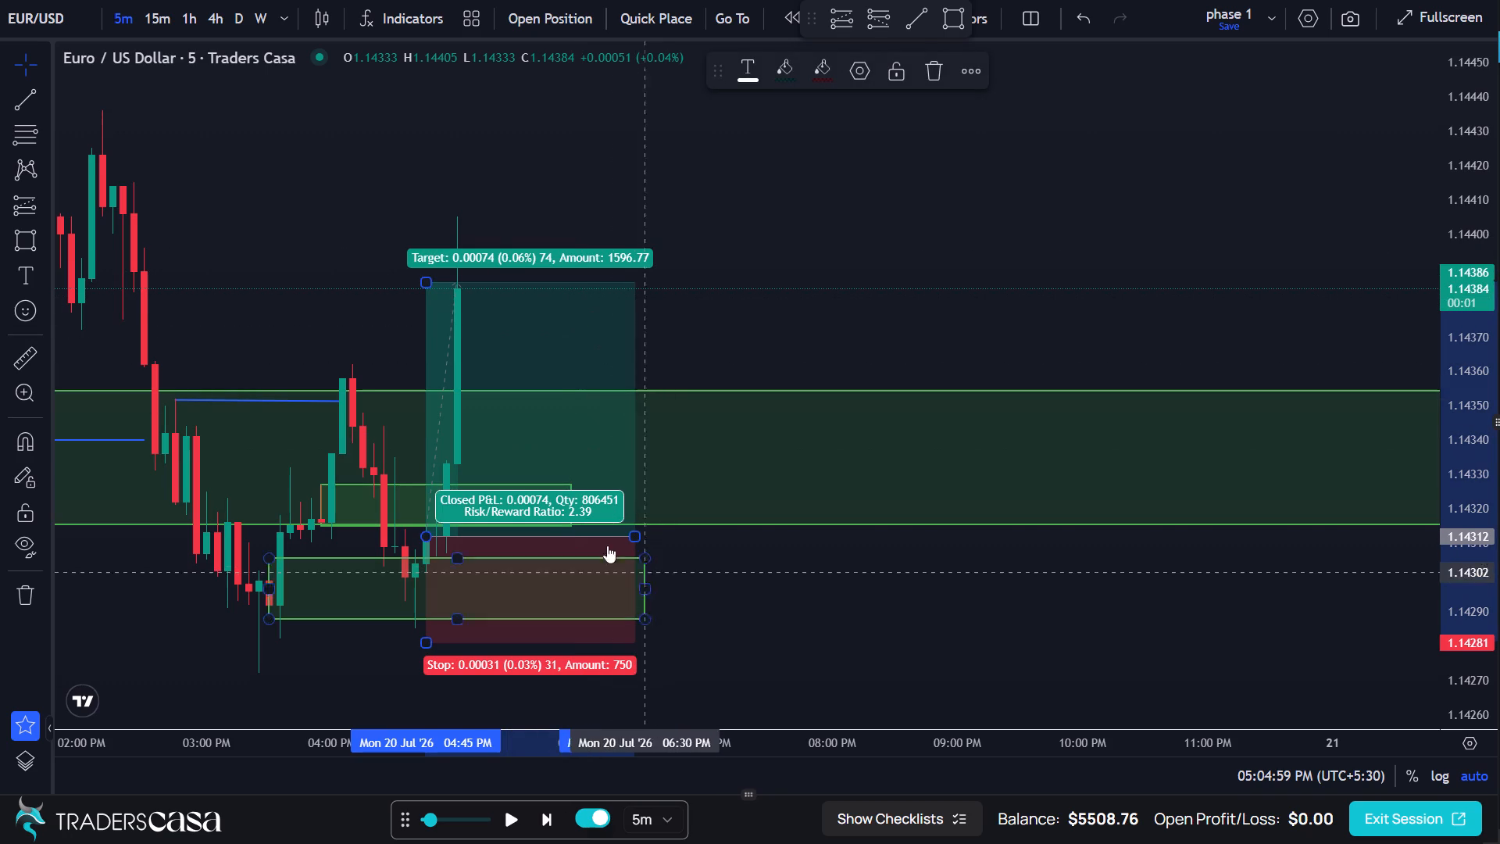
left_click(942, 75)
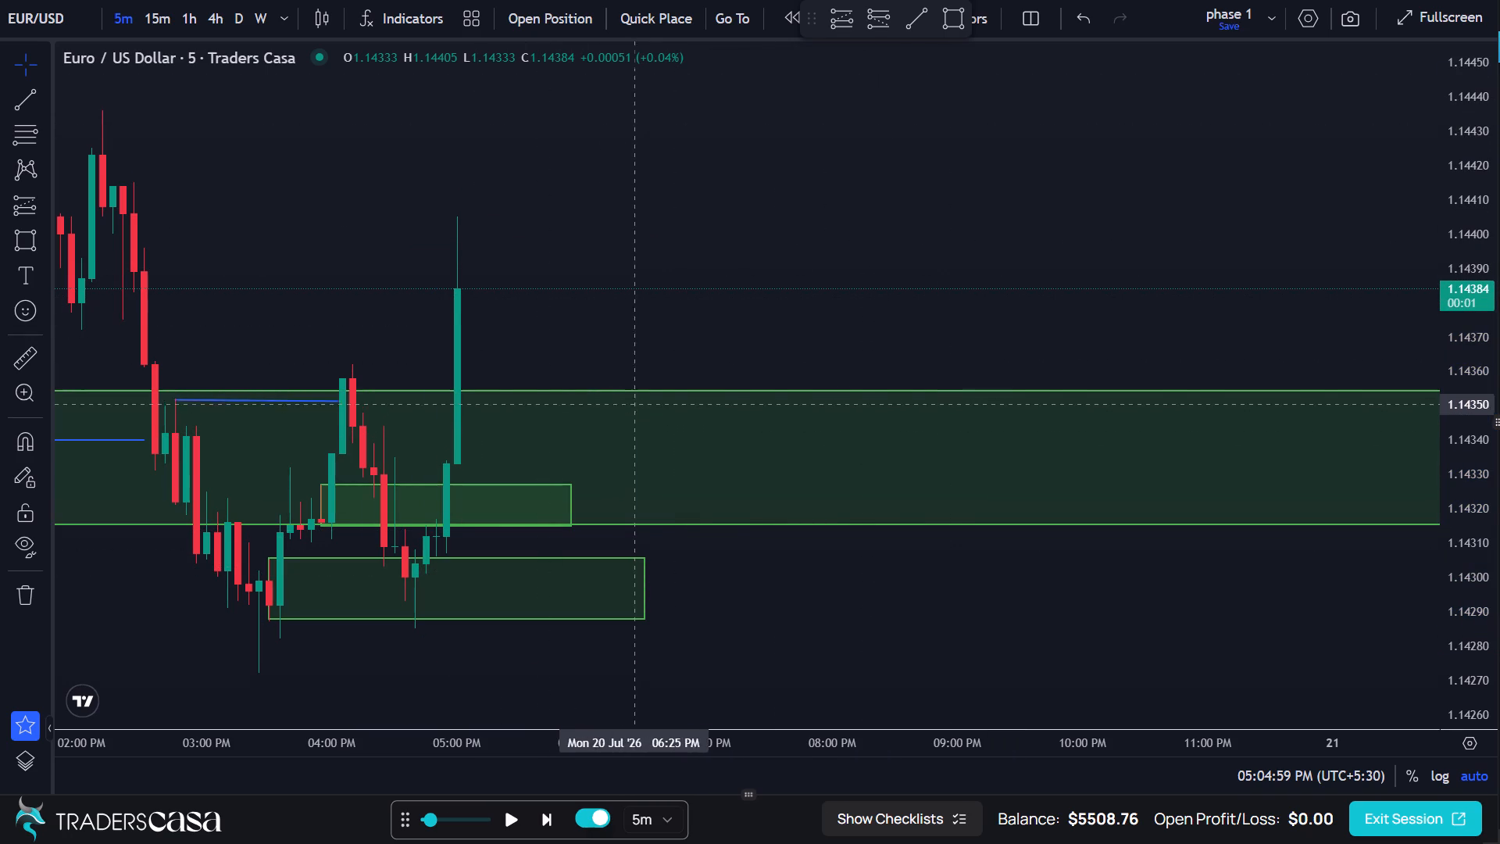
Delete the large green zone that spans about 1.14355 to 1.14315 on the 5-minute chart.
scroll(647, 394, "down", 7)
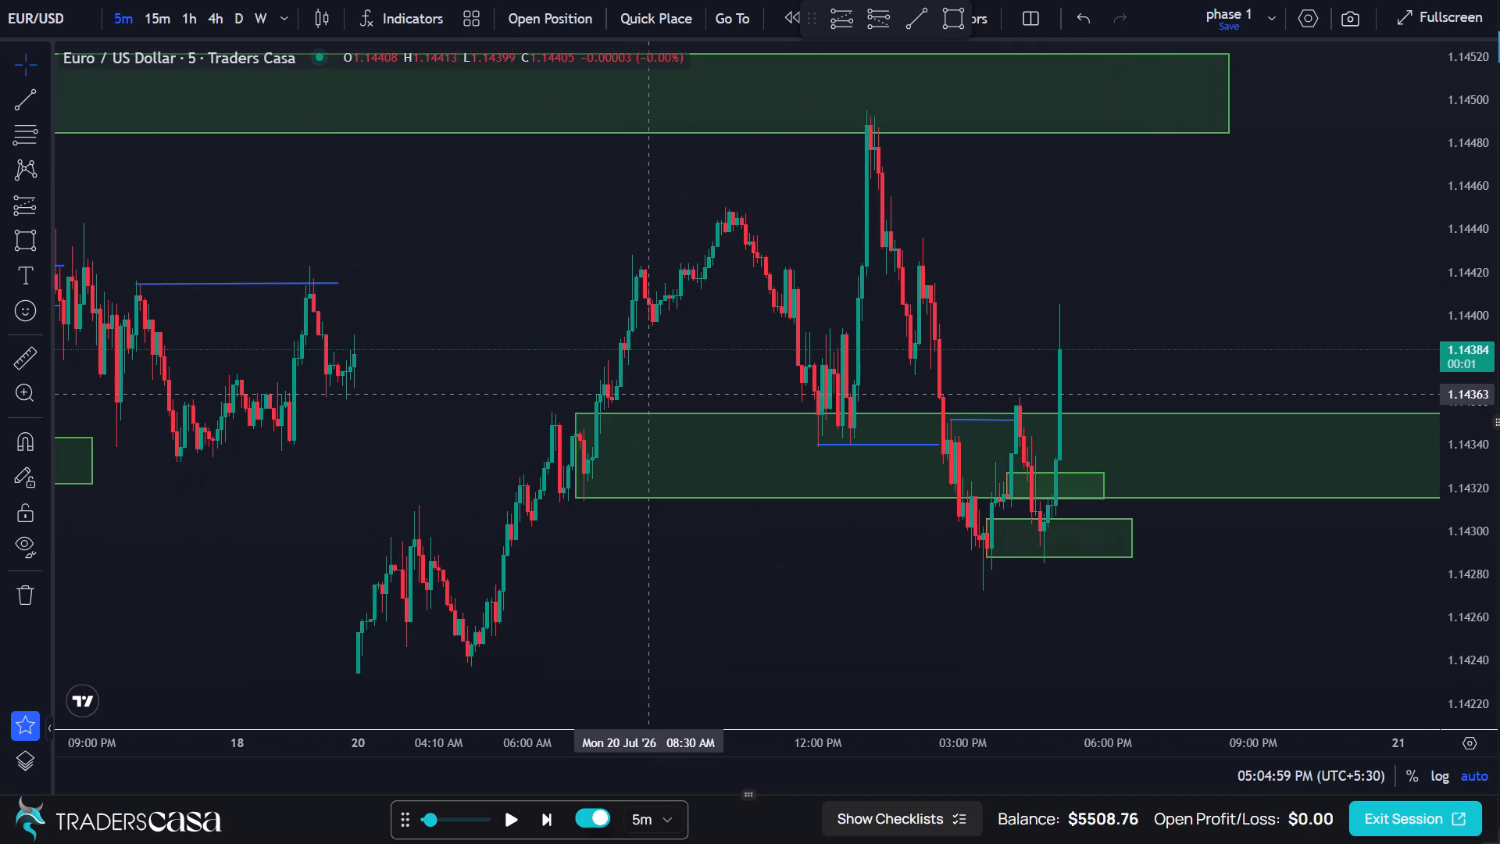
scroll(647, 394, "left", 5)
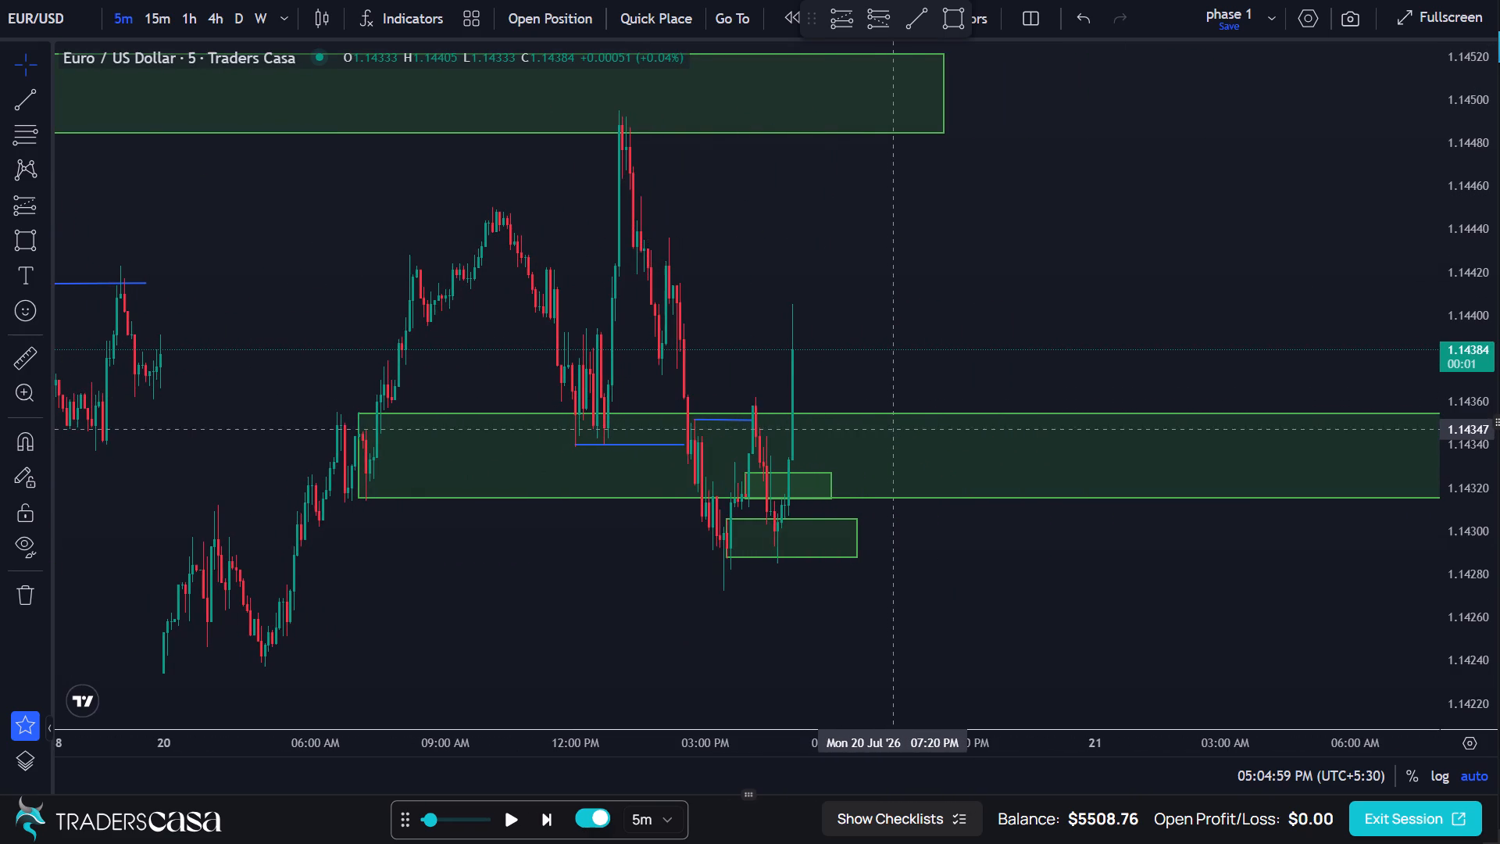
left_click_drag(900, 414, 945, 132)
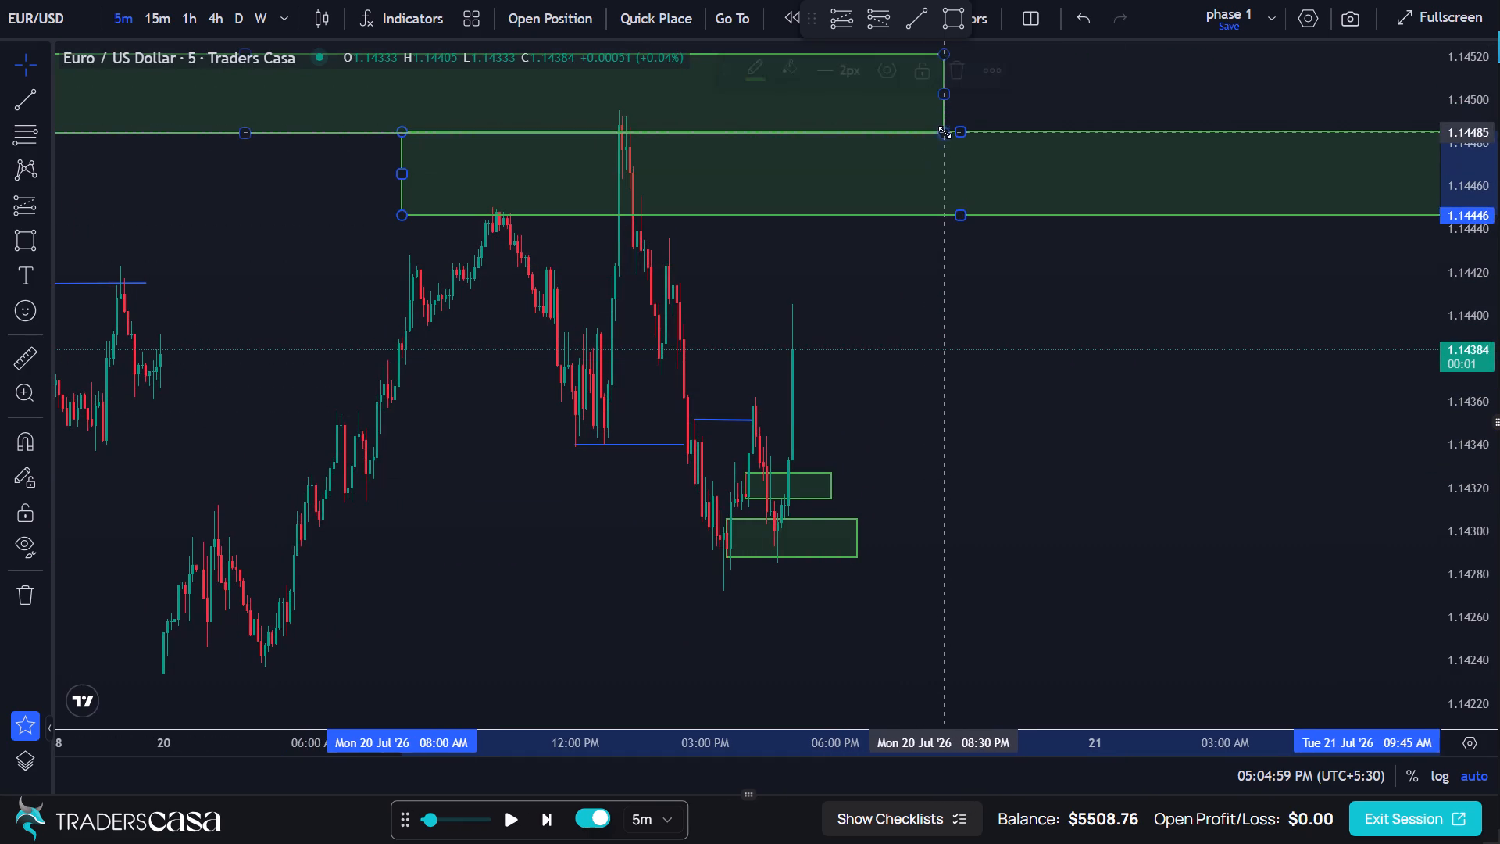
left_click_drag(972, 62, 866, 337)
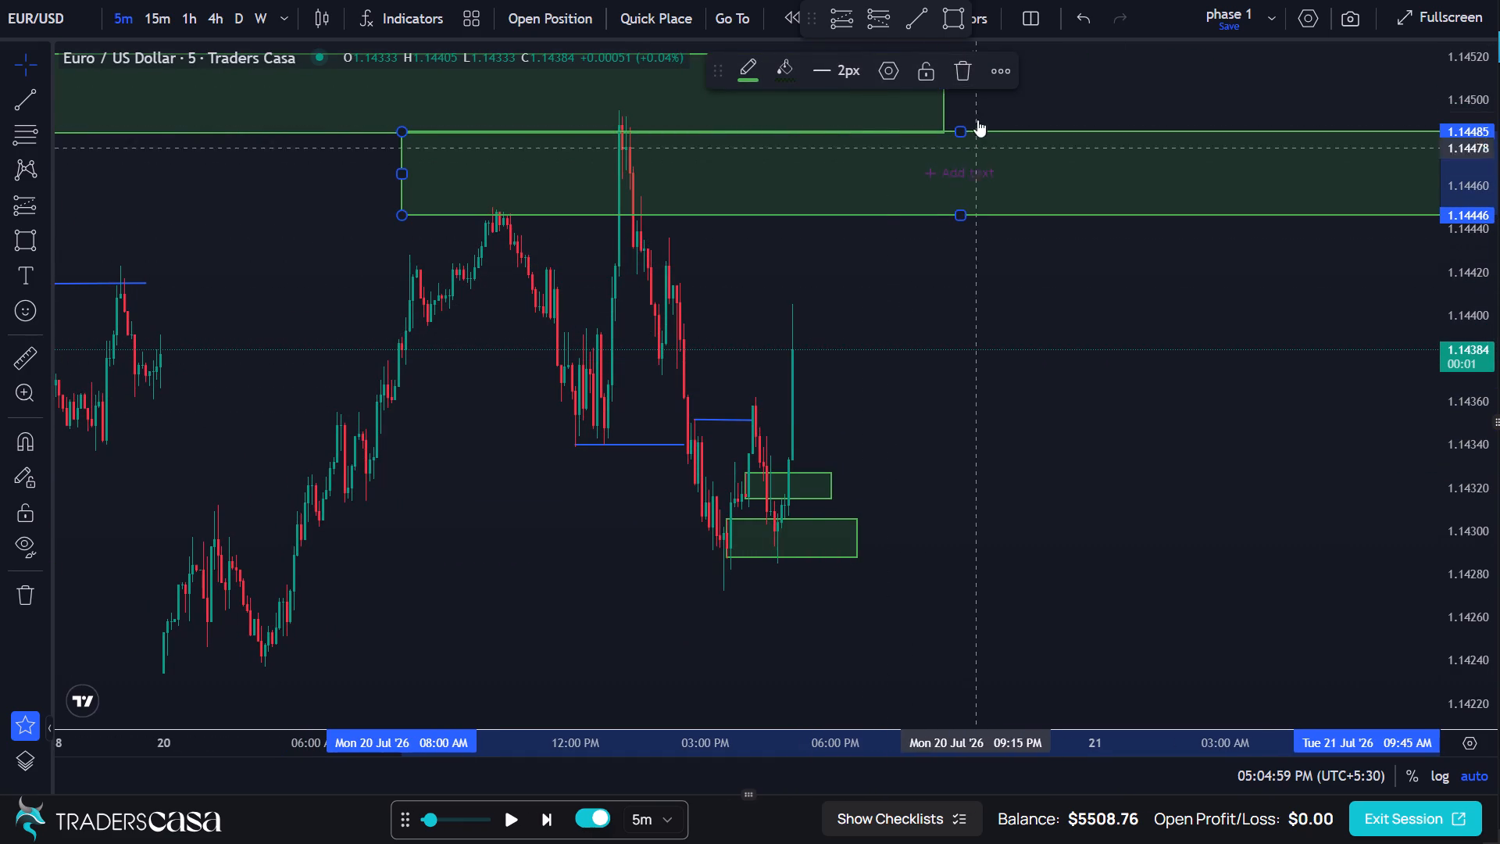
left_click(970, 71)
Delete the small green zone that starts at 03:55 PM between 1.14327 and 1.14315.
scroll(879, 324, "up", 3)
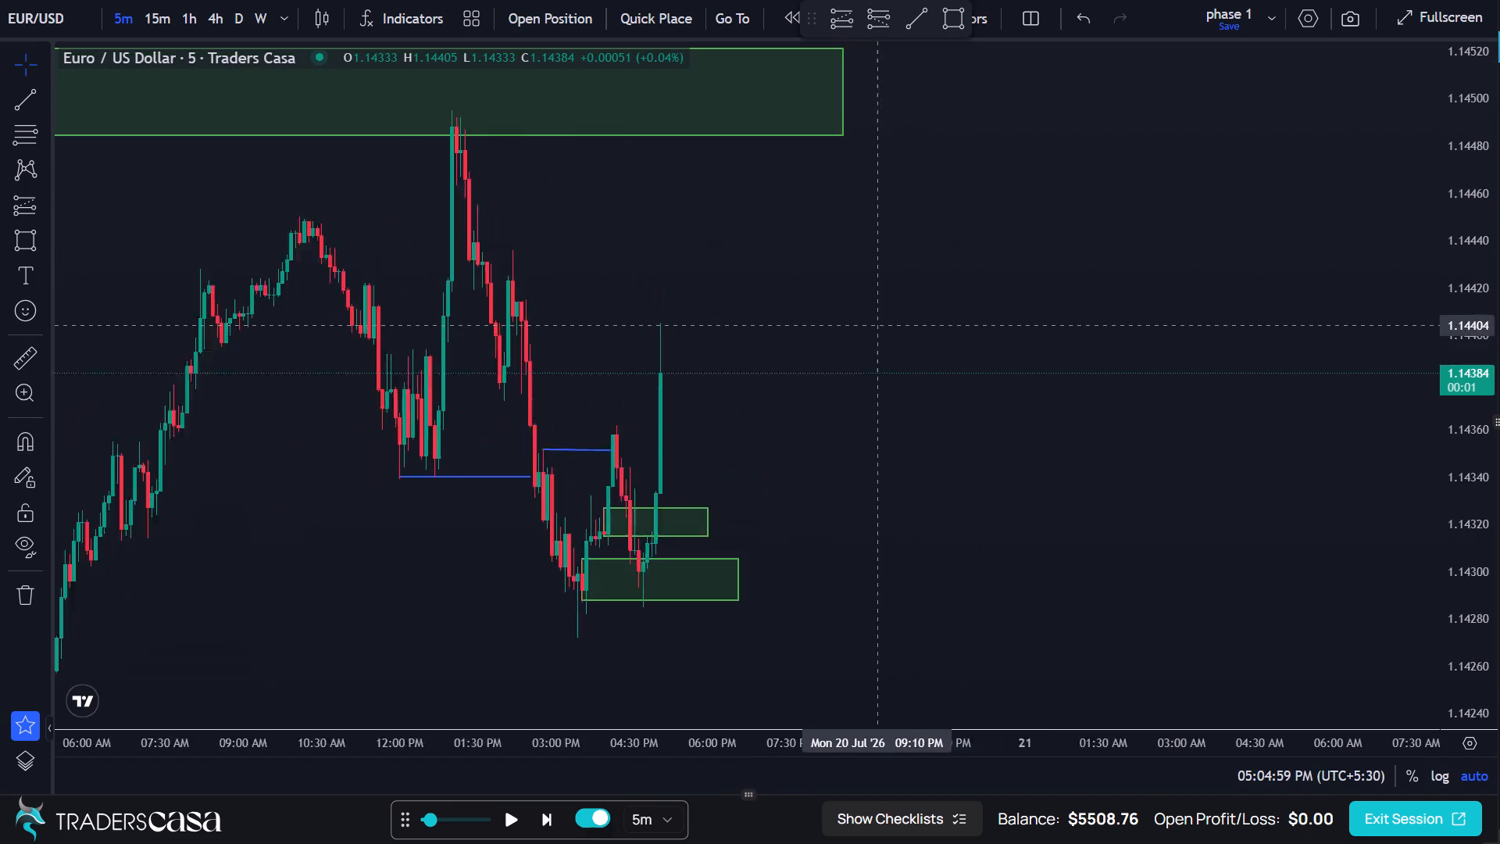
scroll(879, 324, "up", 2)
scroll(879, 324, "right", 3)
scroll(879, 324, "up", 5)
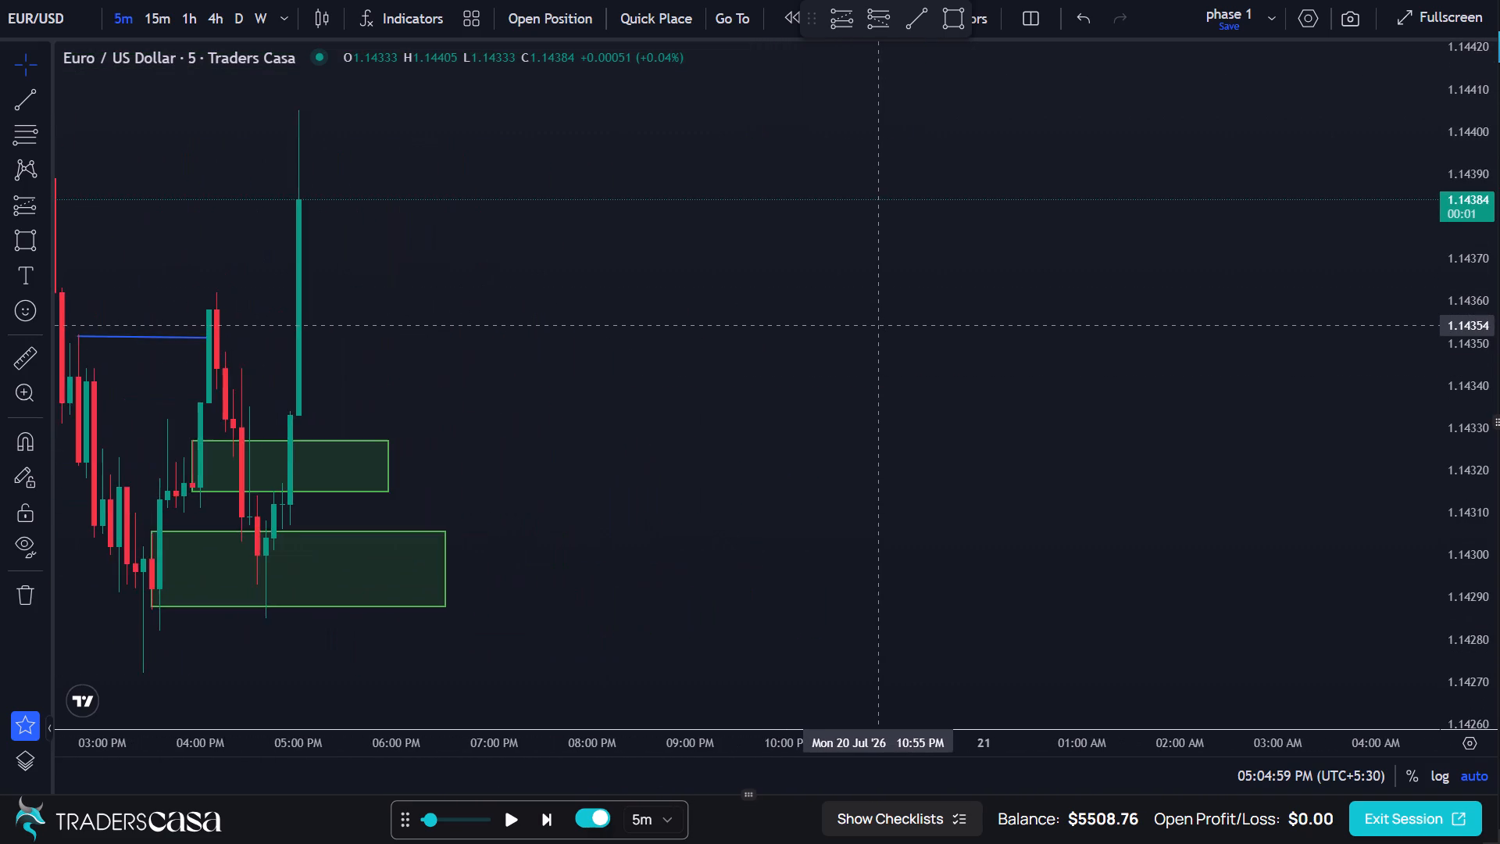
scroll(879, 324, "right", 6)
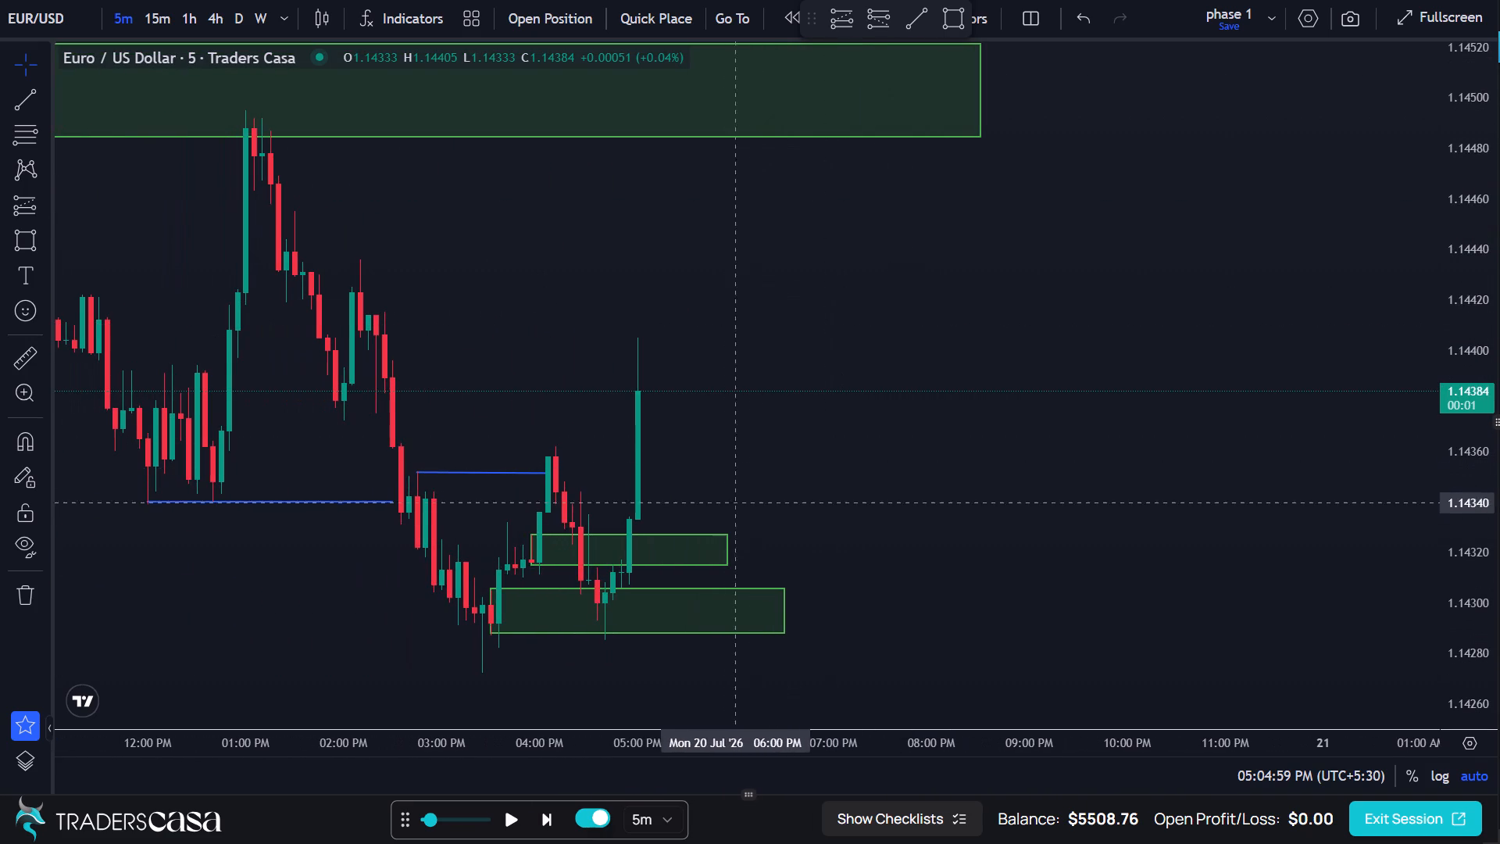
left_click(717, 535)
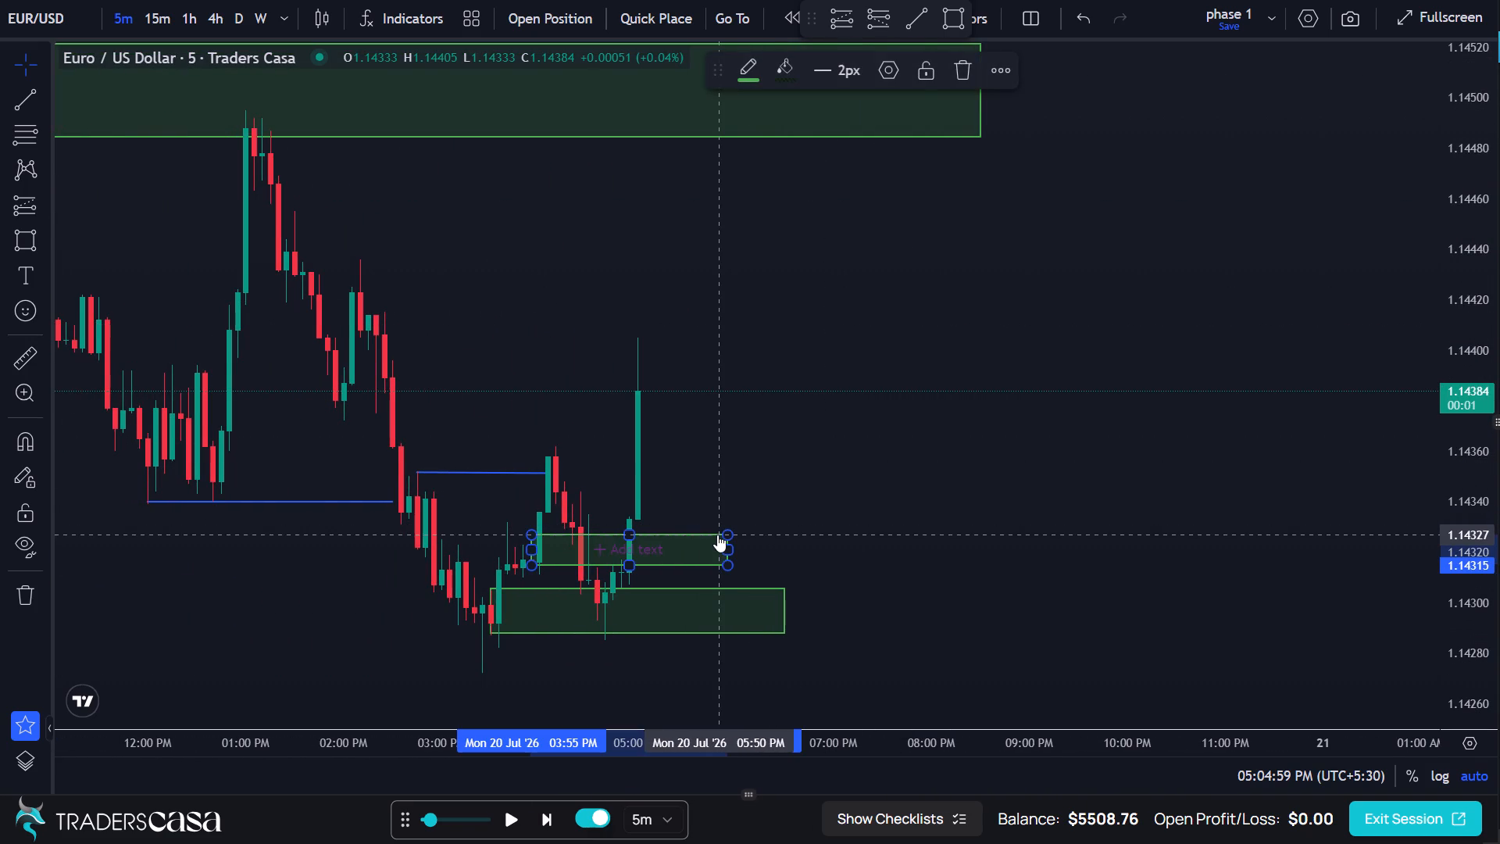
left_click(956, 80)
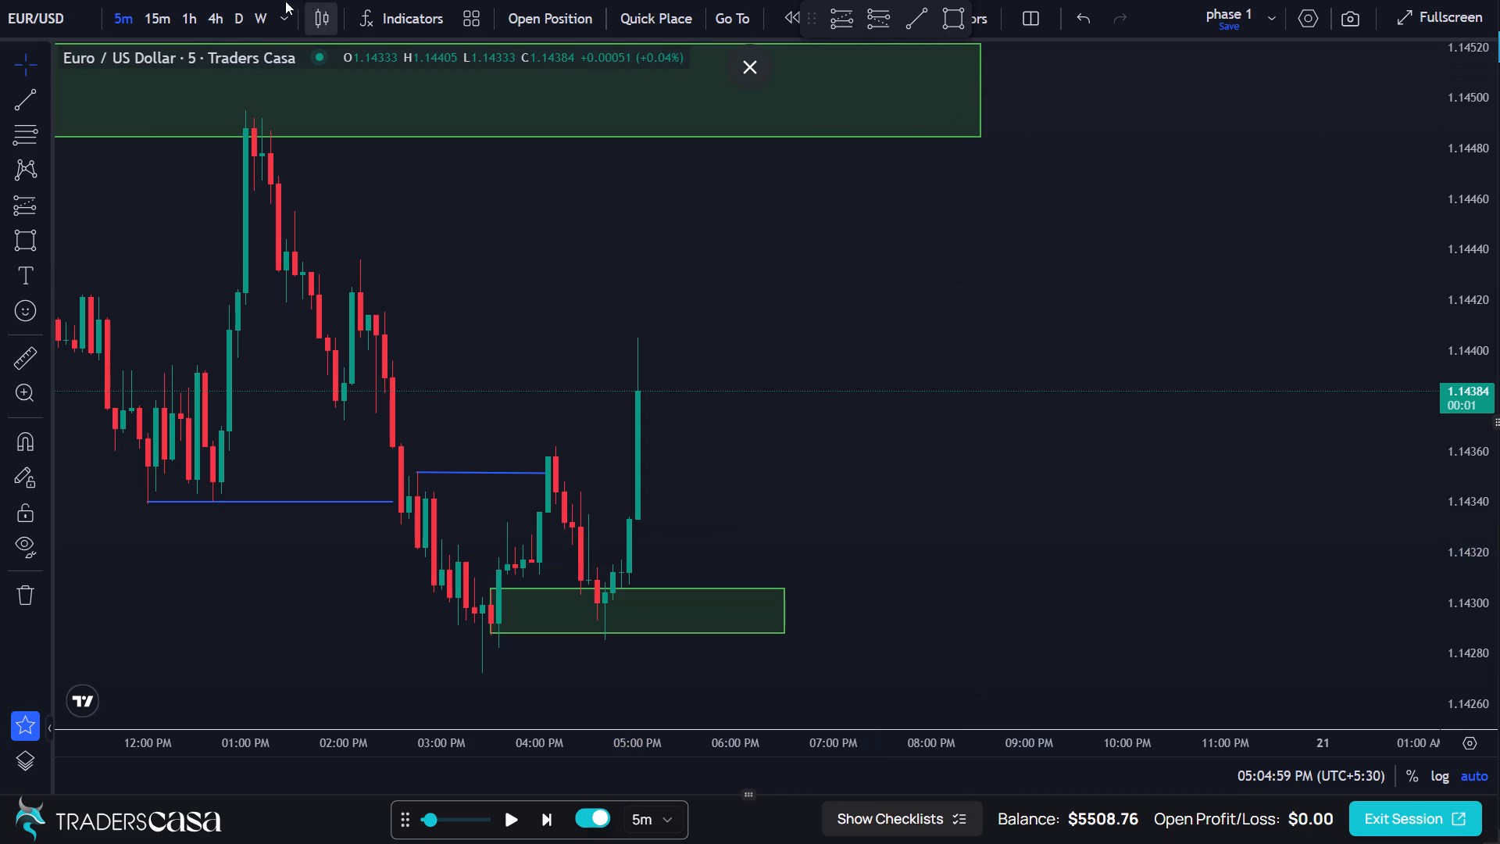
Examine the recent price structure on the 15-minute chart and return to the 5-minute chart.
left_click(162, 5)
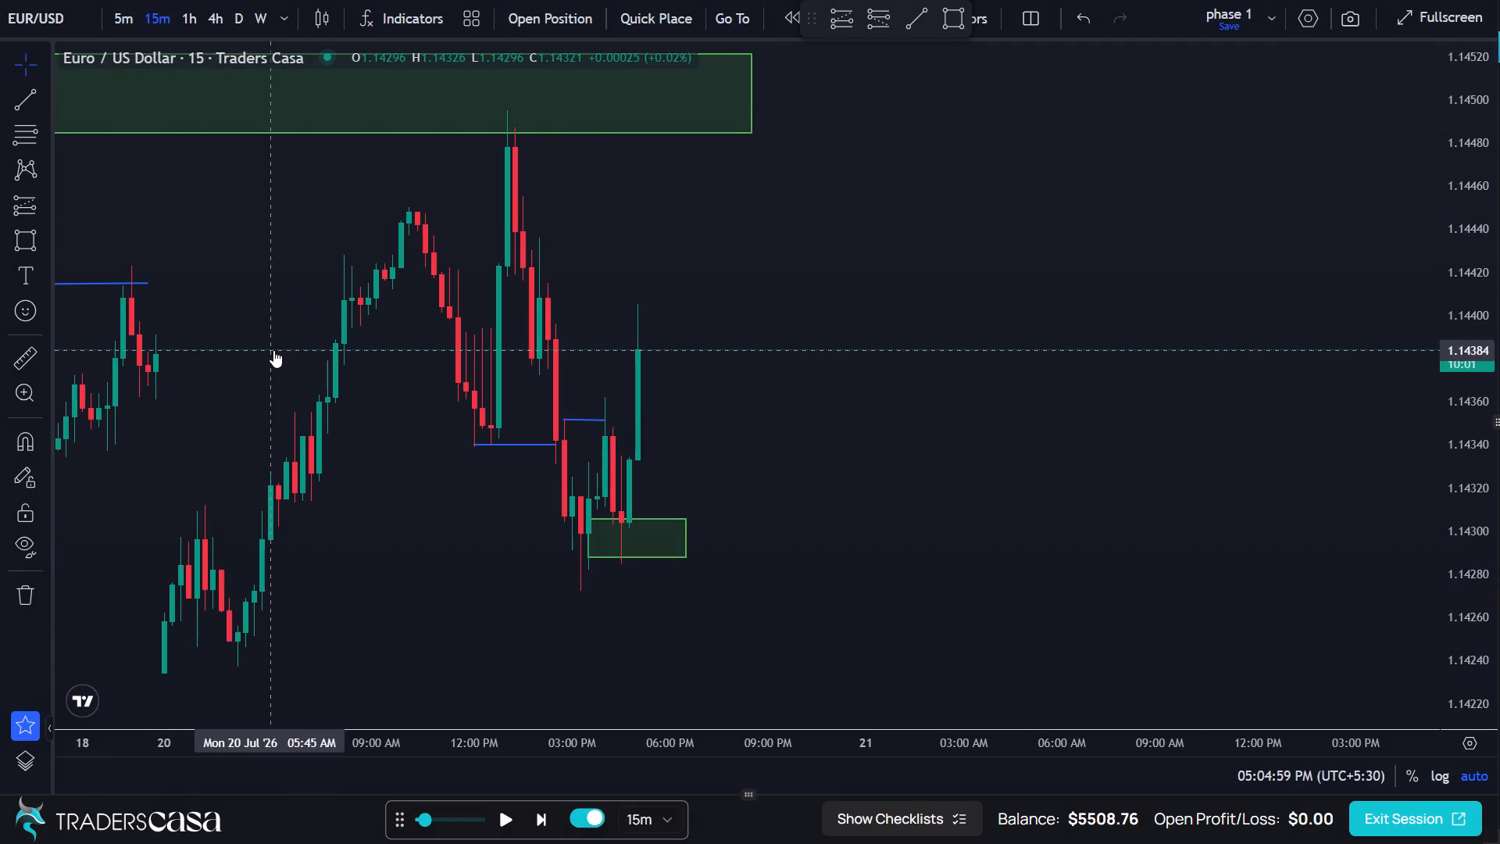
scroll(636, 479, "right", 1)
scroll(655, 471, "up", 2)
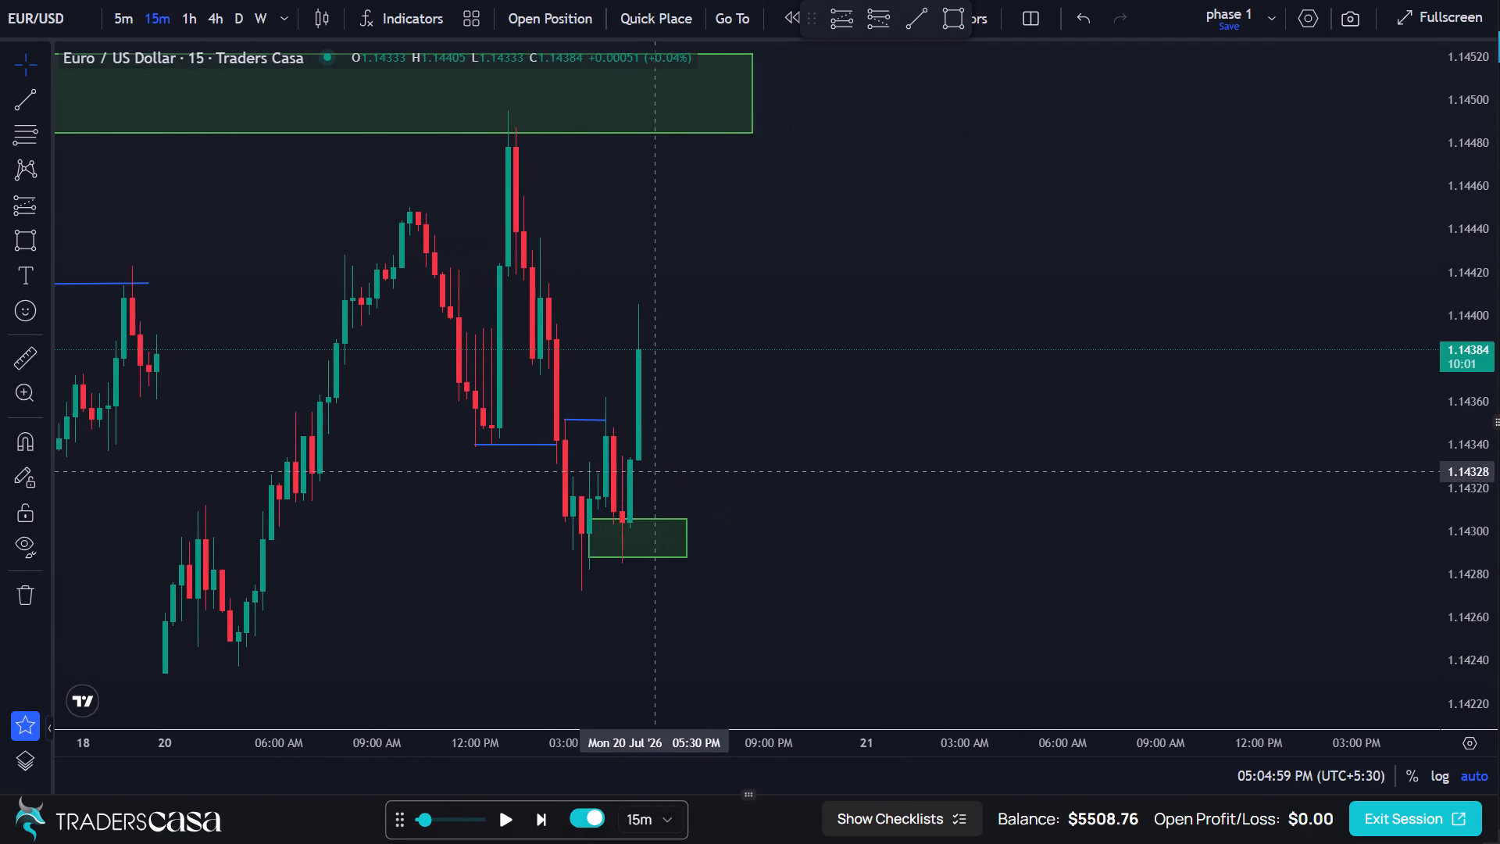
scroll(655, 471, "up", 5)
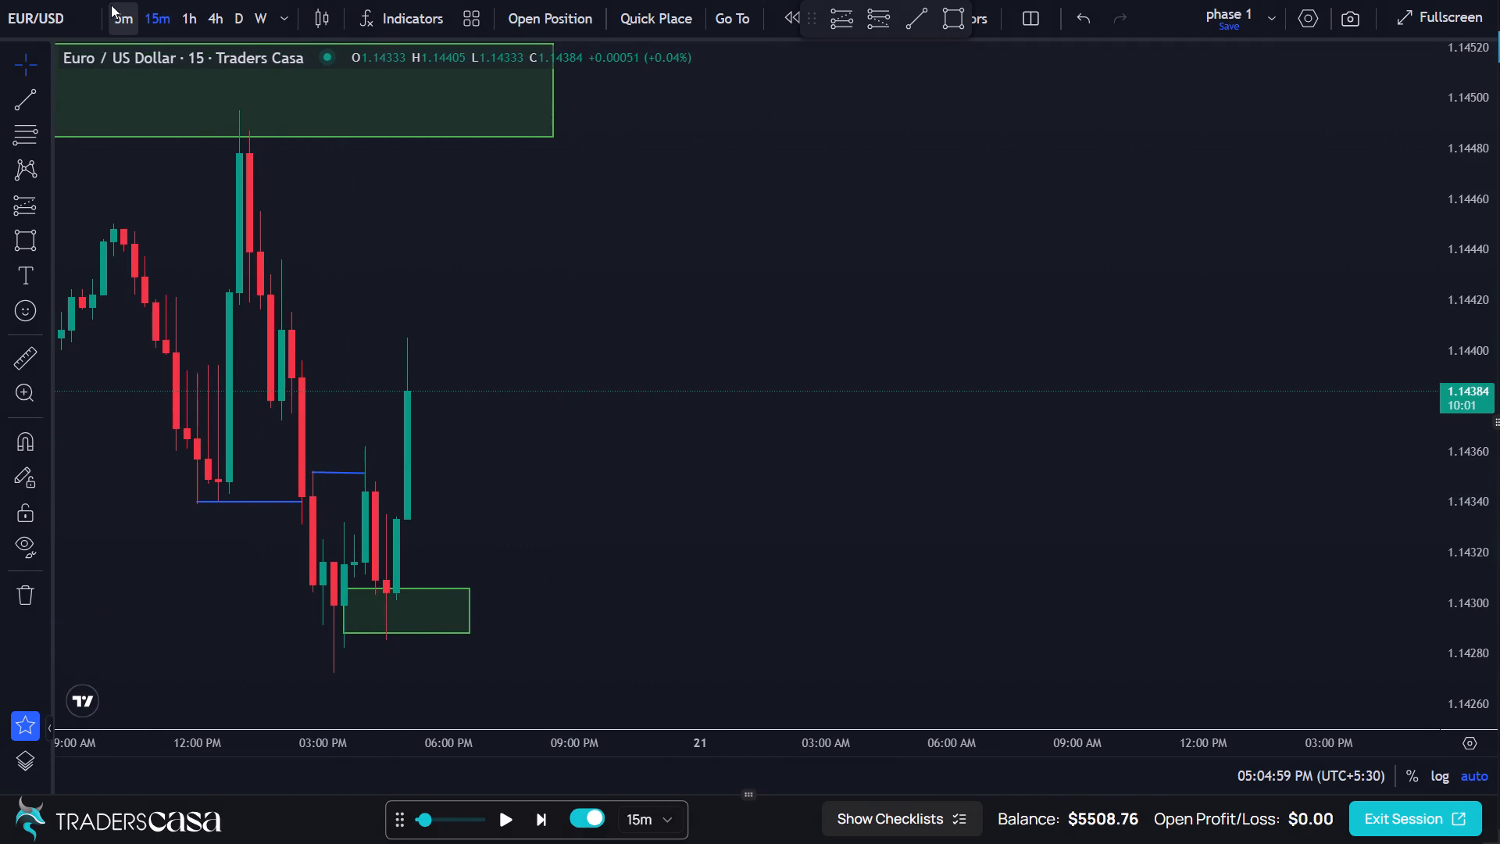
left_click(111, 5)
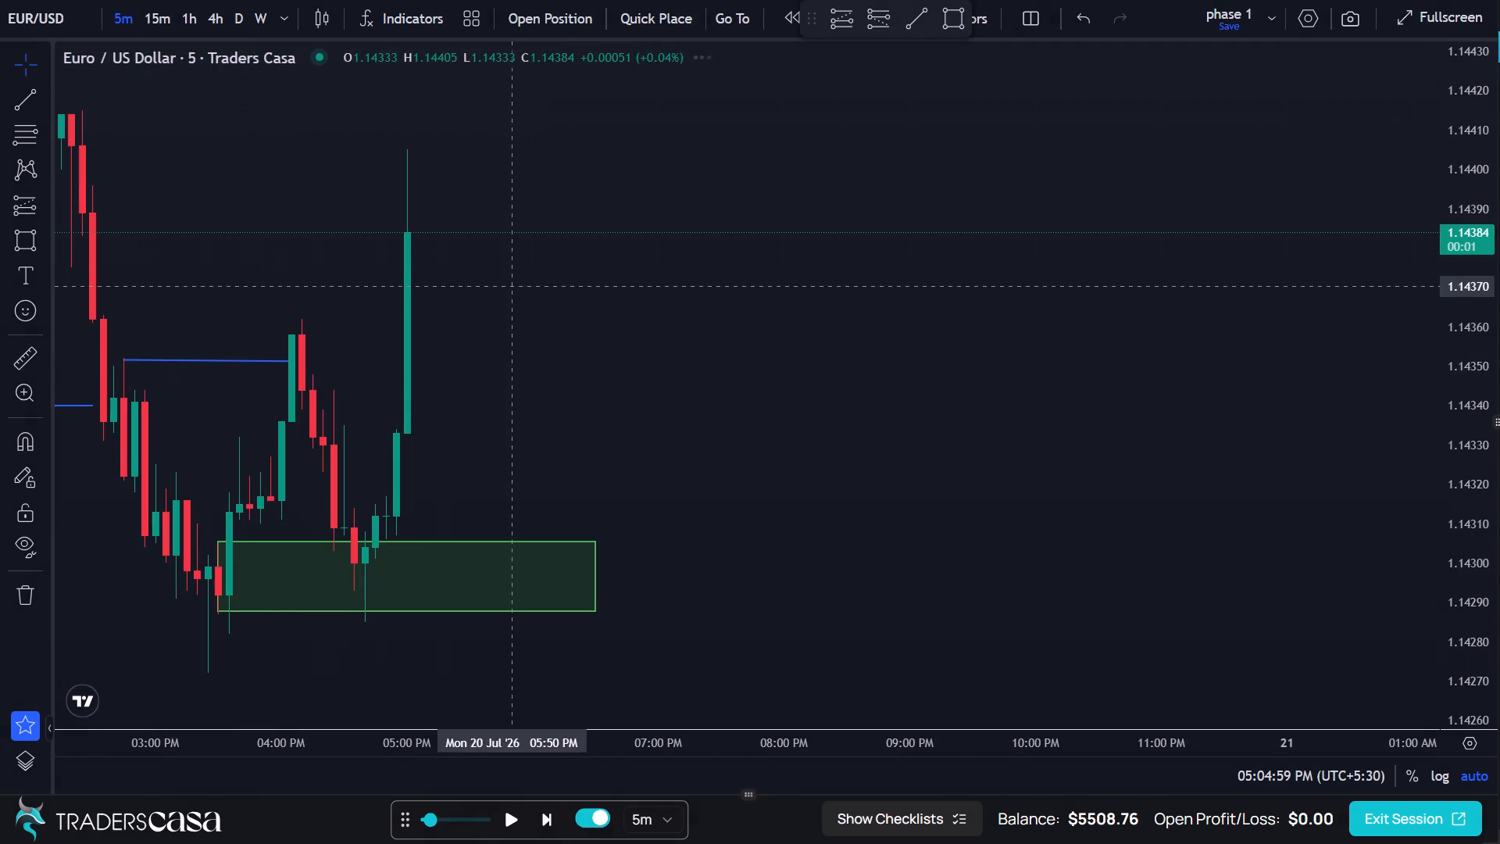
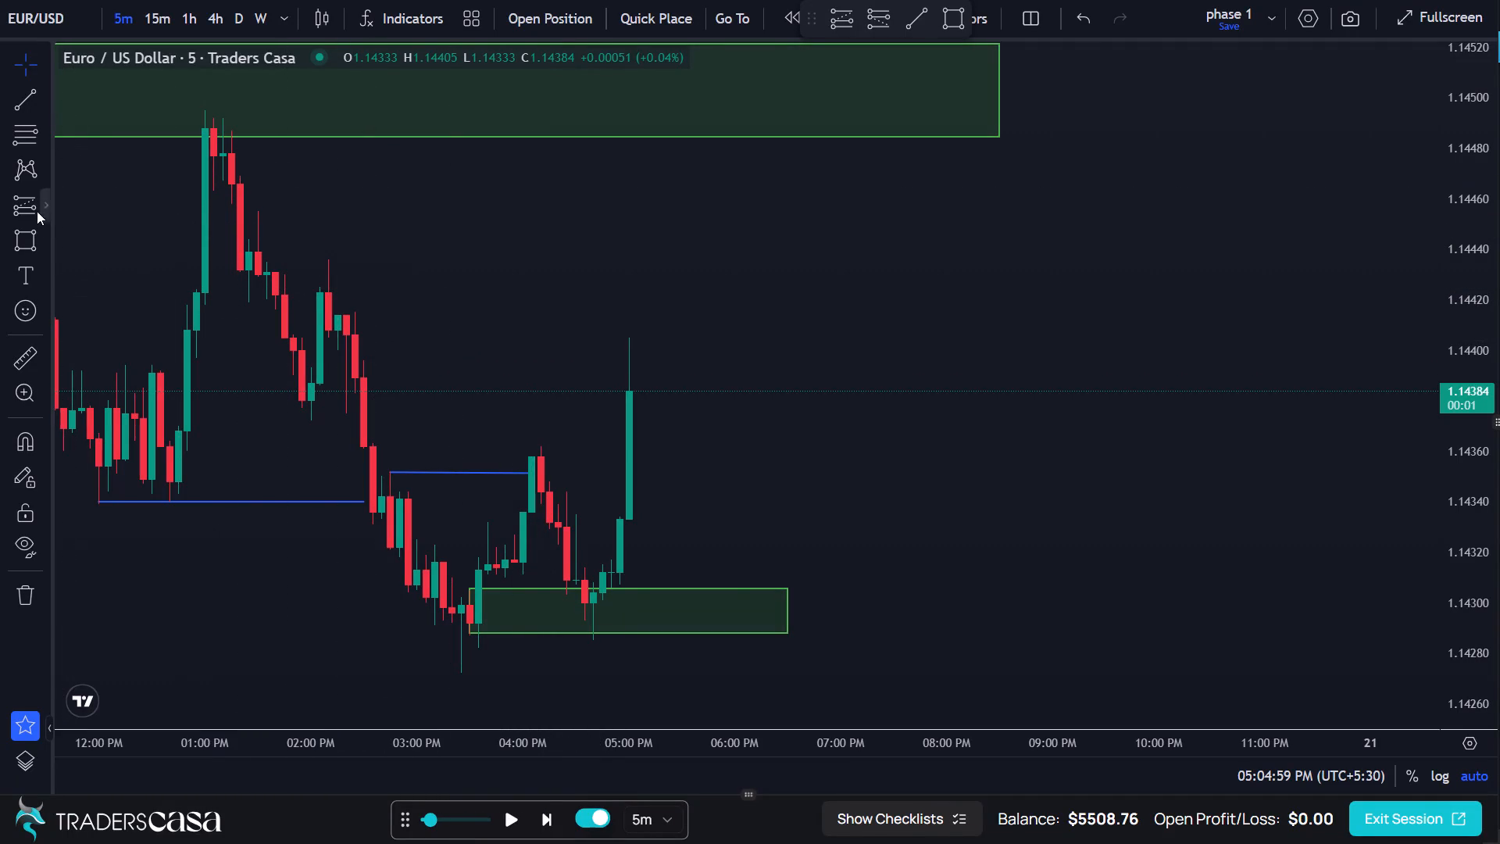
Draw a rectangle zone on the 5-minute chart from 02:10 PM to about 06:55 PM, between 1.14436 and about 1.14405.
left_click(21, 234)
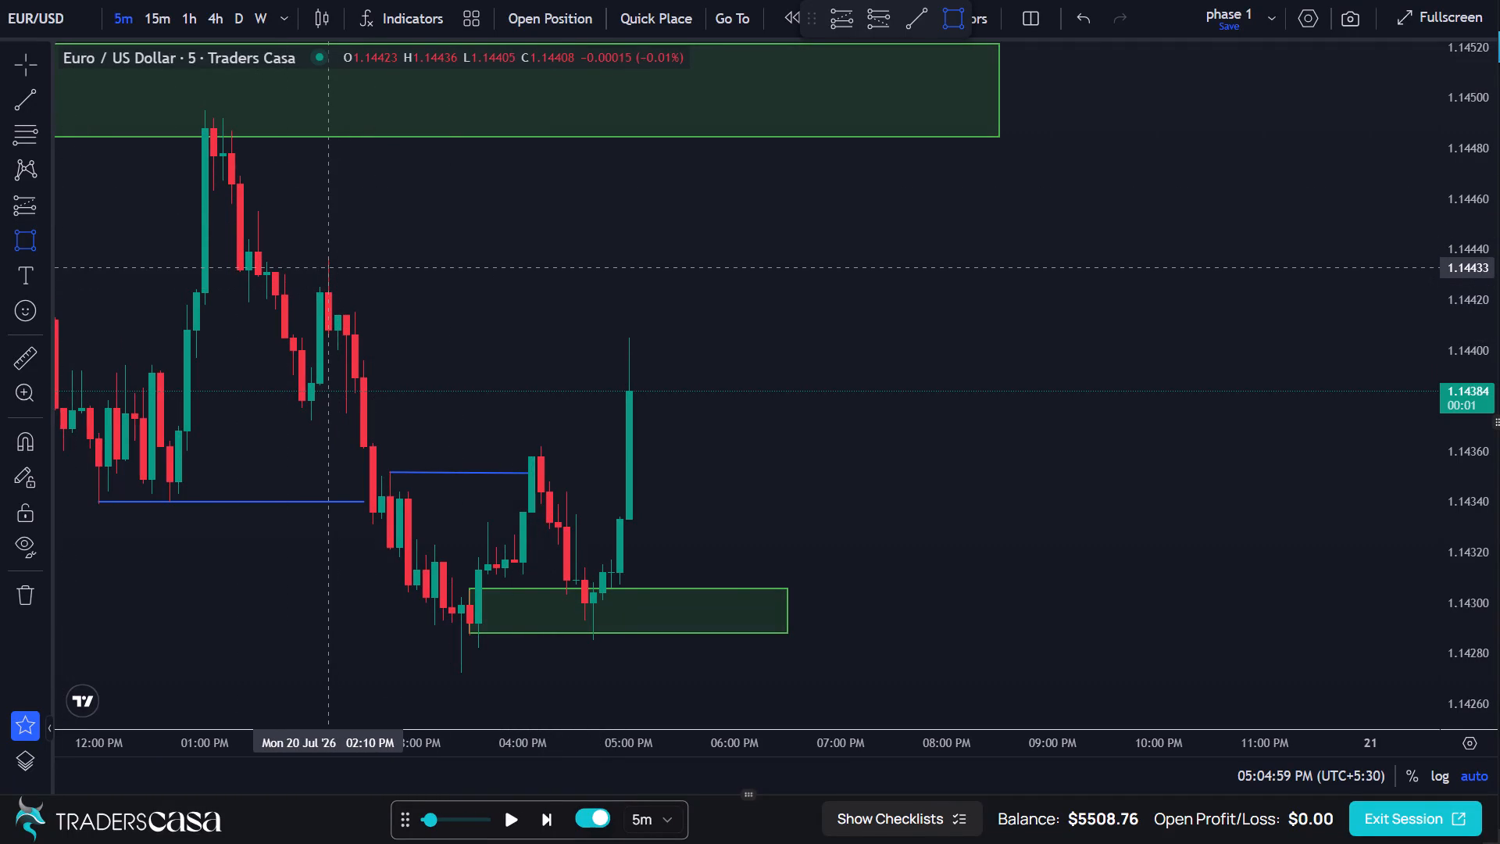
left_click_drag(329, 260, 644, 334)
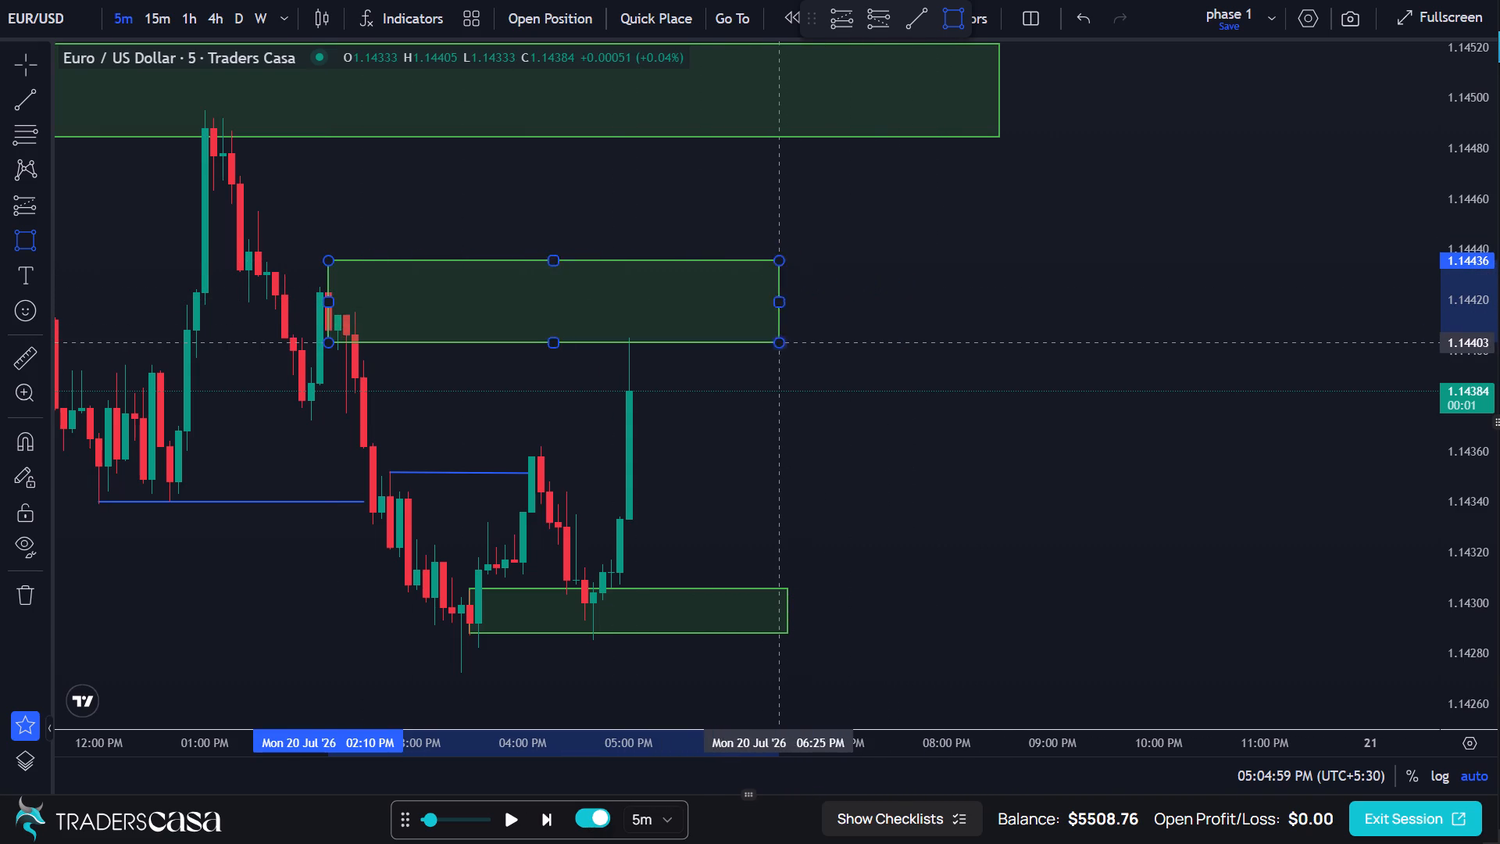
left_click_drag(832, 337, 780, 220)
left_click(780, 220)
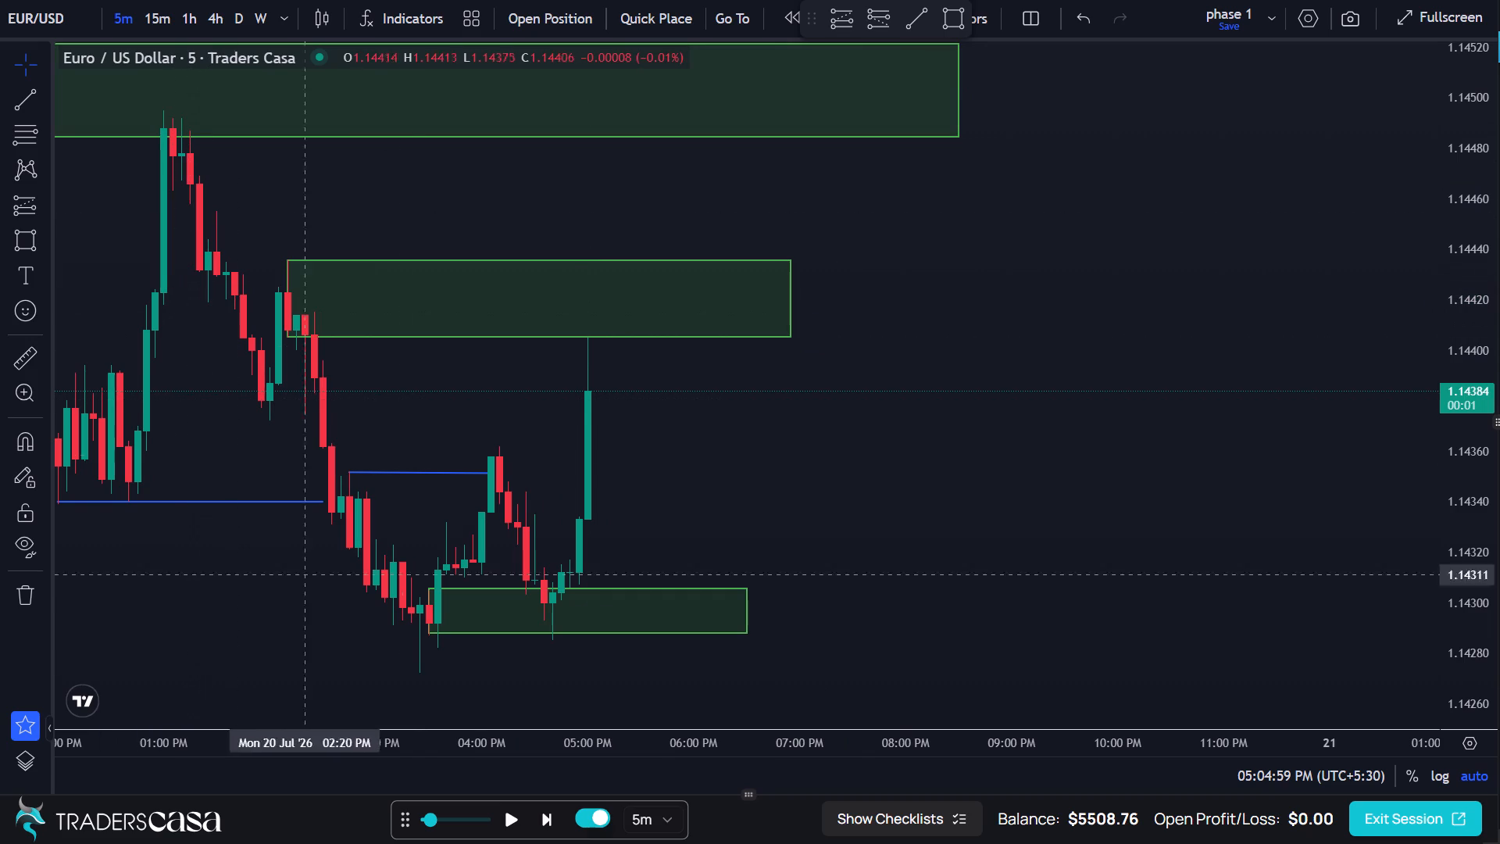
Advance the replay by nine 5-minute candles to 05:50 PM.
left_click(545, 818)
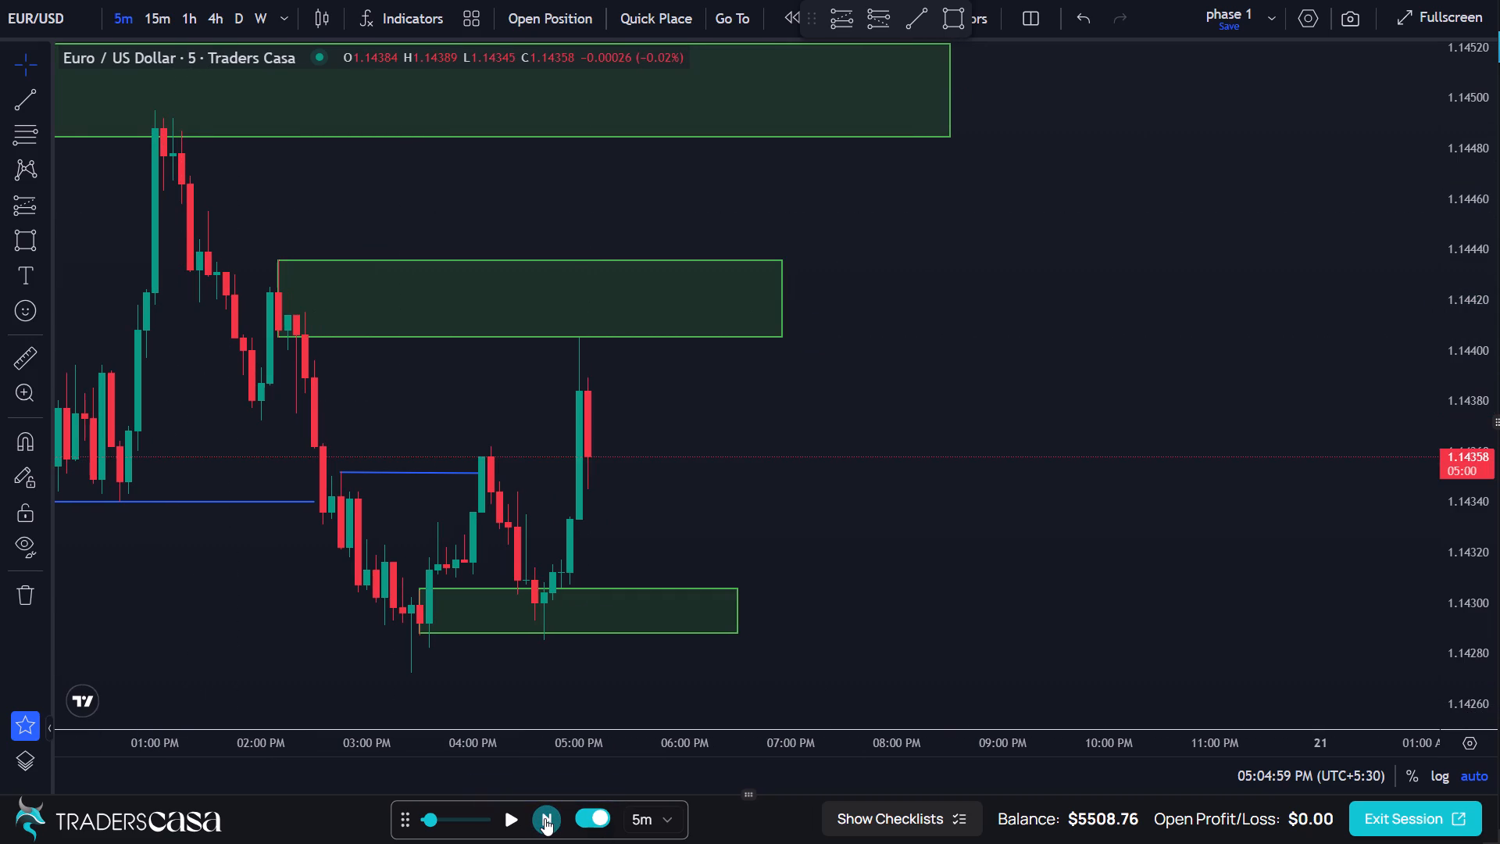
left_click(545, 818)
triple_click(545, 818)
triple_click(545, 818)
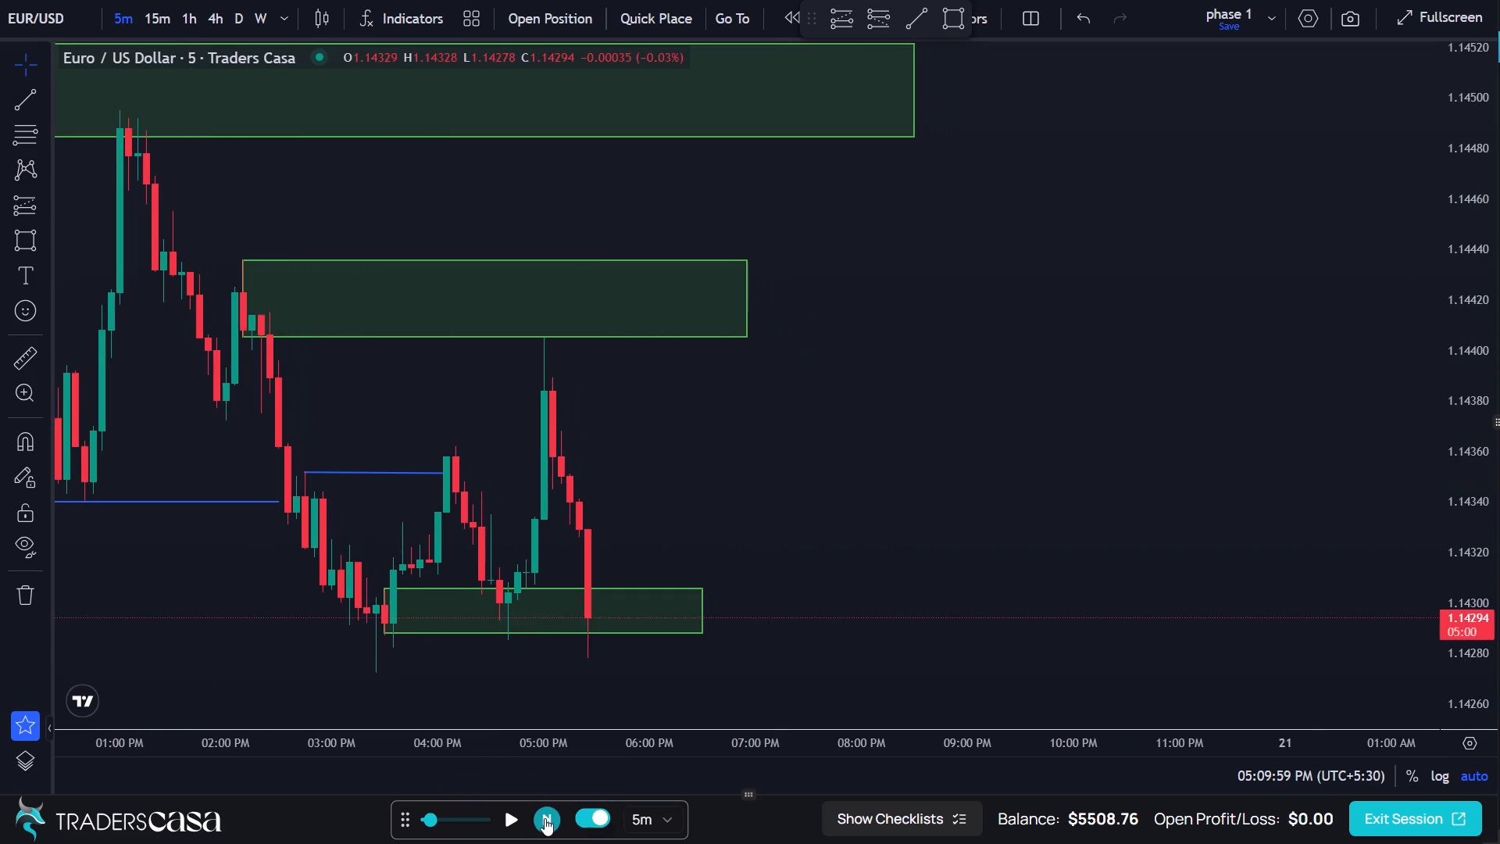
left_click(545, 818)
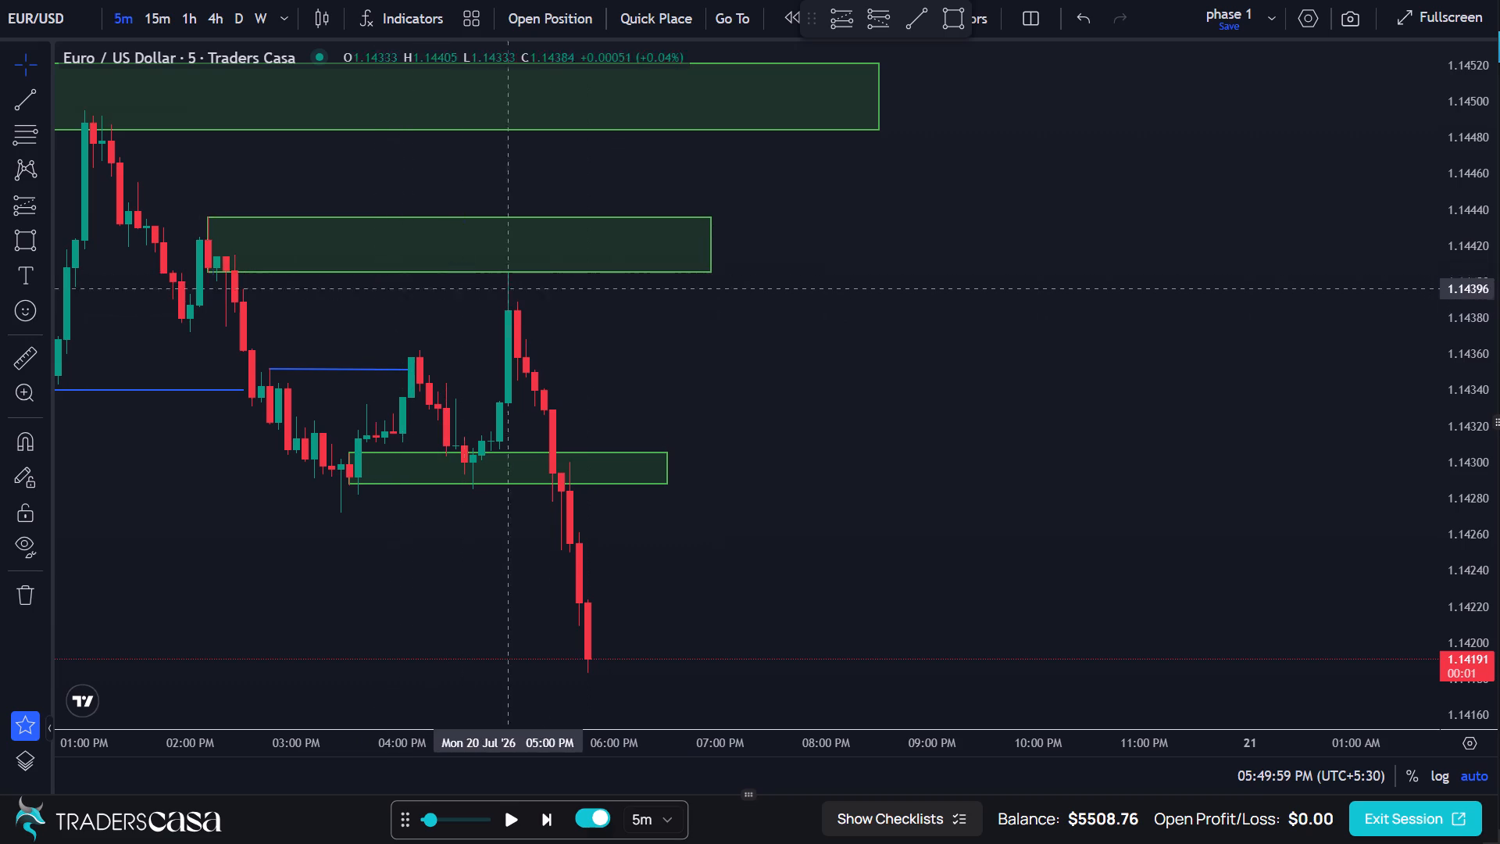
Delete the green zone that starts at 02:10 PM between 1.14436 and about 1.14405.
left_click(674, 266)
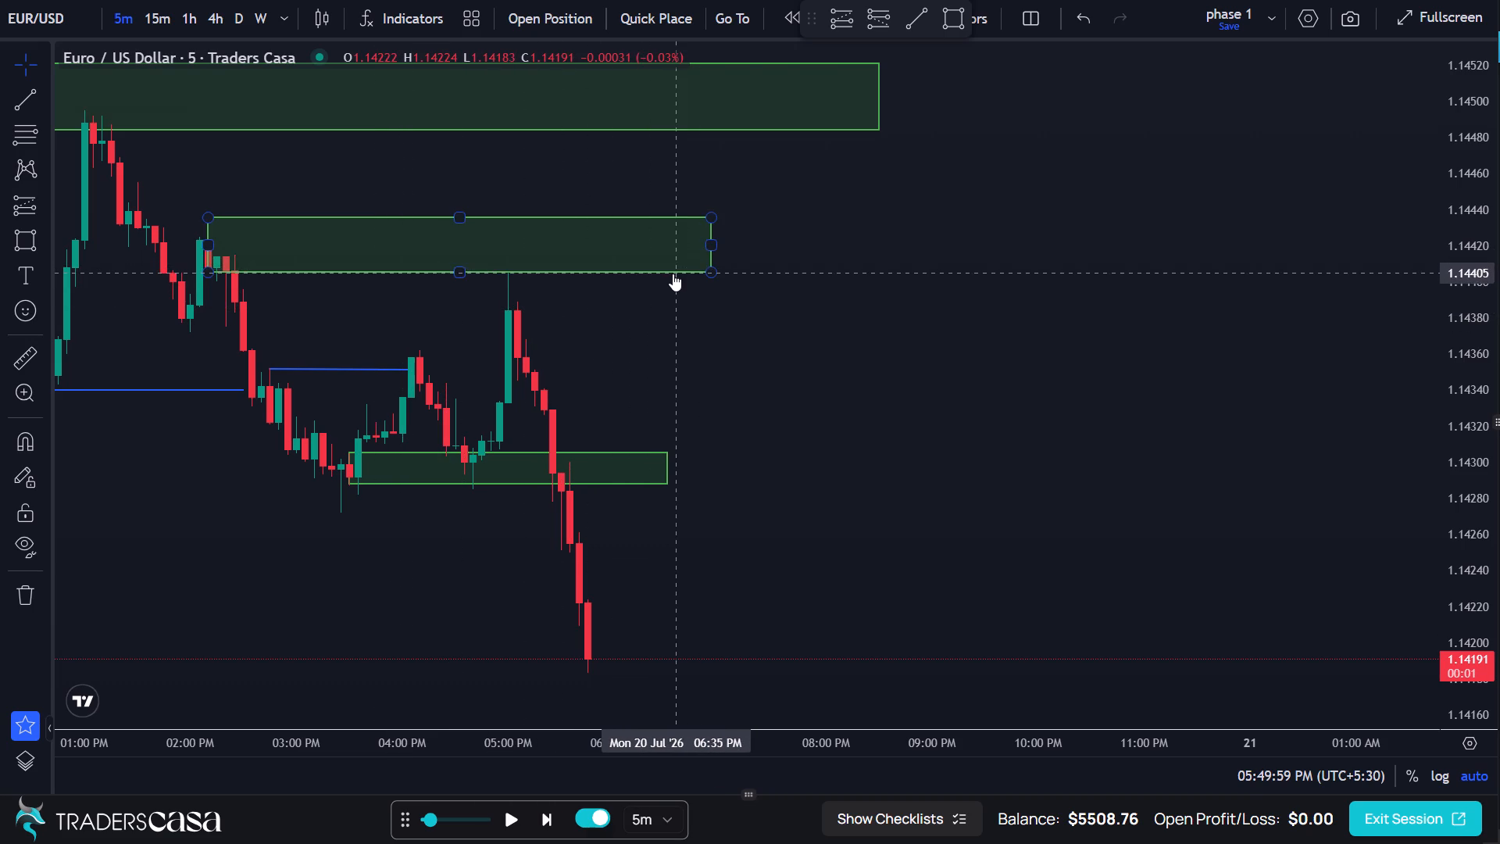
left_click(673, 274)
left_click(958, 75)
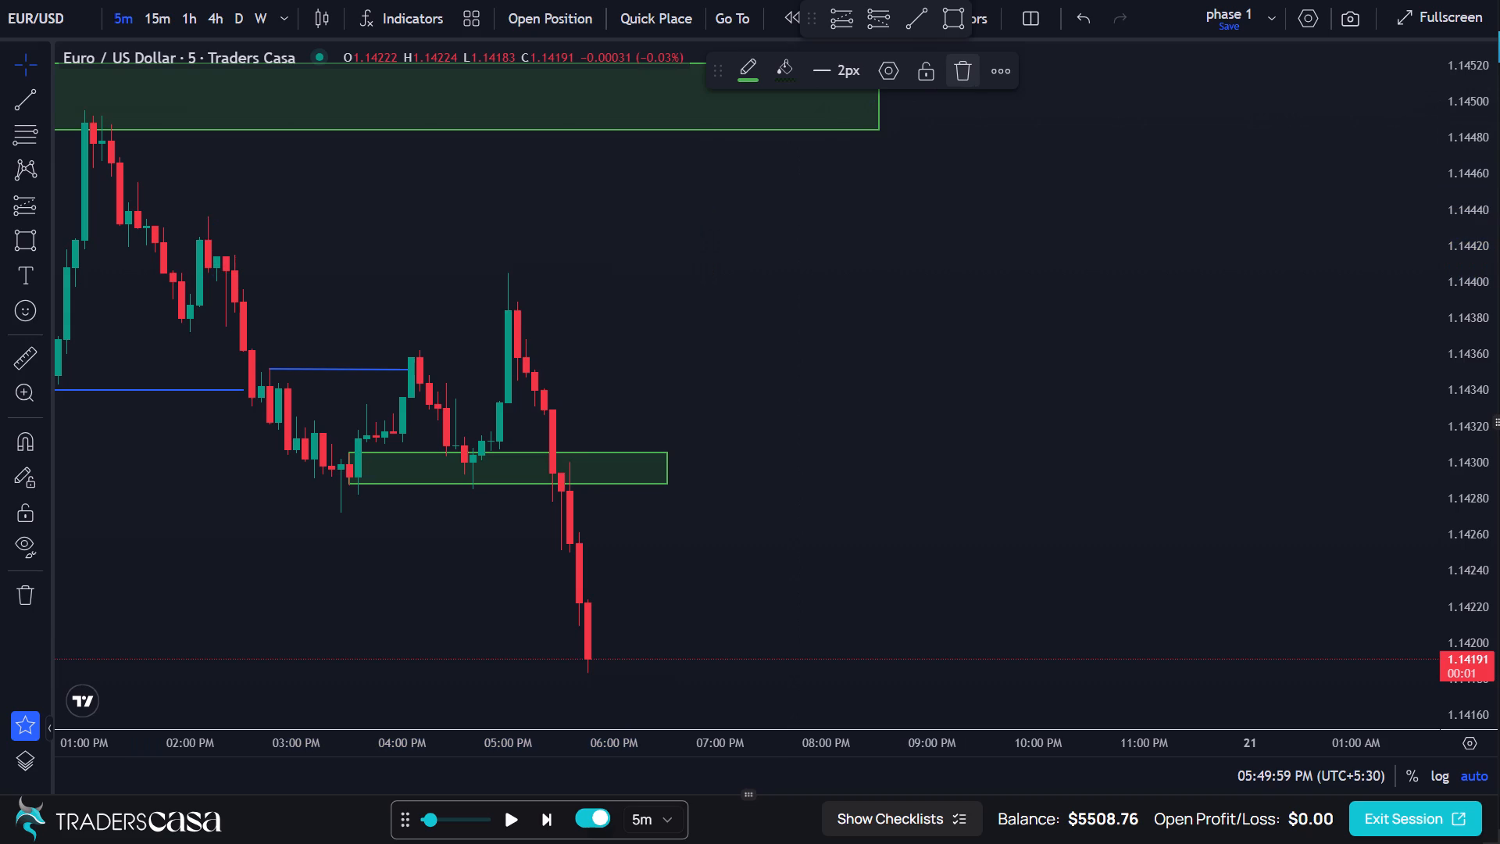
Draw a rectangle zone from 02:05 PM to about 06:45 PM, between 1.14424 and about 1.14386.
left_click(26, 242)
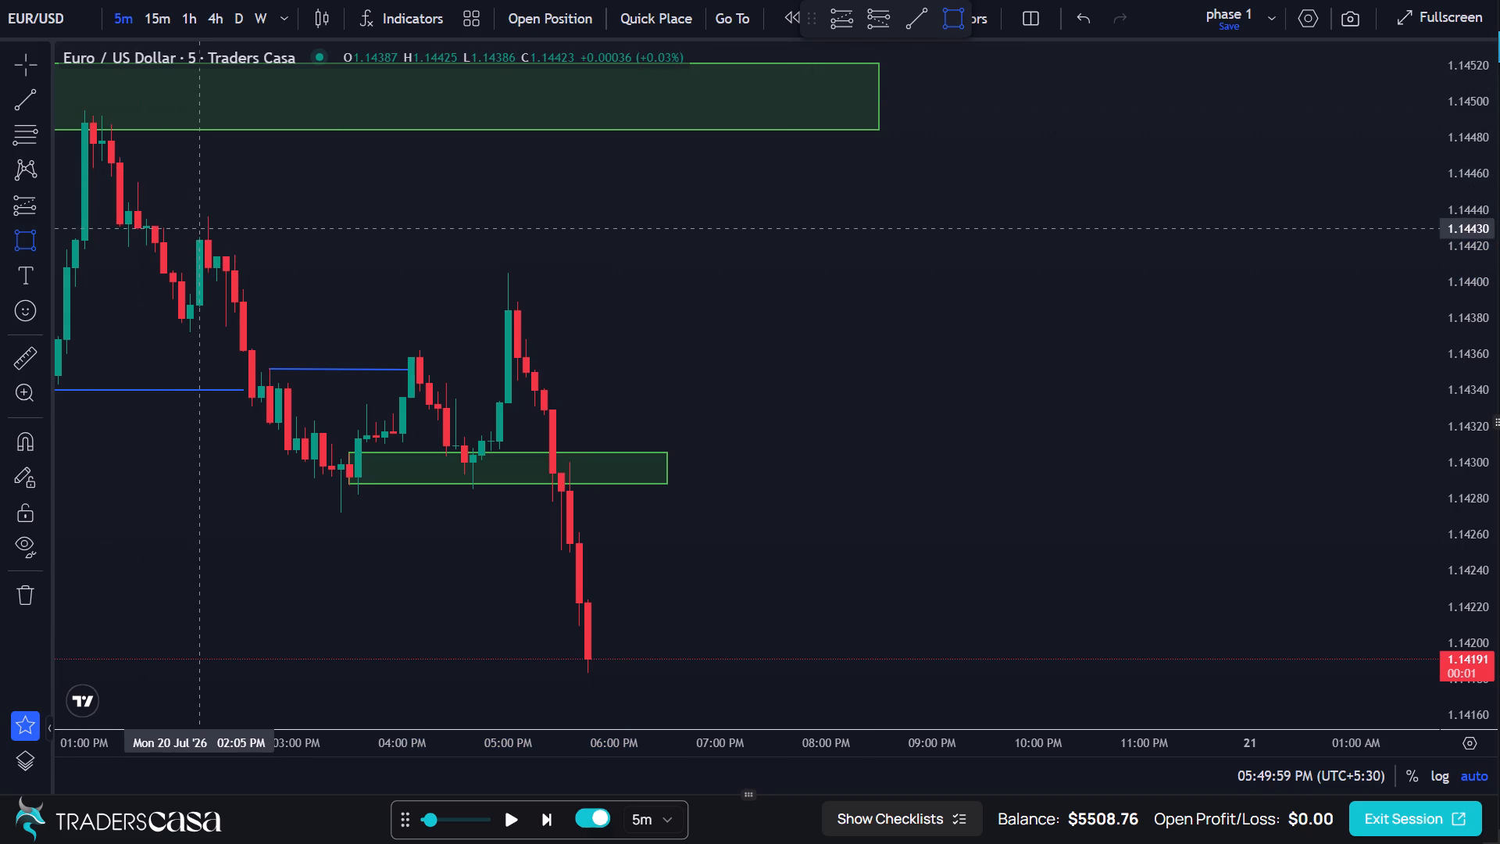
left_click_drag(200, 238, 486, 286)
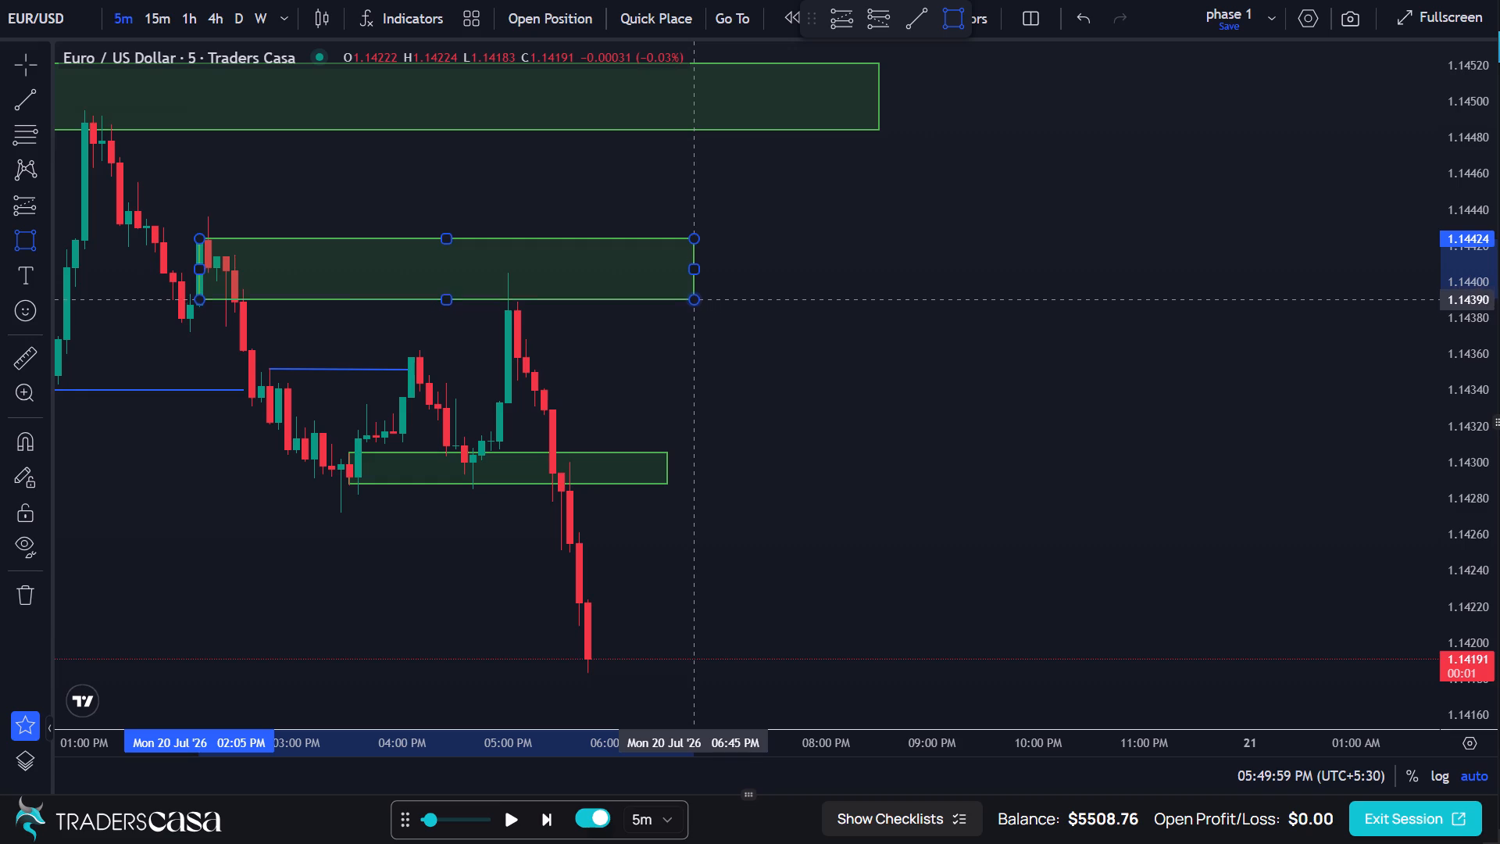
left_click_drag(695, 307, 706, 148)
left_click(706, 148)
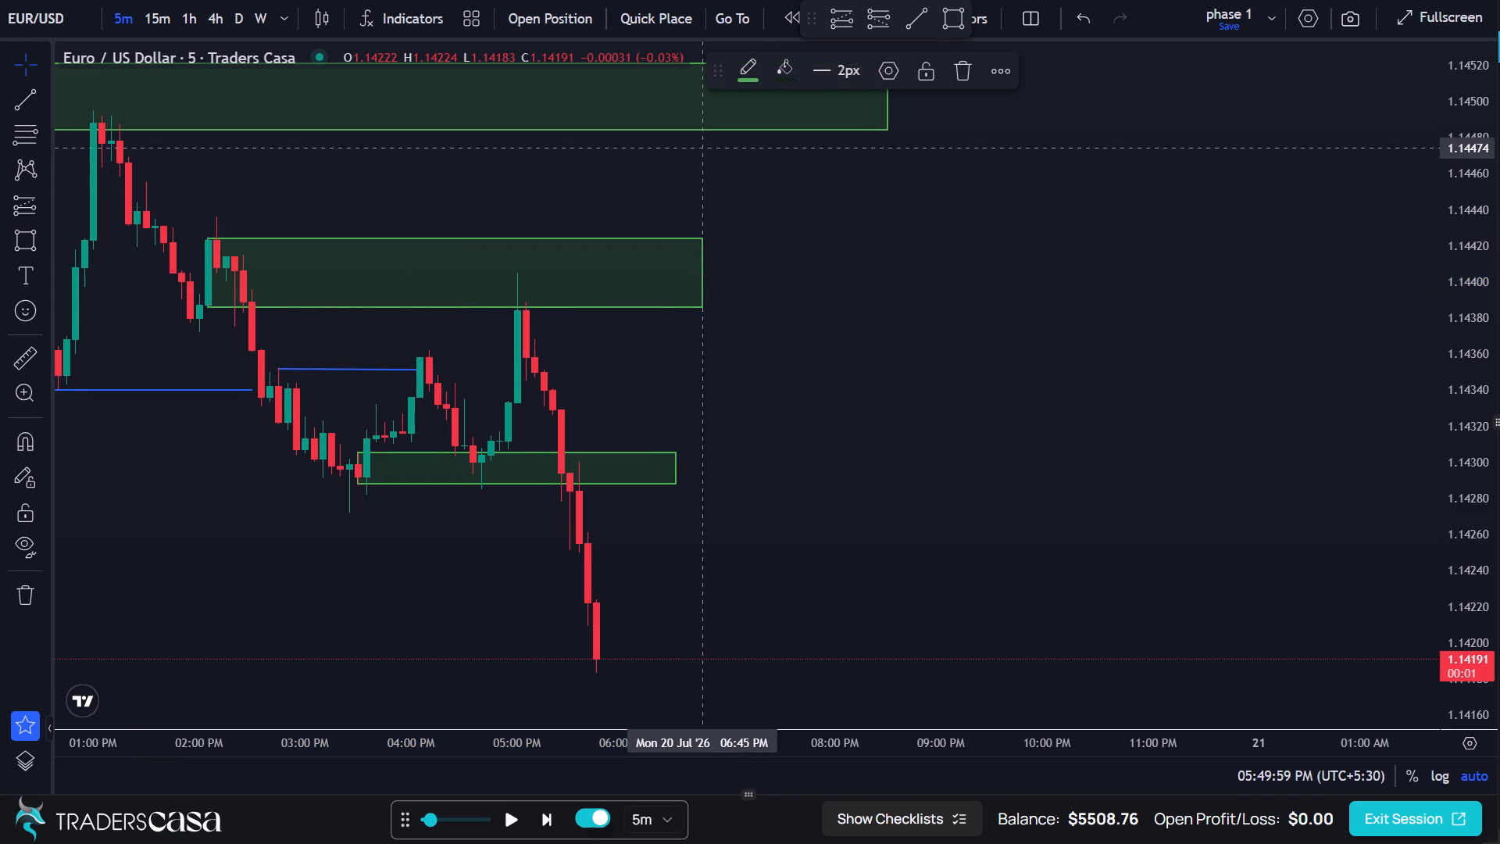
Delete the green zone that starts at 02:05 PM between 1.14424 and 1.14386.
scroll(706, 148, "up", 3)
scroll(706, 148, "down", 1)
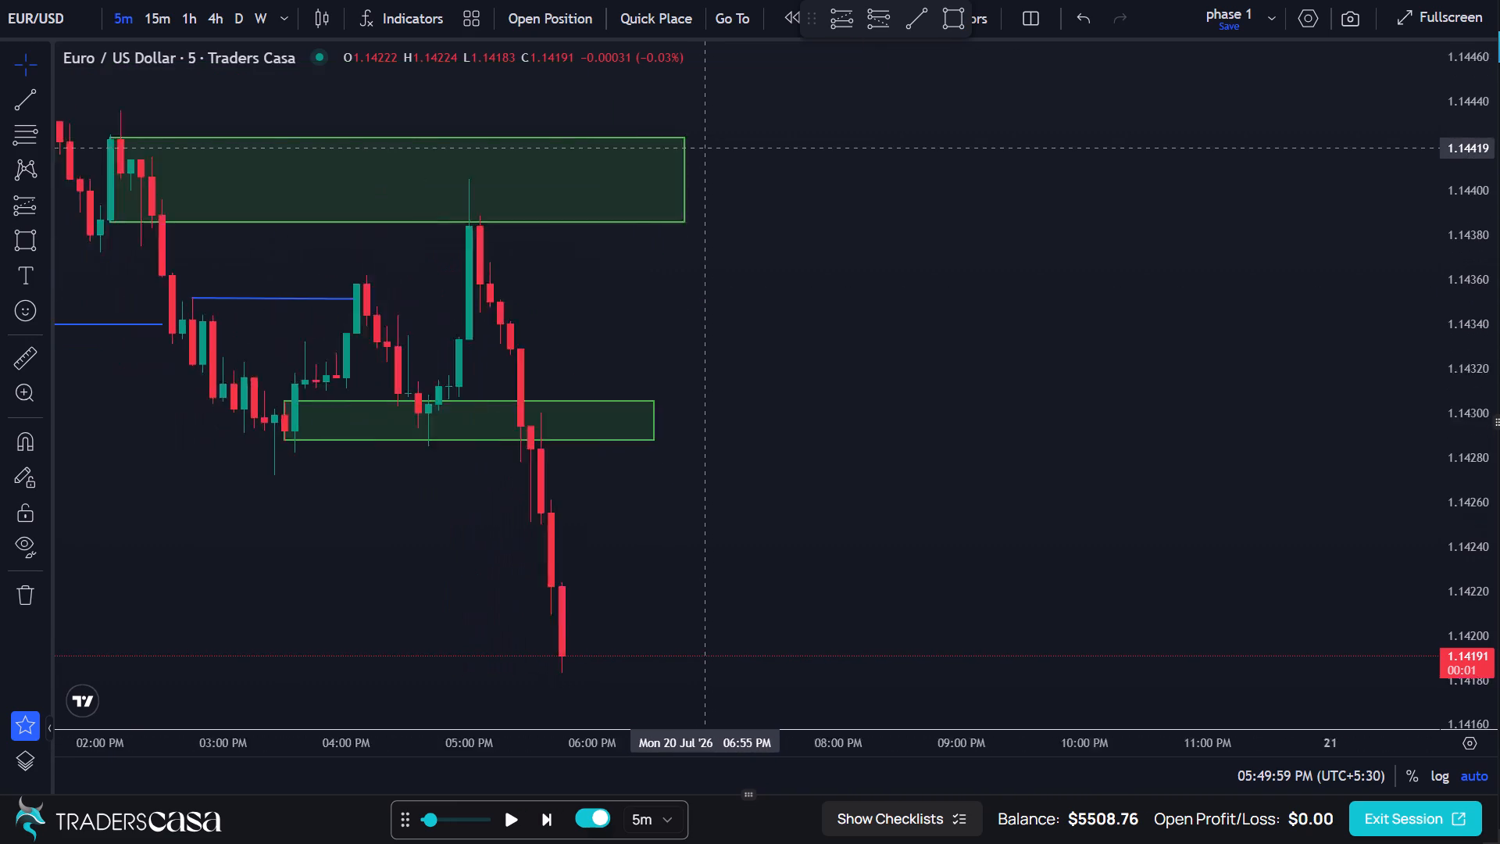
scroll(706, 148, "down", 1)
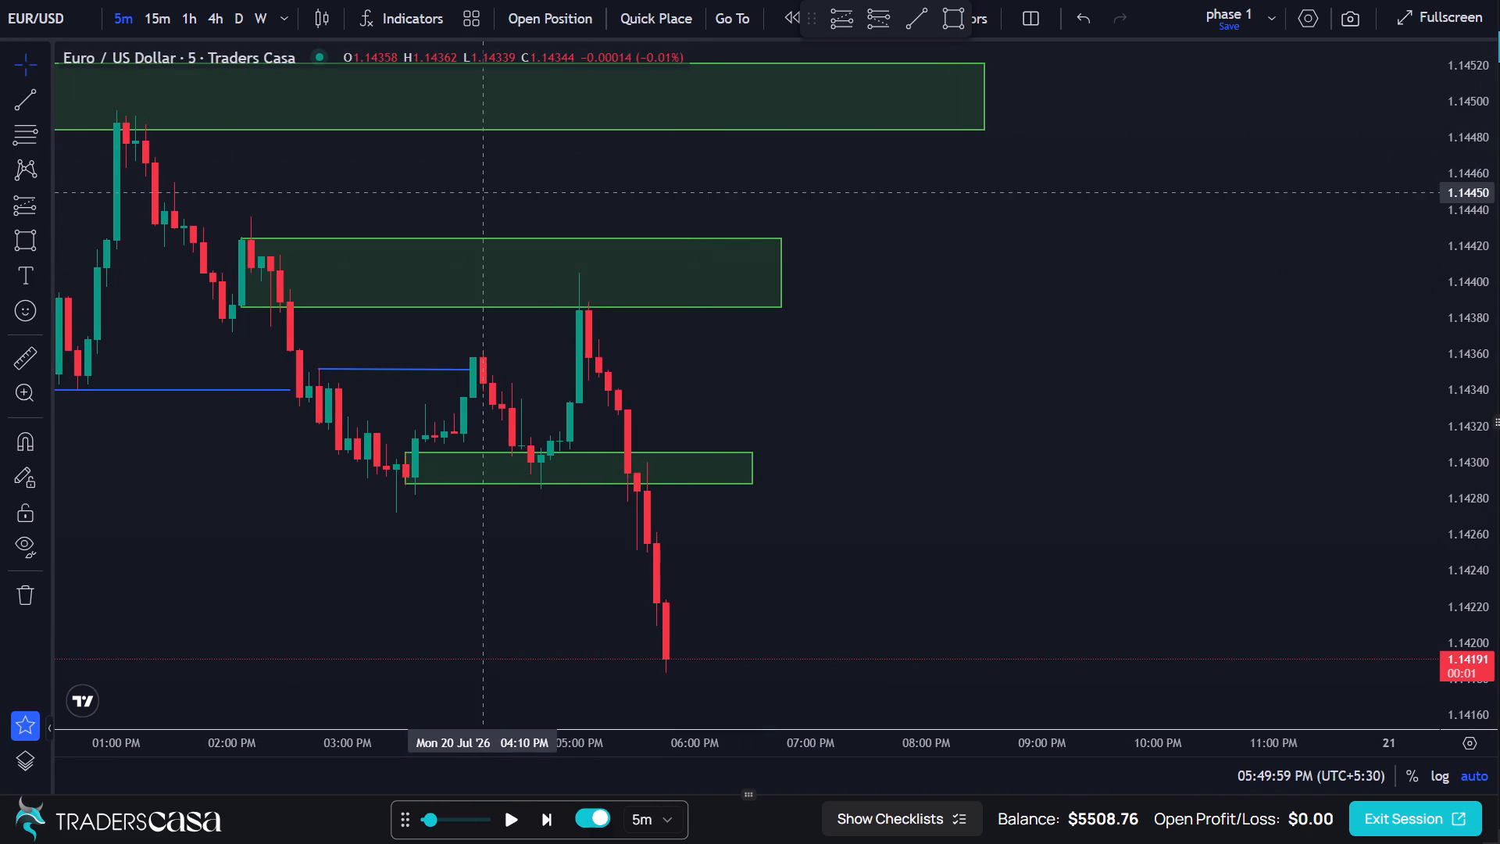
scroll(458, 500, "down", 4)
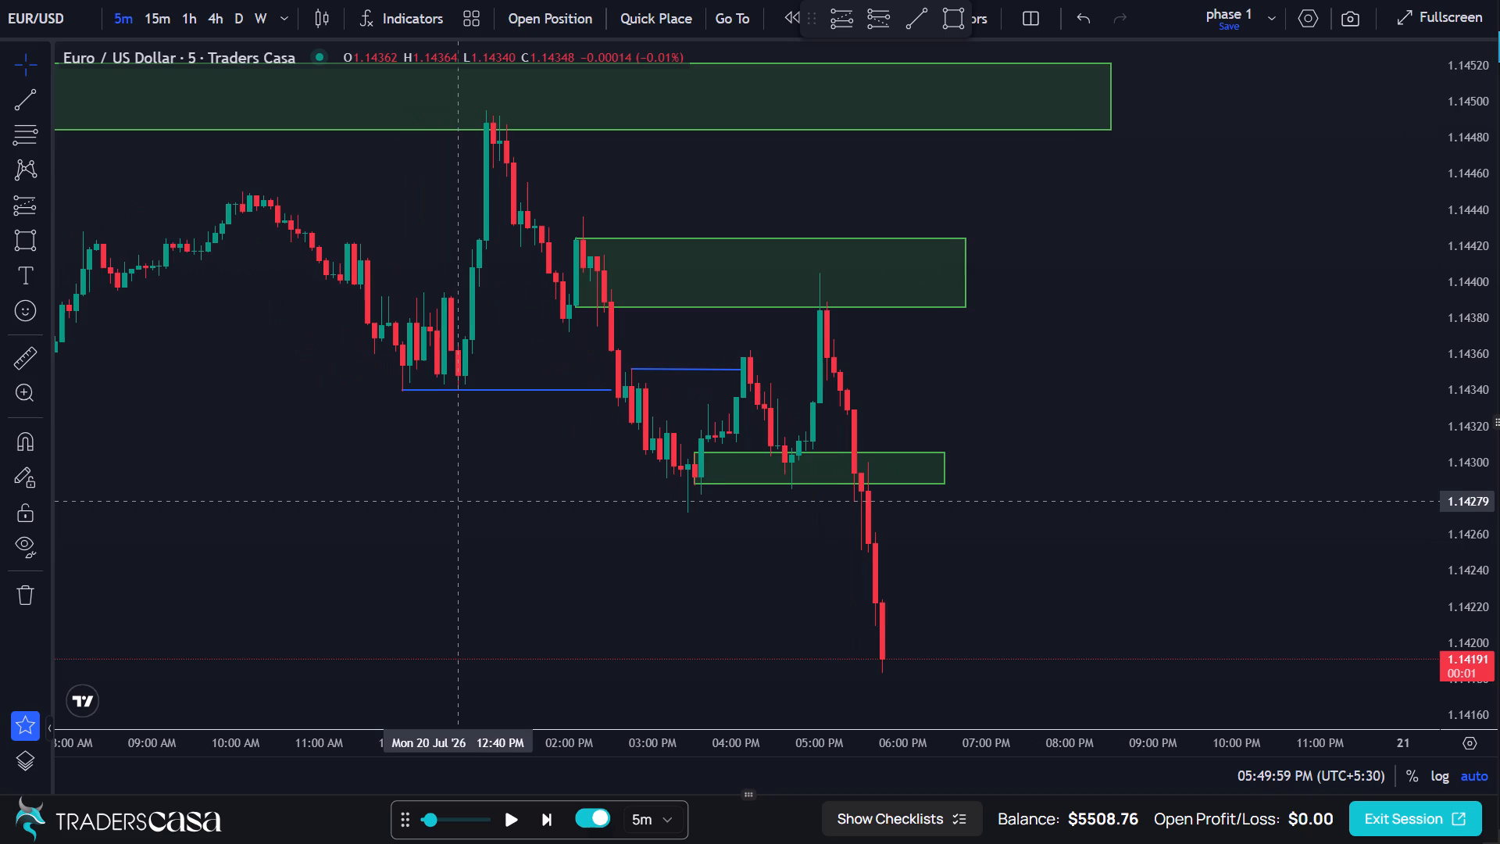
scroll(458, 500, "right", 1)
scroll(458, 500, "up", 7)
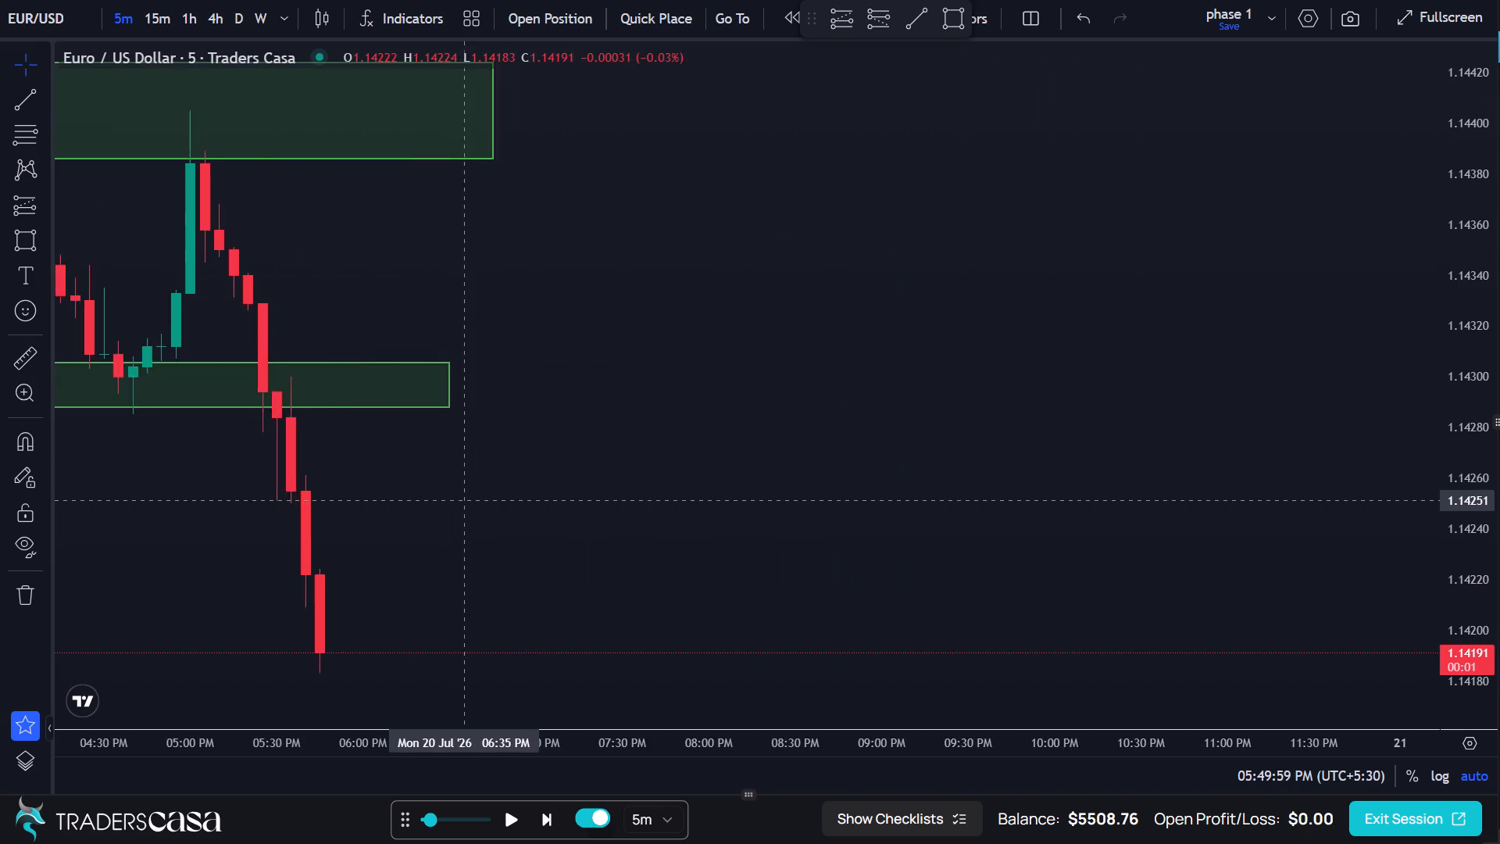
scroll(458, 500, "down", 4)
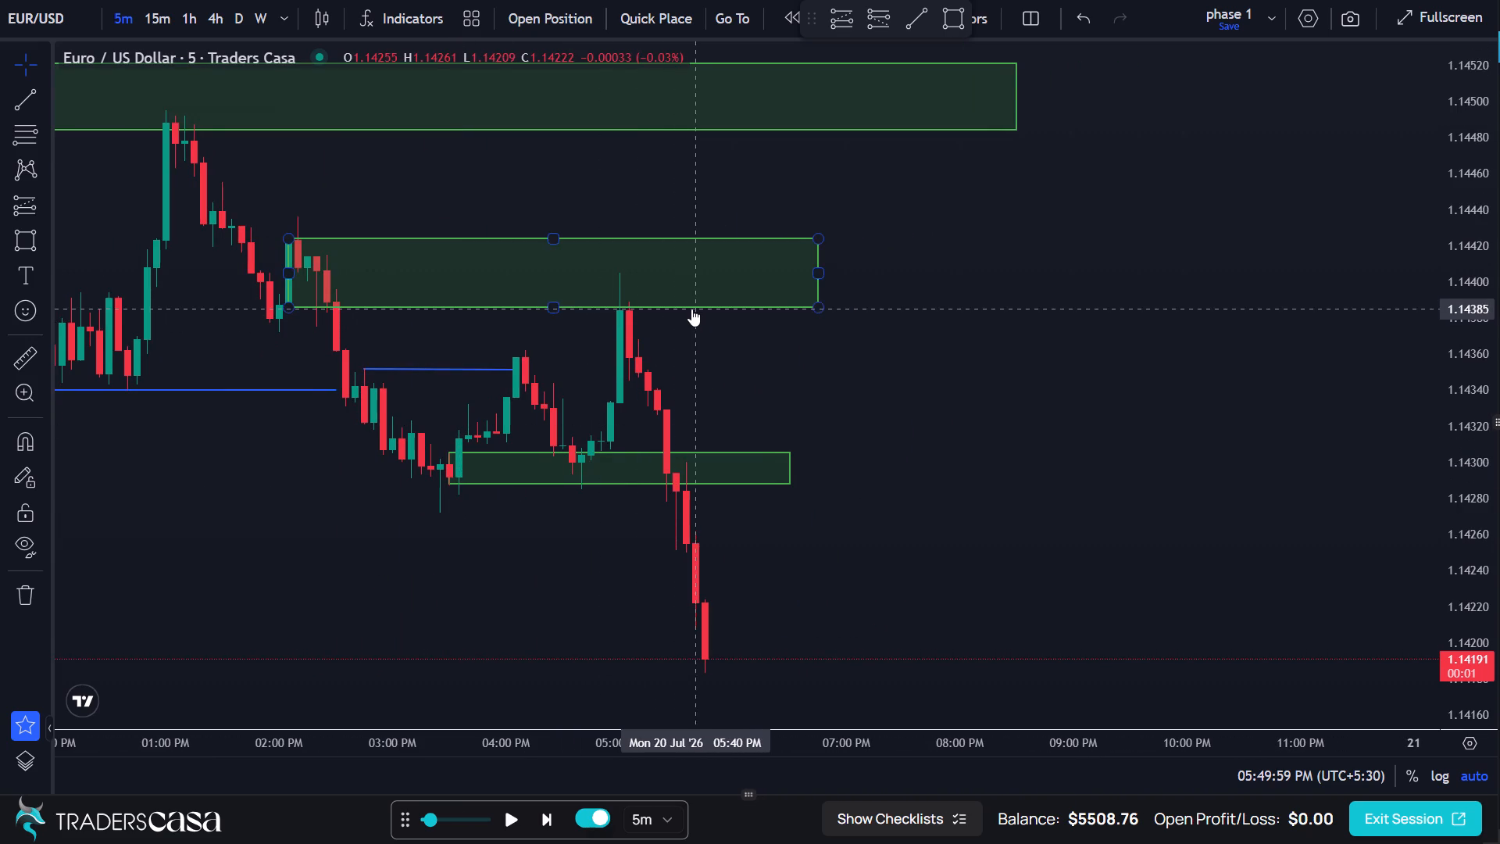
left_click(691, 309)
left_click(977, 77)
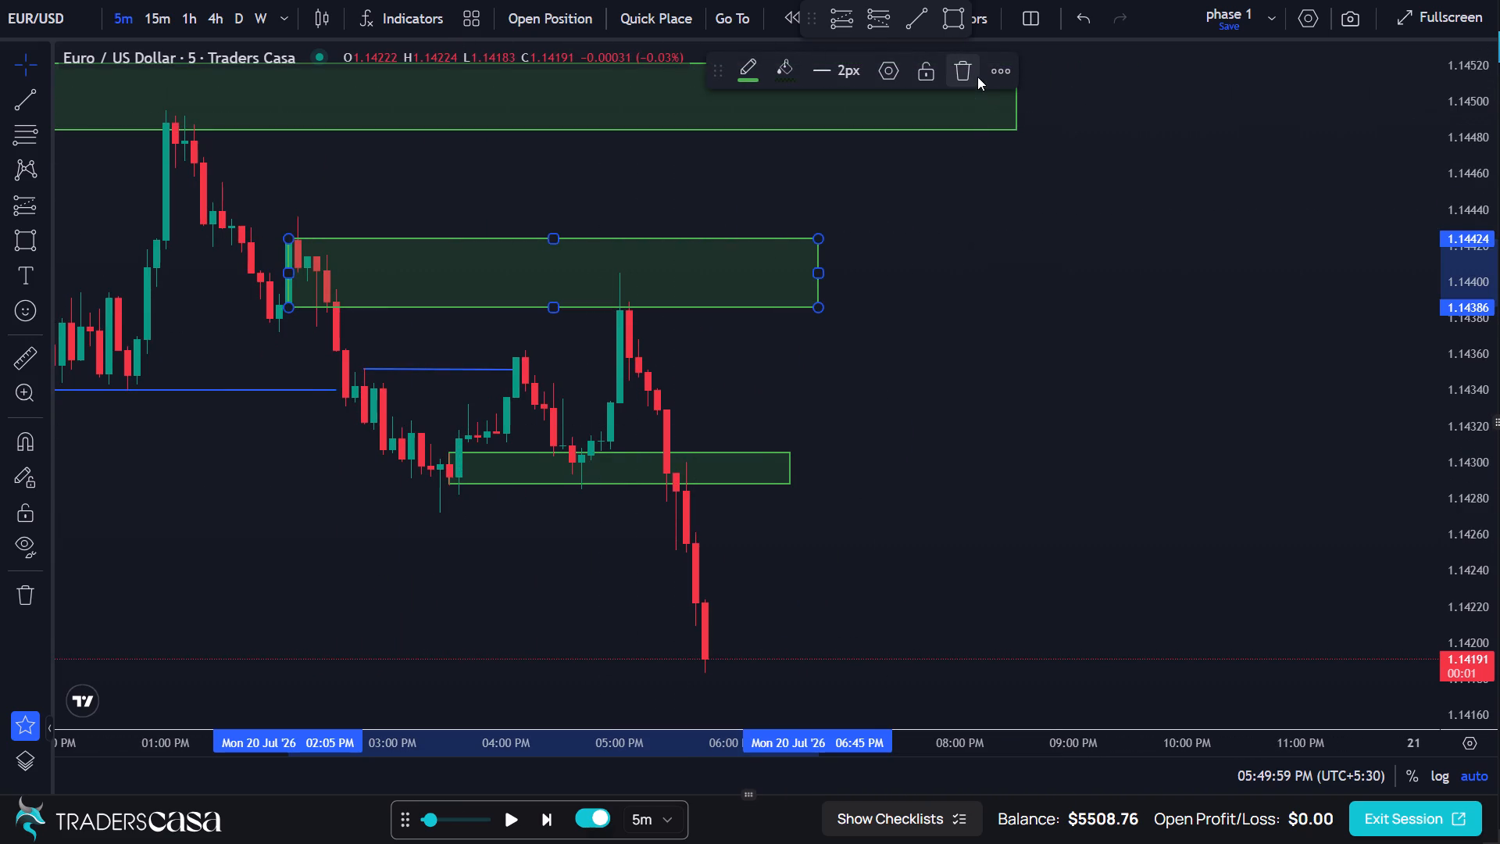
Draw a rectangle zone from the 05:00 PM candle to about 08:25 PM, between about 1.14403 and 1.14333.
left_click(37, 237)
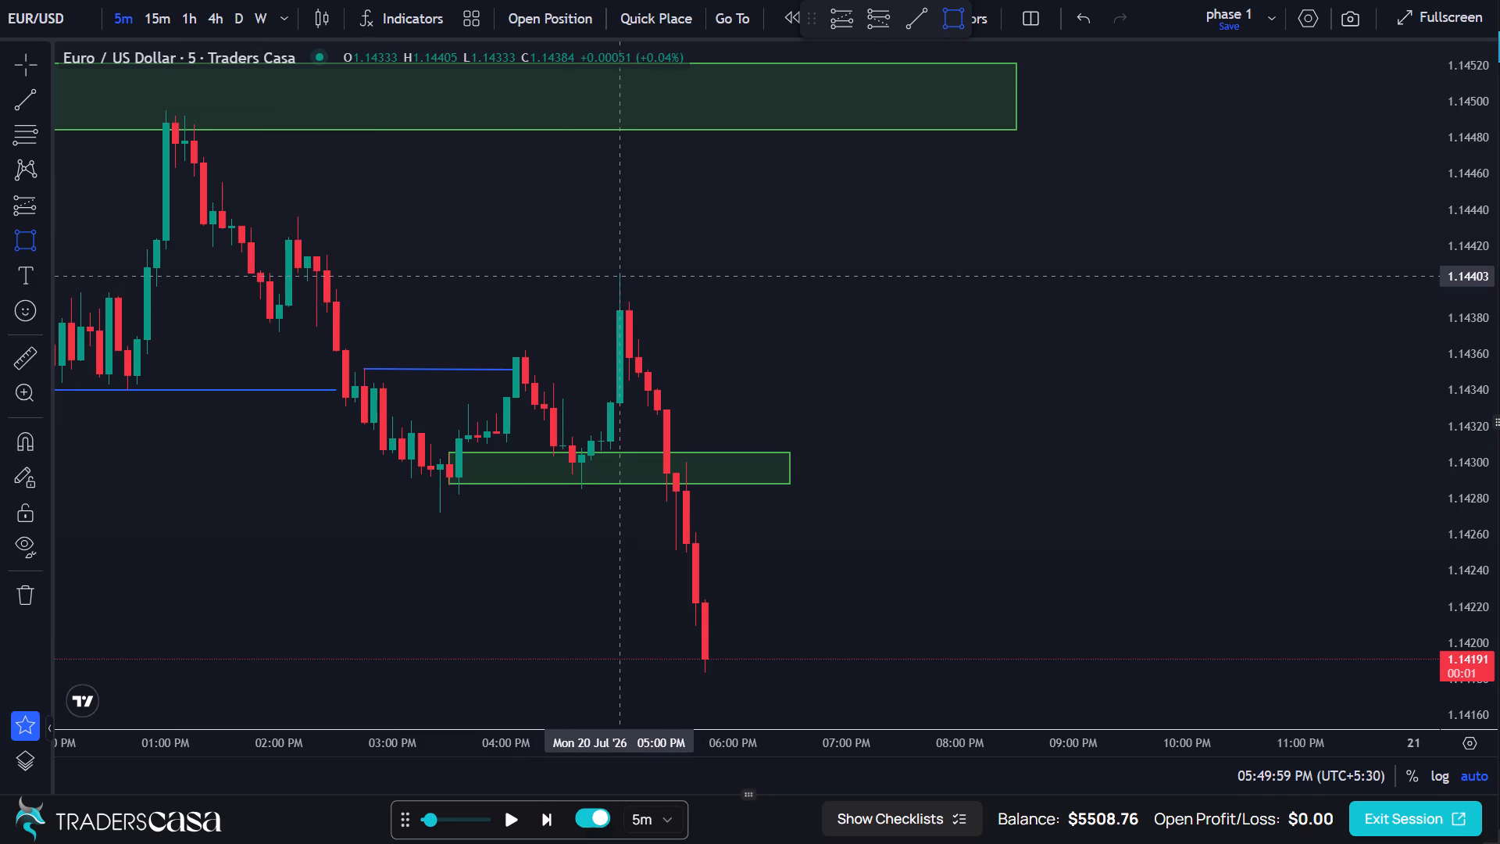
left_click_drag(620, 276, 890, 351)
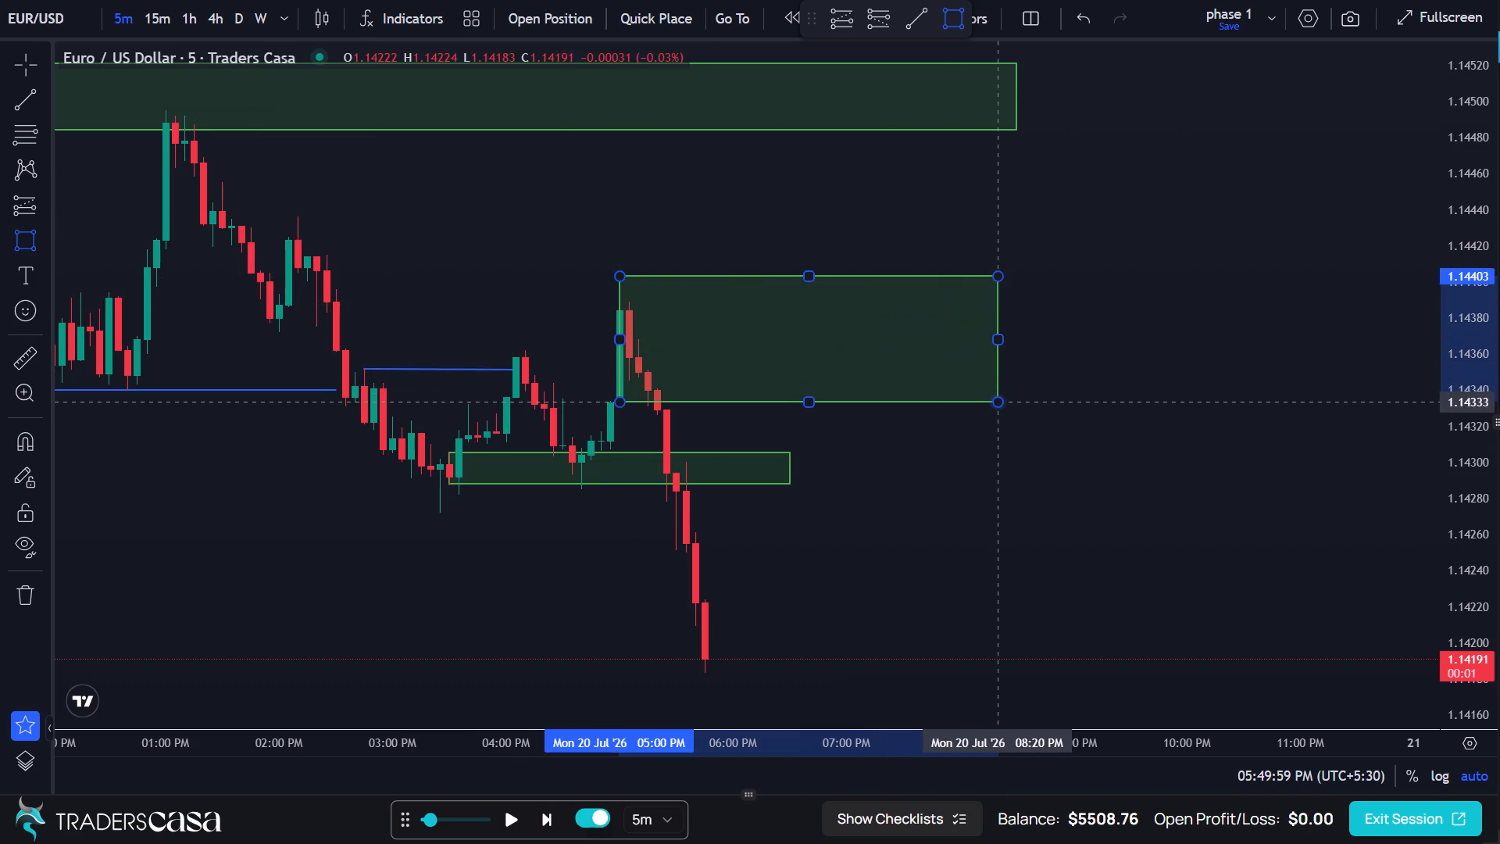
left_click_drag(1003, 402, 966, 209)
Delete the small green zone that starts at 03:30 PM between 1.14305 and 1.14288.
left_click_drag(966, 209, 726, 420)
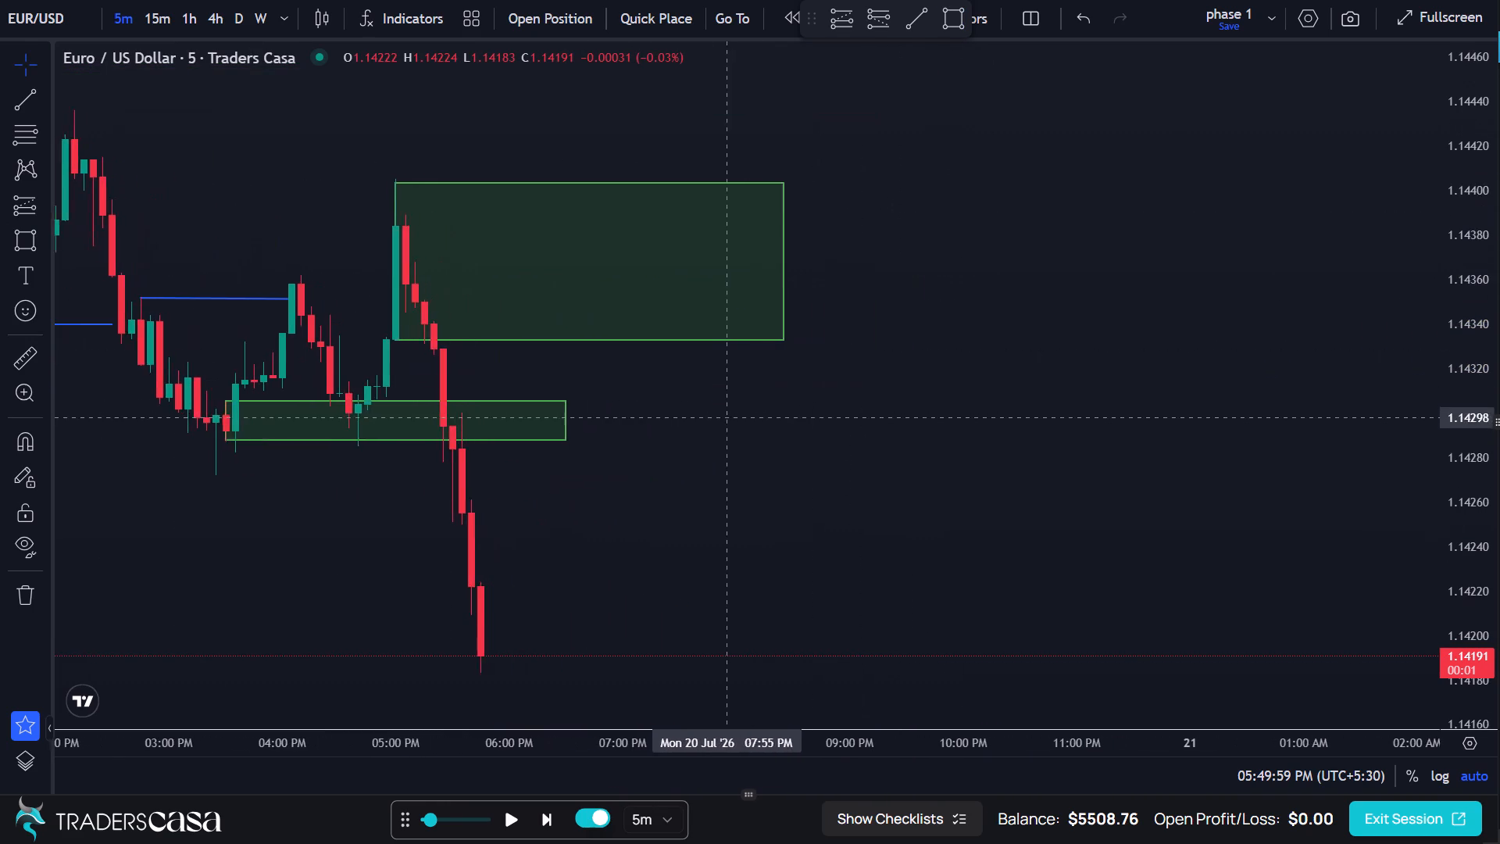
left_click_drag(726, 420, 689, 419)
left_click(527, 406)
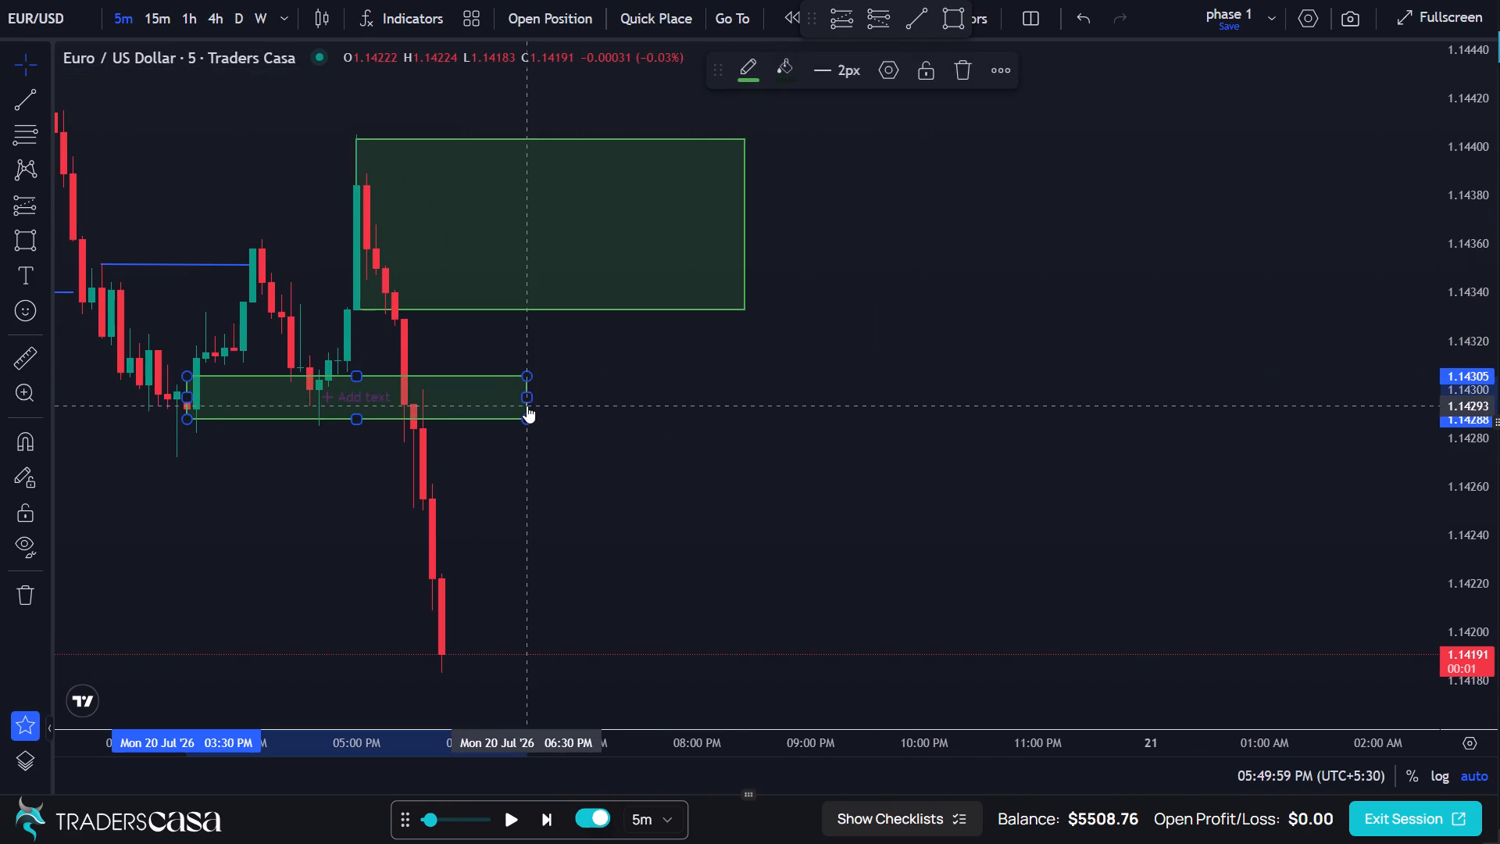
left_click_drag(964, 69, 756, 488)
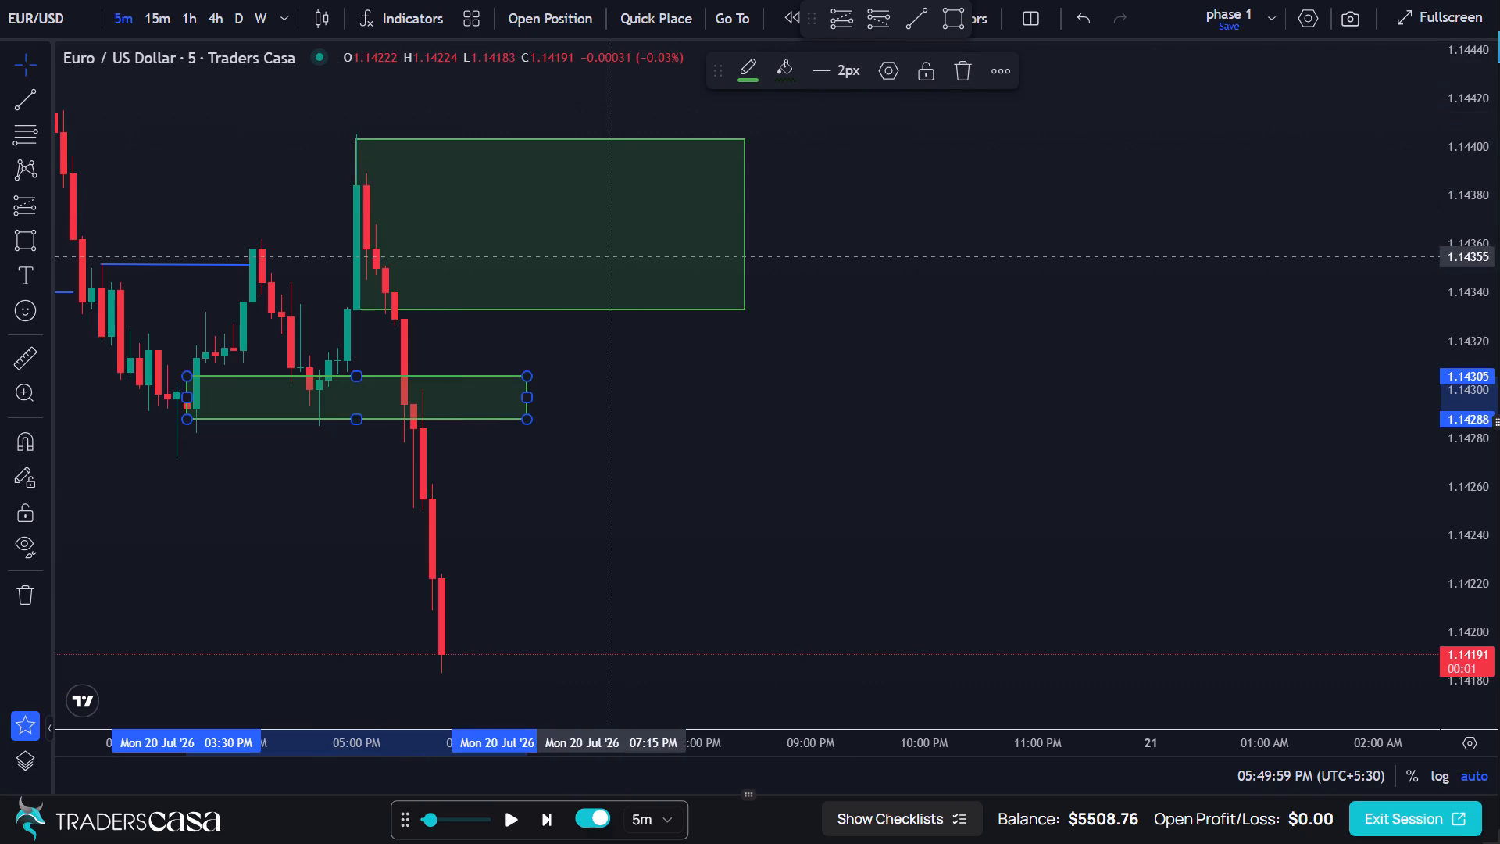
left_click_drag(960, 91, 762, 256)
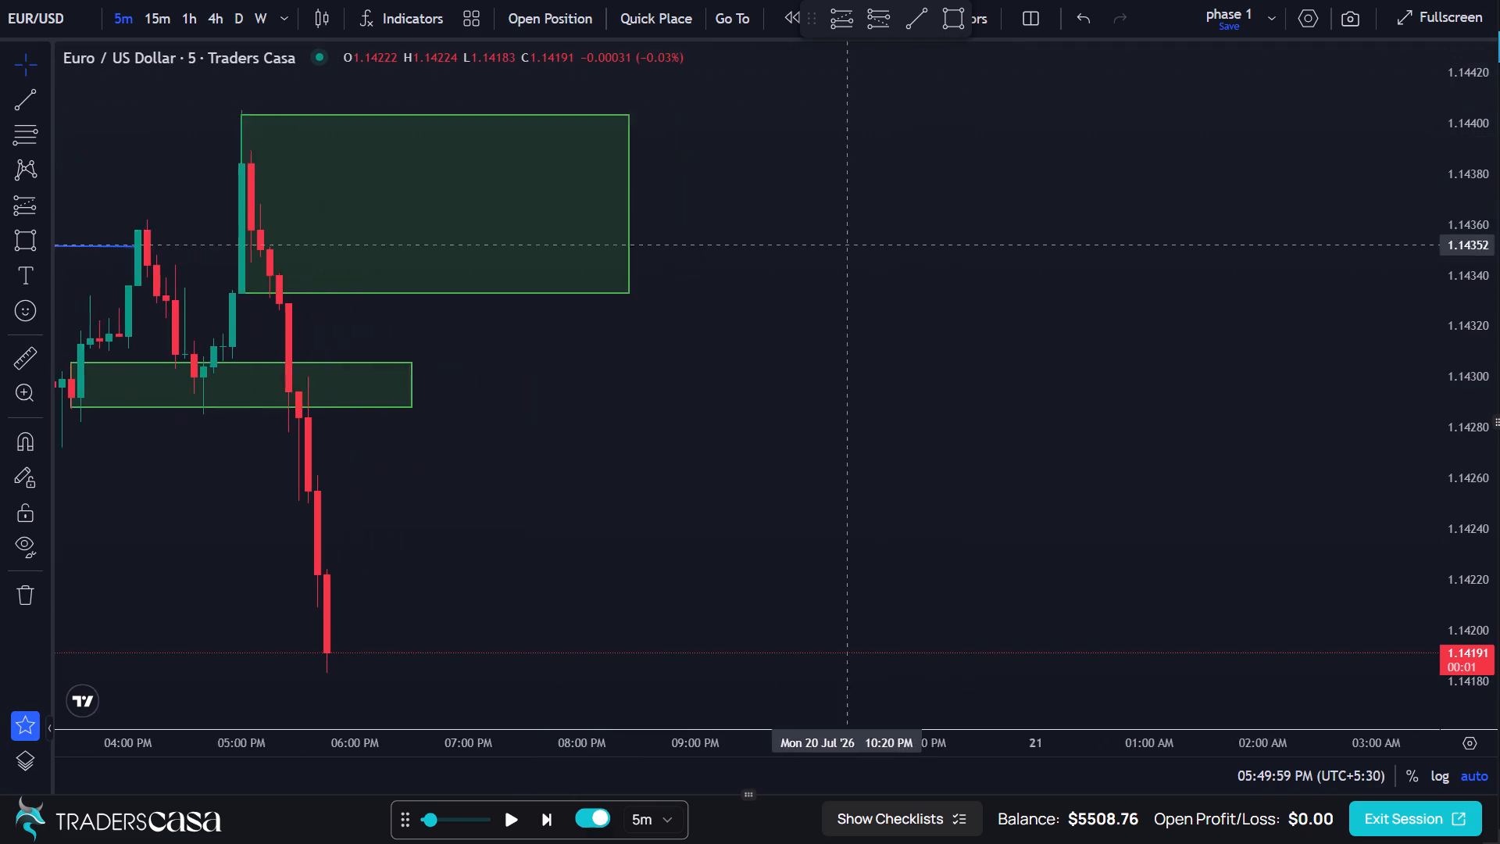
left_click_drag(762, 256, 510, 279)
scroll(574, 250, "down", 2)
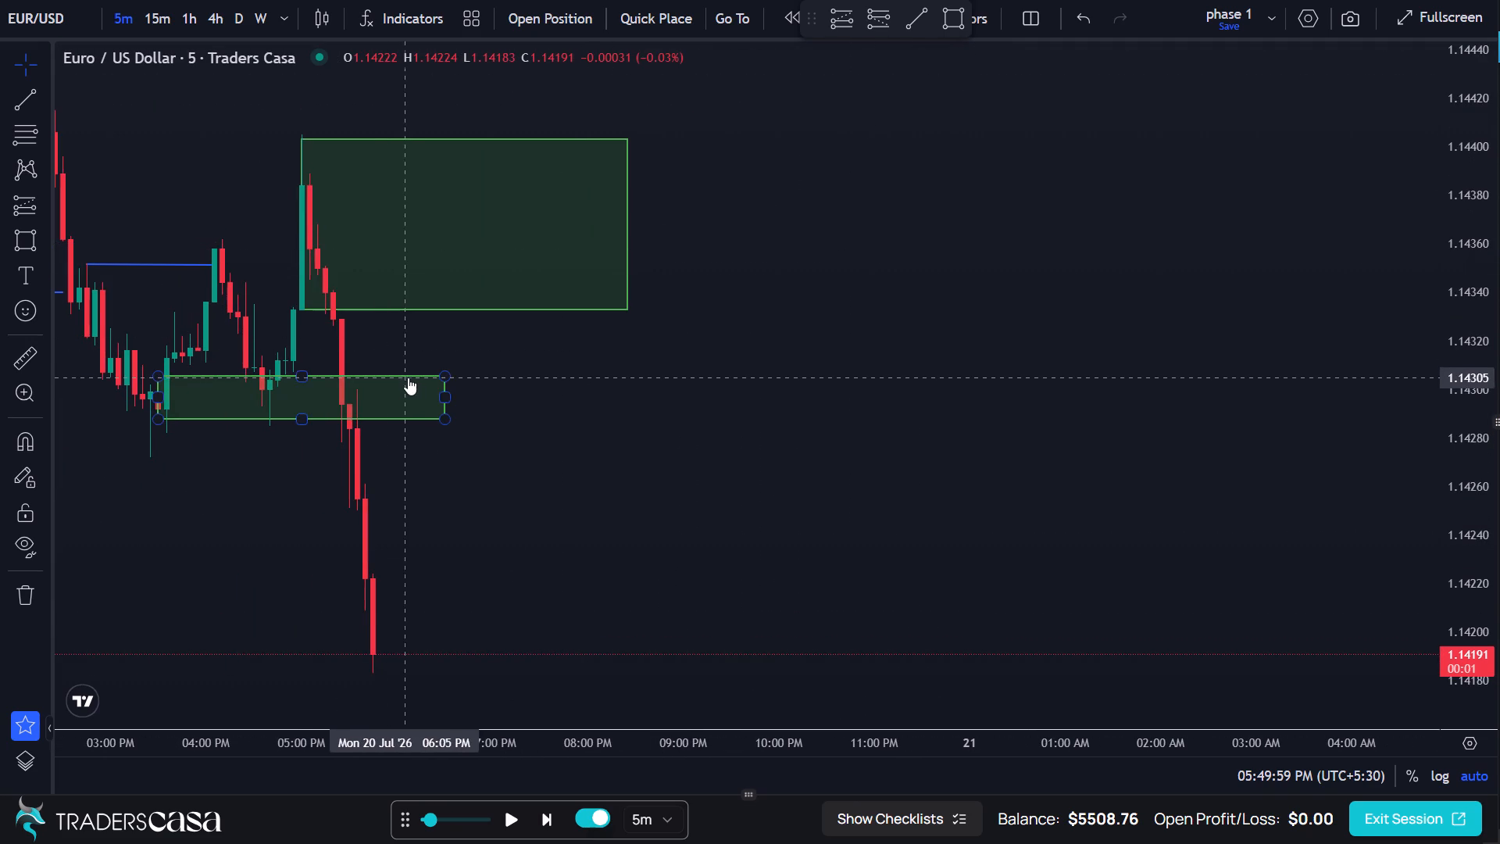
left_click(415, 377)
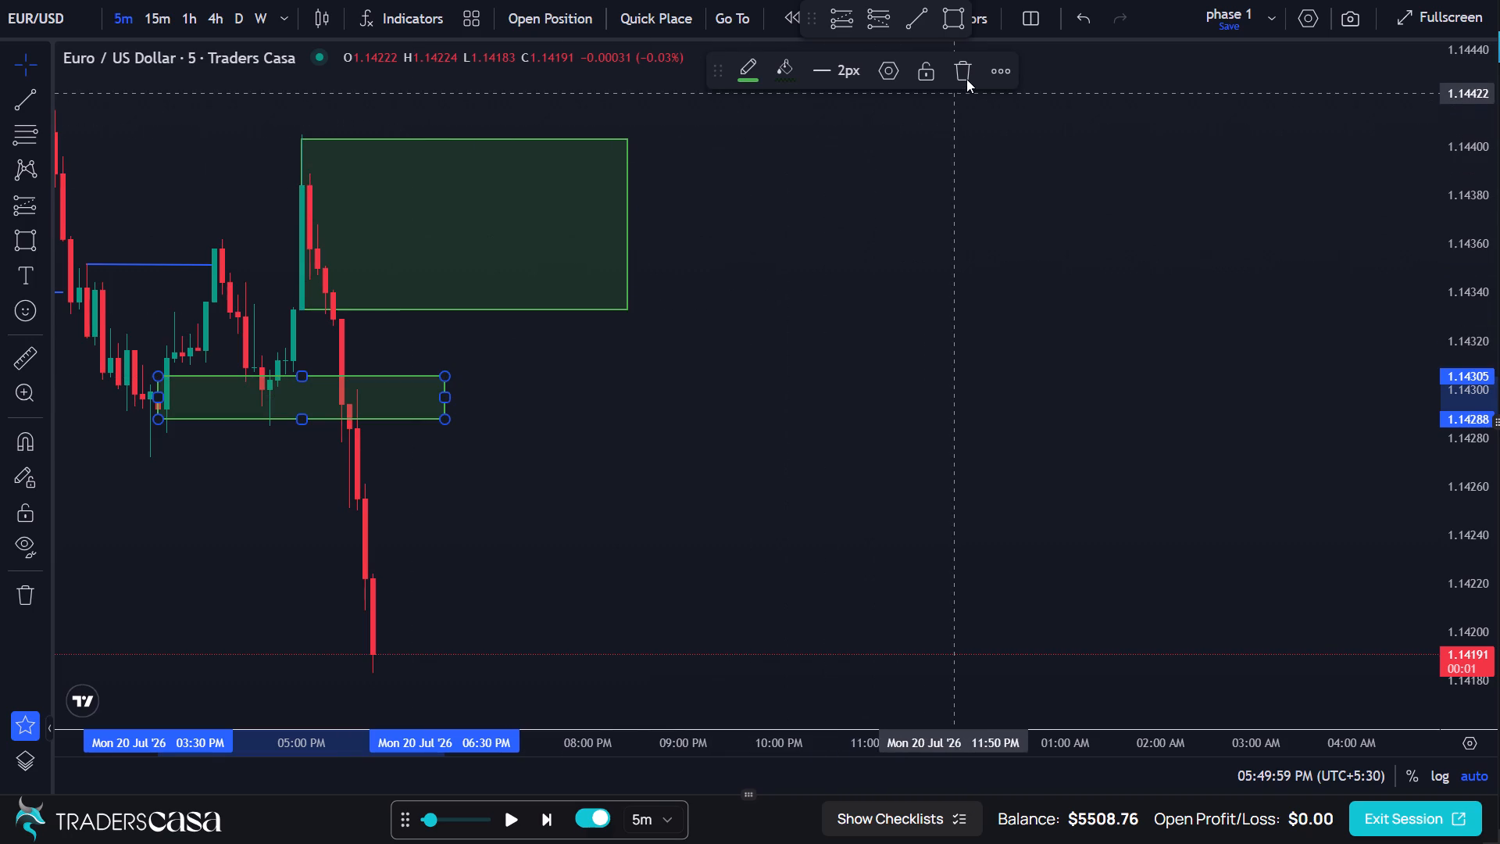
left_click(966, 79)
Draw a horizontal structure line at about 1.14243 from the 17 July 04:35 PM low to 20 July about 02:15 PM.
scroll(699, 422, "down", 8)
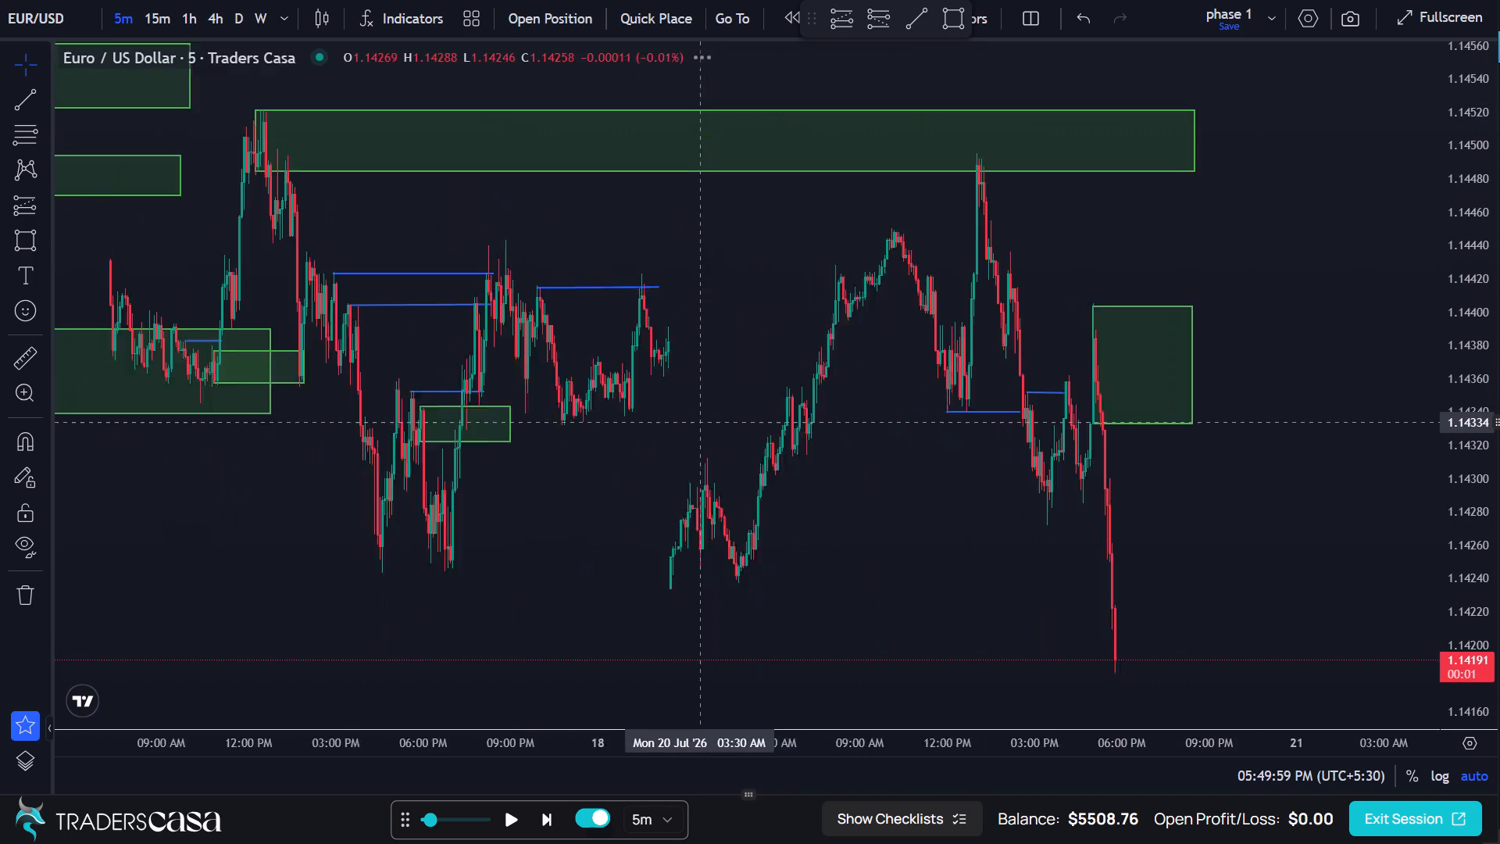
scroll(709, 305, "down", 1)
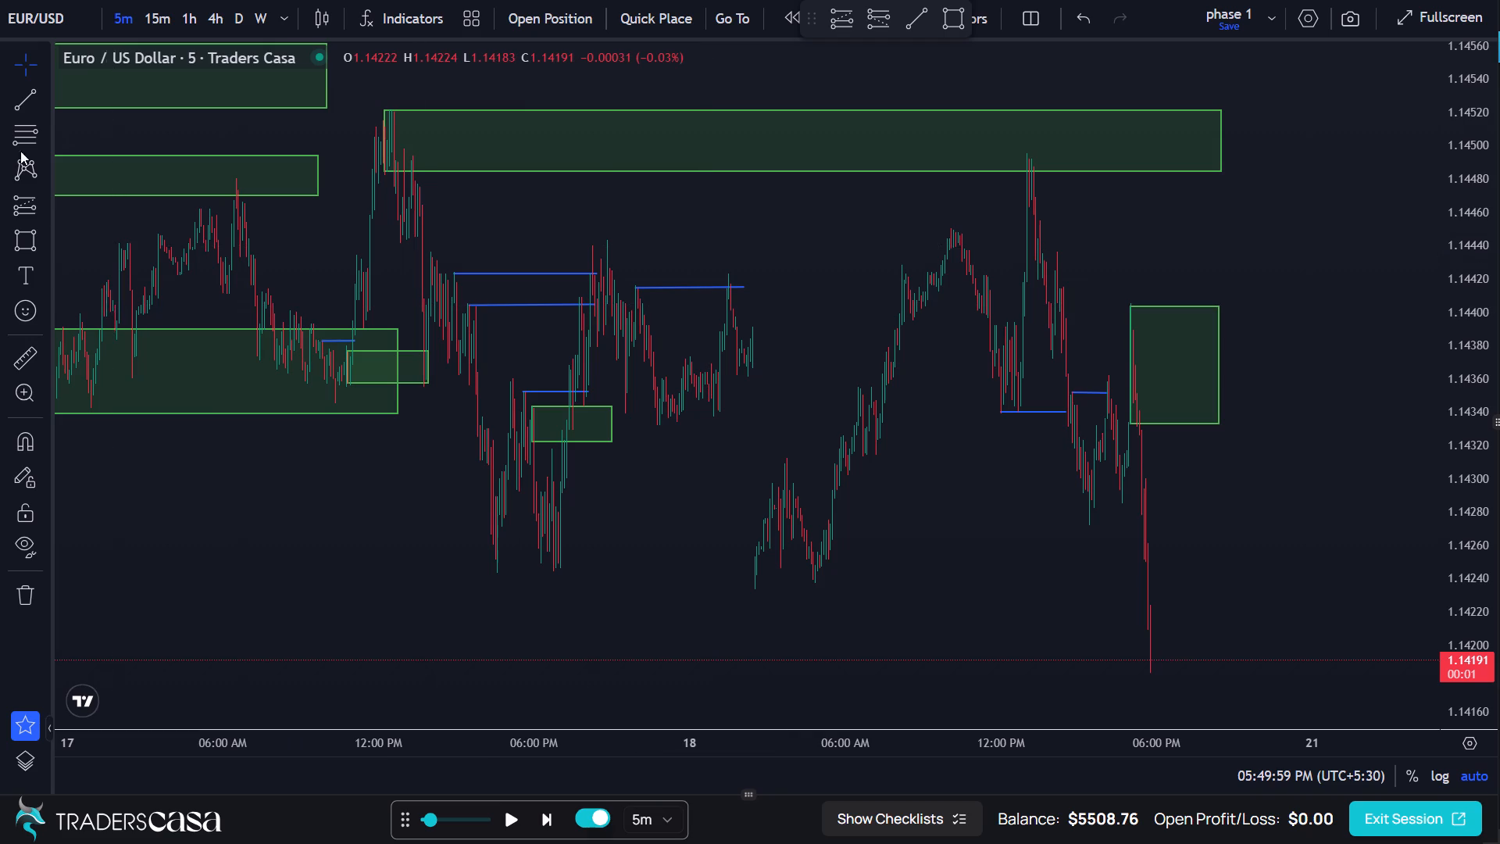
left_click(20, 98)
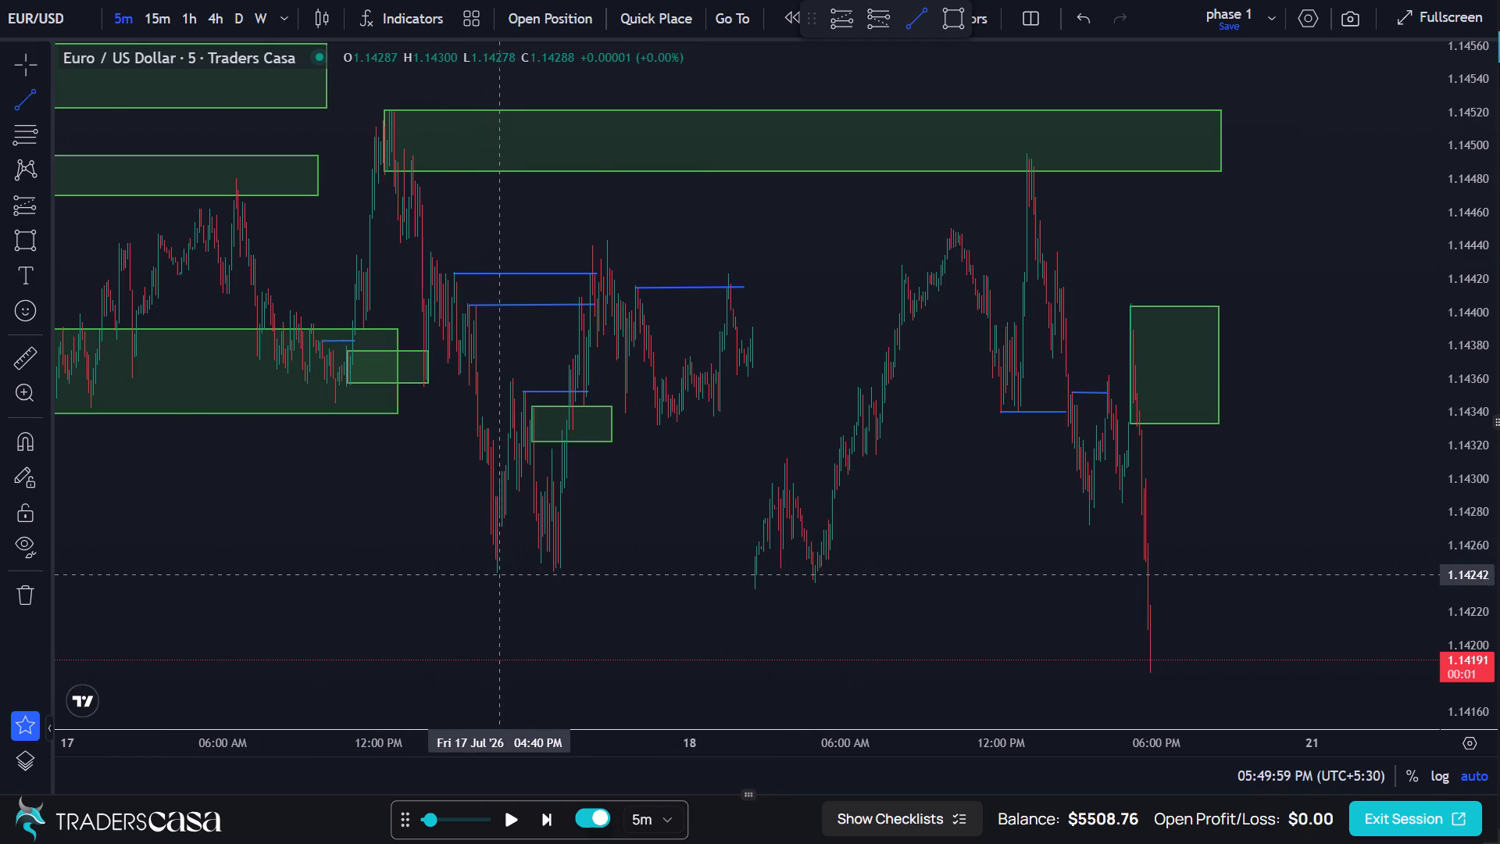
left_click_drag(498, 573, 871, 599)
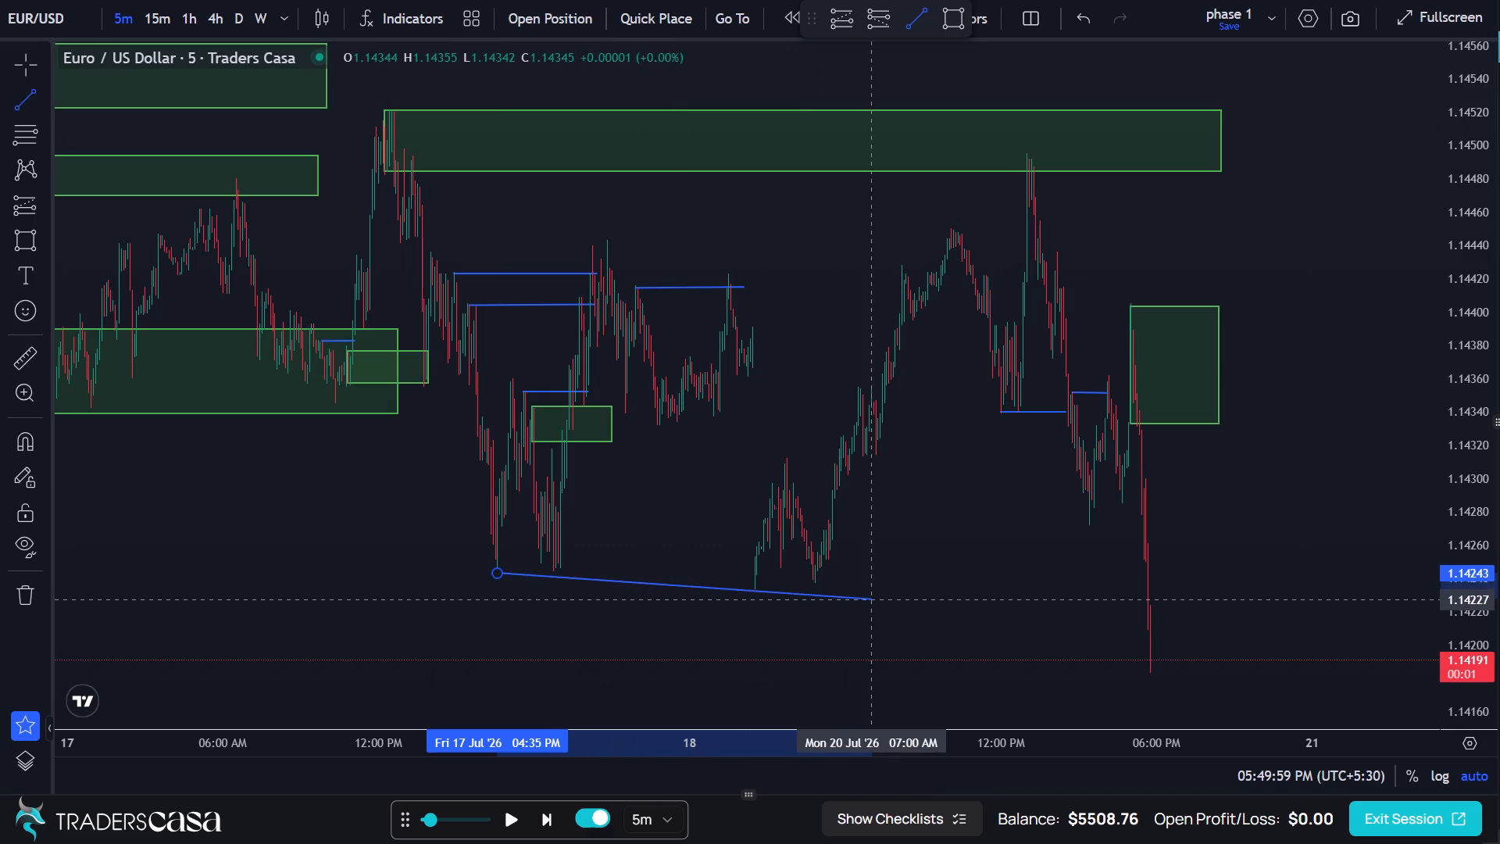
left_click(1059, 573)
left_click(1035, 512)
Extend the 1.14403–1.14333 zone's end time to about 10:35 PM.
scroll(1035, 512, "up", 2)
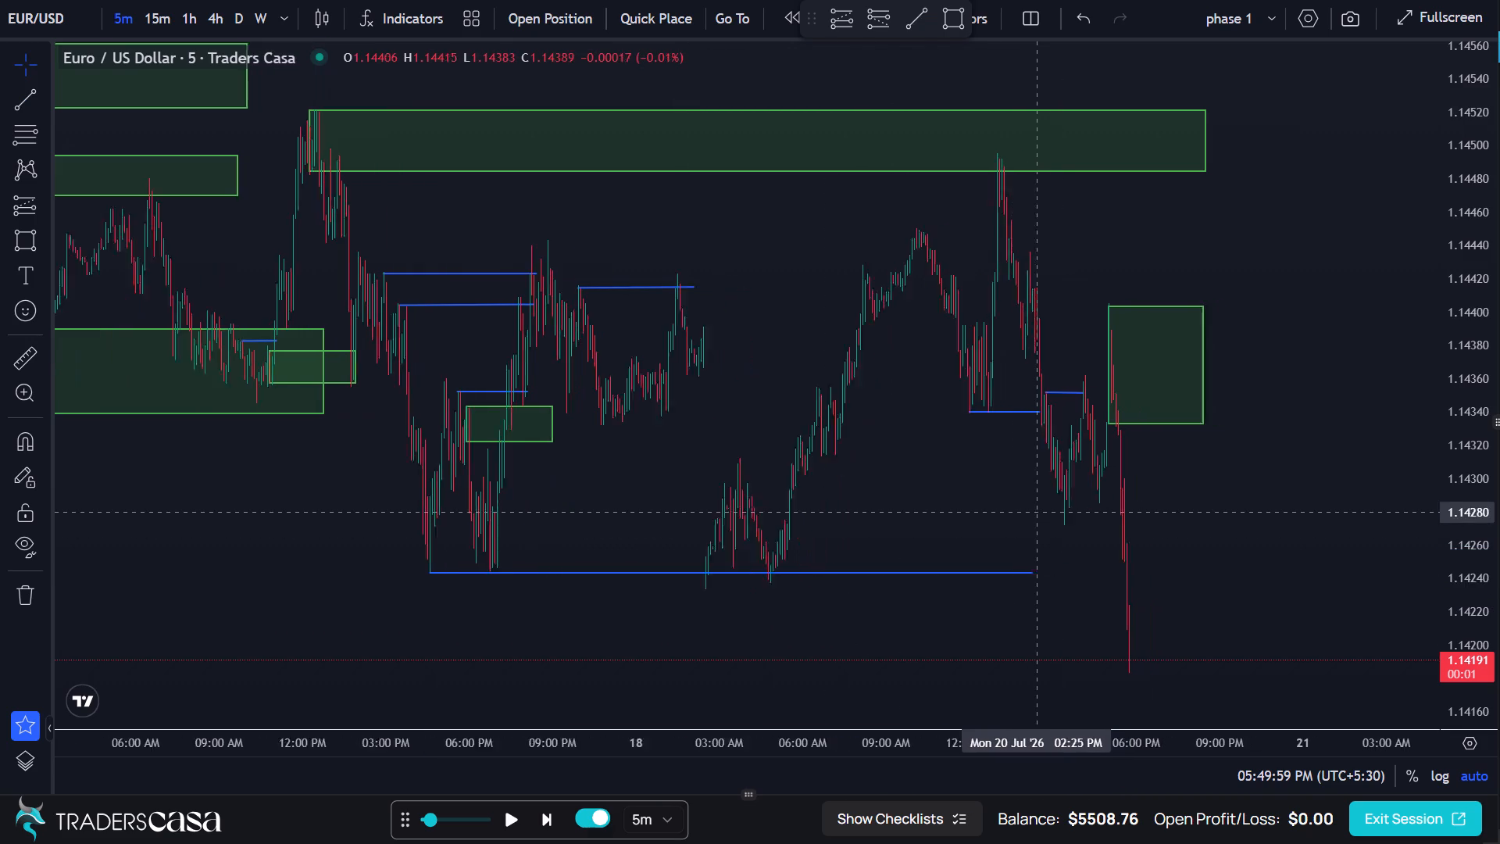
scroll(1035, 512, "up", 7)
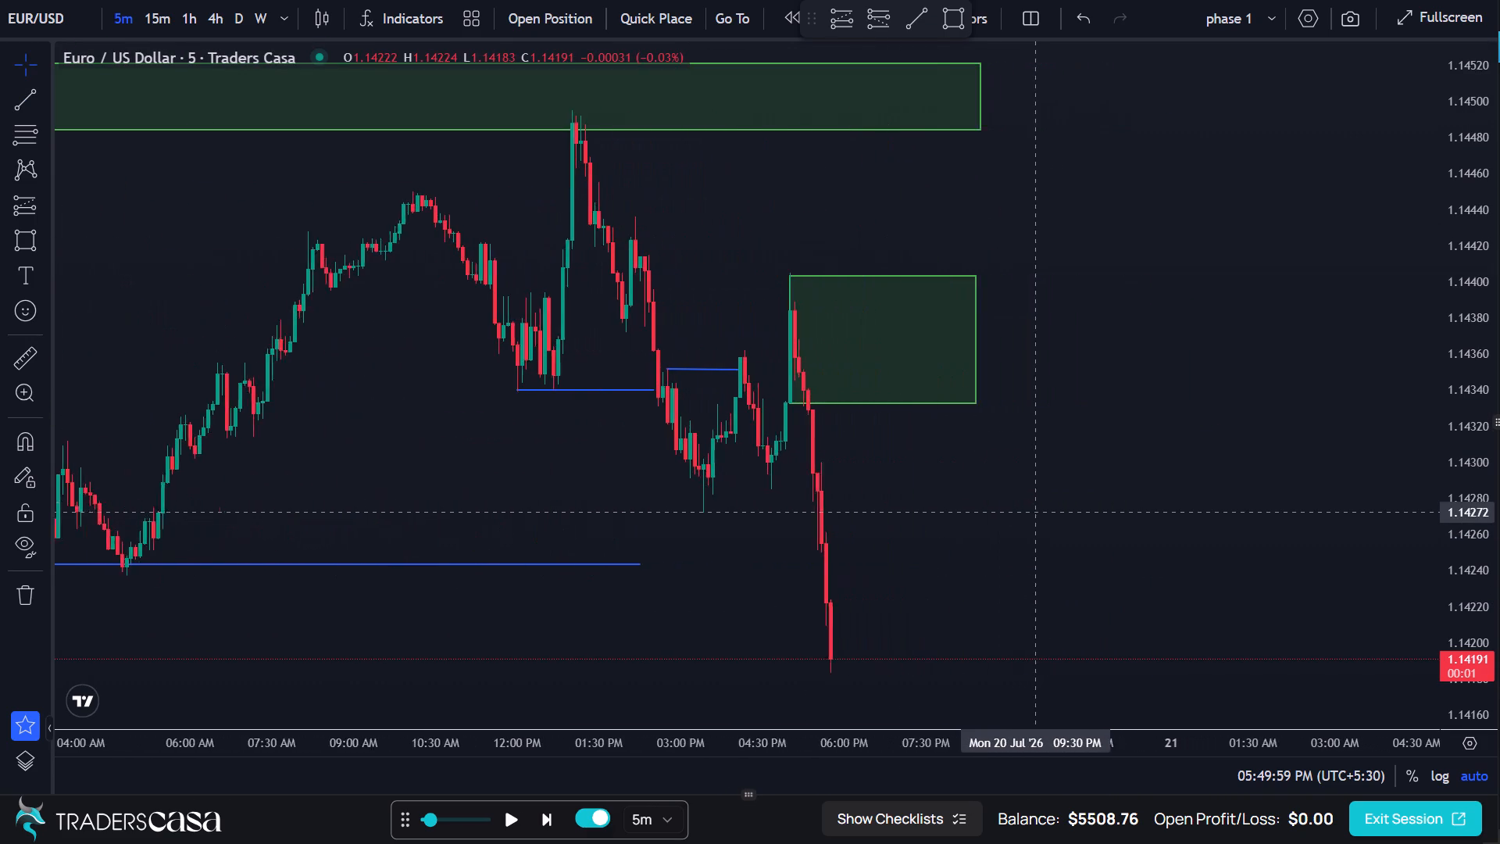
scroll(1035, 512, "up", 4)
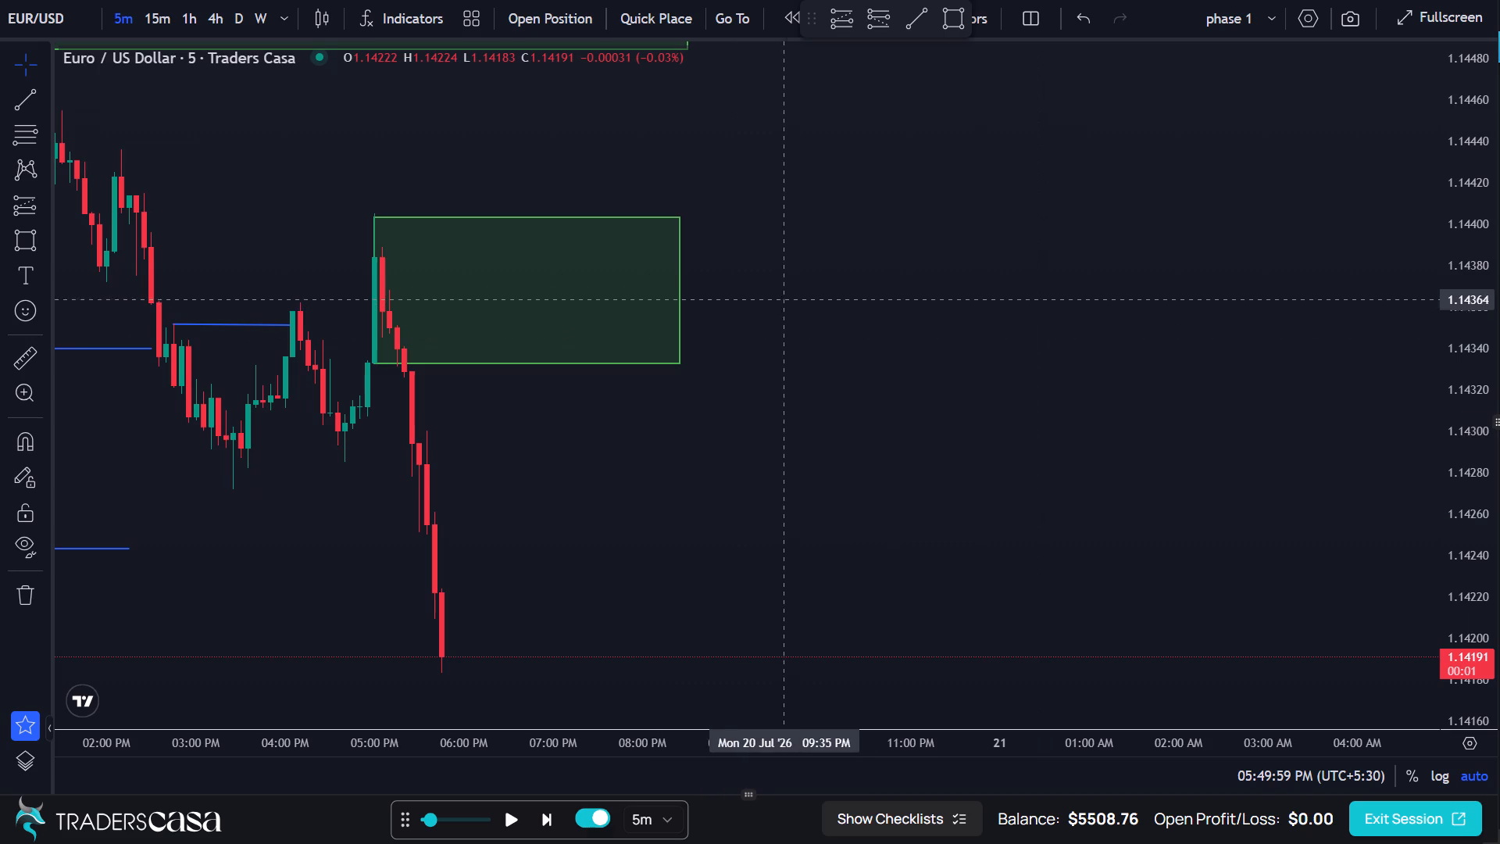
left_click_drag(685, 291, 874, 327)
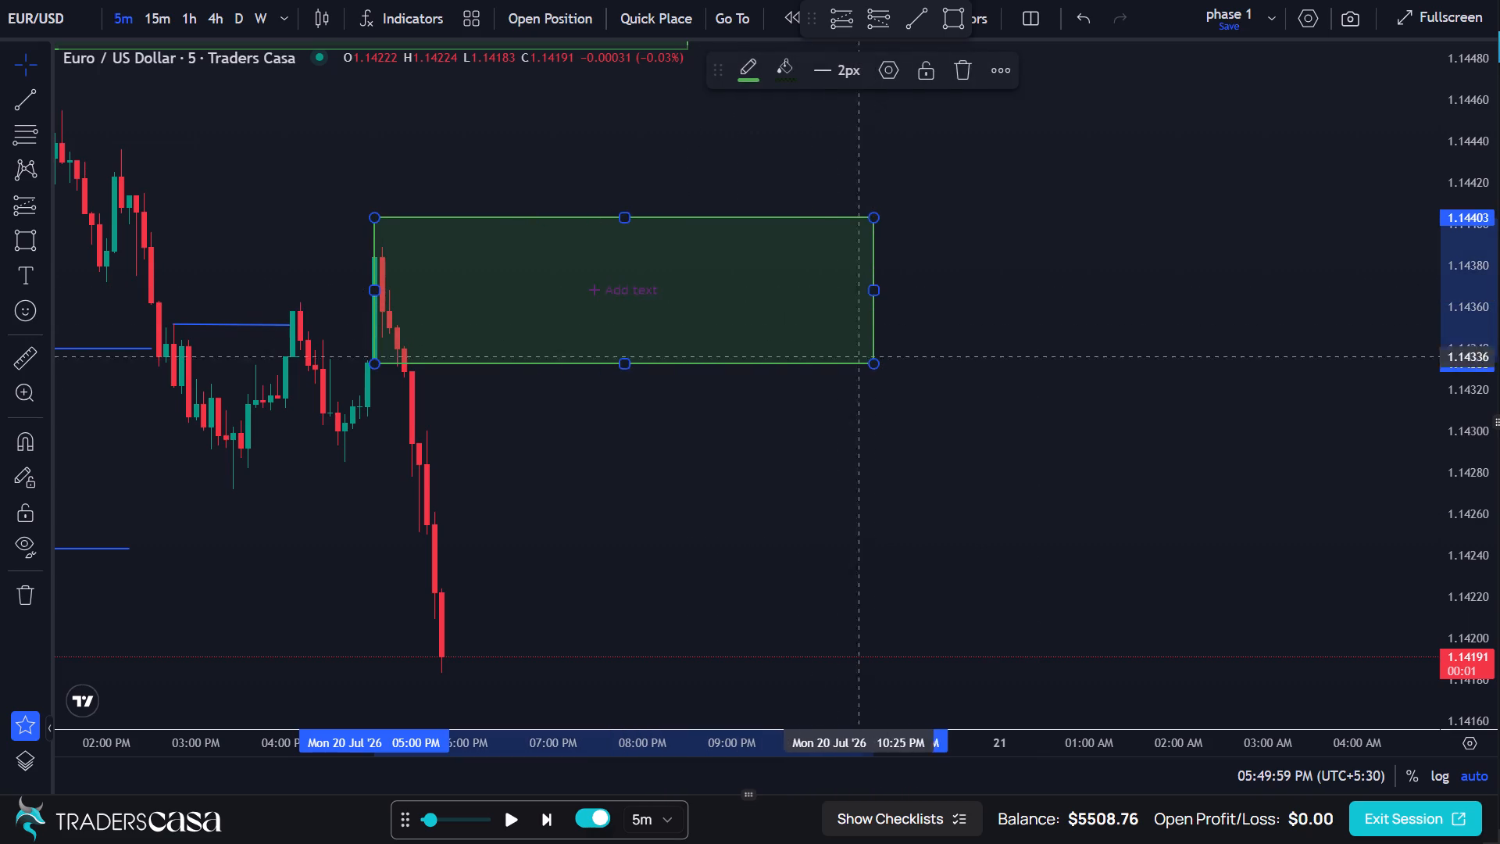
left_click(793, 454)
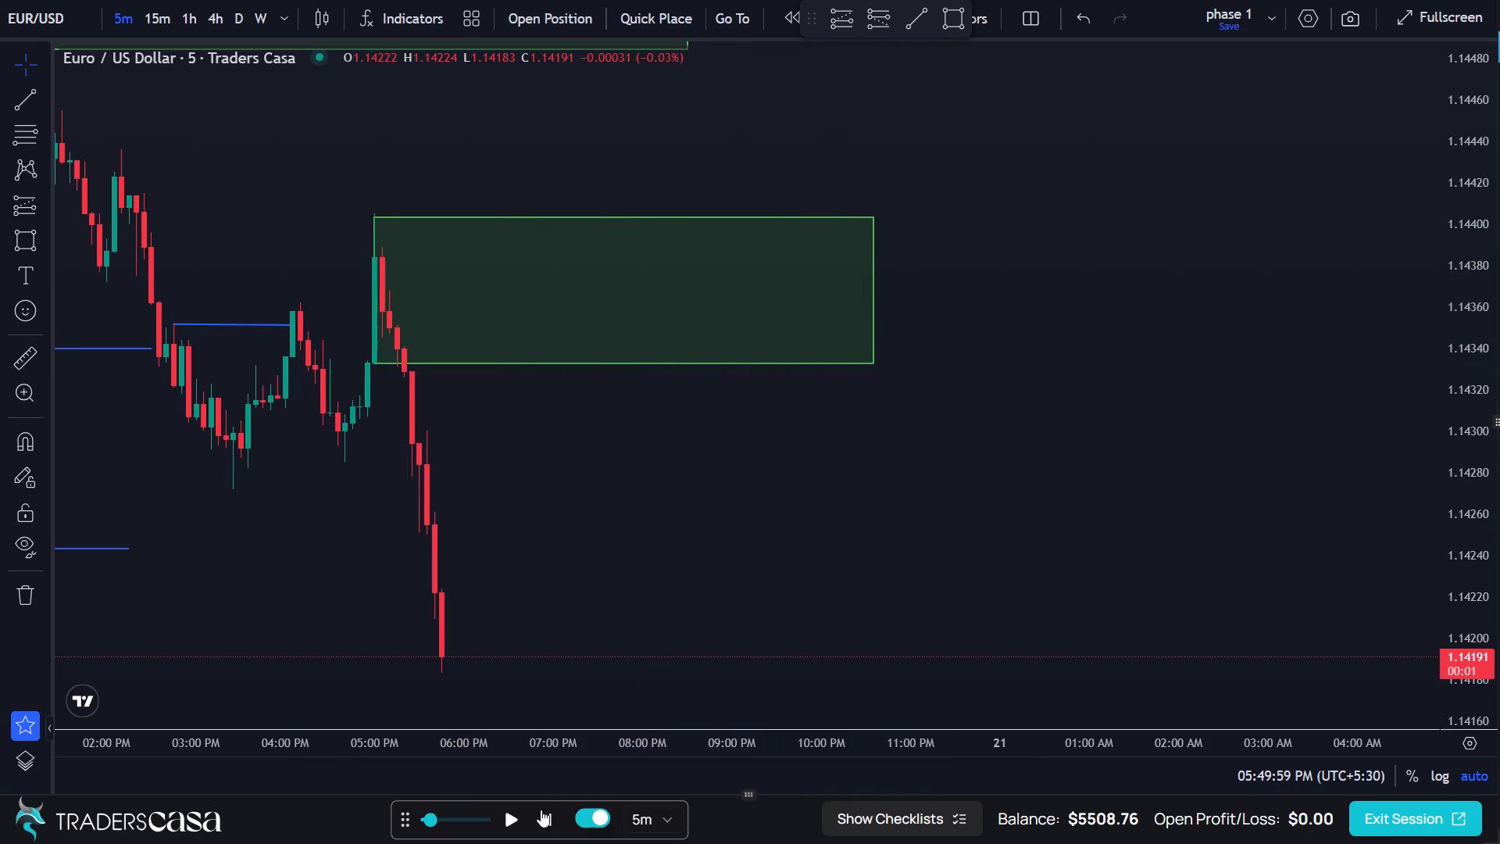
Advance the replay by several 5-minute candles from 05:50 PM to past 06:20 PM.
triple_click(544, 821)
triple_click(544, 821)
triple_click(544, 821)
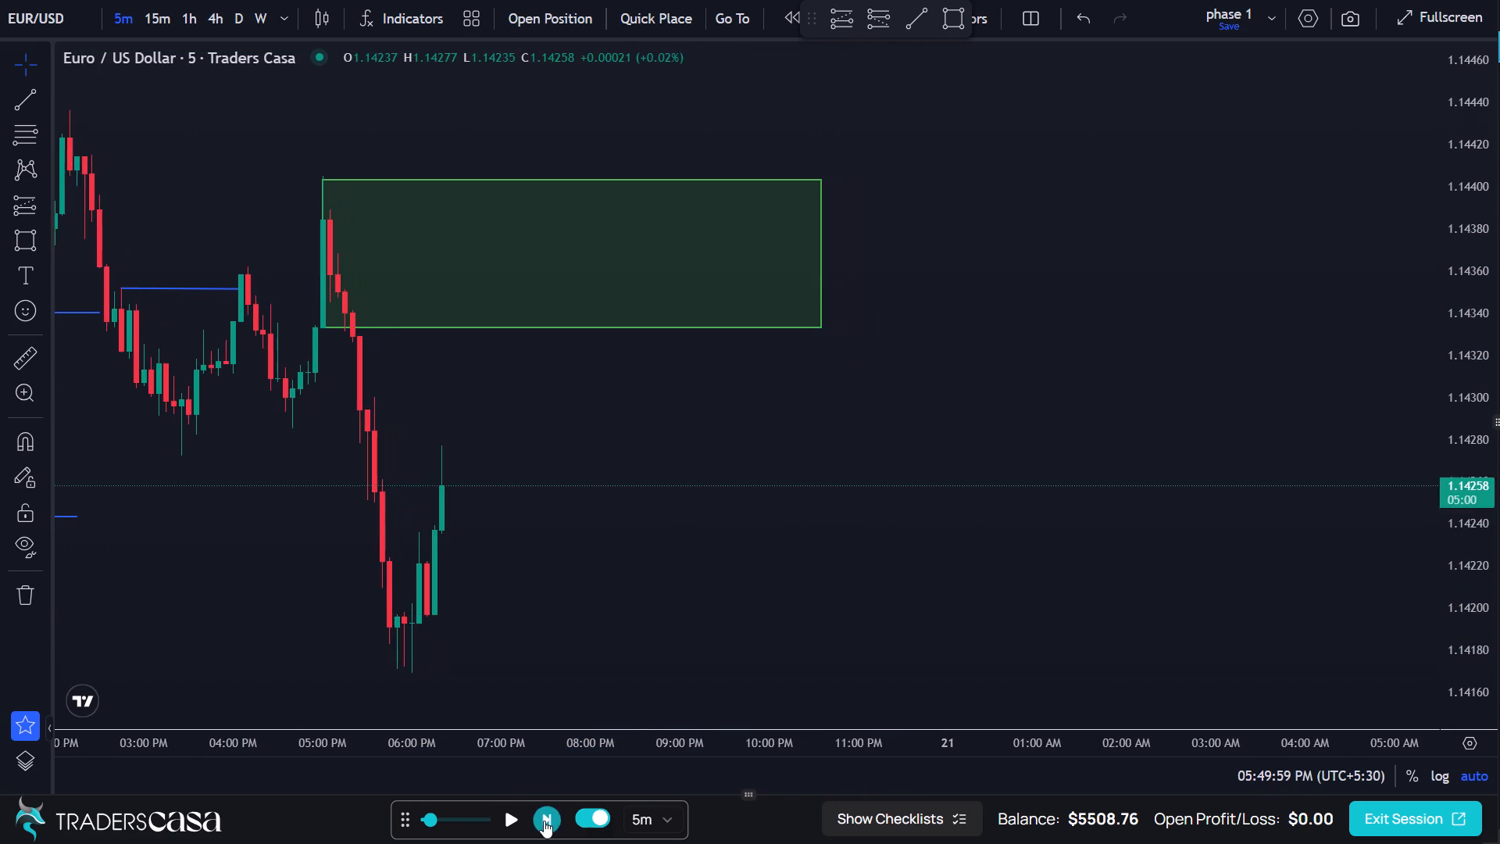
Advance the replay by further 5-minute candles to about 07:05 PM on 20 July.
triple_click(544, 821)
triple_click(544, 821)
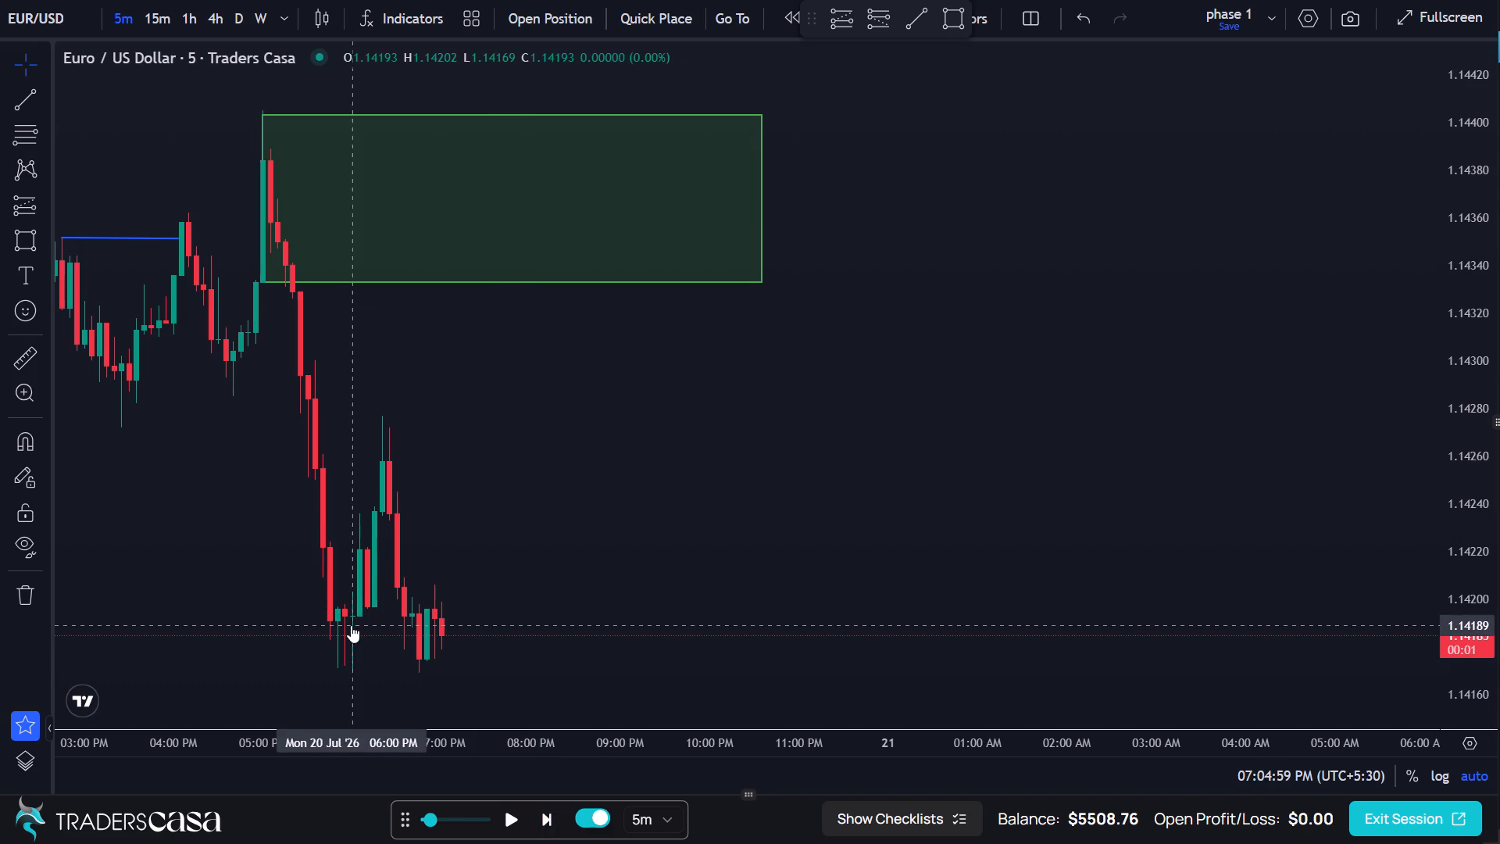
Draw a rectangle zone from about 1.14278 to 1.14236, spanning the 06:20 PM swing high to about 10:00 PM.
left_click(33, 234)
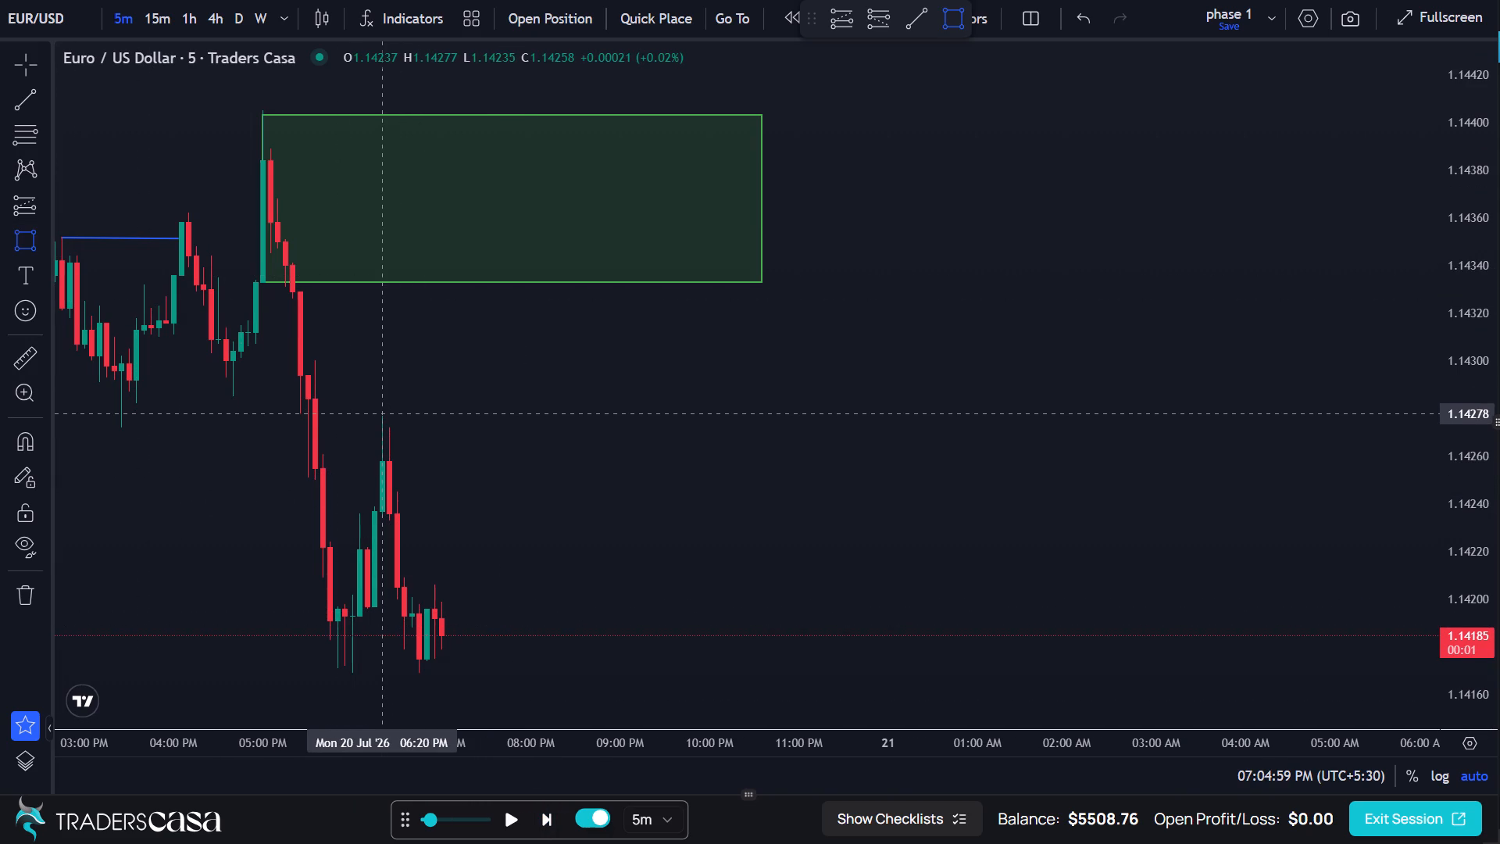
left_click_drag(382, 413, 584, 476)
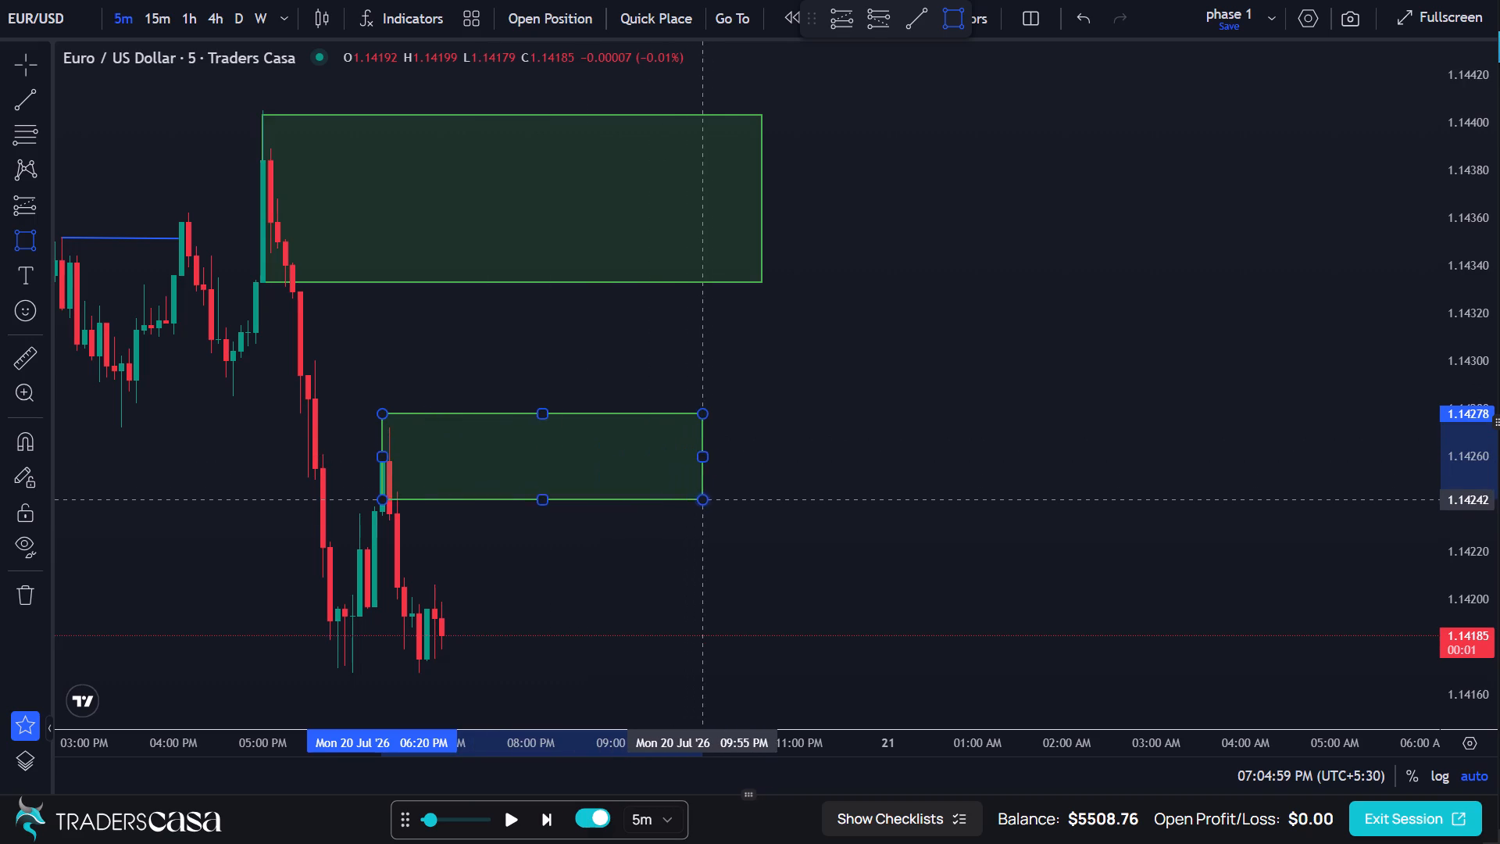
left_click_drag(707, 514, 762, 441)
left_click(762, 441)
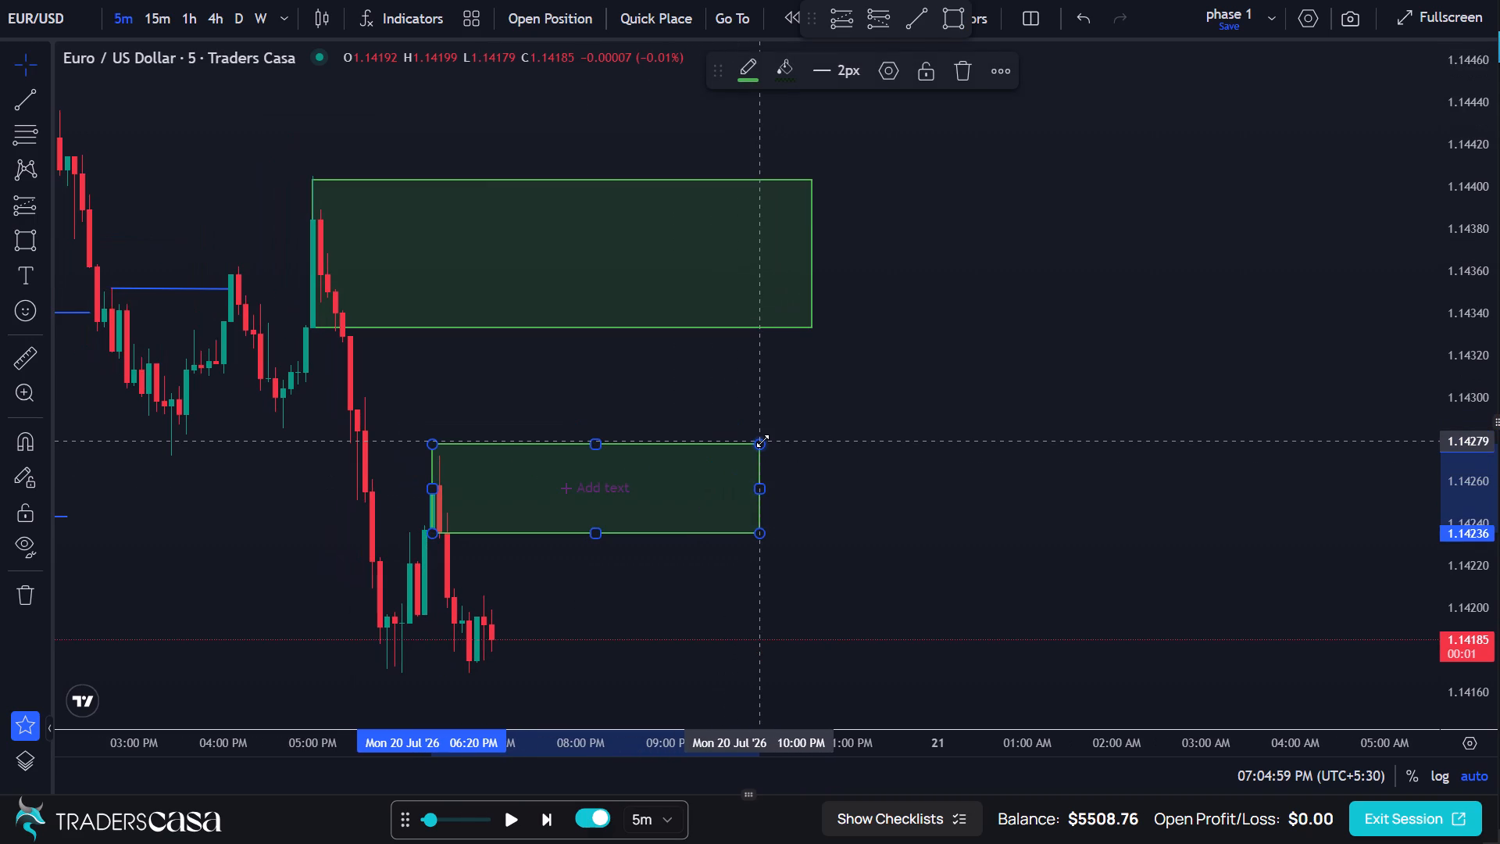
left_click(844, 371)
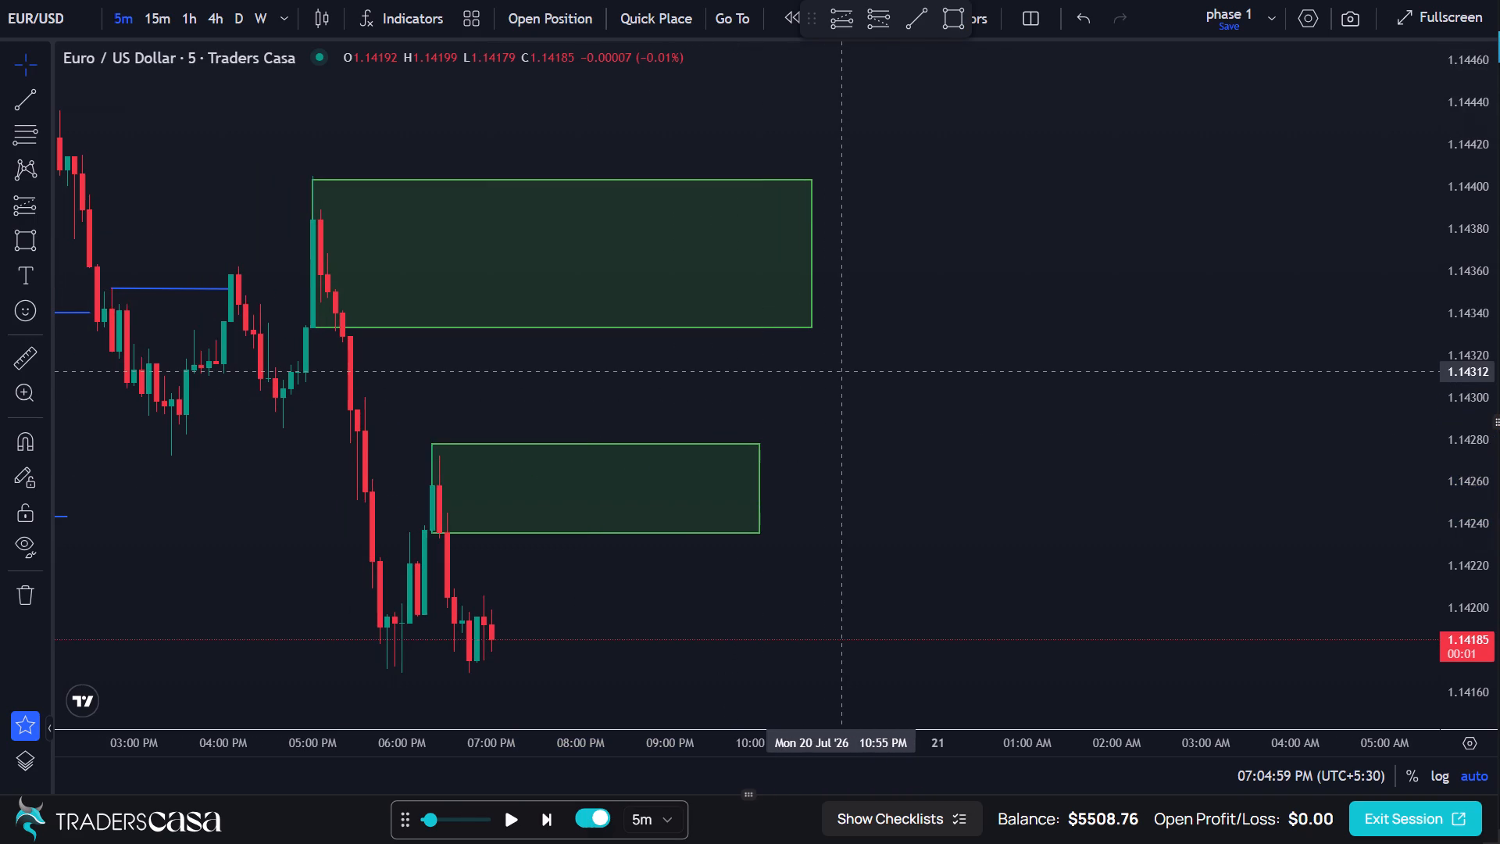
Advance the replay by 5-minute candles from 07:05 PM to about 08:30 PM.
left_click(552, 811)
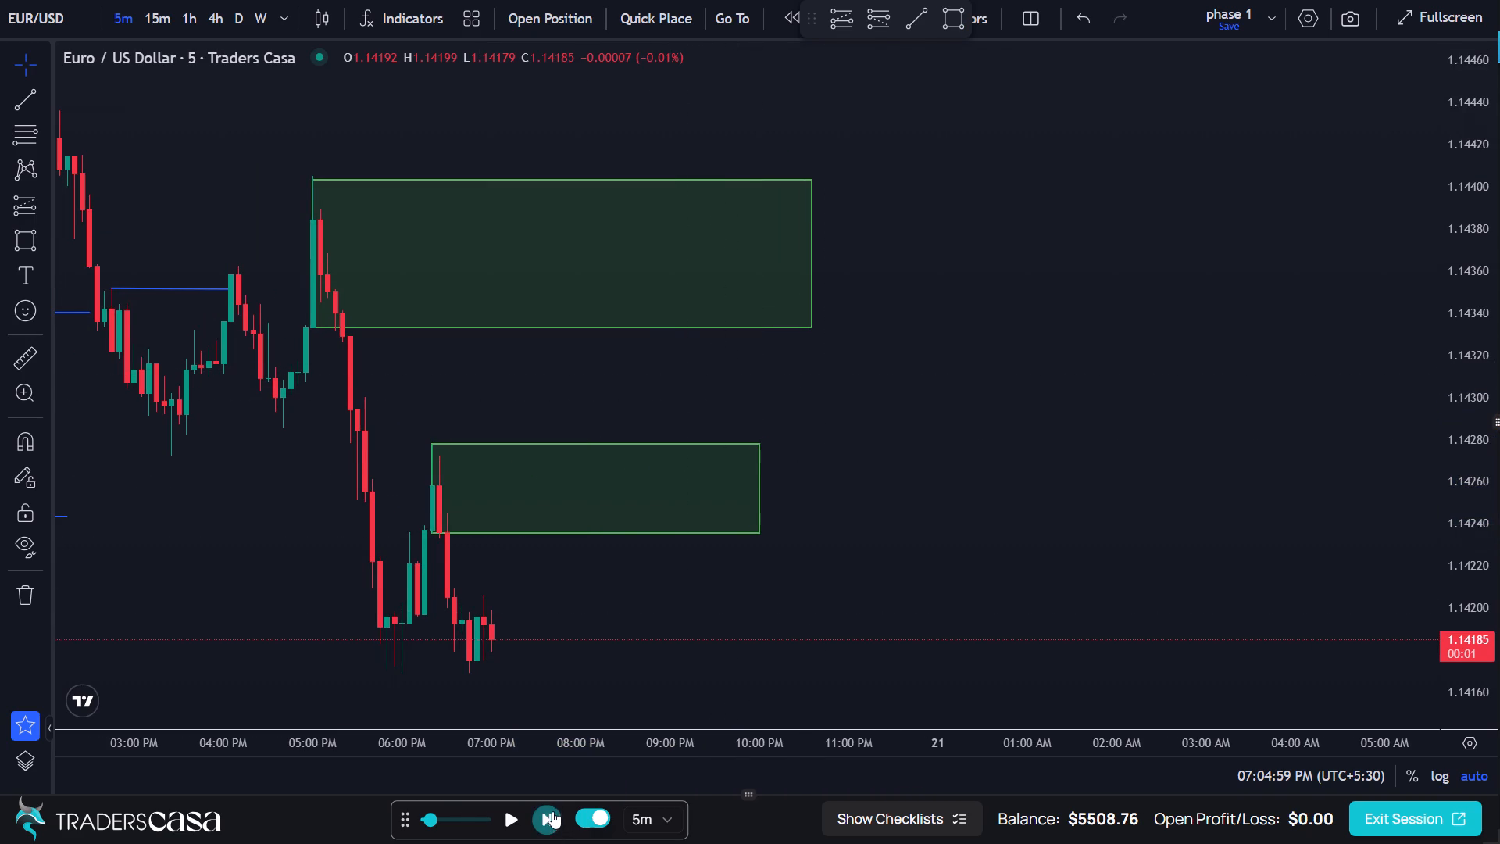
triple_click(552, 811)
triple_click(552, 811)
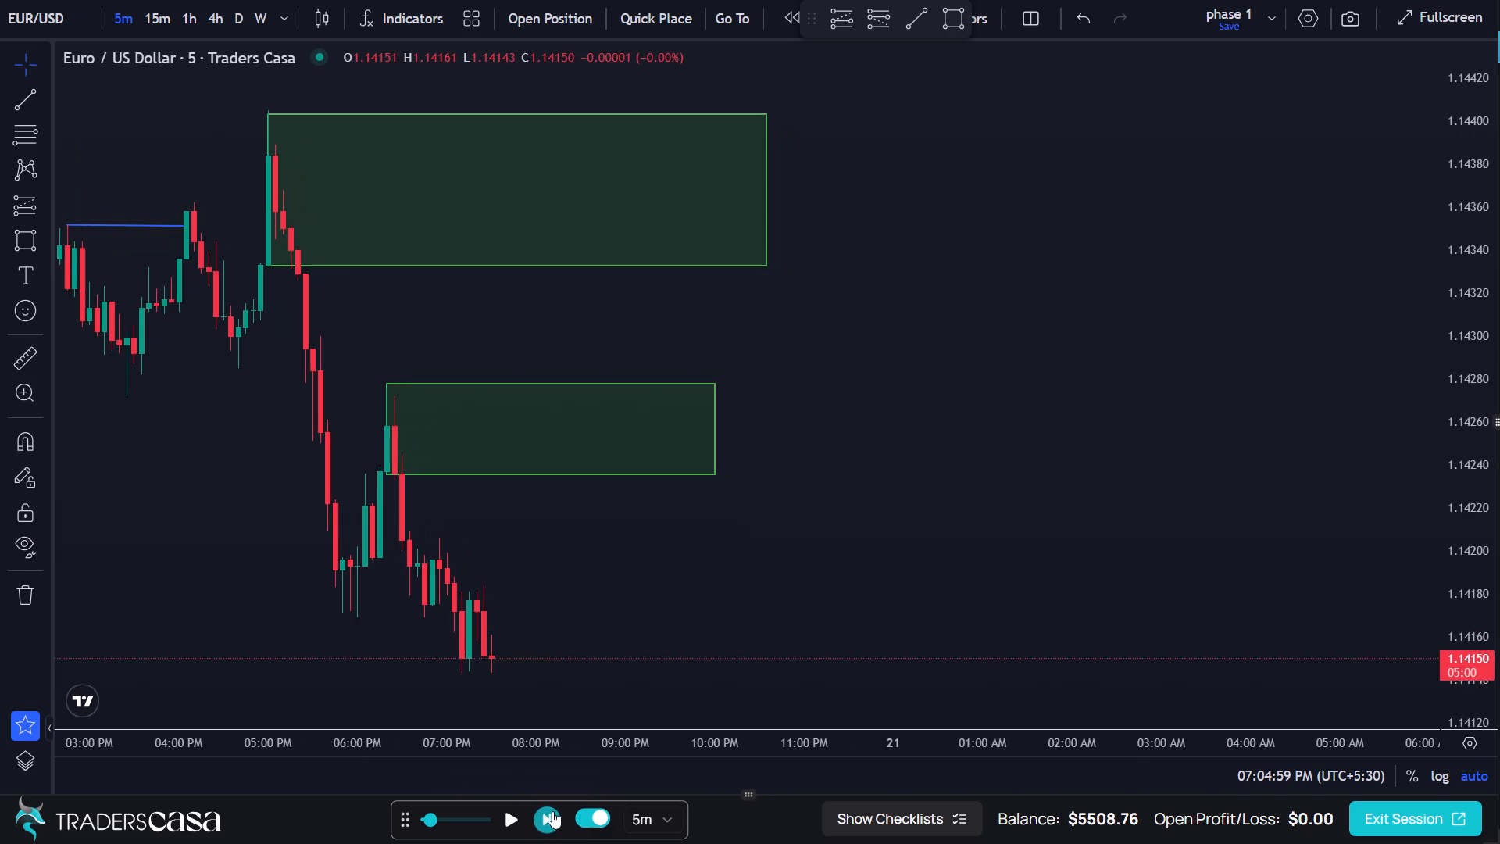
triple_click(552, 811)
triple_click(552, 811)
triple_click(552, 811)
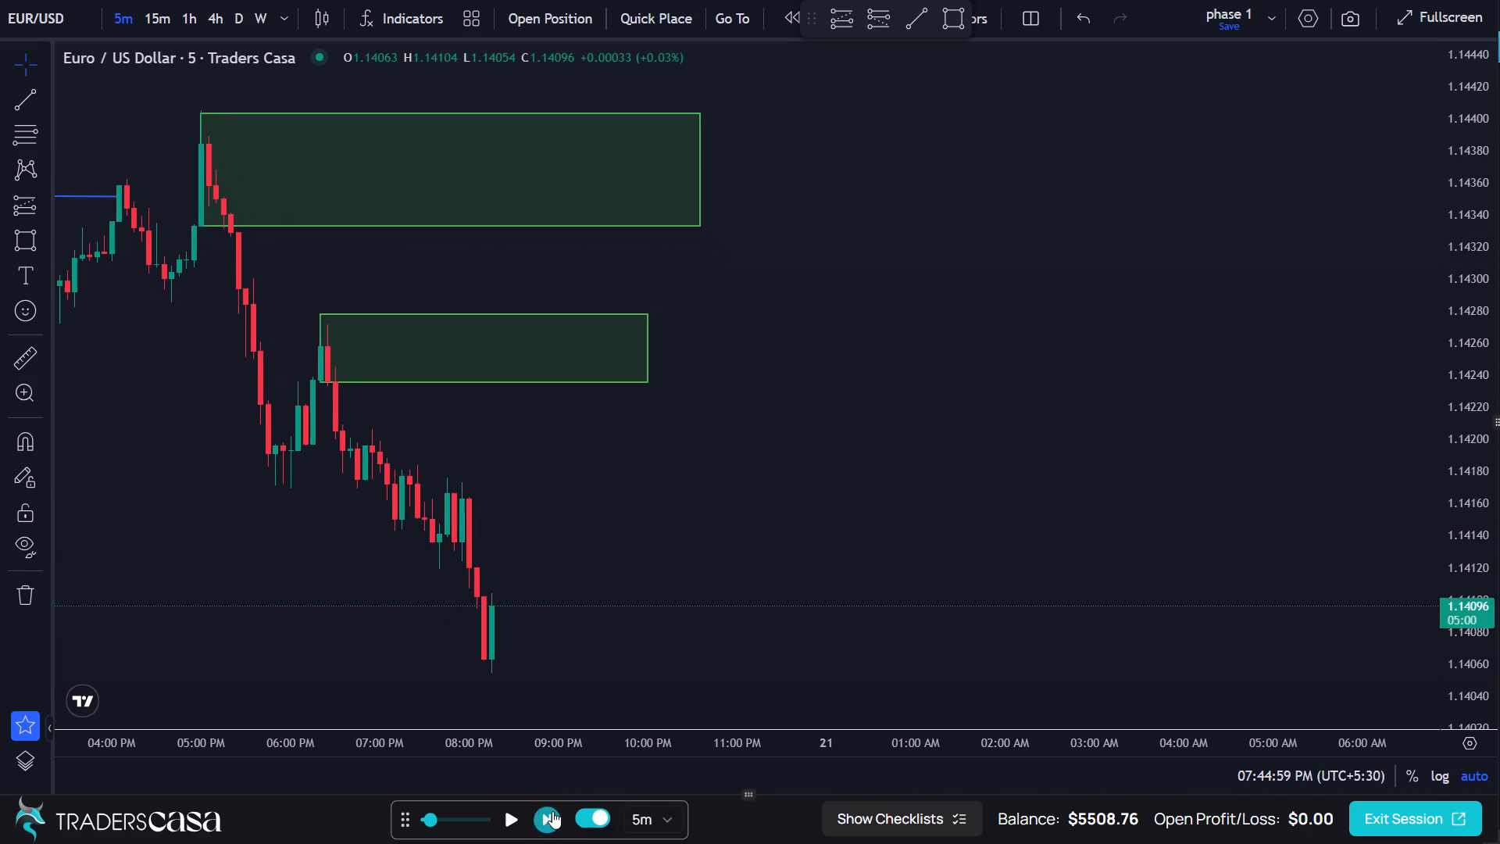
left_click(552, 811)
Examine the wider 5-minute price structure and marked levels since about 9 July, down to the large zone near 1.14000.
scroll(588, 528, "down", 7)
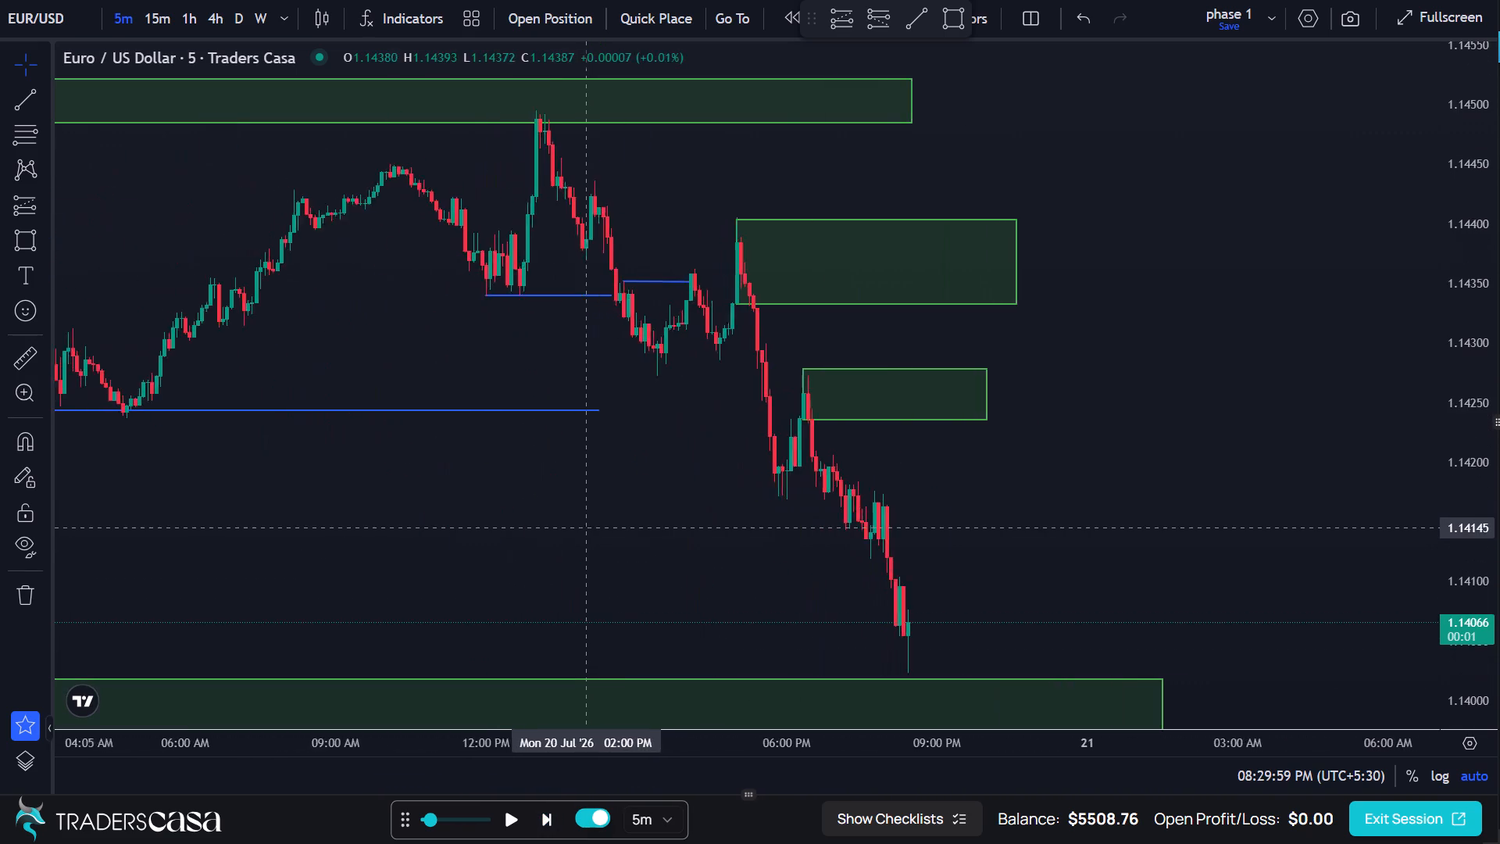
scroll(588, 528, "down", 9)
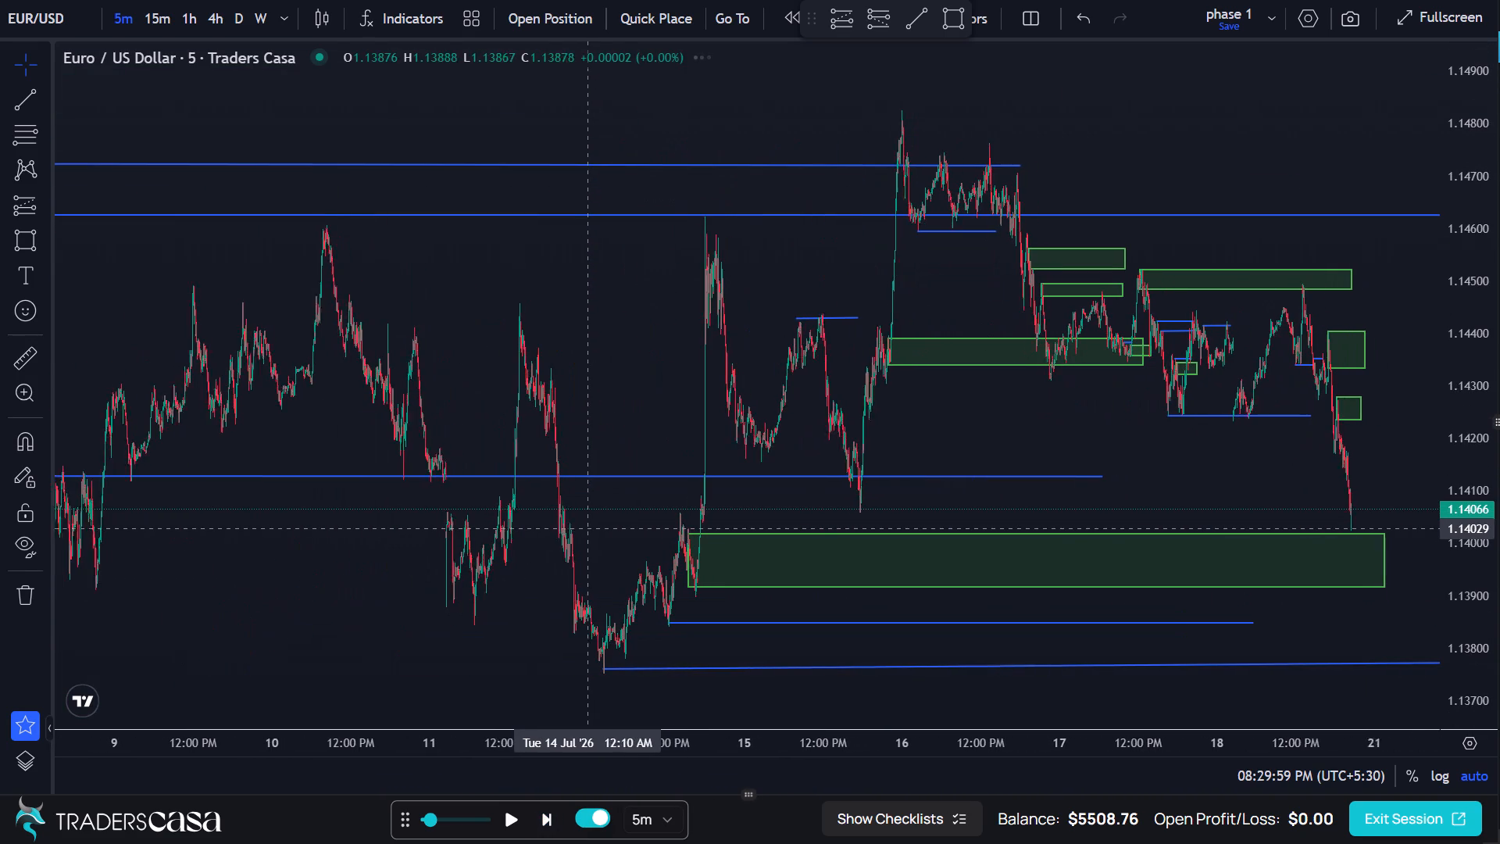
scroll(588, 528, "down", 4)
scroll(588, 528, "right", 2)
scroll(588, 528, "left", 2)
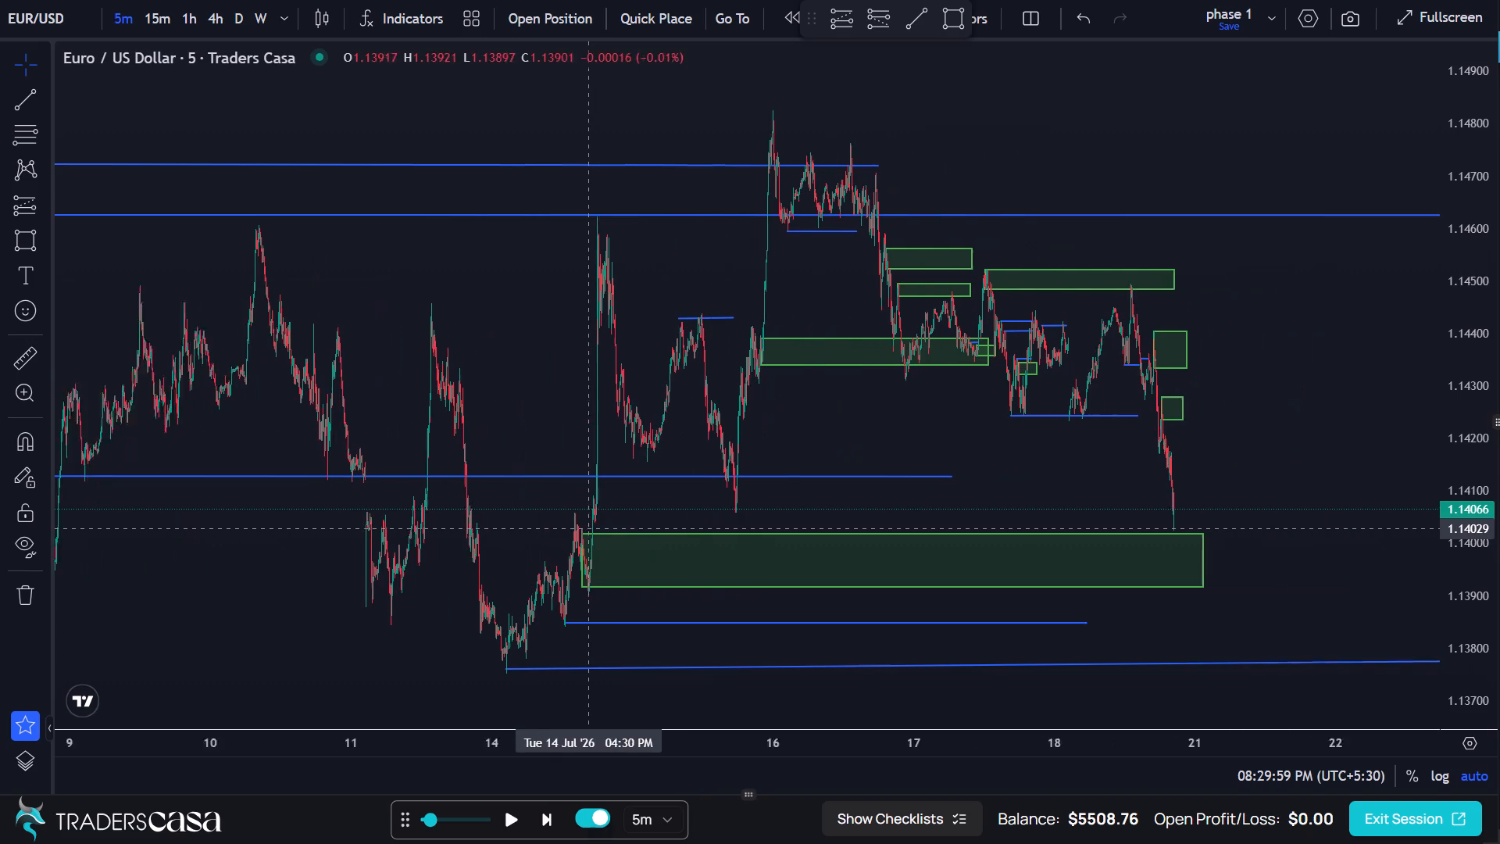
scroll(588, 528, "left", 1)
scroll(588, 528, "up", 5)
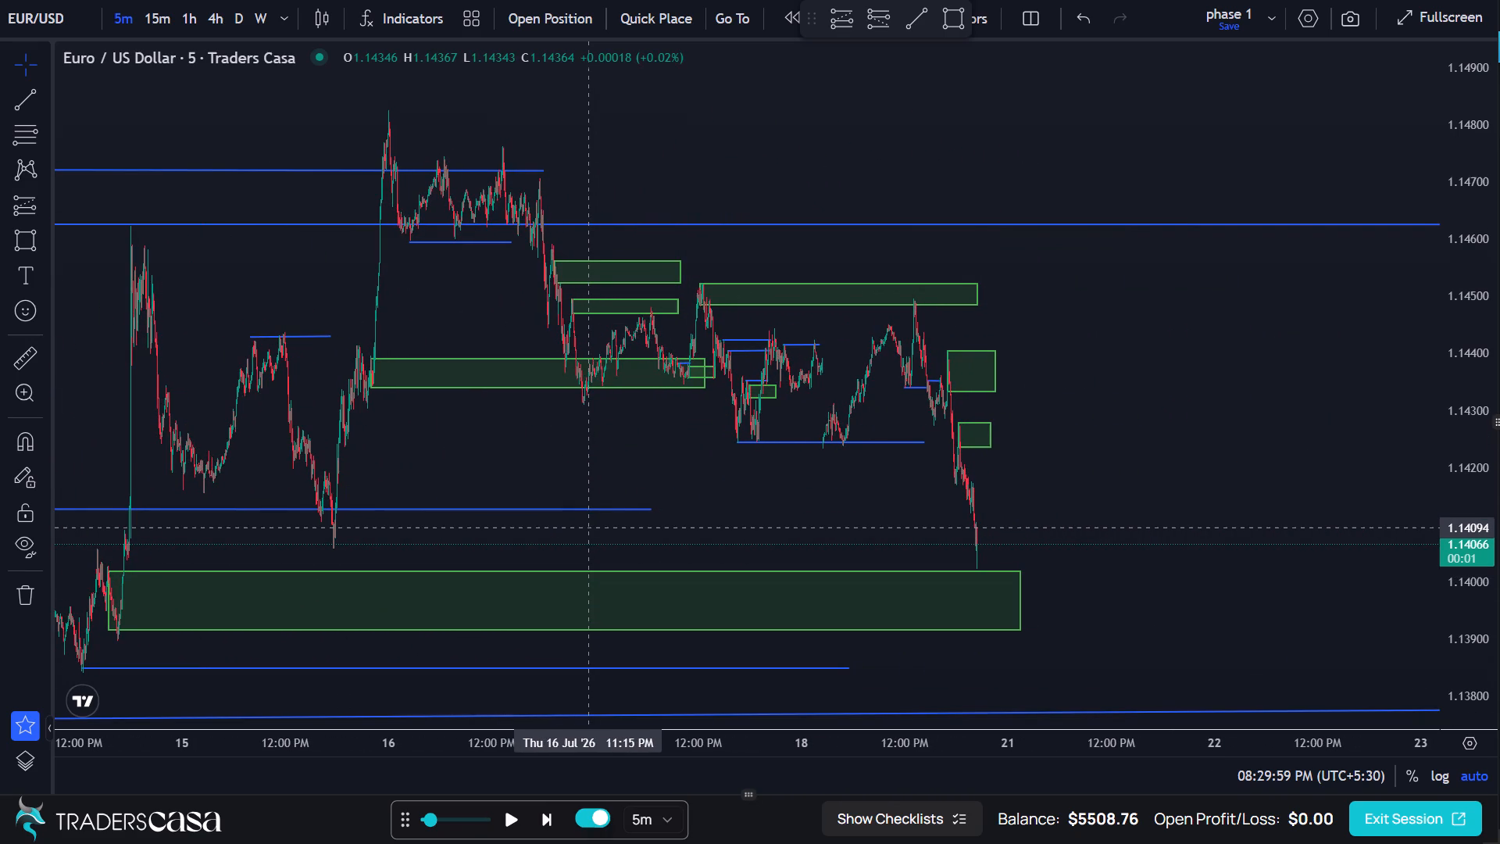
scroll(588, 528, "right", 1)
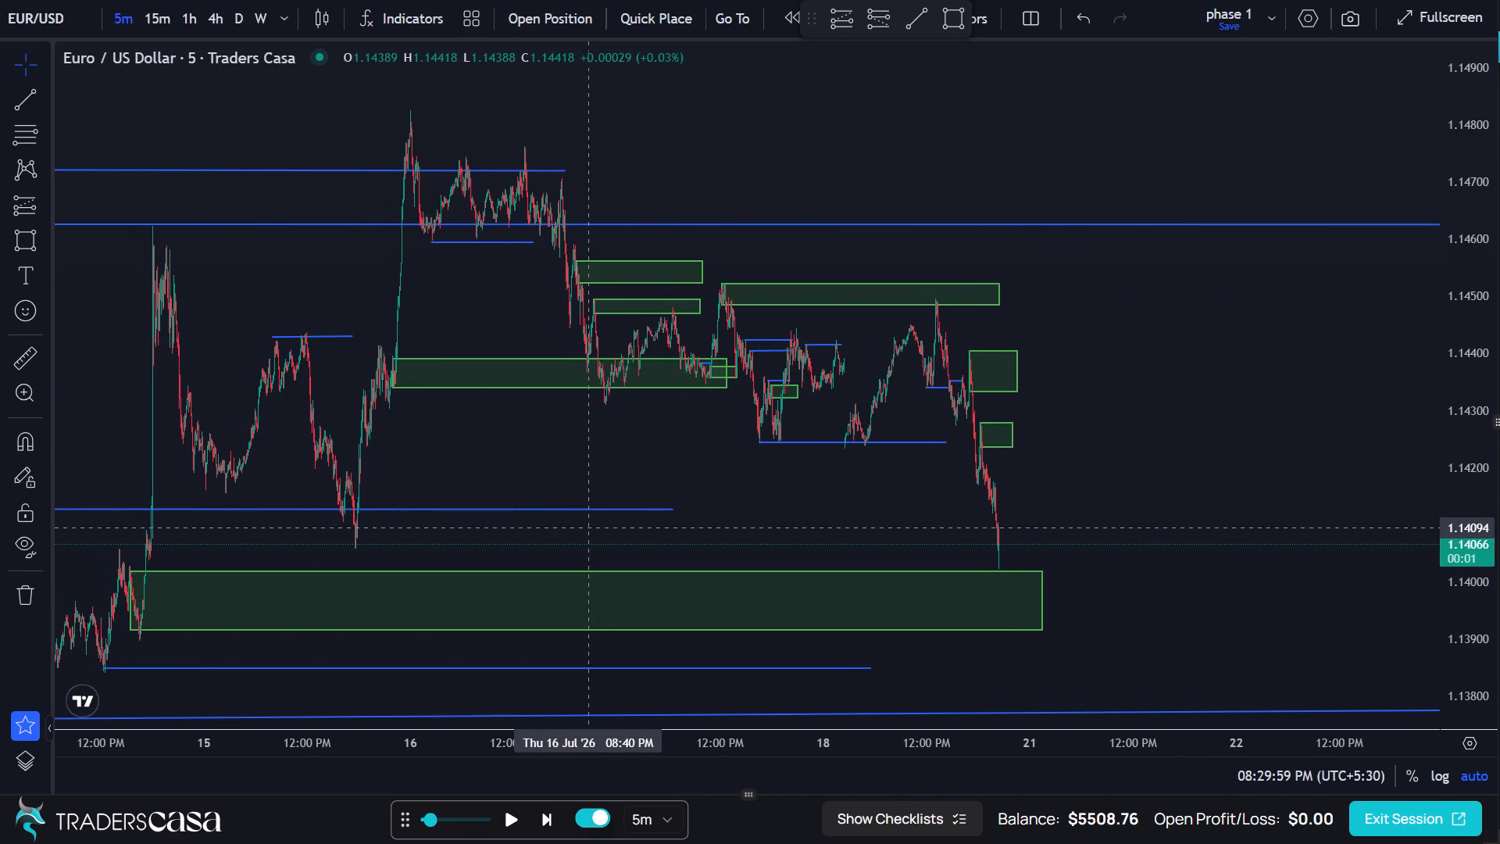
scroll(588, 528, "right", 3)
scroll(588, 528, "up", 3)
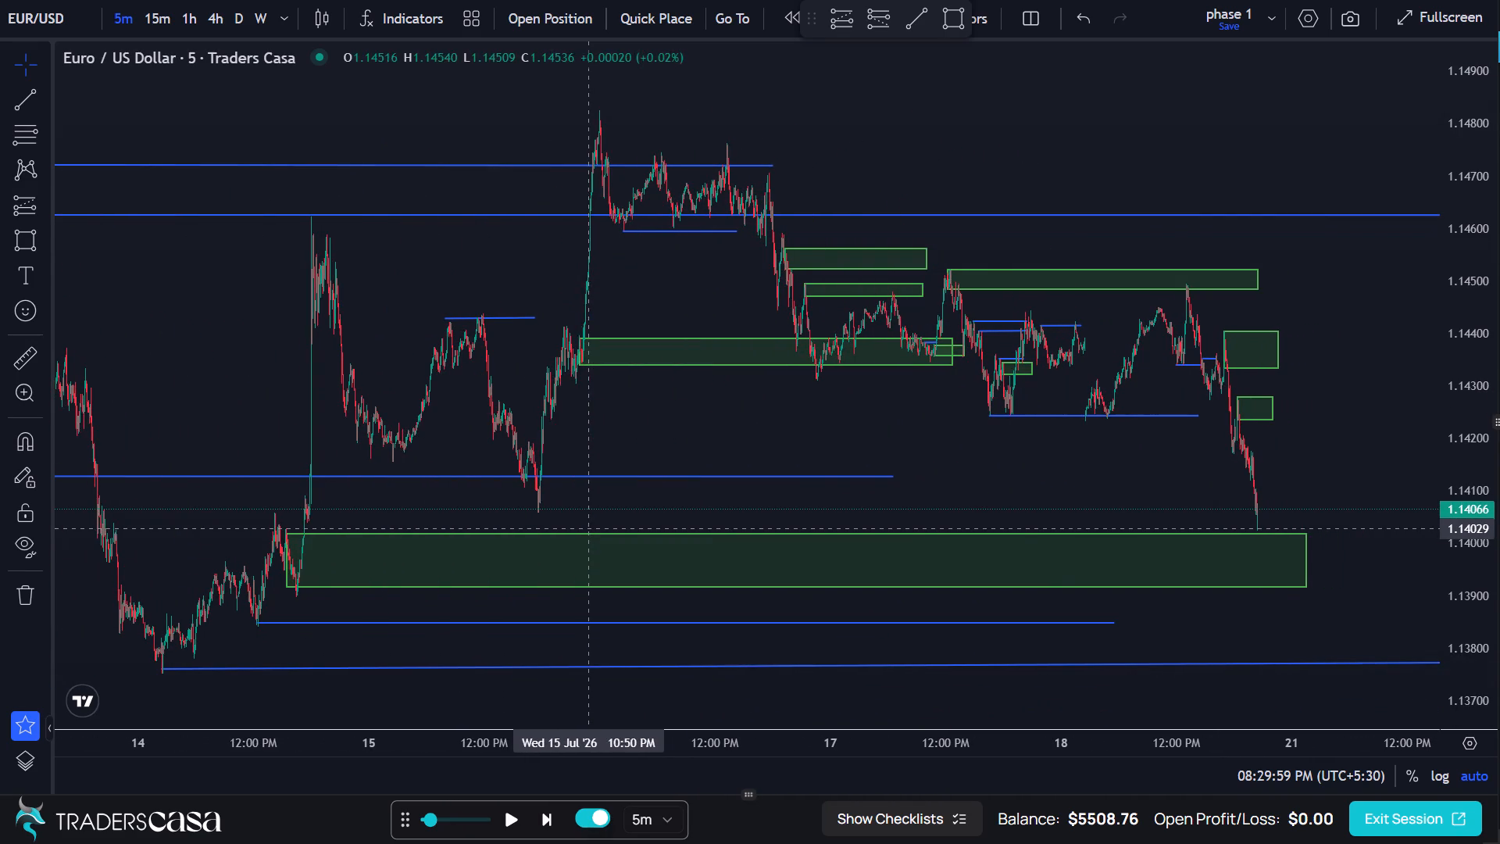
Switch the chart to the 15-minute timeframe and examine the latest decline against the marked zones.
left_click(159, 0)
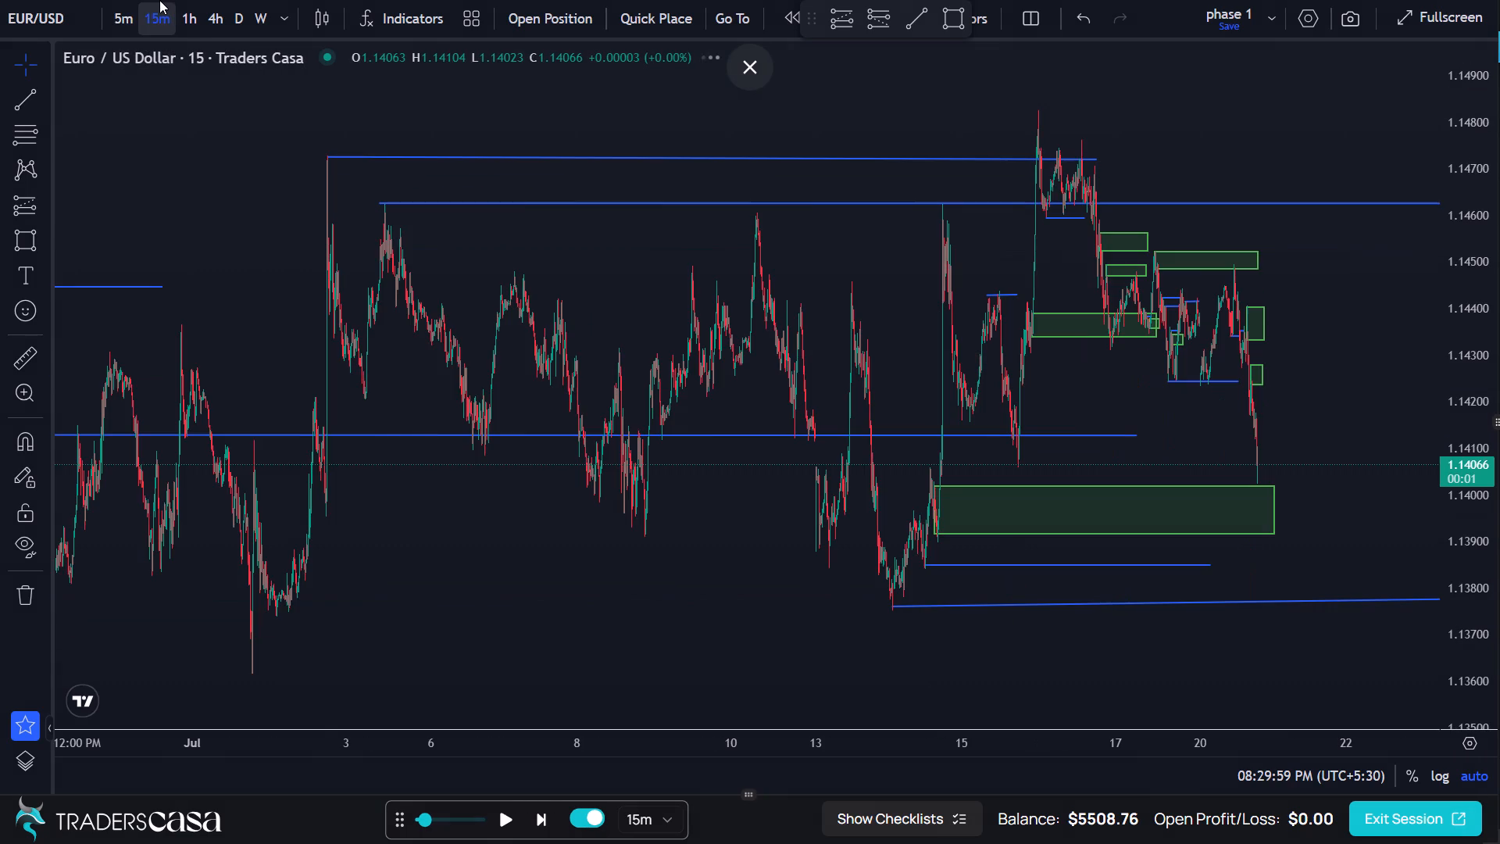
scroll(1147, 417, "up", 6)
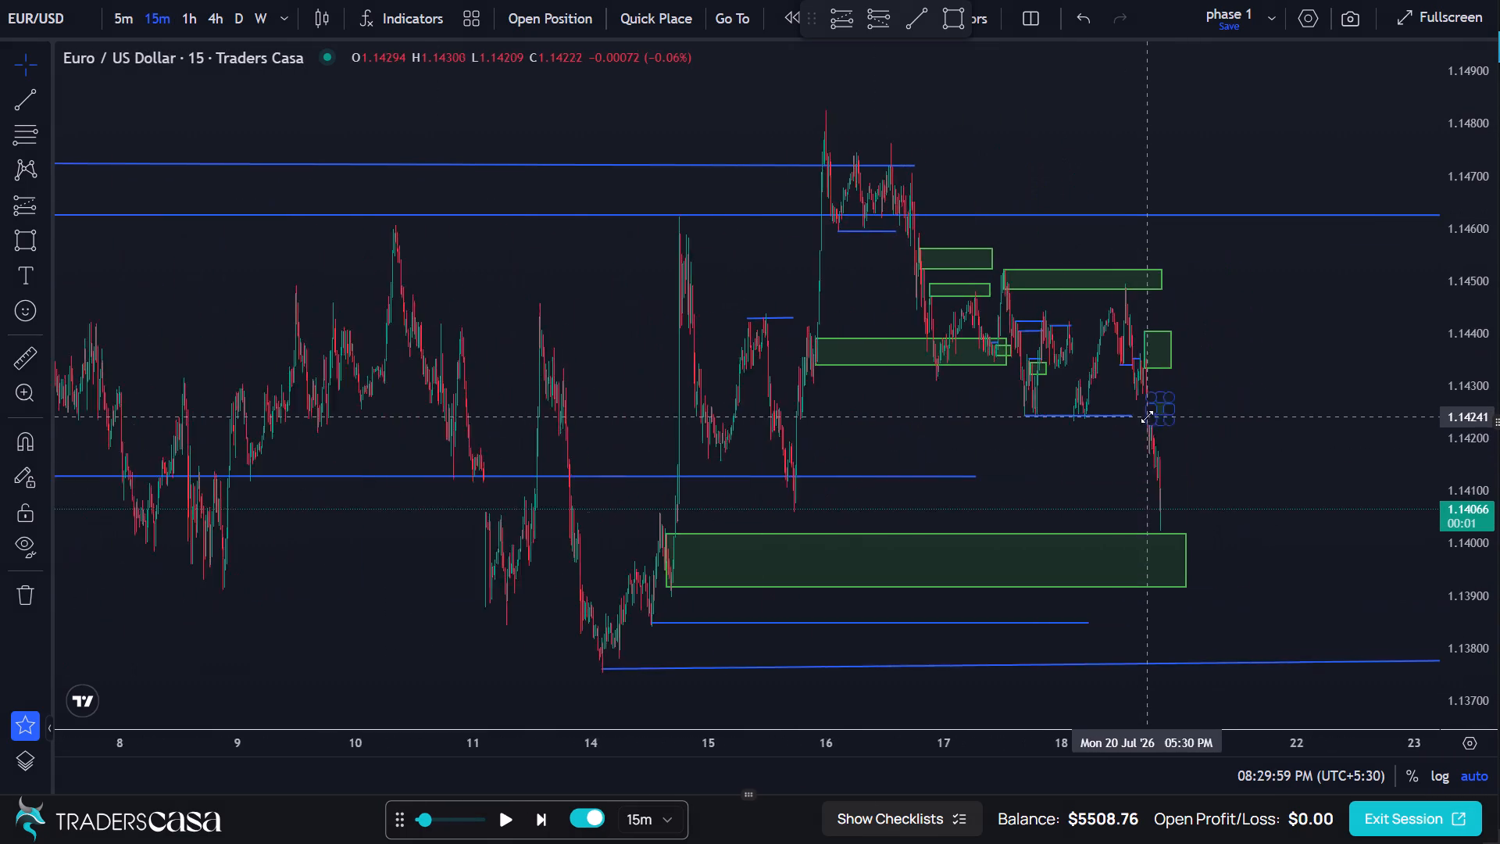
scroll(1147, 417, "up", 3)
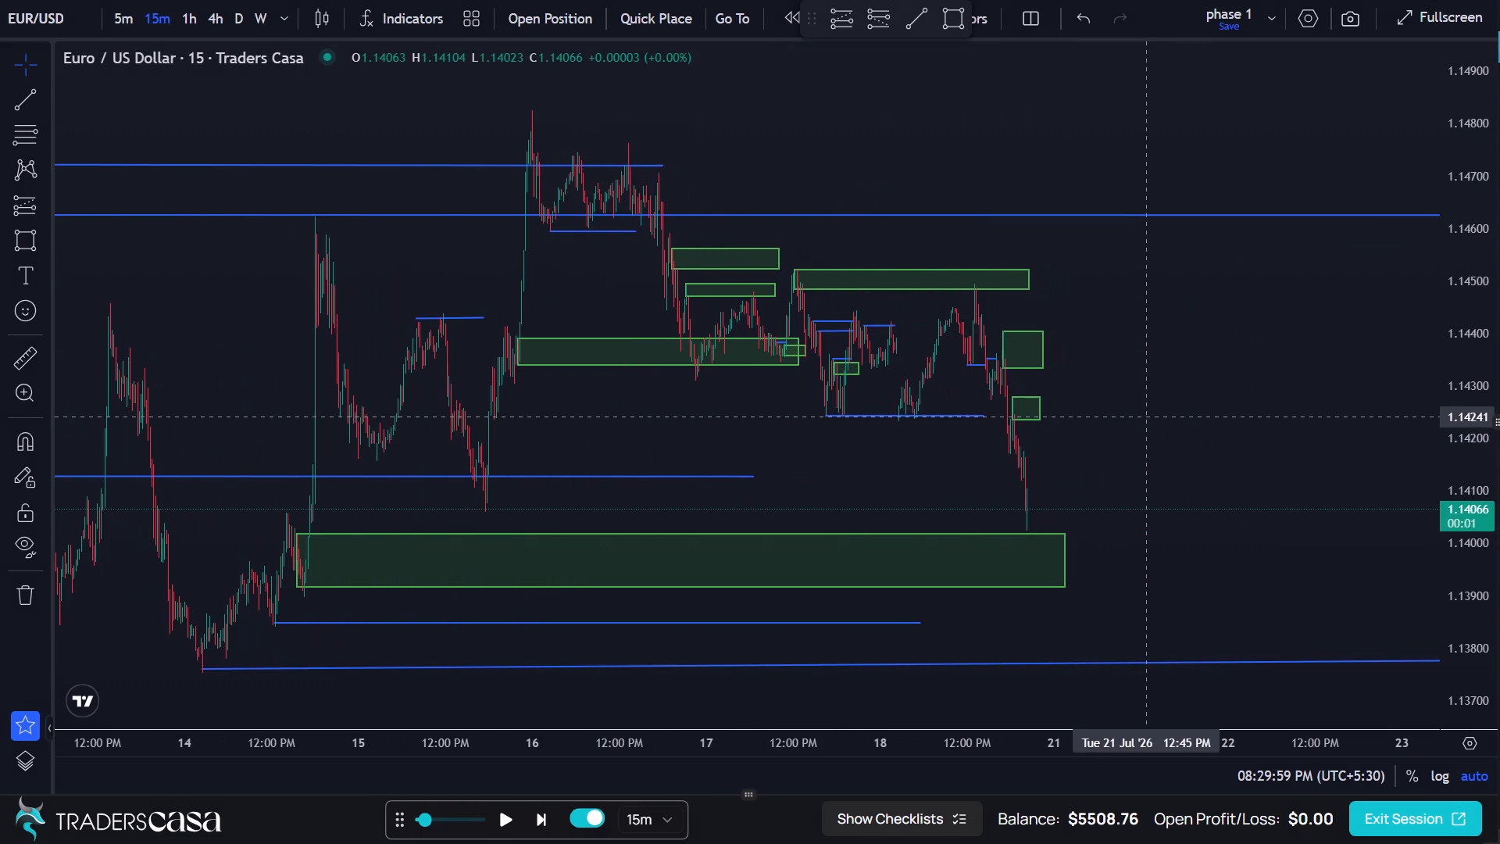
scroll(1147, 417, "up", 2)
scroll(1147, 417, "right", 4)
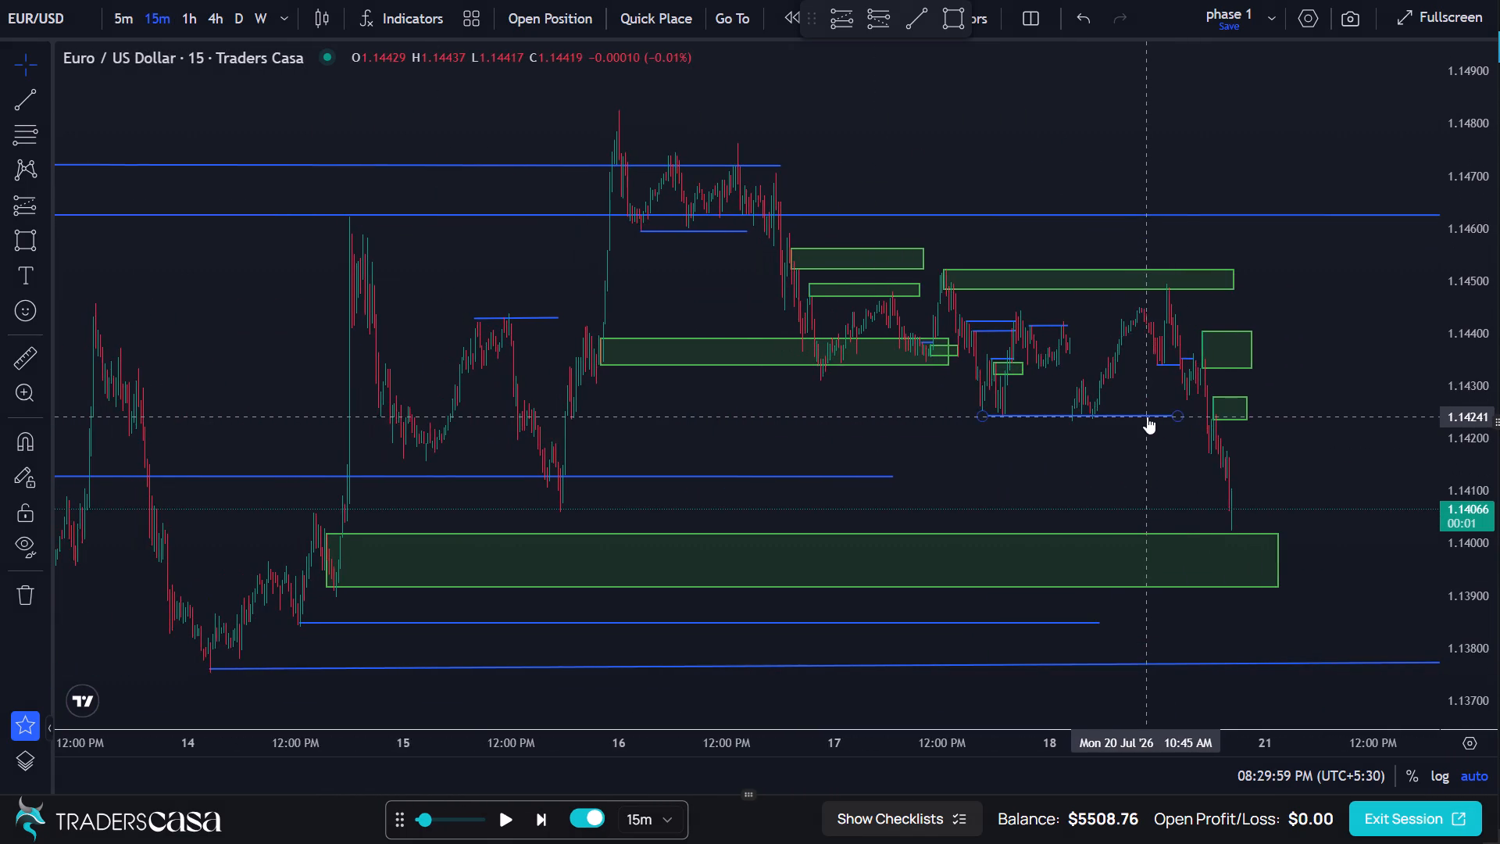
scroll(1147, 417, "up", 8)
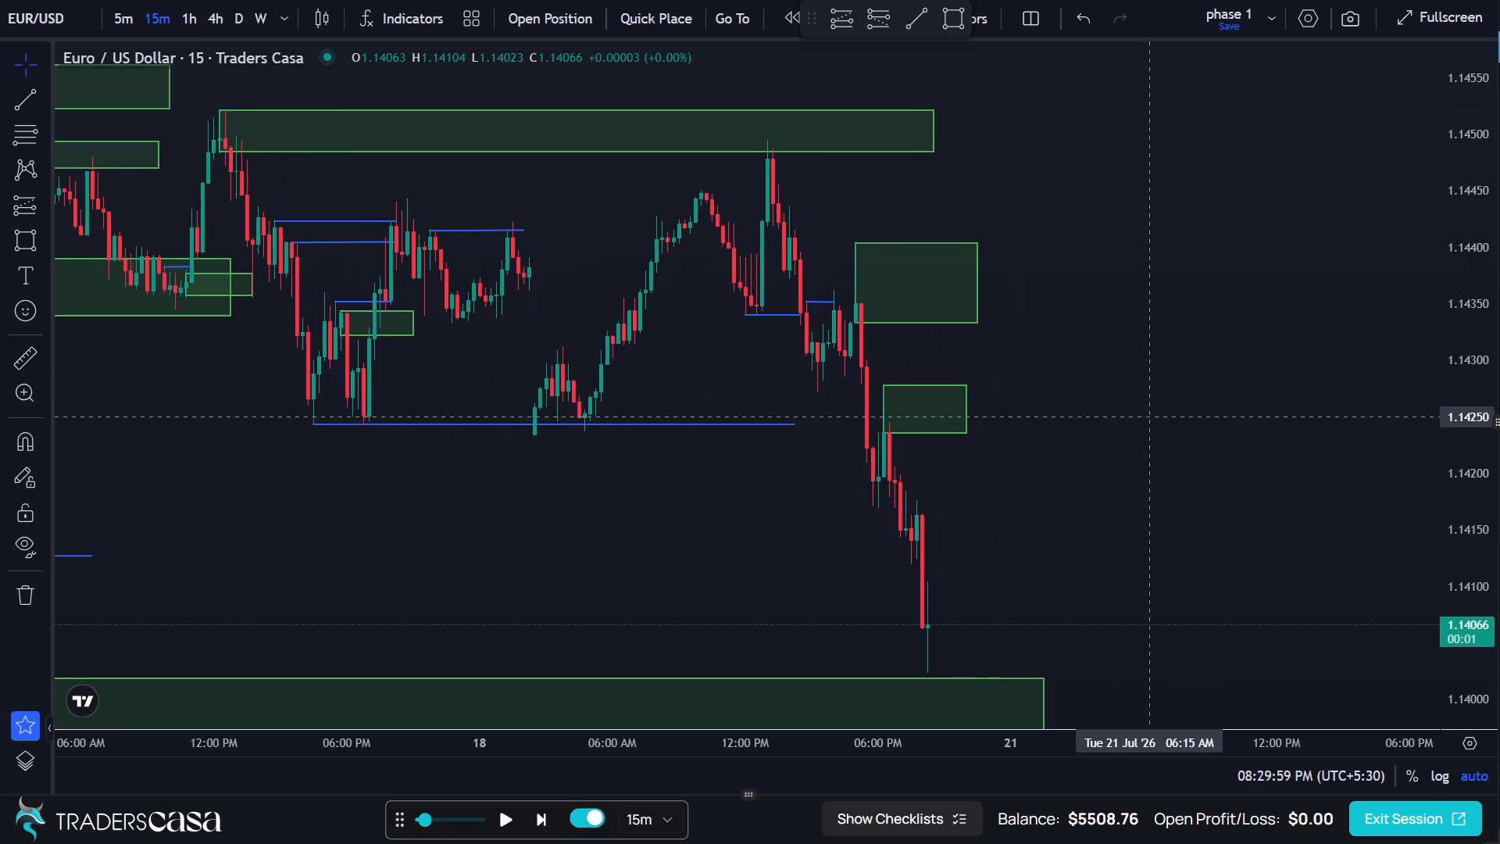
Extend the end time of the large 1.14018–1.13916 zone to about 05:45 AM on 21 July.
scroll(1147, 417, "down", 6)
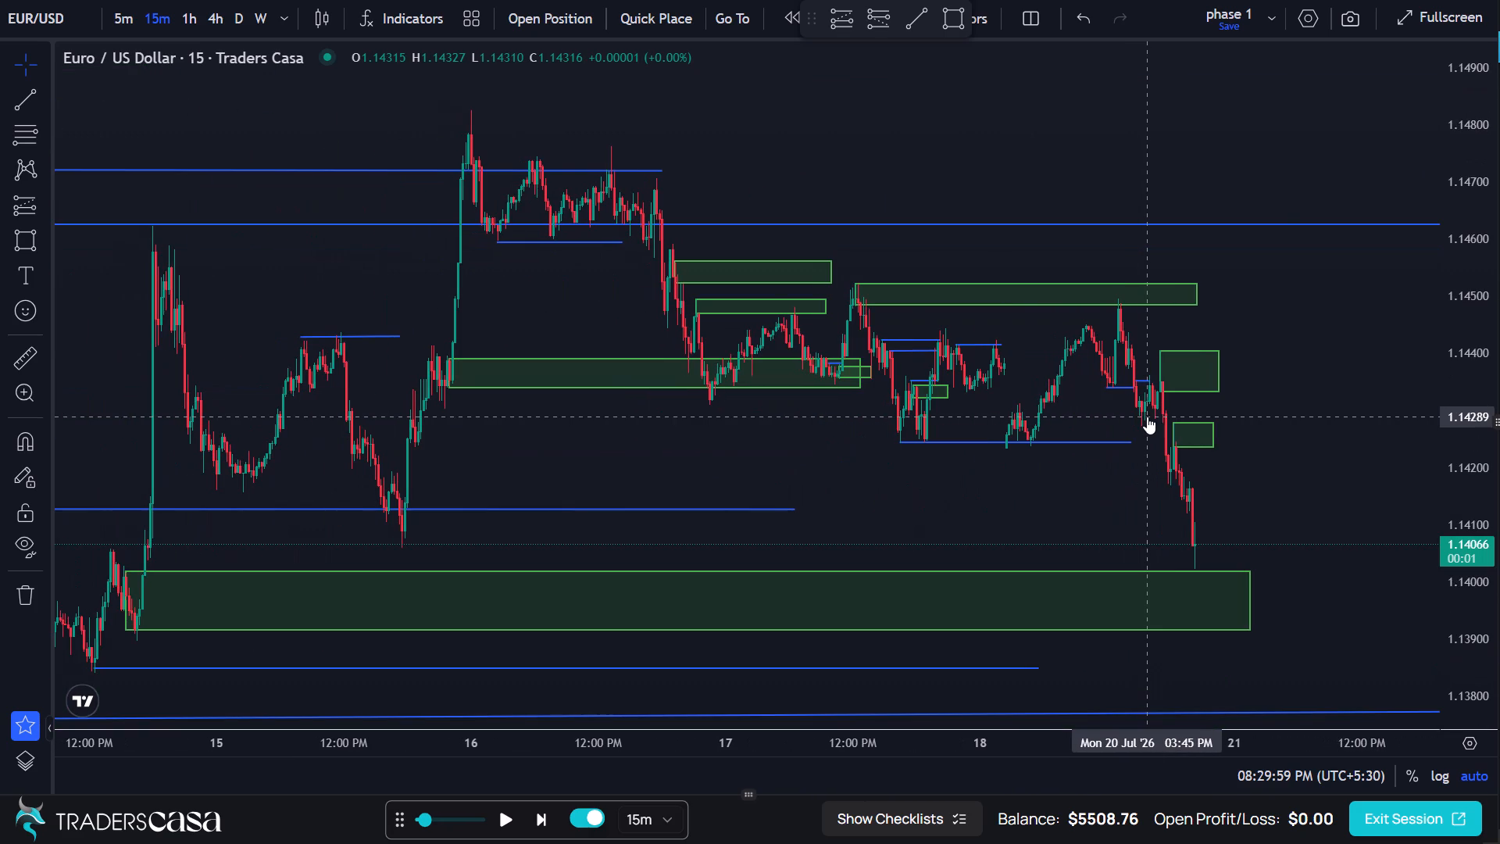
left_click_drag(1252, 599, 1261, 600)
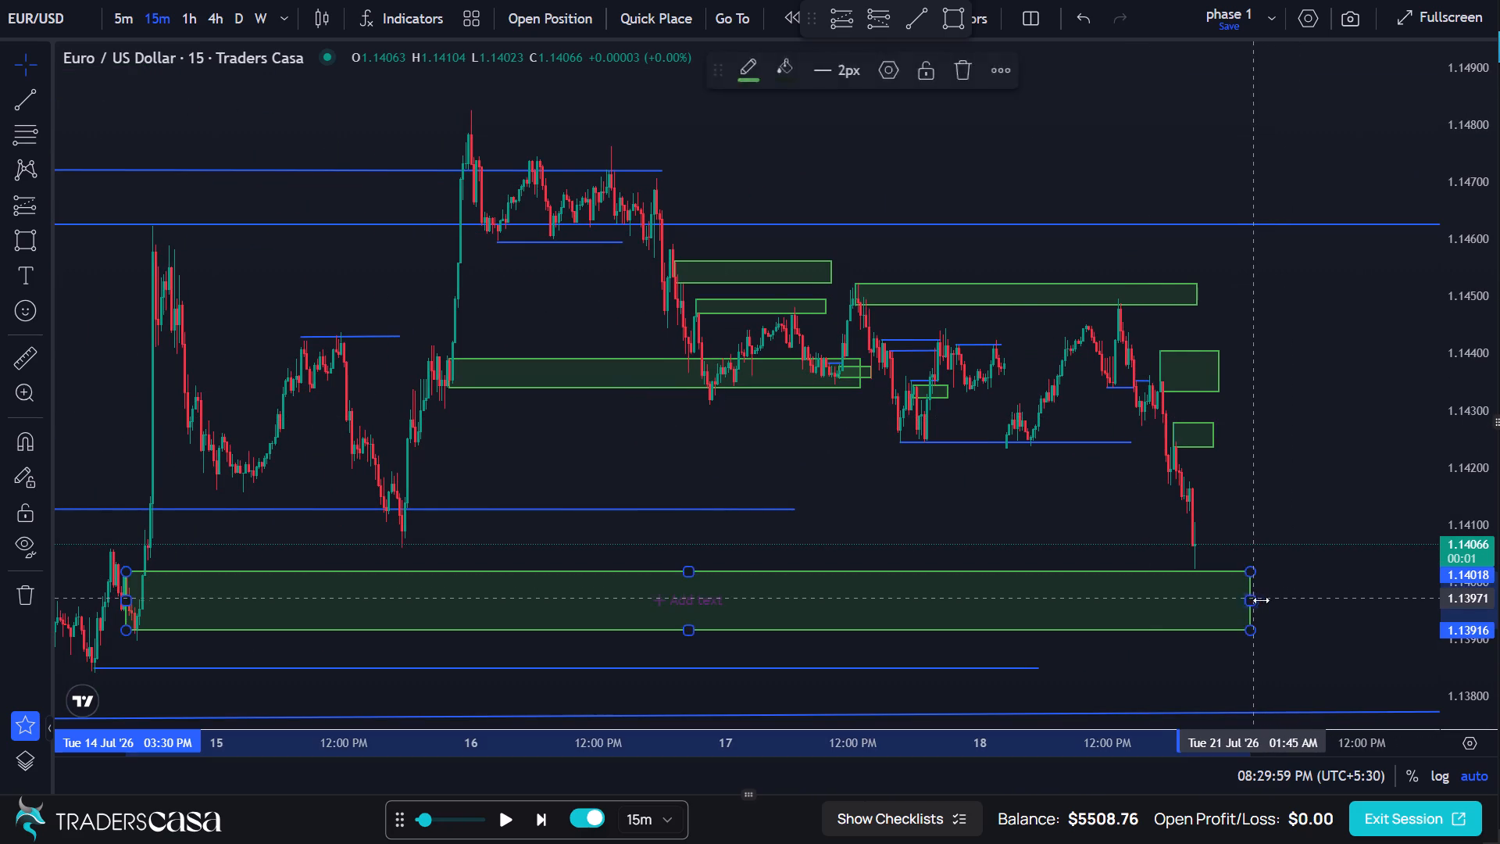
left_click_drag(1261, 600, 1296, 603)
left_click(1306, 474)
Advance the replay by several 15-minute candles from 08:30 PM to about 09:30 PM.
scroll(1306, 474, "up", 8)
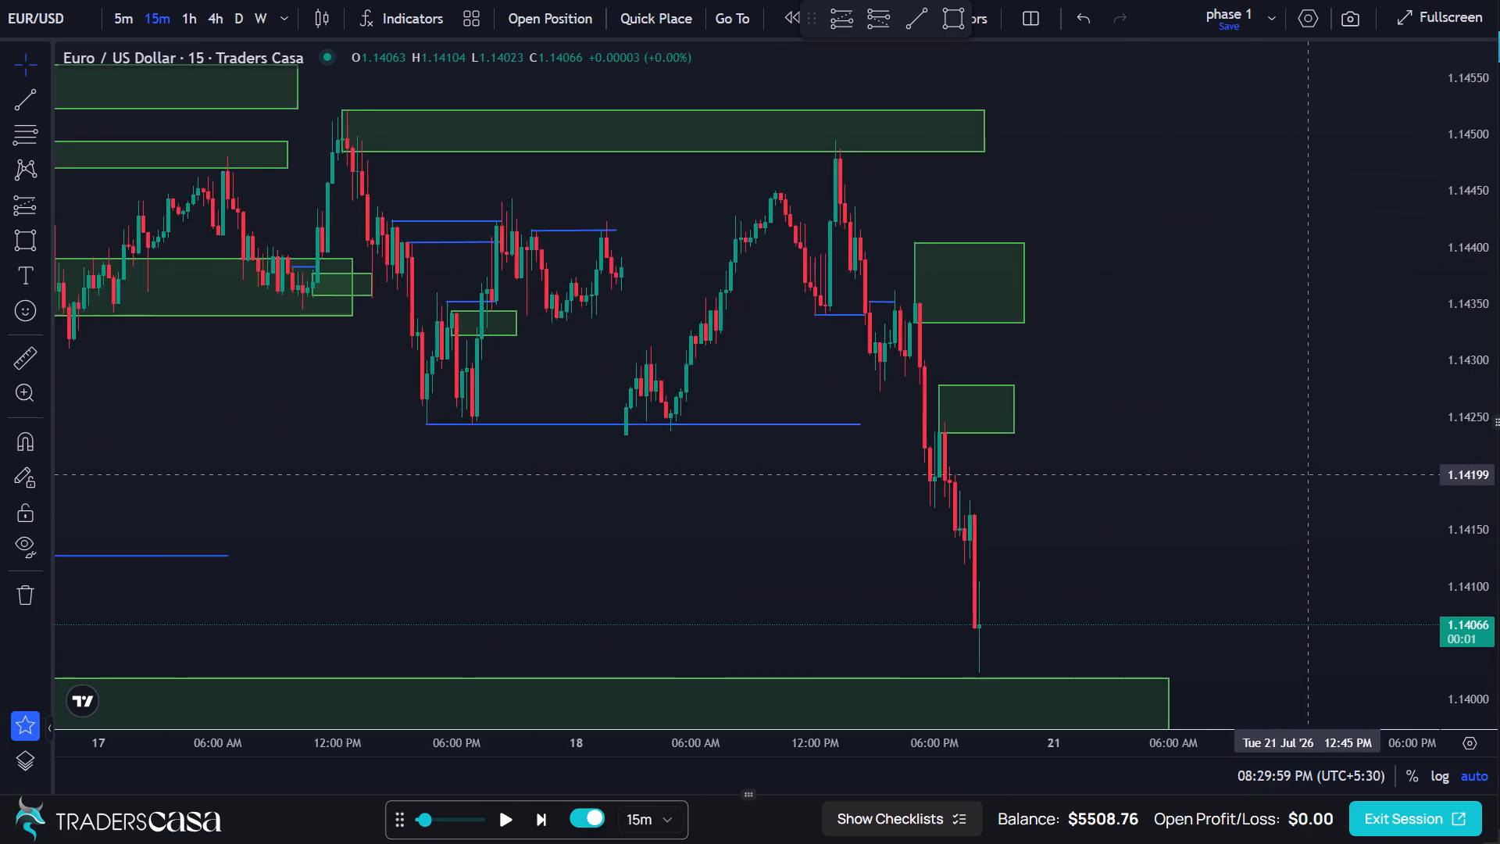
scroll(1306, 474, "up", 5)
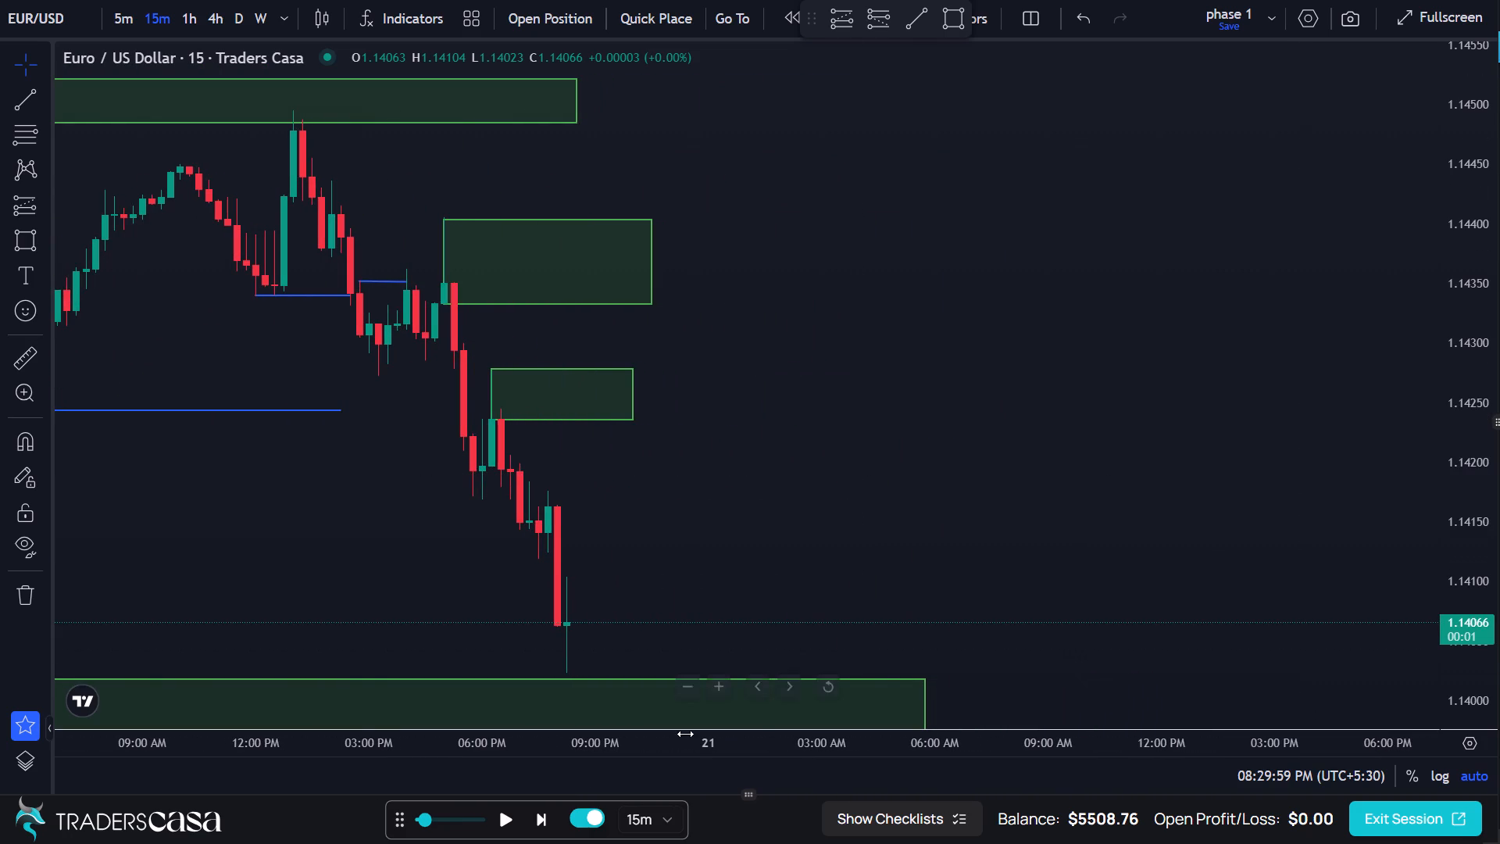
left_click(542, 812)
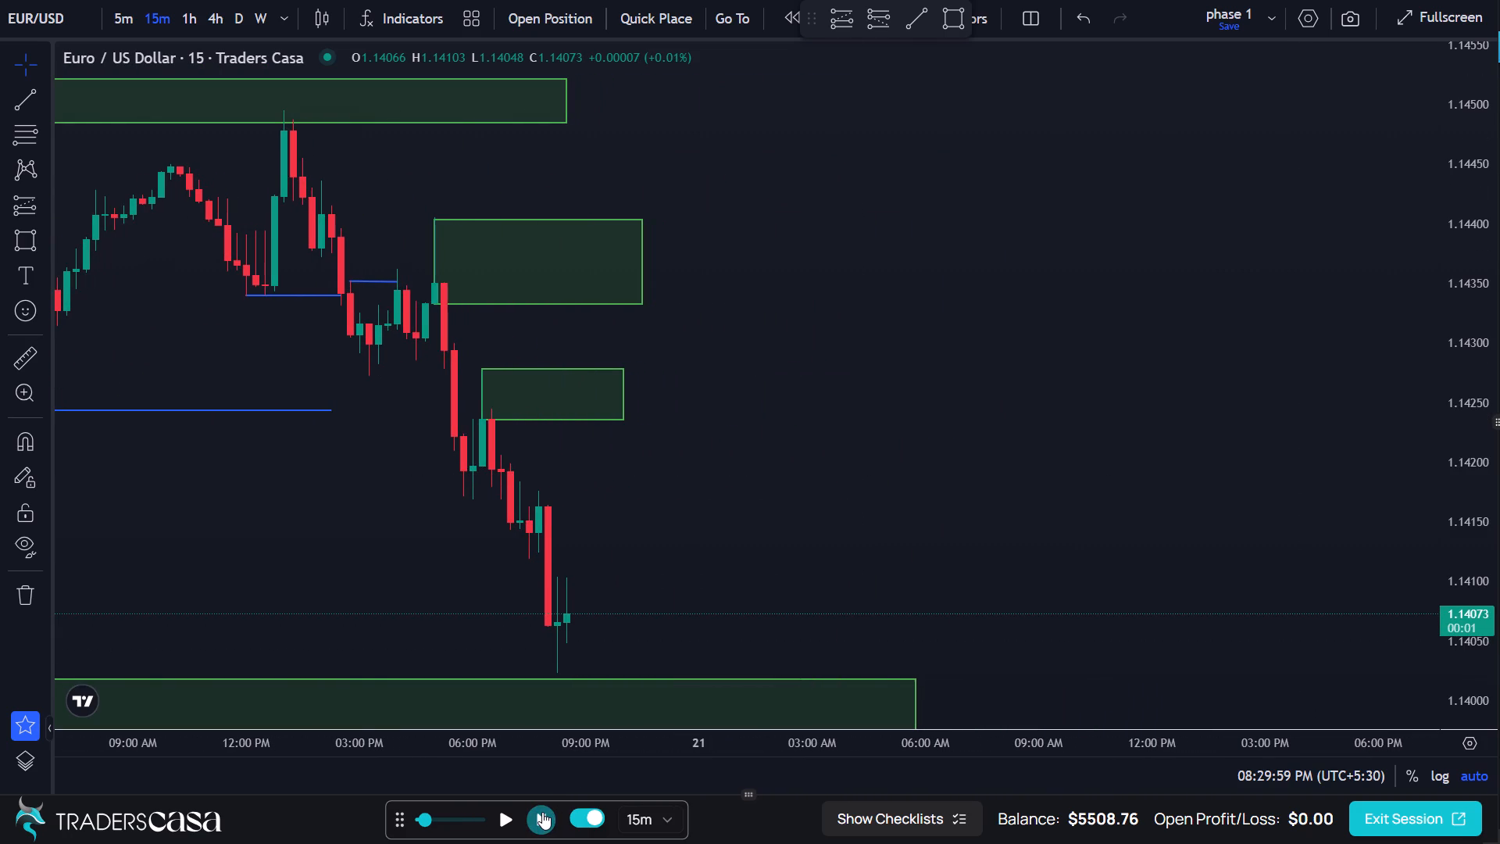
left_click(542, 812)
left_click(542, 812)
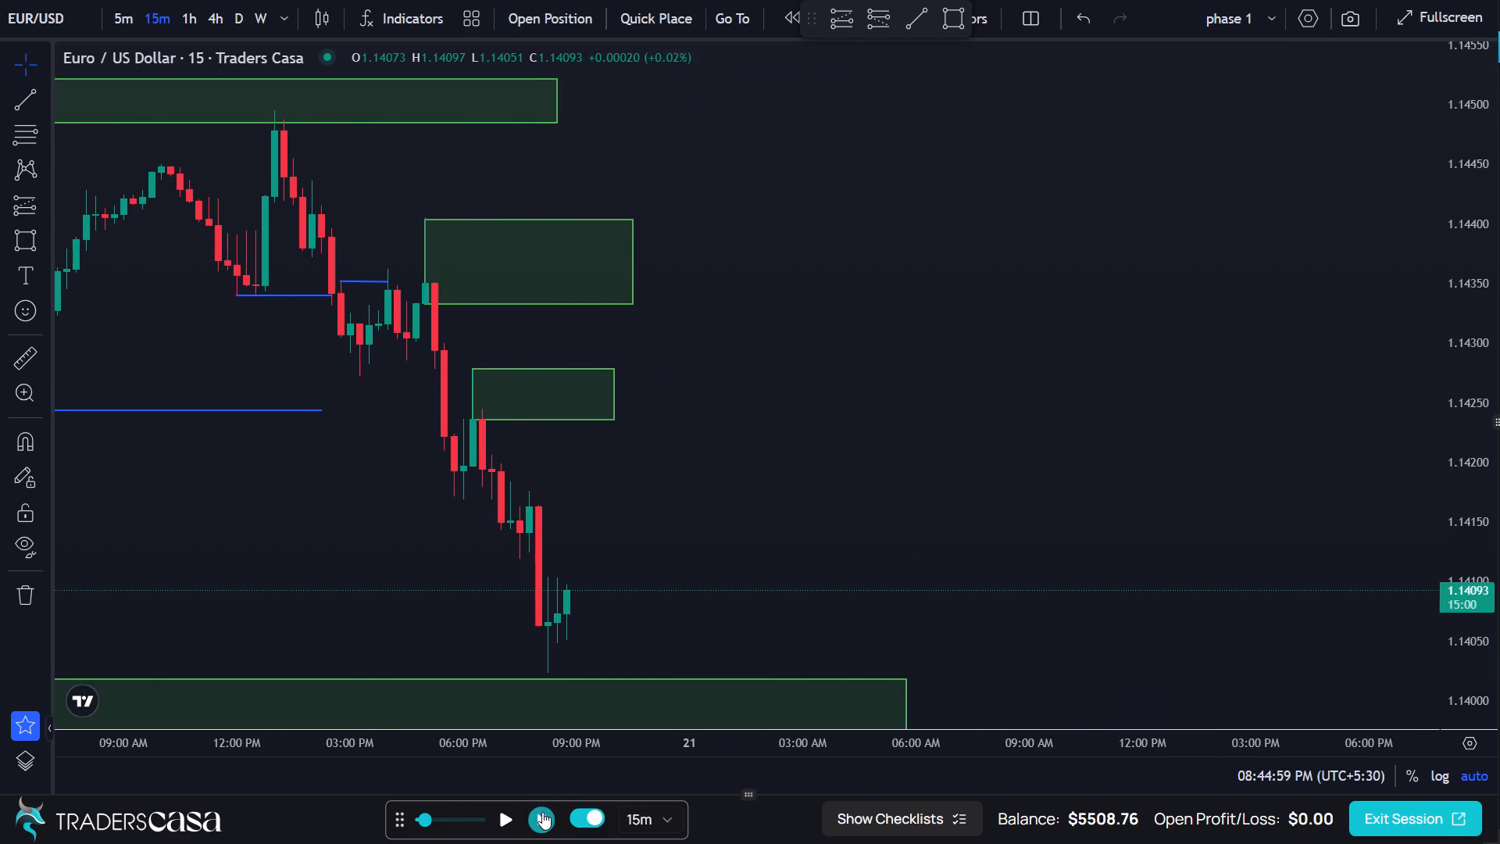
left_click(542, 812)
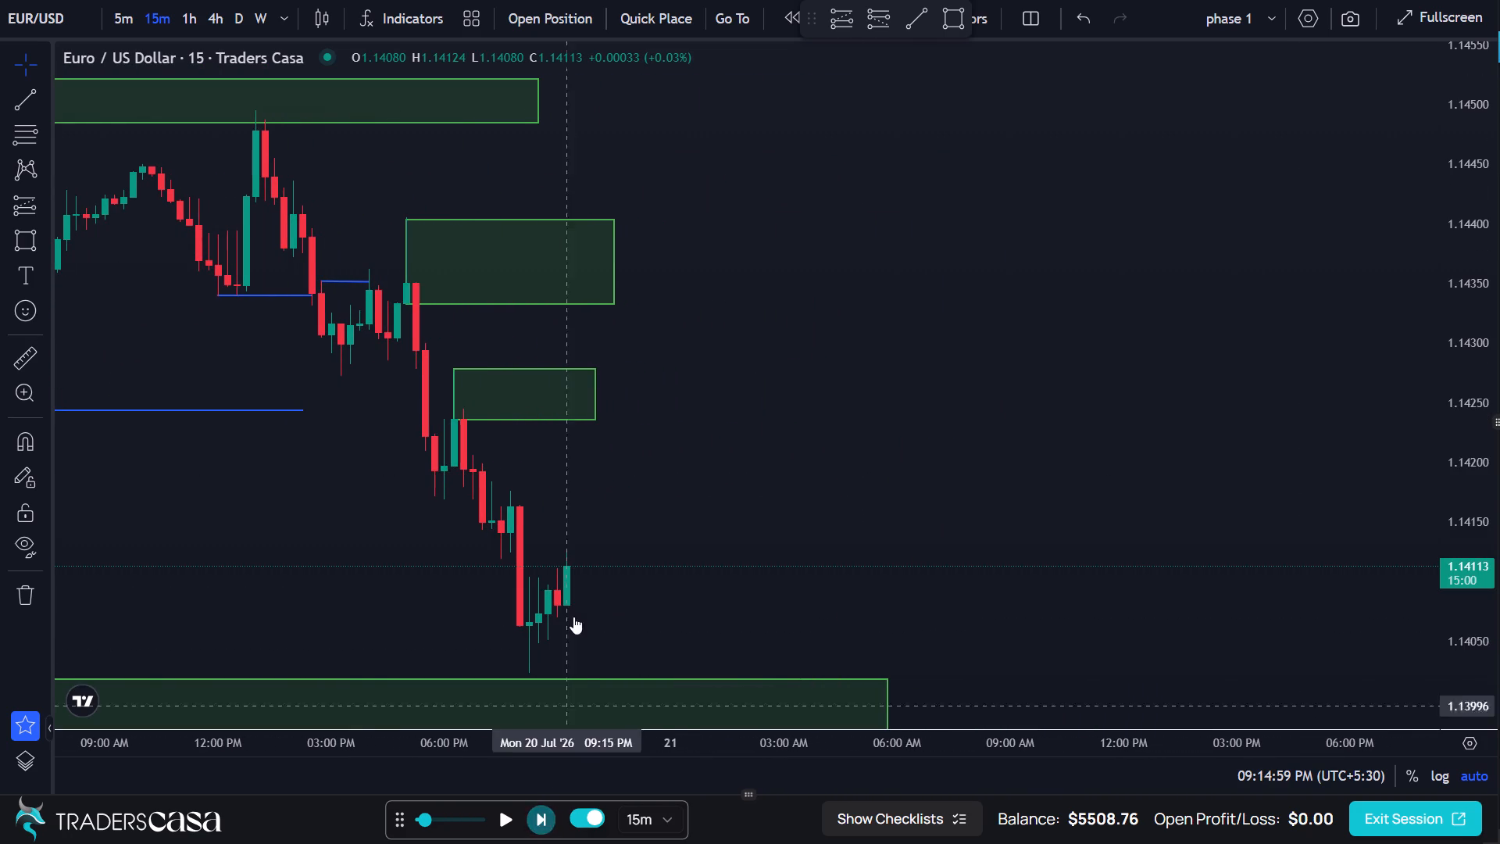
Advance the replay by 15-minute candles through the overnight session to about 03:45 AM on 21 July.
scroll(619, 460, "up", 2)
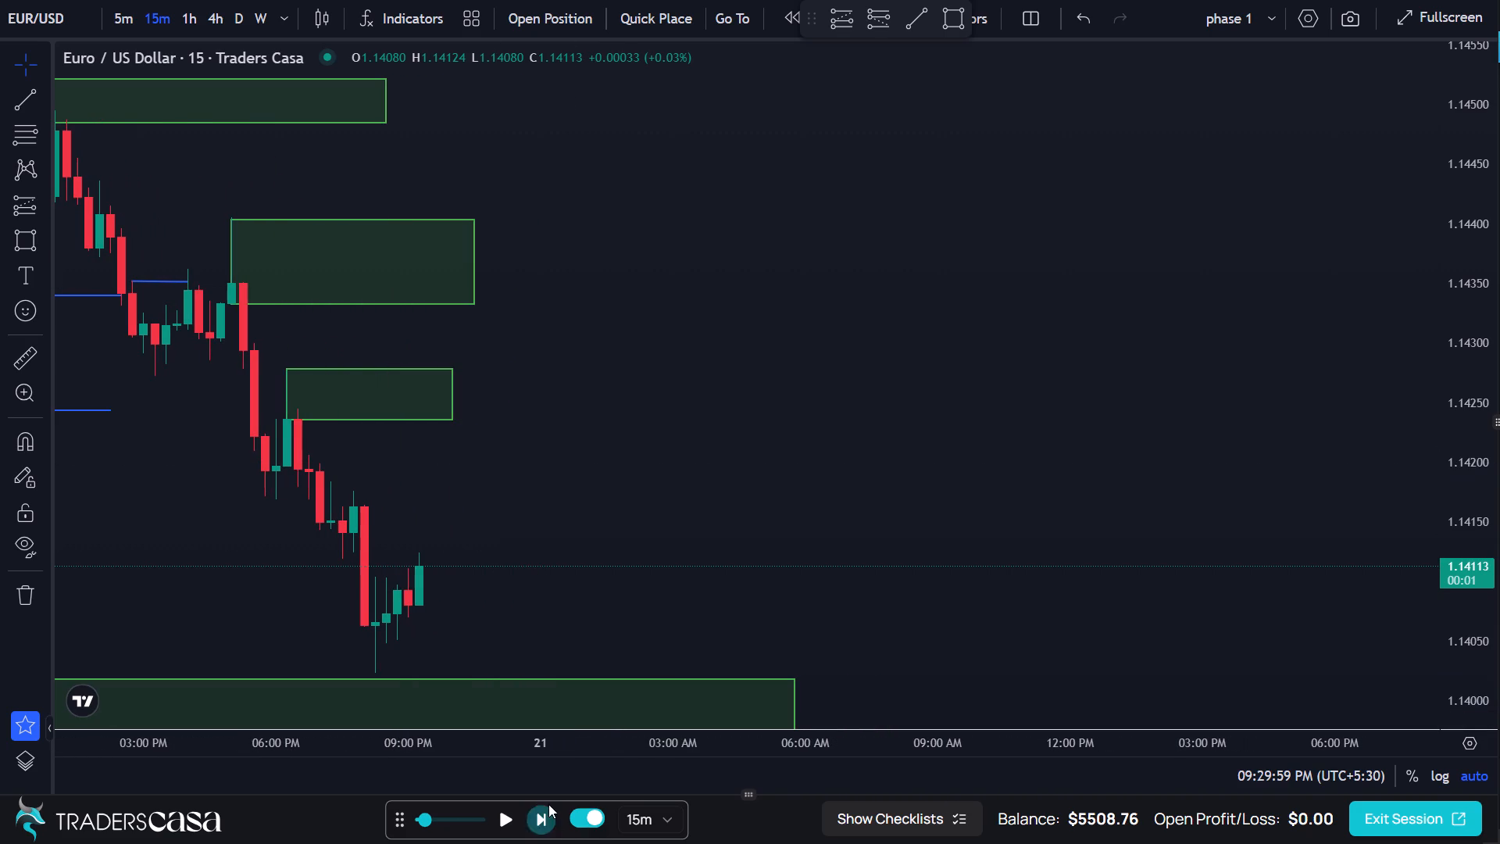
triple_click(542, 824)
left_click(542, 824)
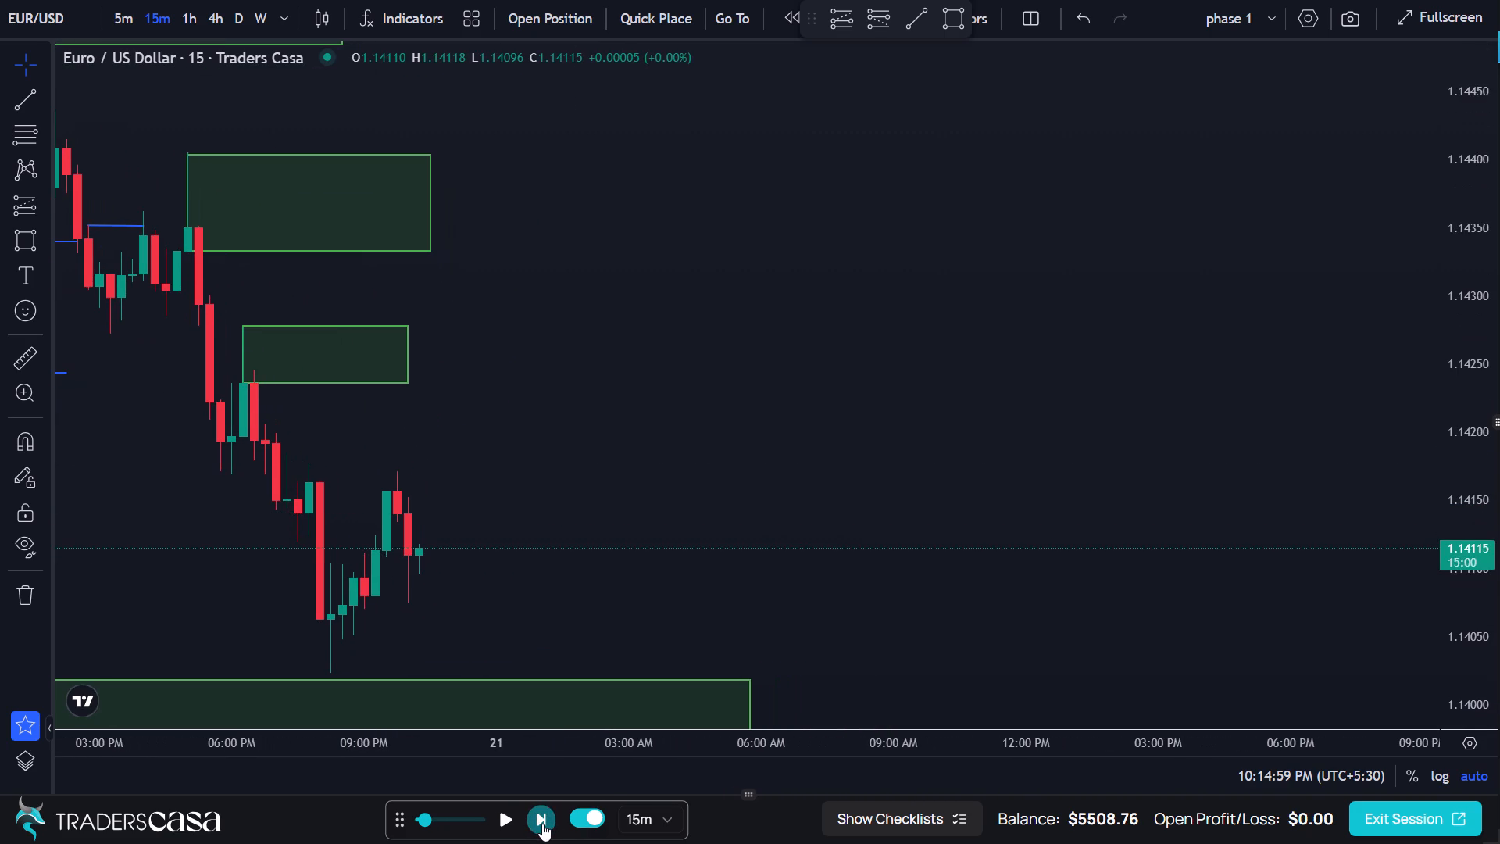
triple_click(542, 824)
triple_click(542, 824)
double_click(542, 824)
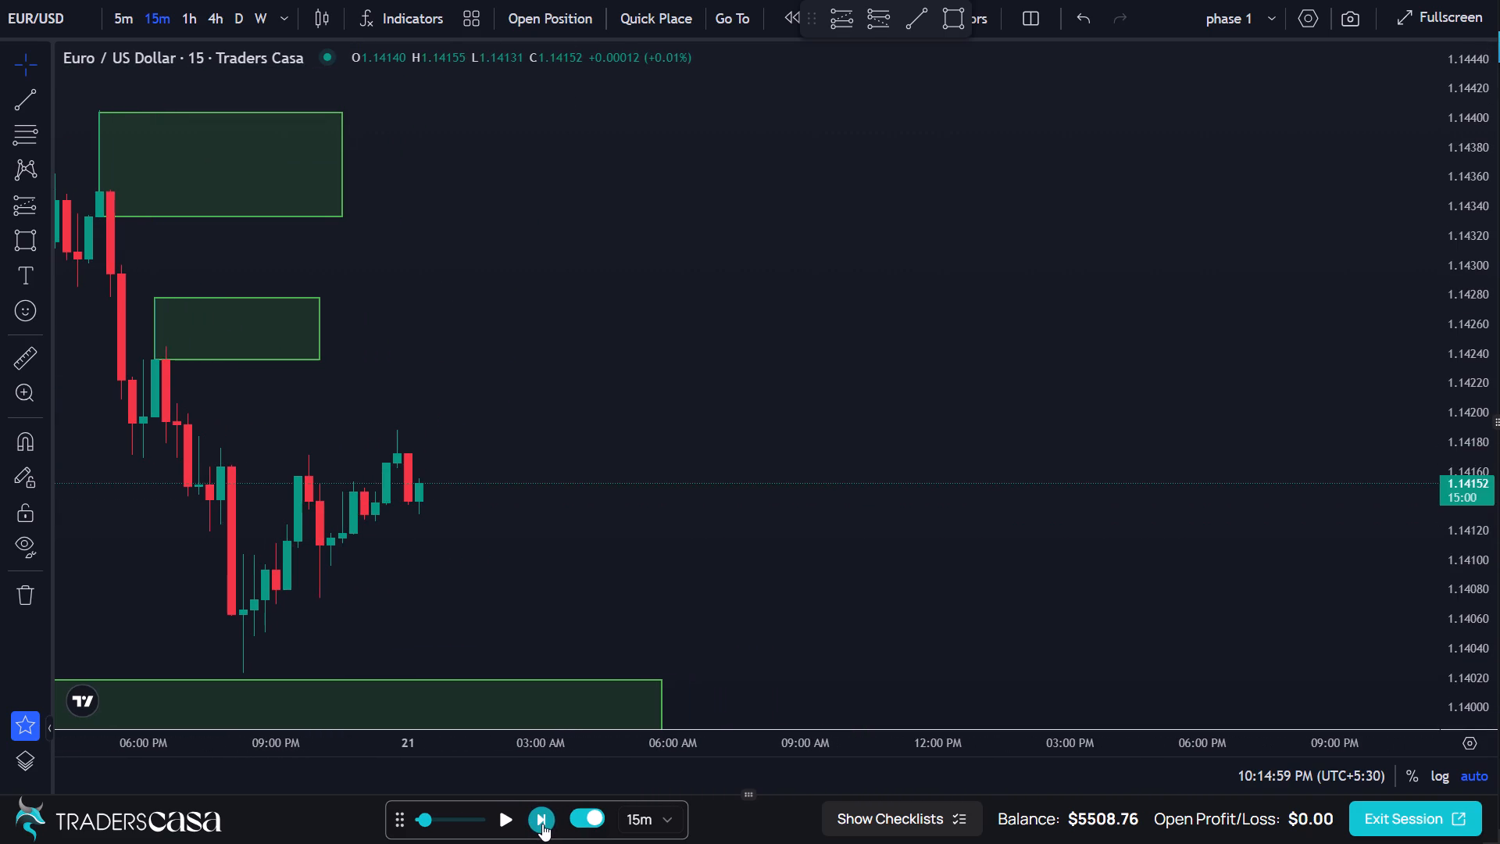
triple_click(542, 824)
triple_click(542, 824)
triple_click(542, 824)
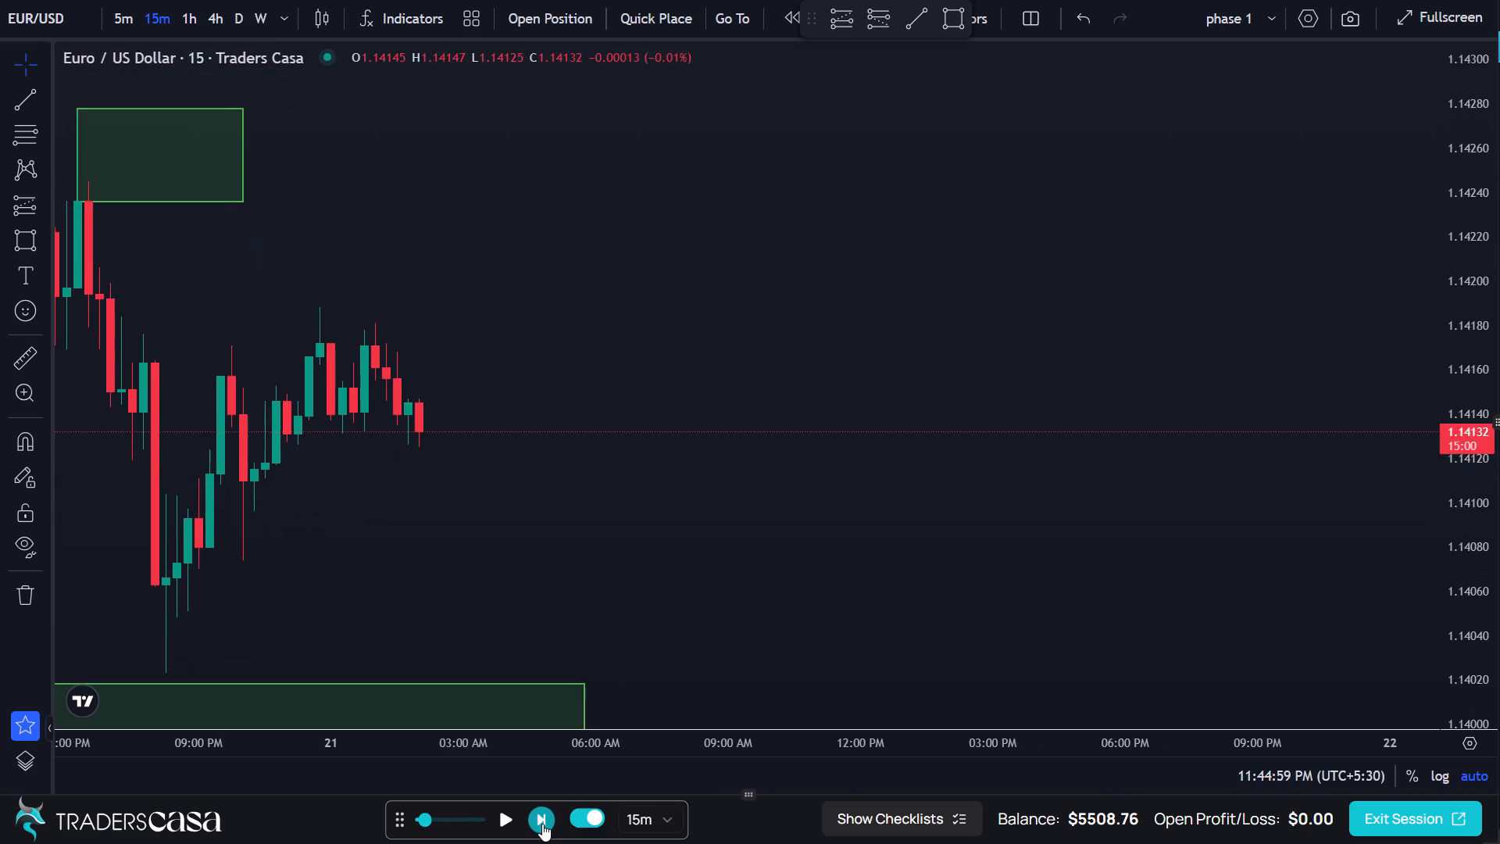
triple_click(542, 824)
left_click(542, 824)
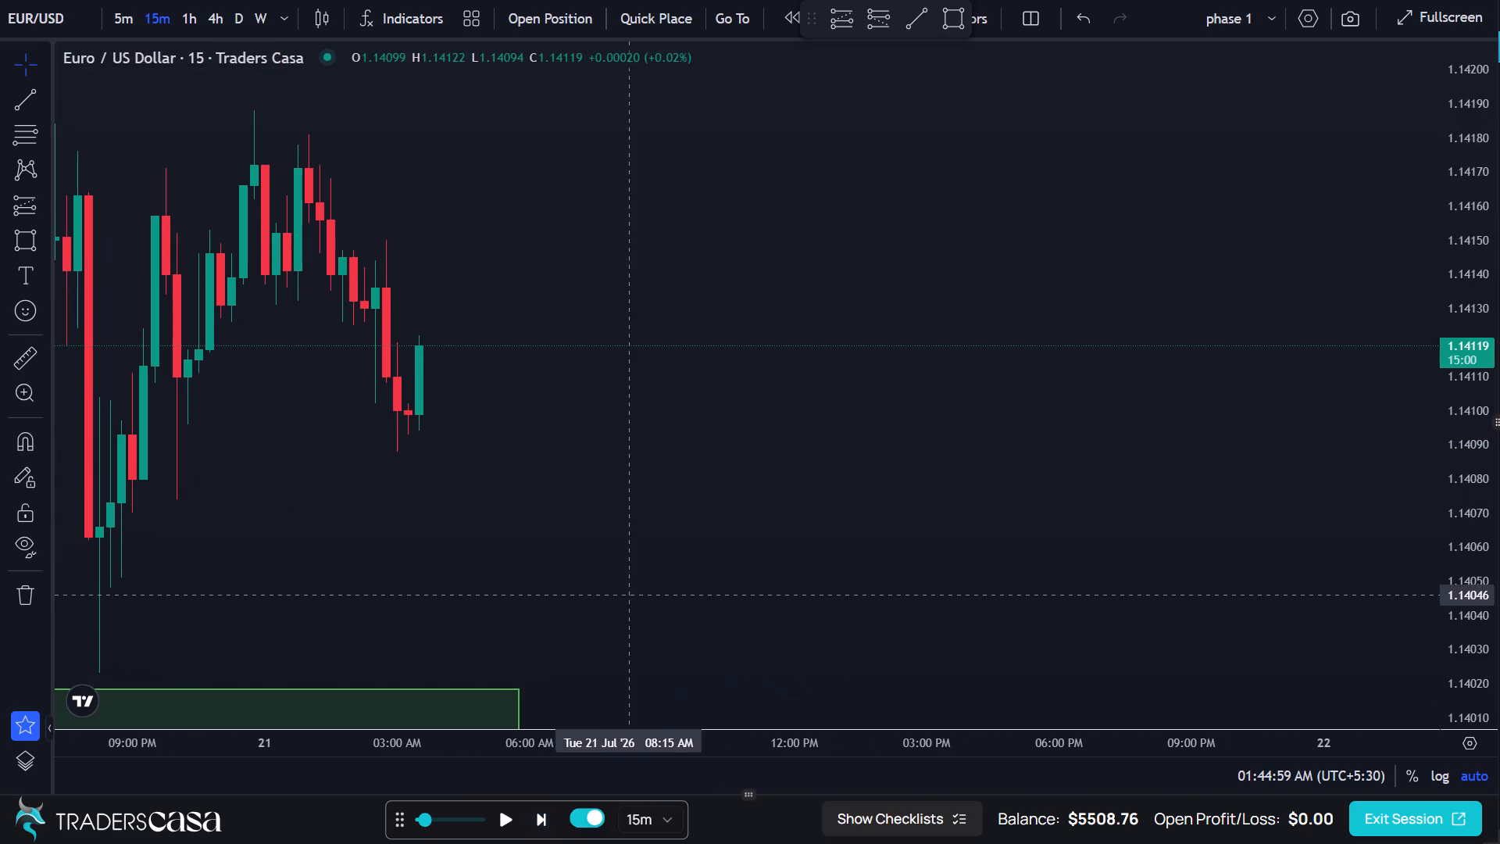
Advance the replay by 15-minute candles from about 03:45 AM to about 10:15 AM on 21 July.
scroll(630, 594, "down", 3)
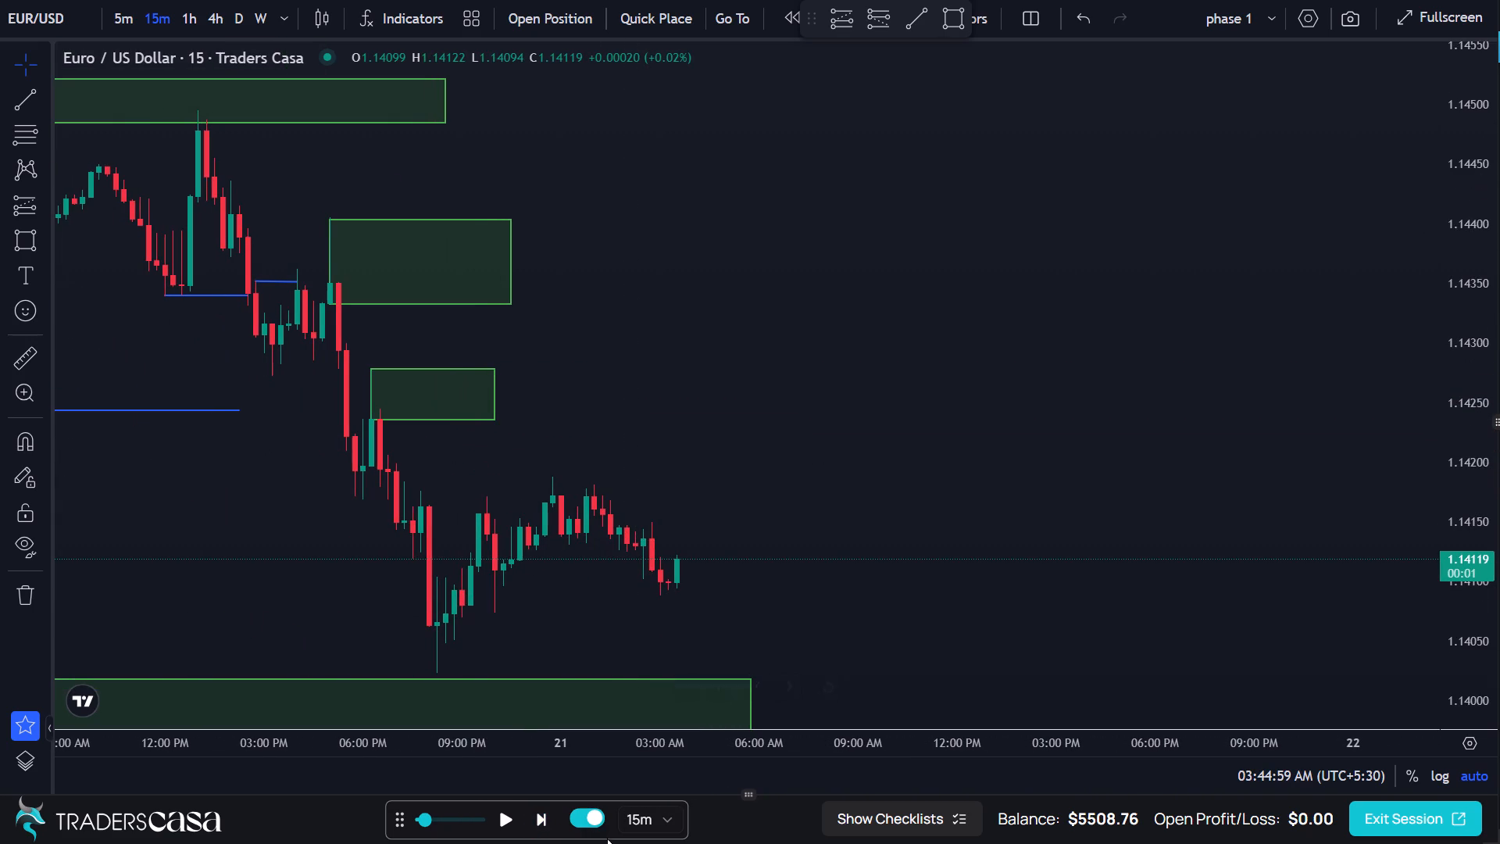
double_click(537, 819)
triple_click(537, 819)
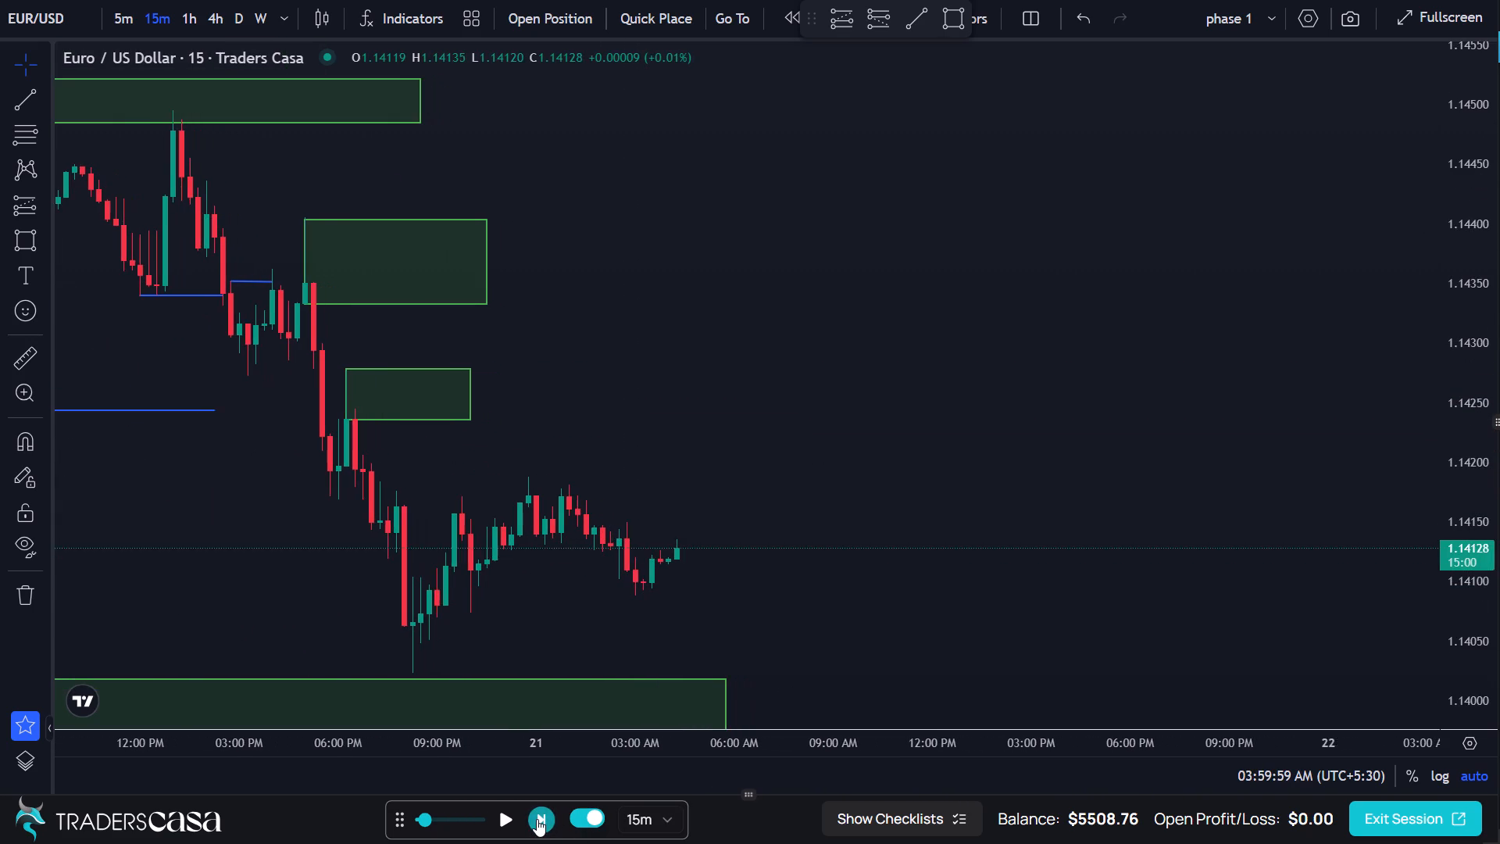
triple_click(537, 819)
double_click(537, 819)
triple_click(537, 819)
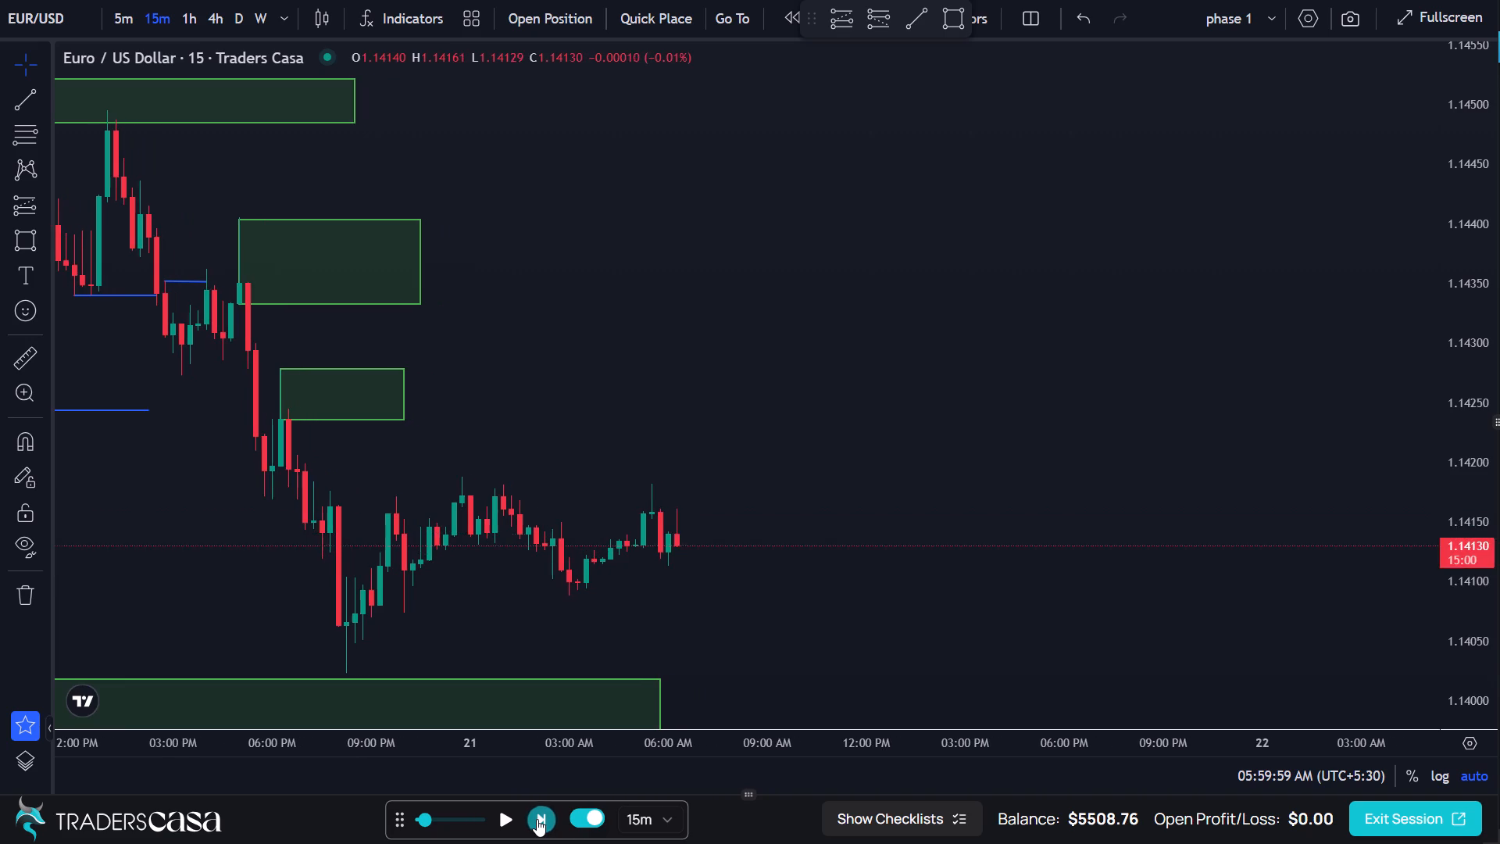
triple_click(537, 819)
triple_click(537, 819)
triple_click(537, 819)
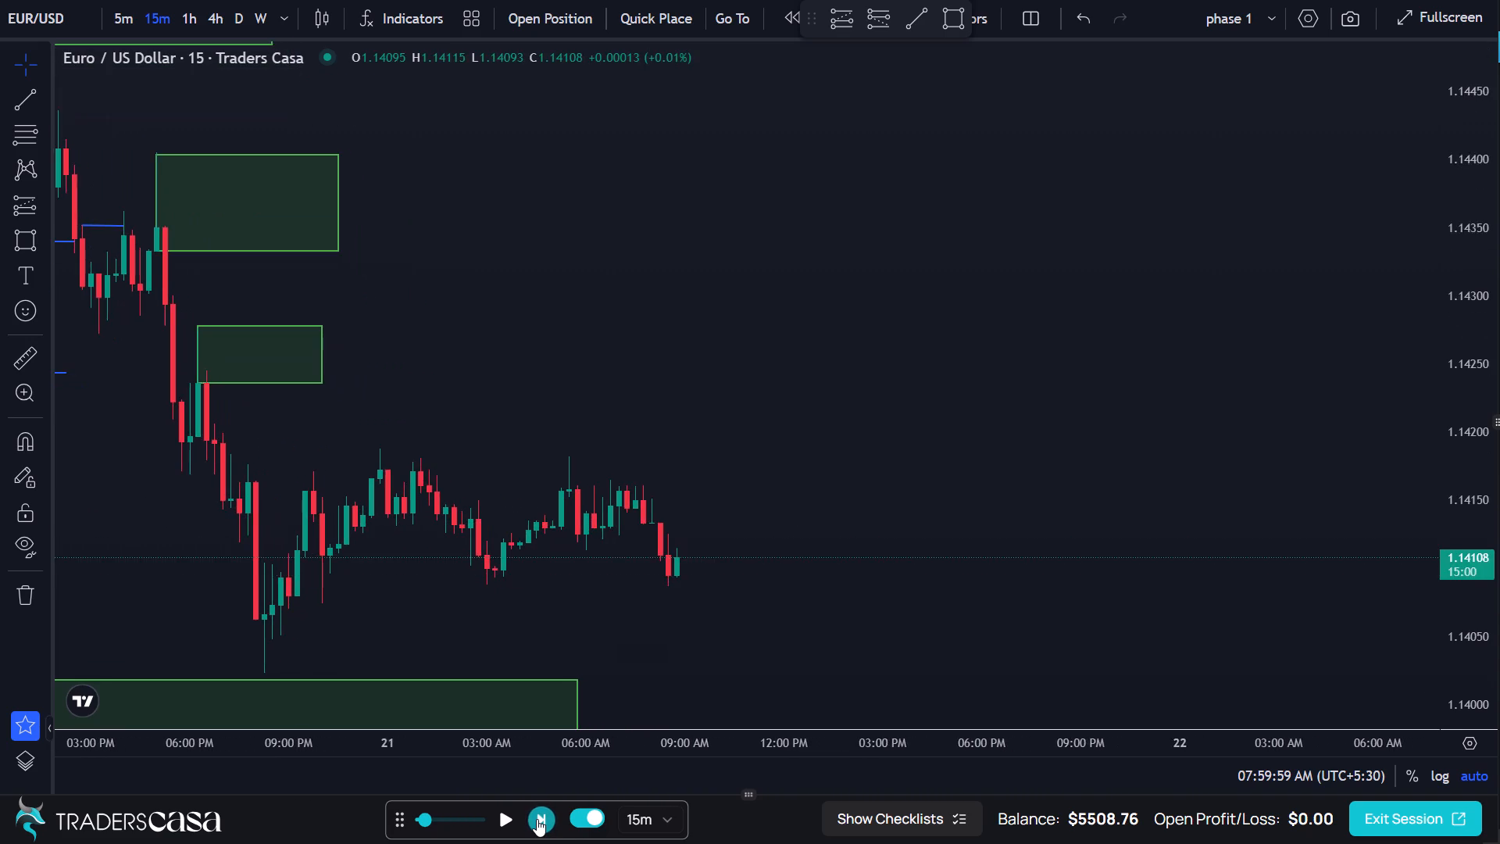
triple_click(537, 819)
left_click(537, 819)
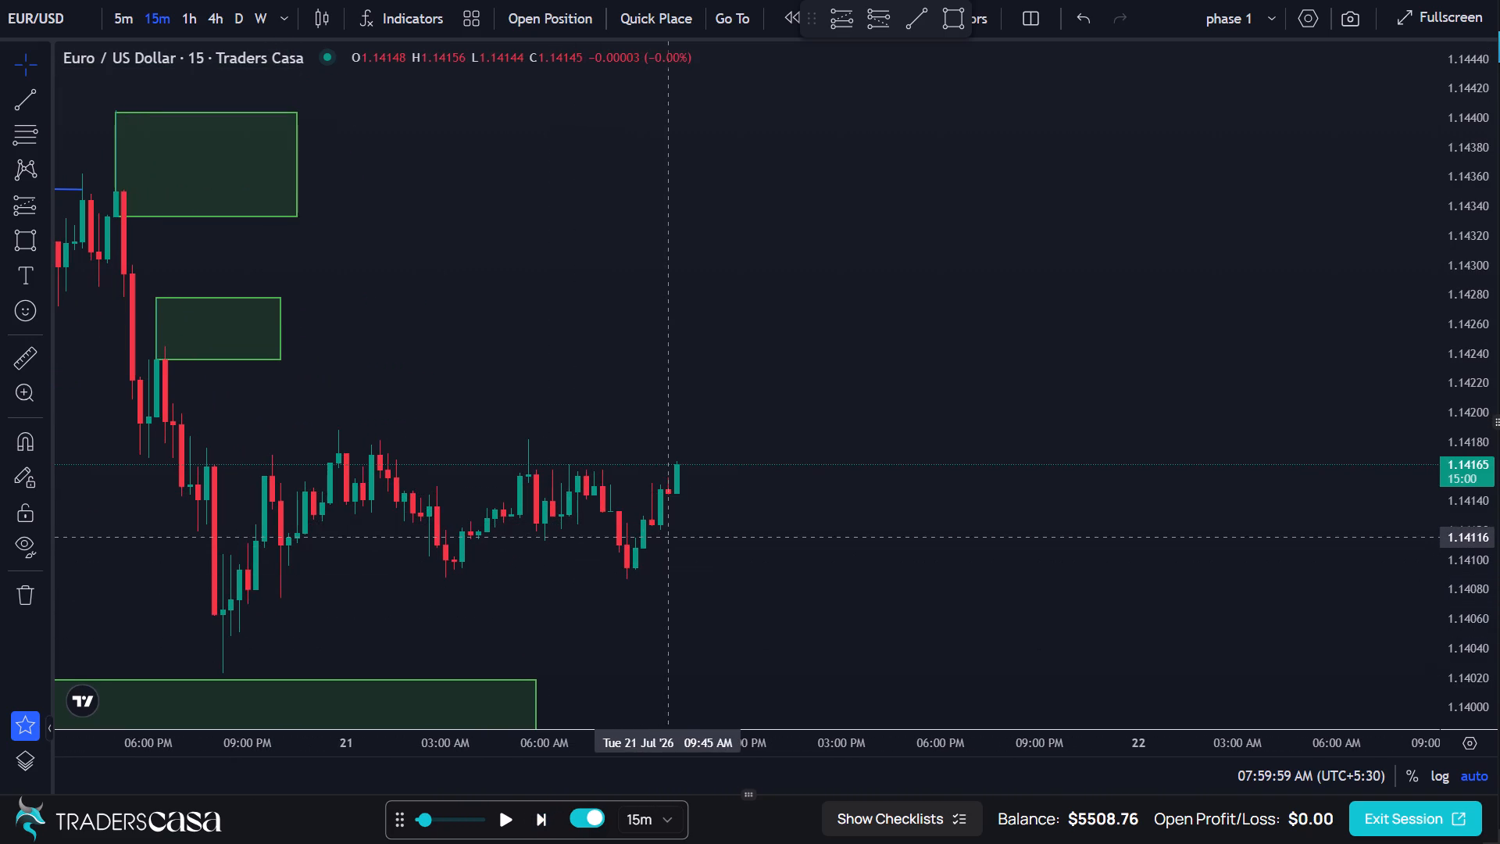
Draw a rectangular demand zone around the 20 July swing low, from about 1.14105 to 1.14024, starting at 08:15 PM and ending about 01:00 PM on 21 July.
scroll(708, 513, "left", 1)
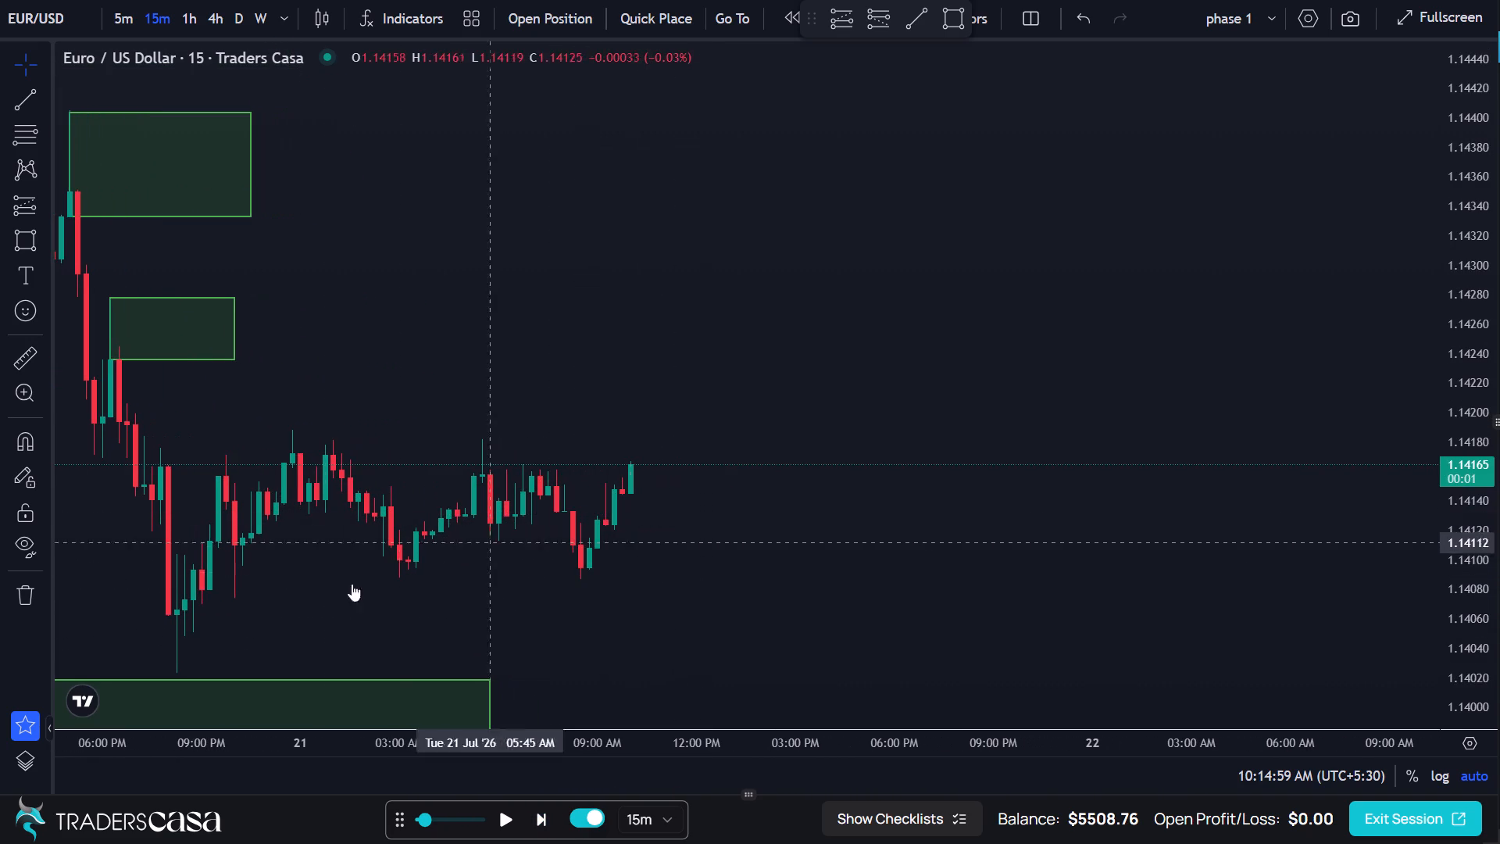
left_click(29, 252)
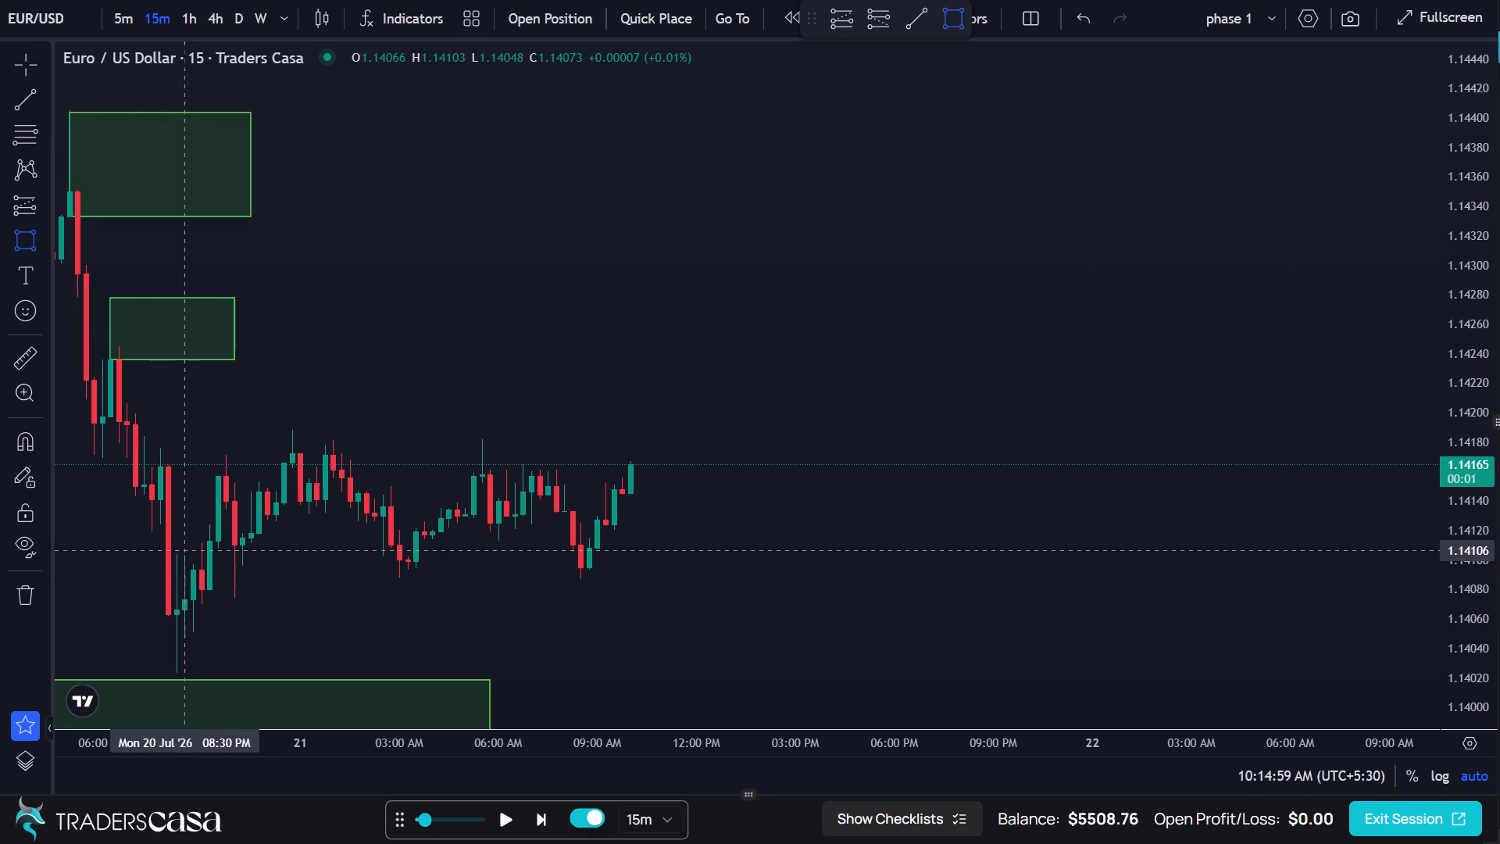
left_click_drag(177, 553, 468, 634)
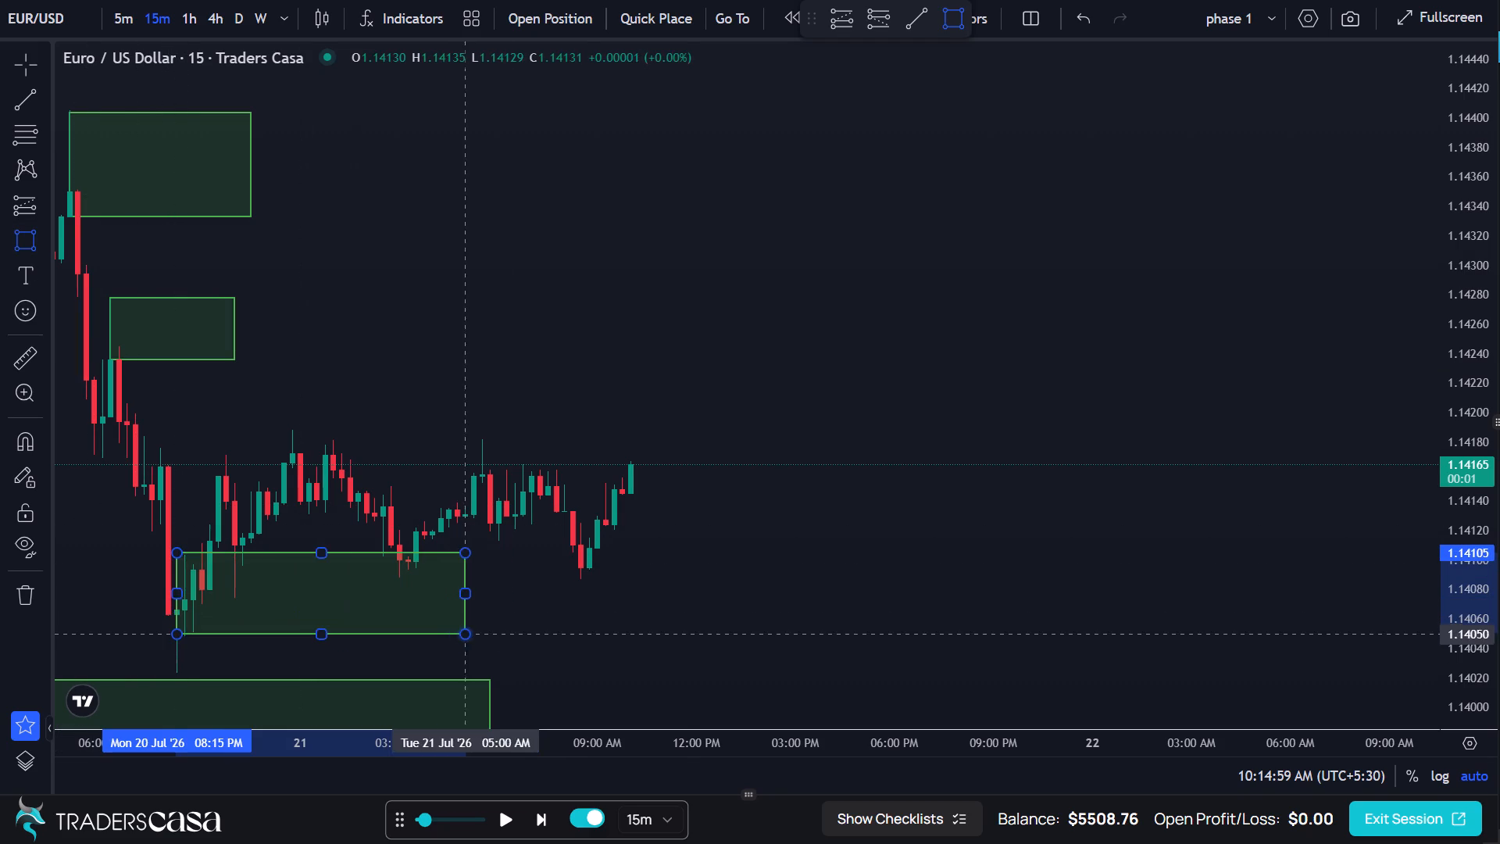
left_click_drag(731, 671, 727, 467)
left_click(727, 467)
scroll(727, 467, "up", 2)
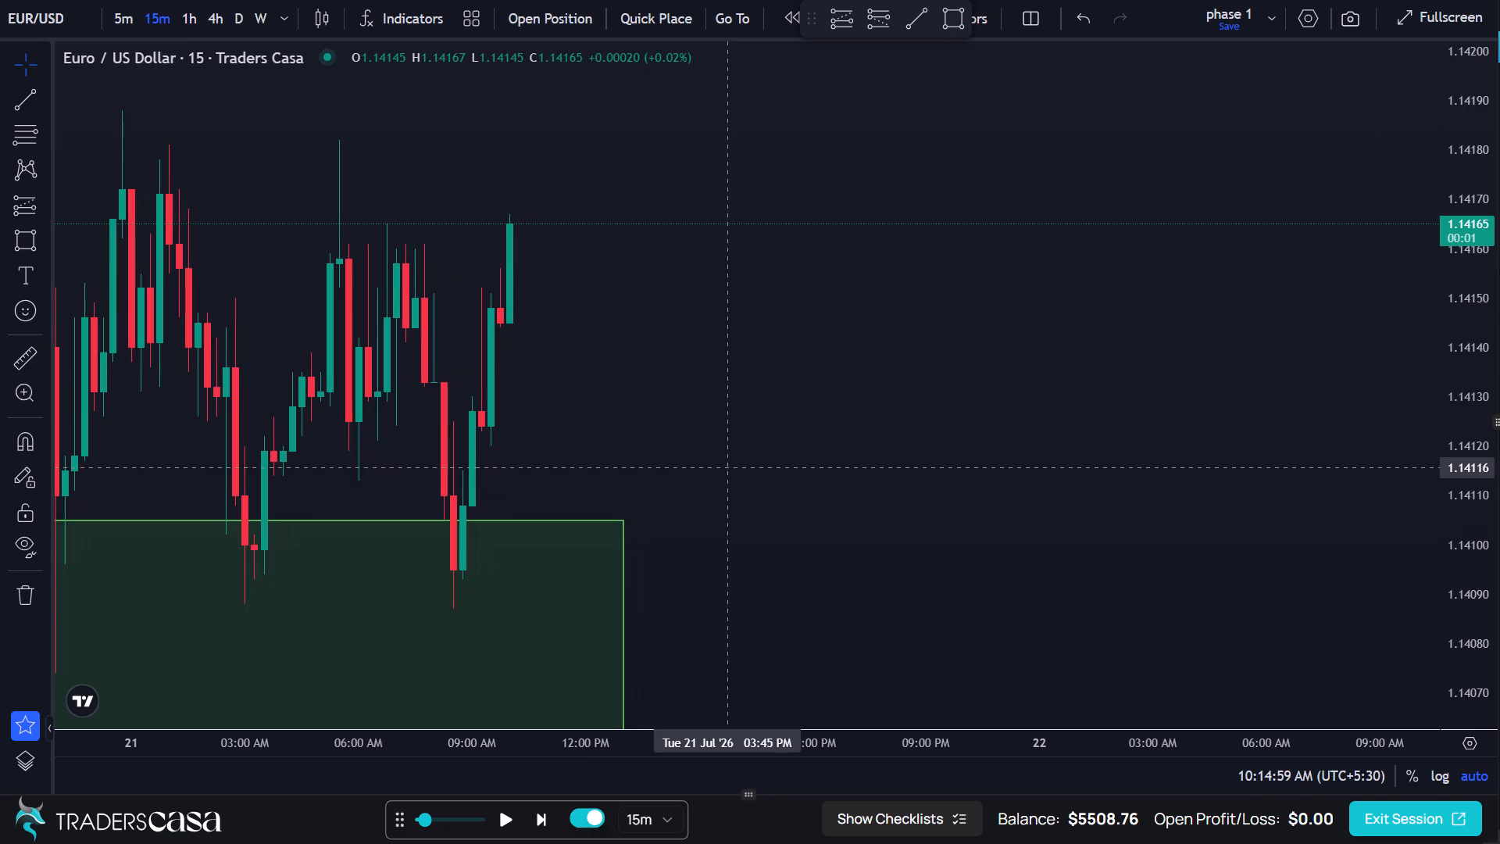
Extend the end time of the new 1.14105–1.14024 zone to about 02:00 PM on 21 July.
scroll(727, 467, "down", 2)
scroll(727, 467, "left", 3)
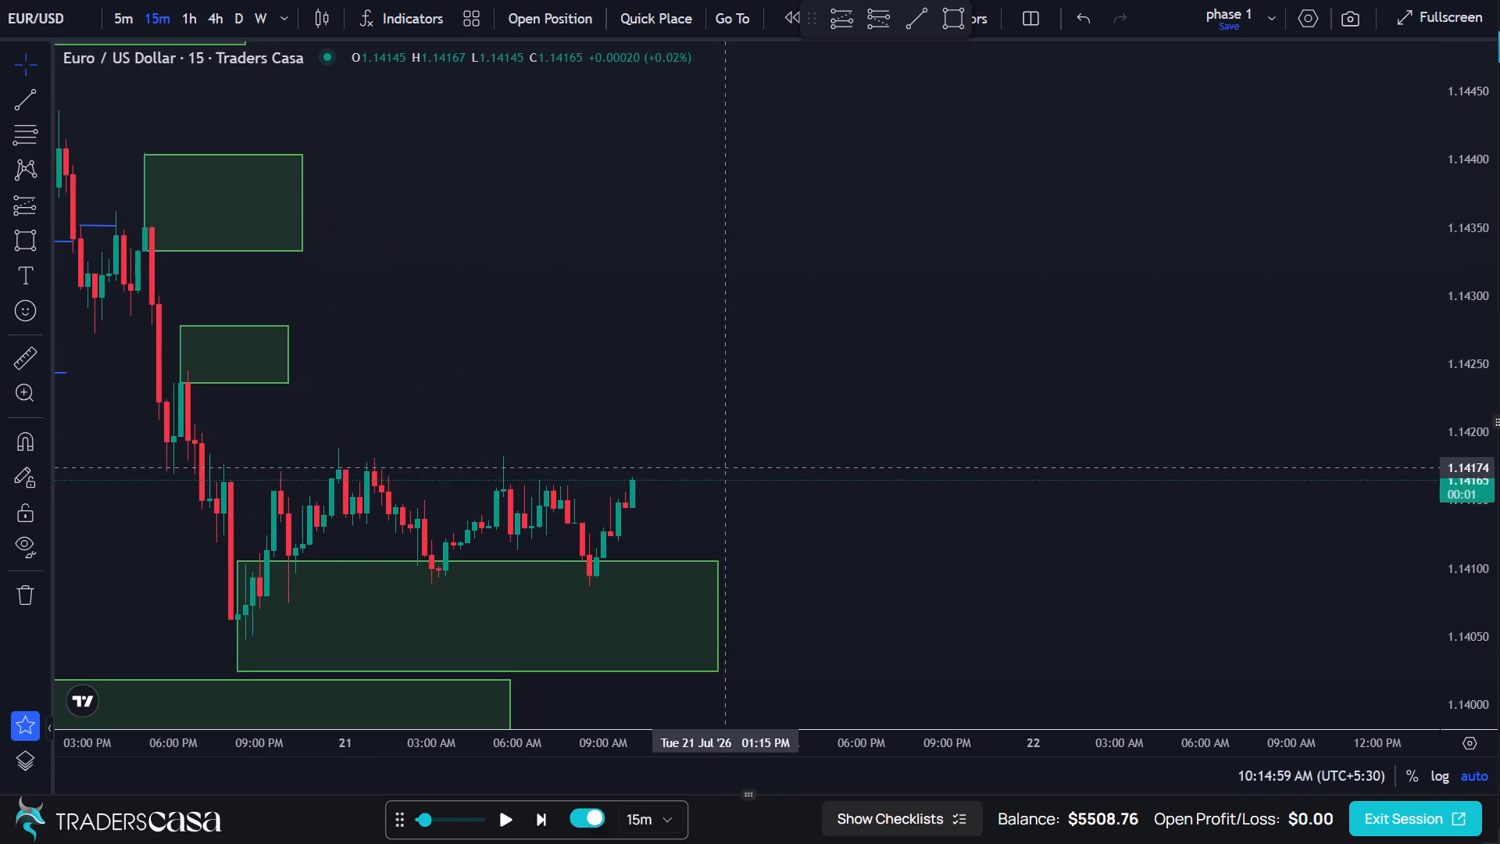
scroll(727, 467, "left", 2)
scroll(727, 467, "right", 1)
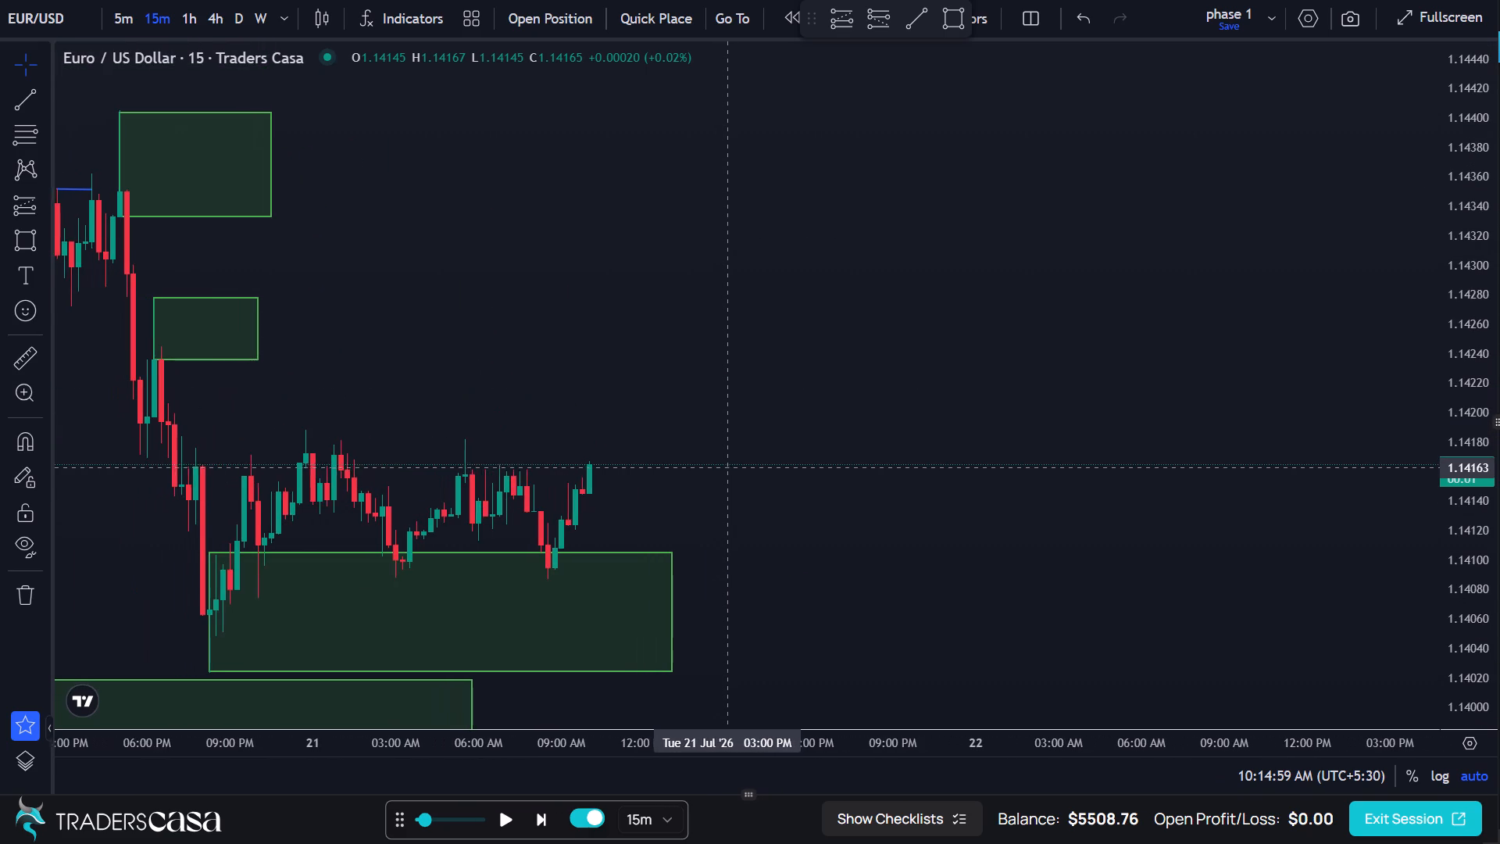
scroll(727, 467, "right", 1)
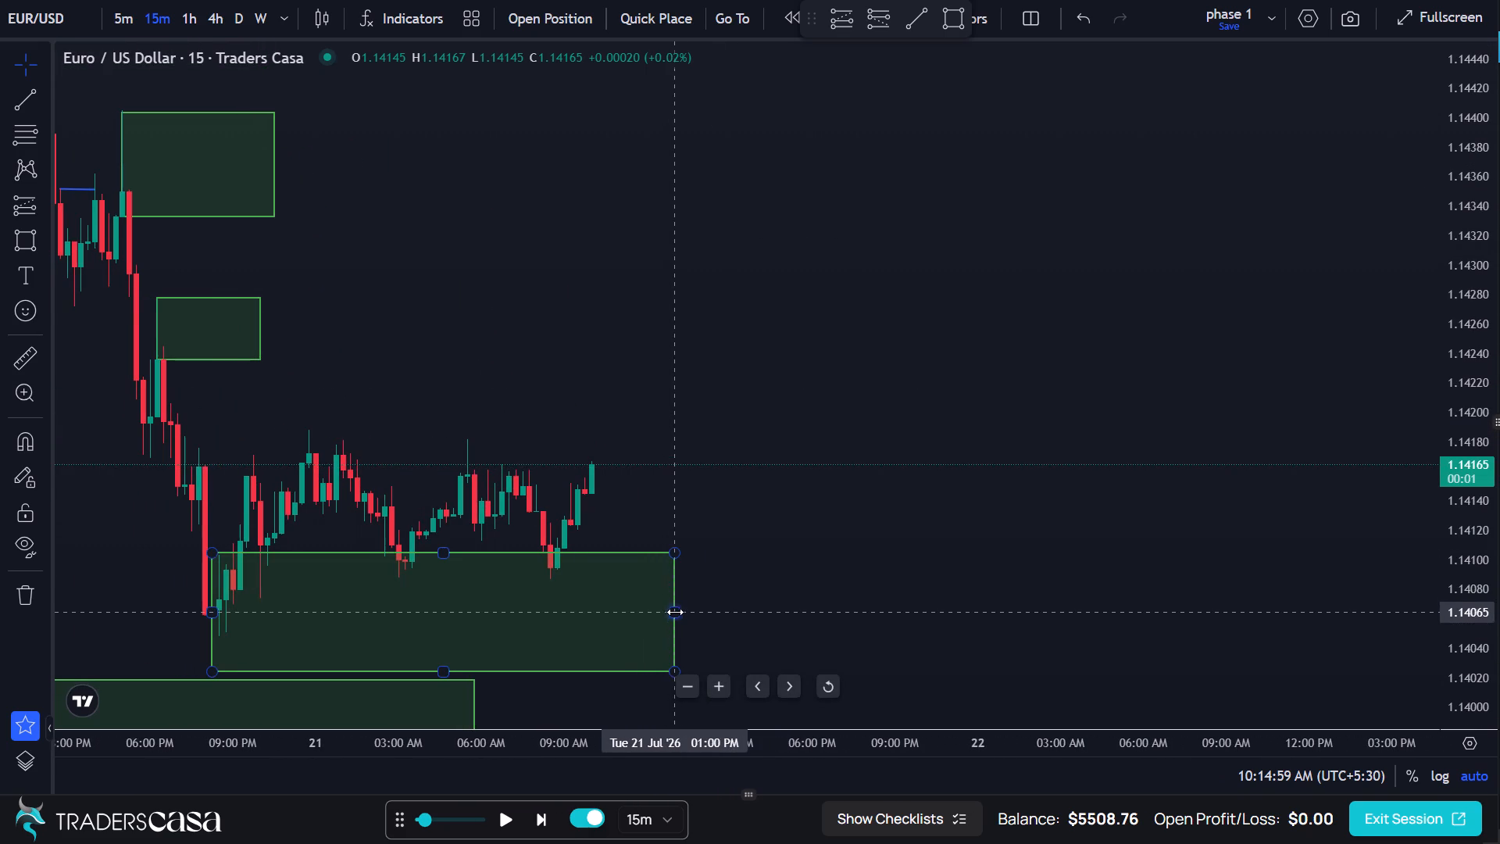
left_click_drag(672, 613, 703, 646)
left_click(687, 561)
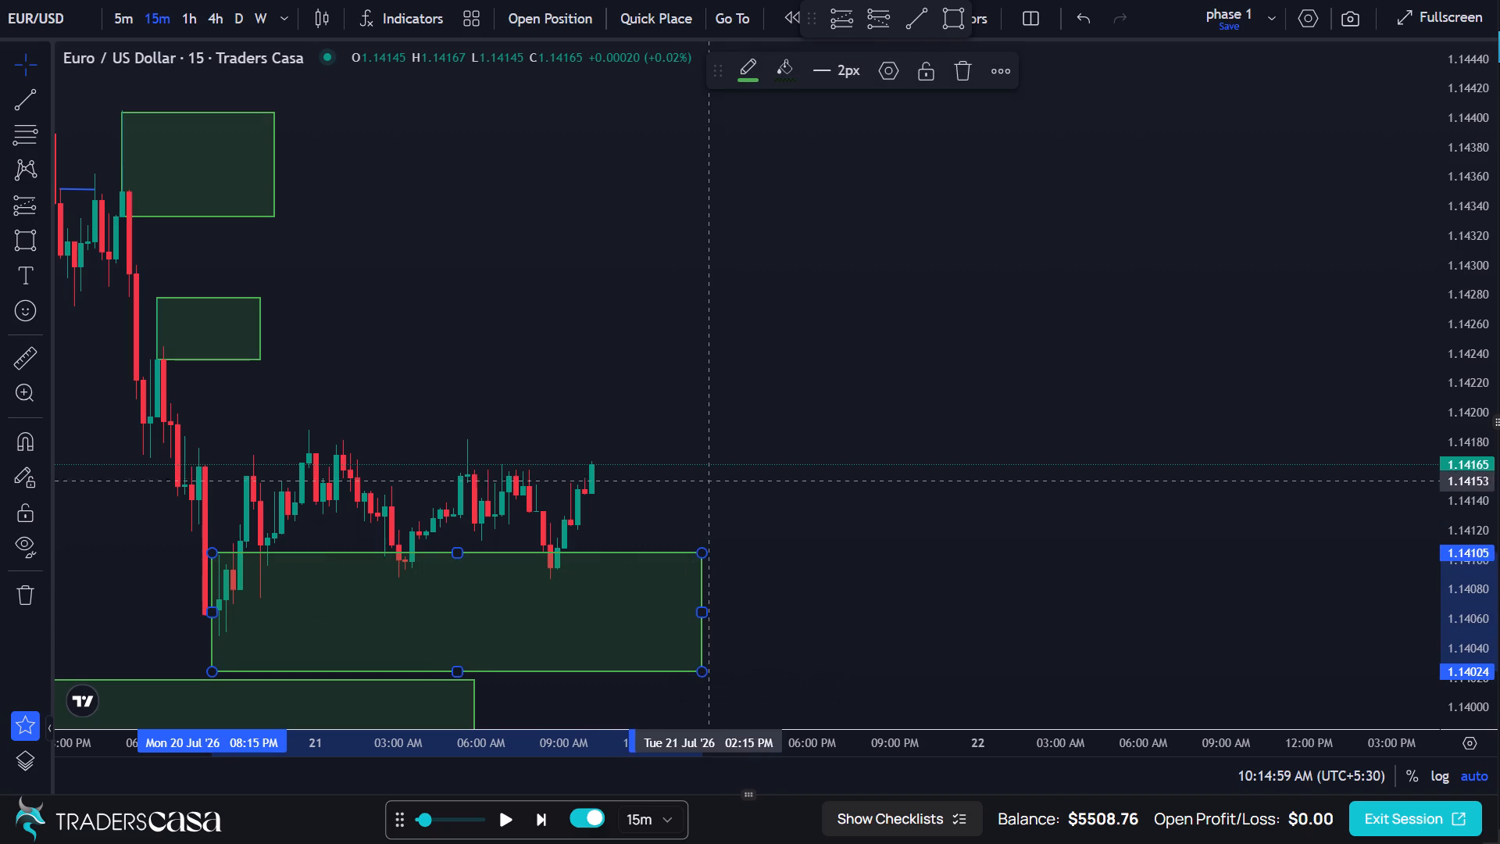
left_click(705, 478)
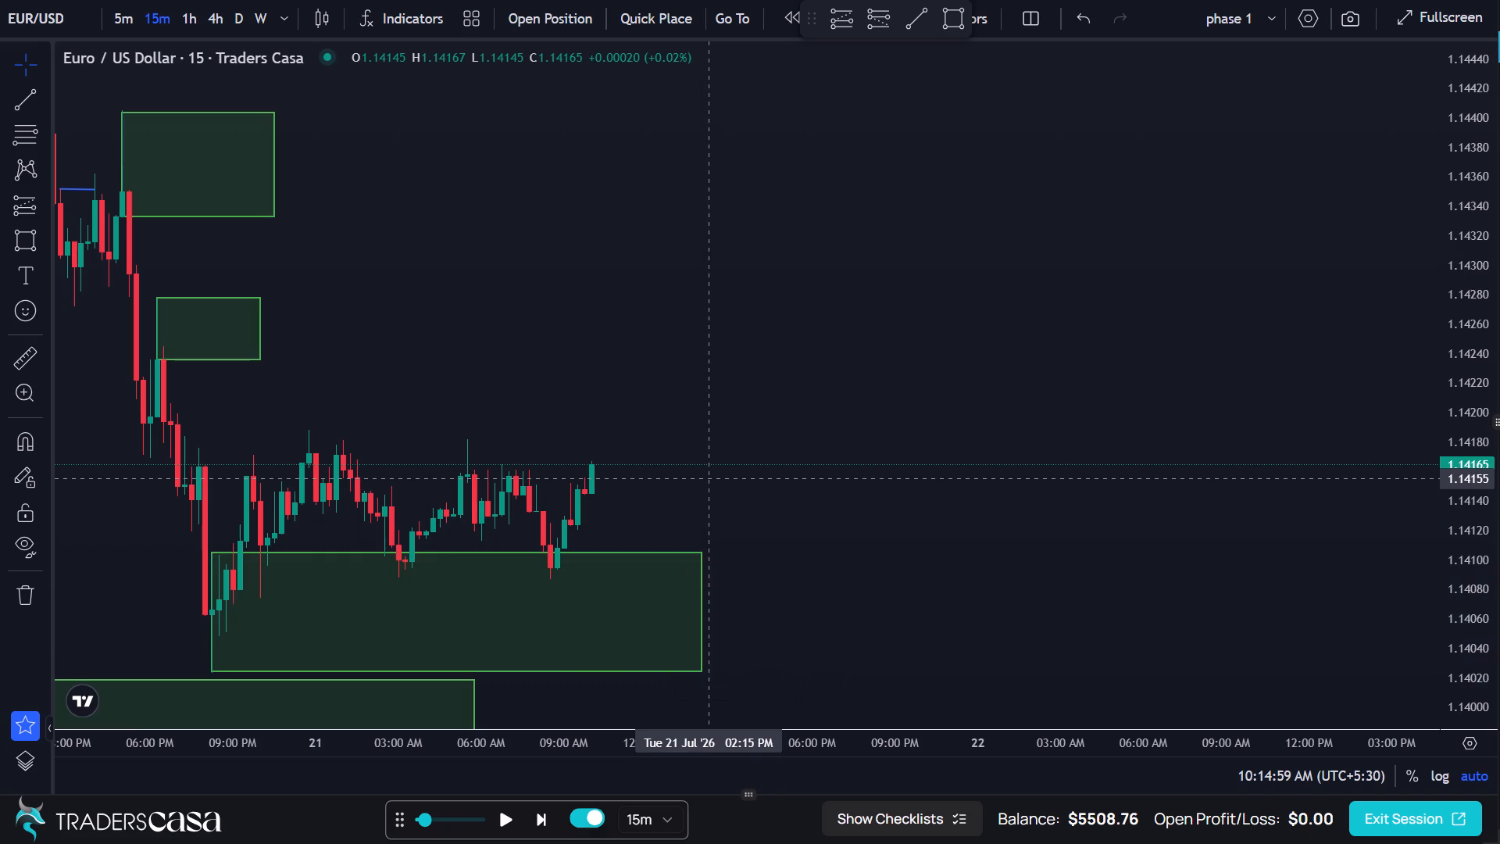
Switch the chart to the 5-minute timeframe and frame the price action around the new demand zone.
scroll(605, 435, "up", 1)
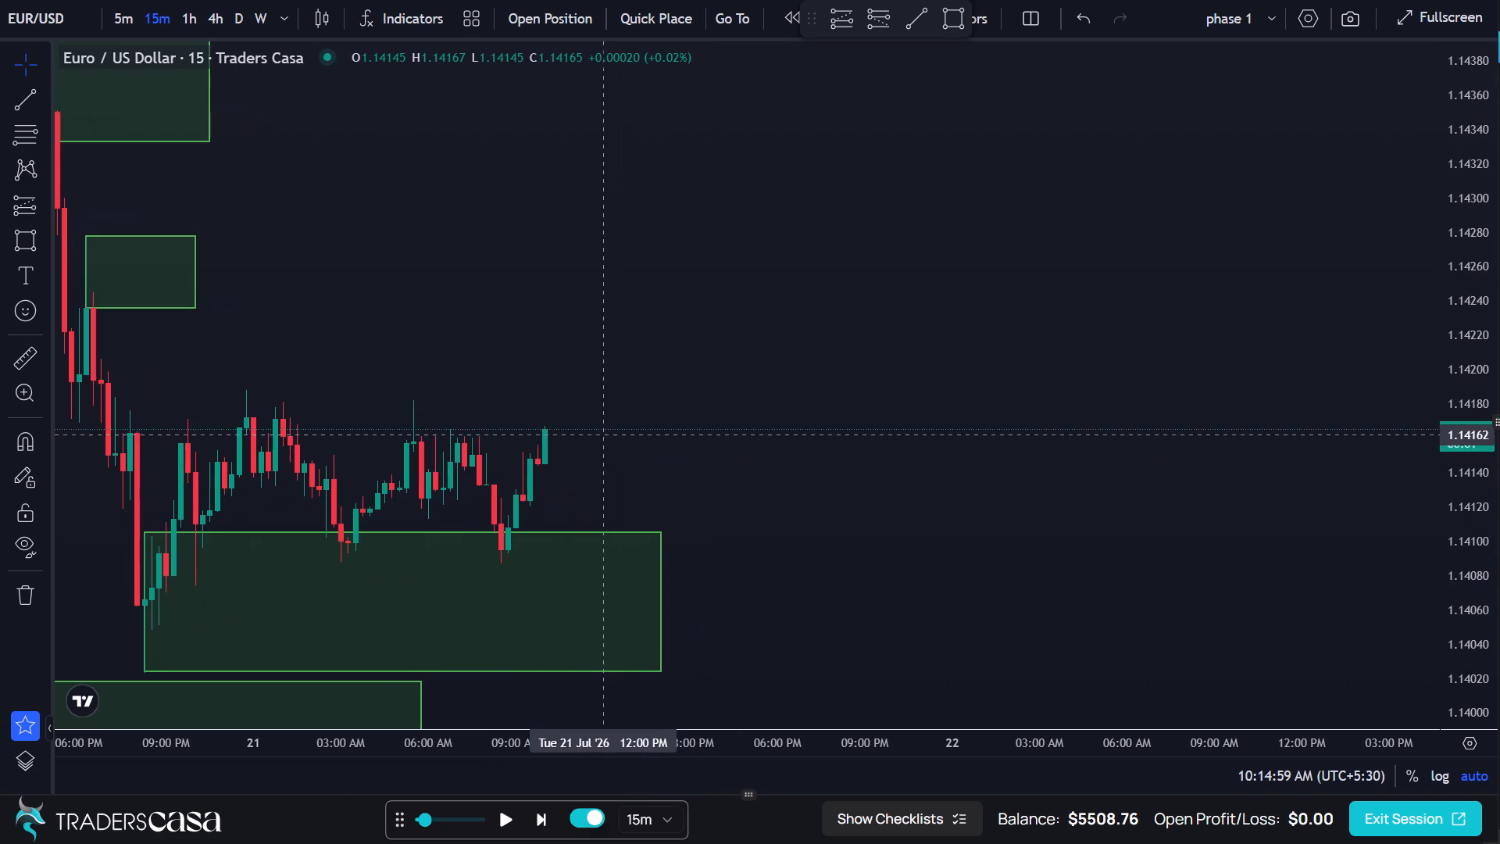
left_click(132, 5)
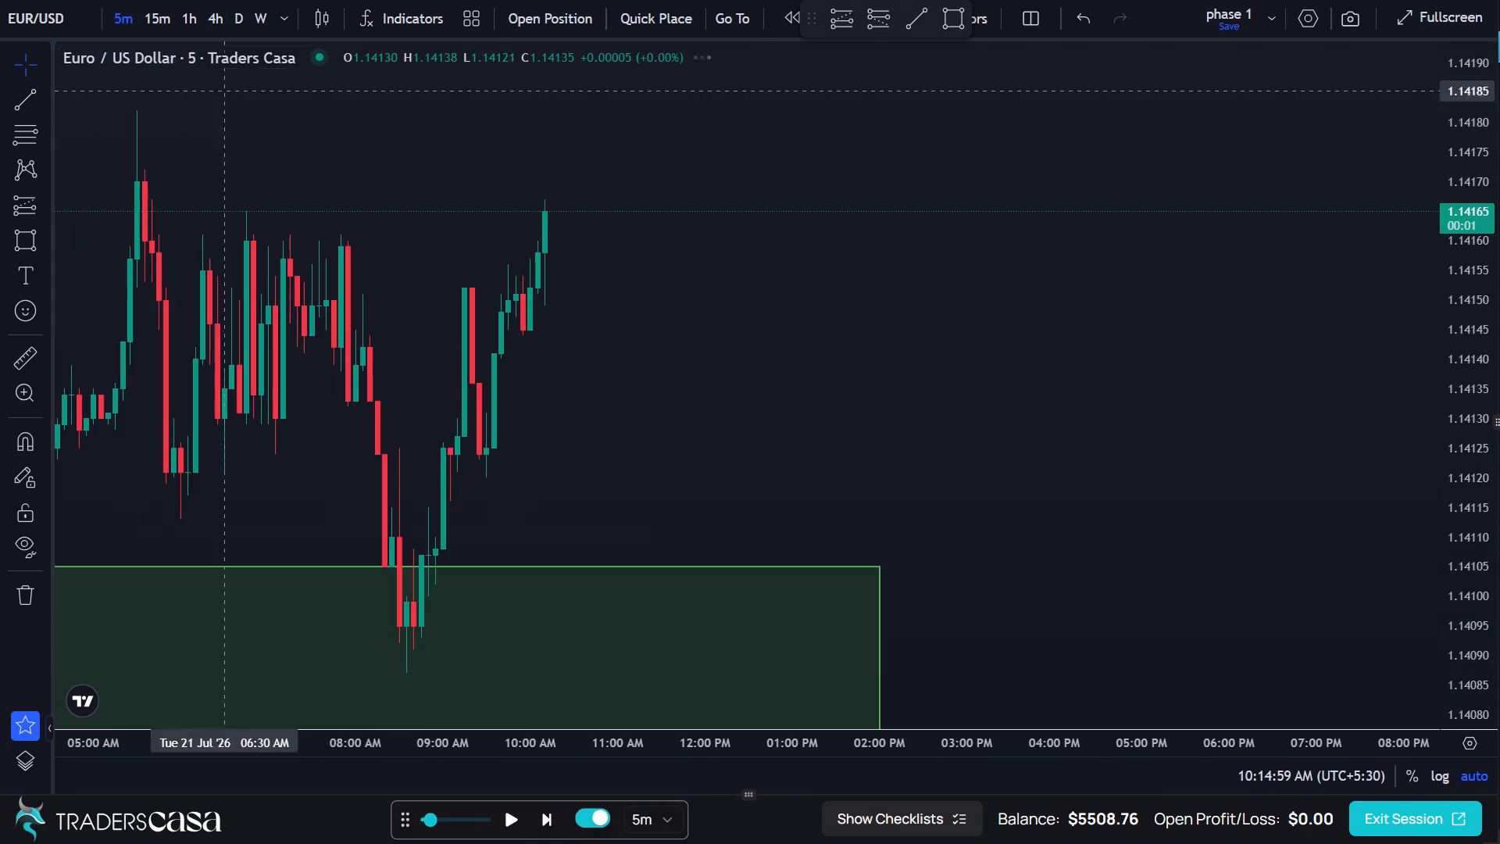
scroll(451, 375, "down", 4)
scroll(451, 375, "up", 1)
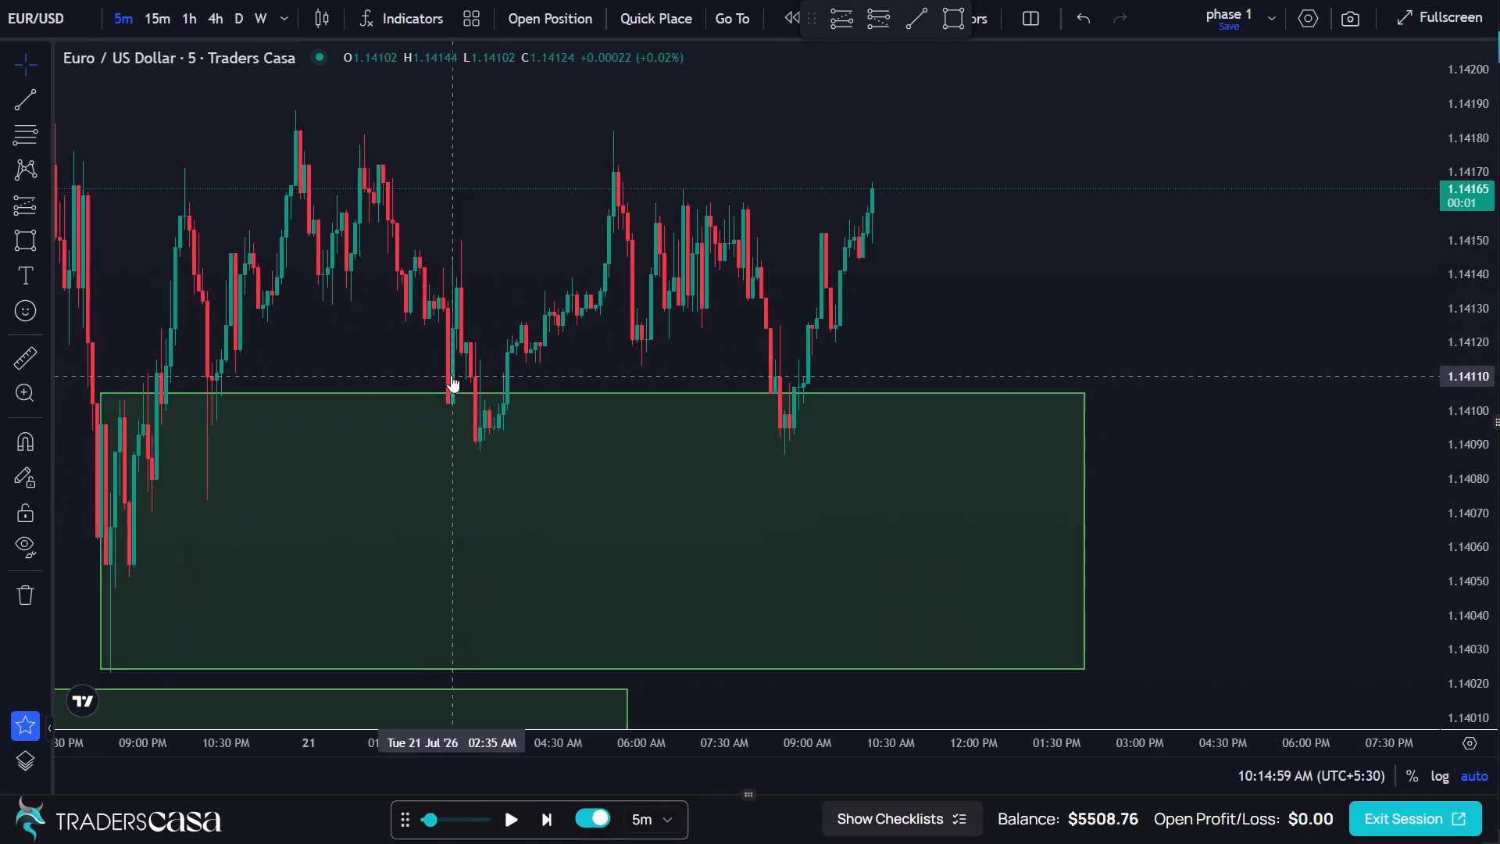
scroll(451, 375, "up", 1)
scroll(451, 375, "right", 3)
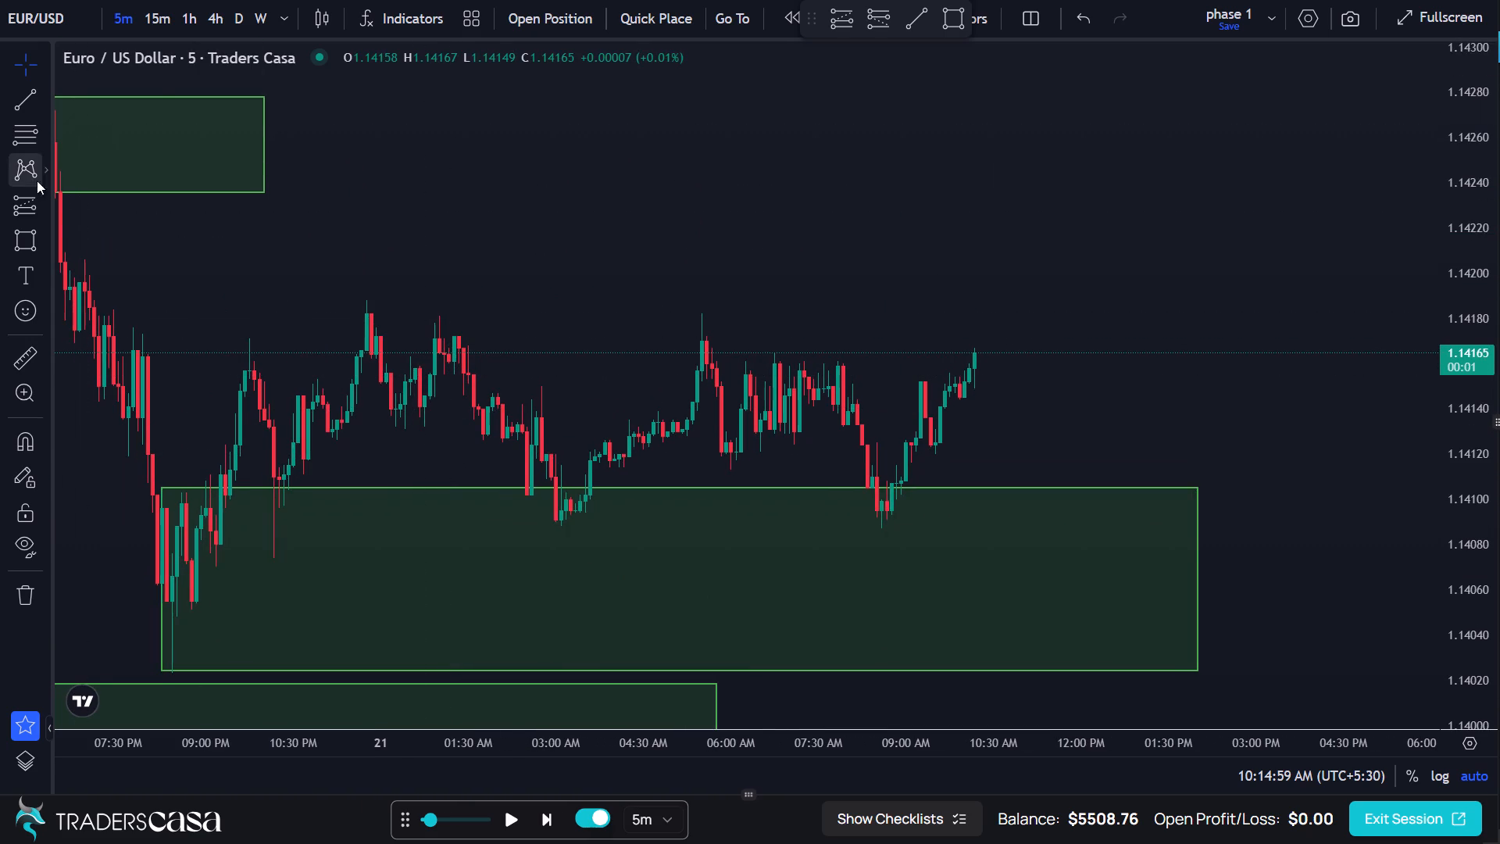
Place a long position drawing at 08:40 AM on 21 July with entry 1.14108, target 1.14184 and stop 1.14082.
left_click(24, 209)
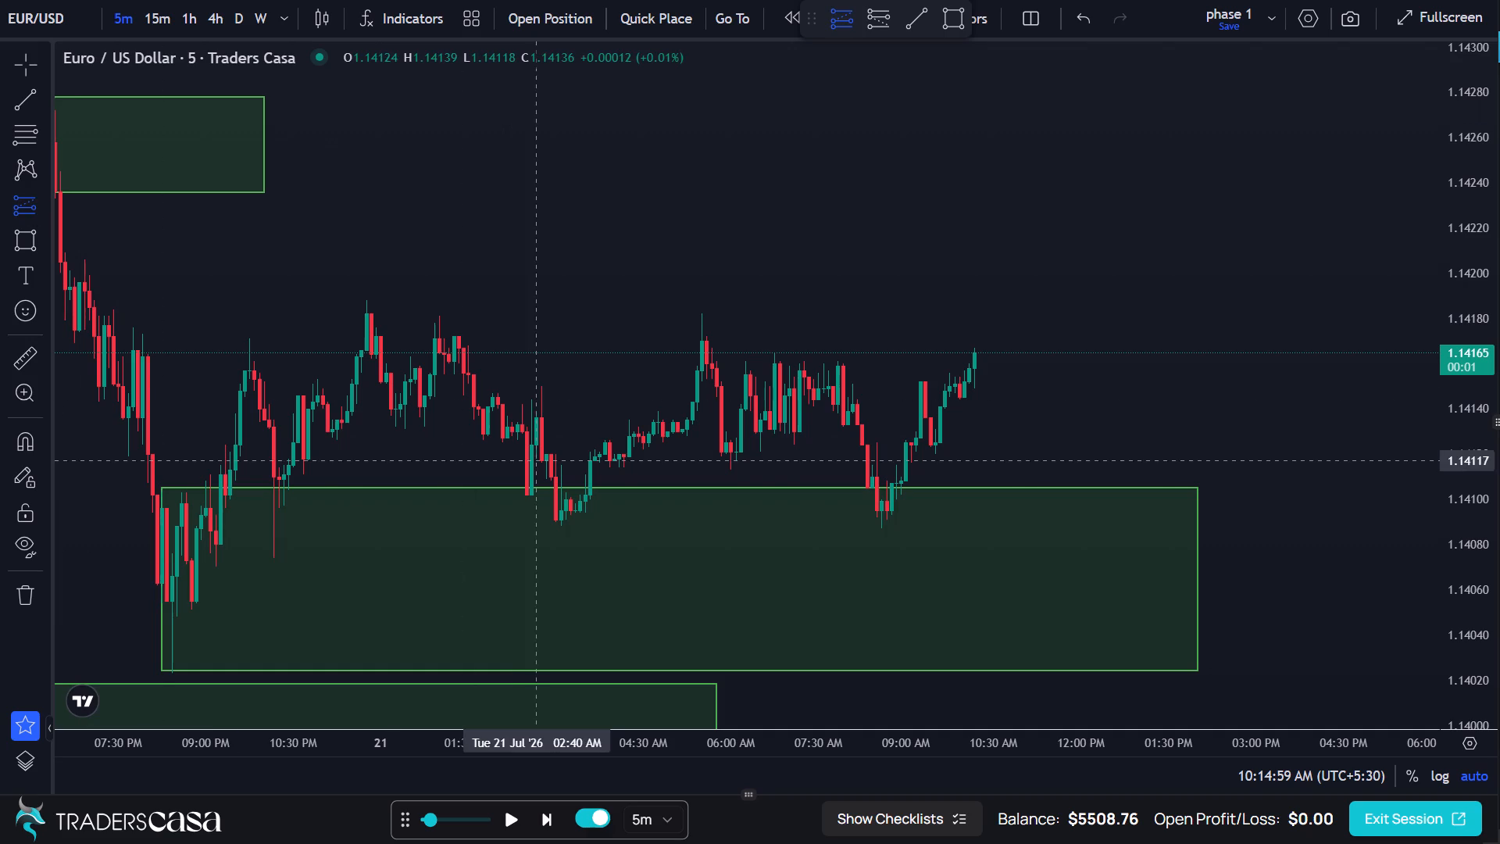
left_click(888, 481)
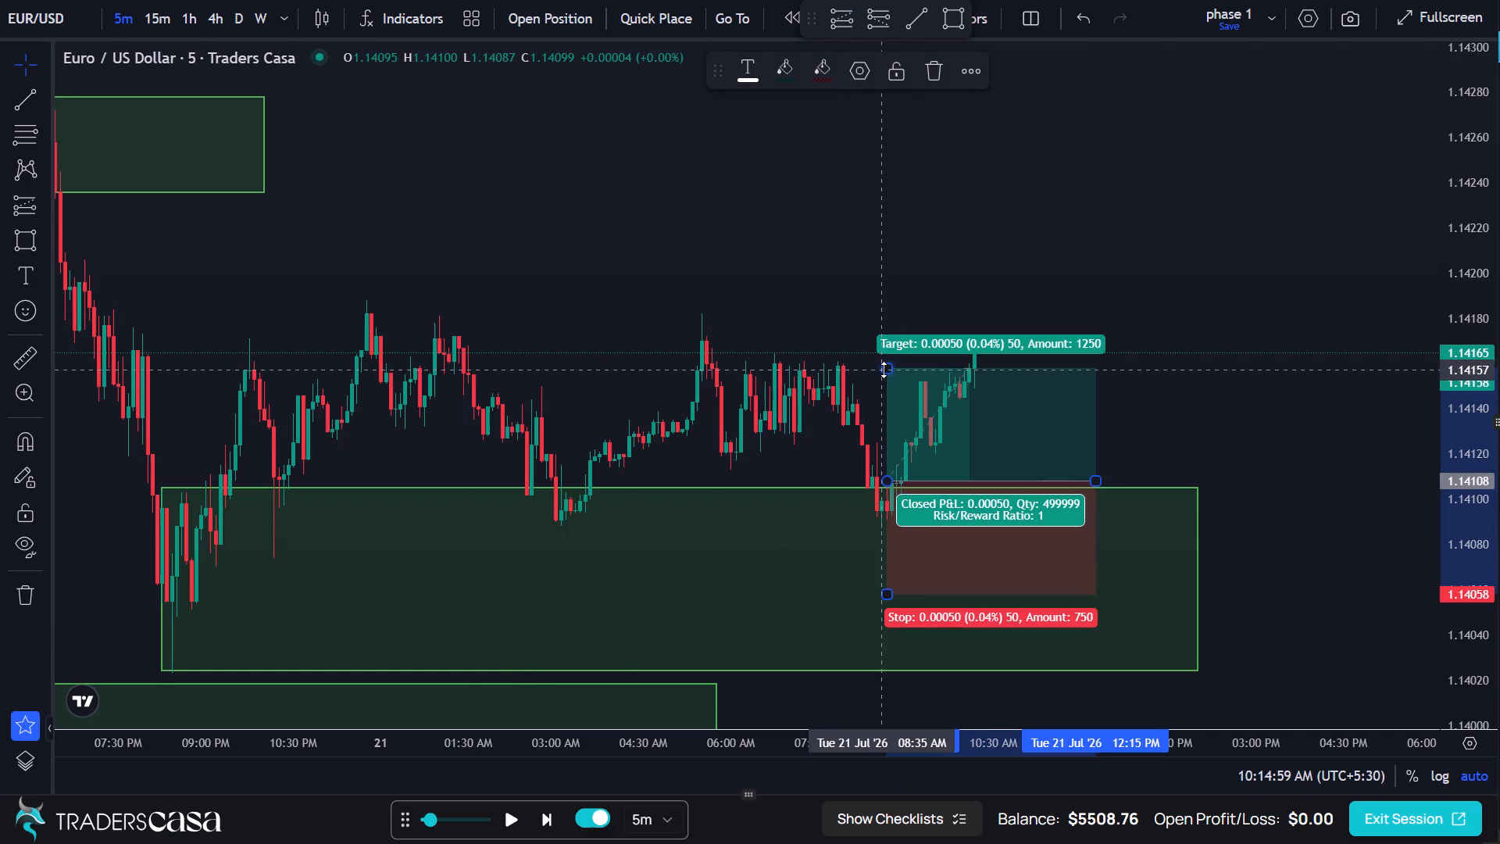
left_click_drag(886, 366, 886, 349)
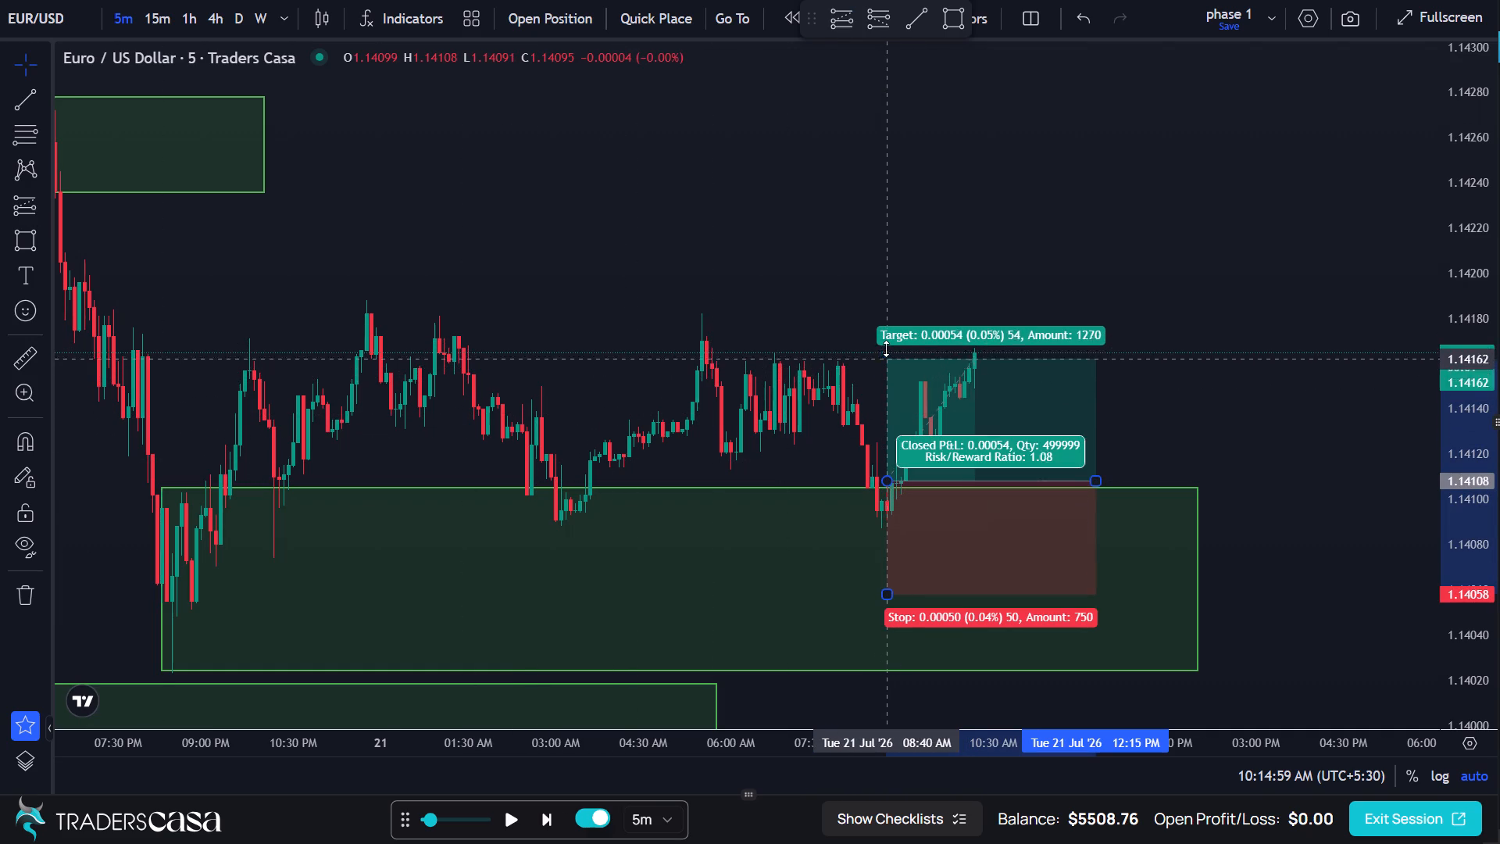
left_click_drag(886, 349, 894, 309)
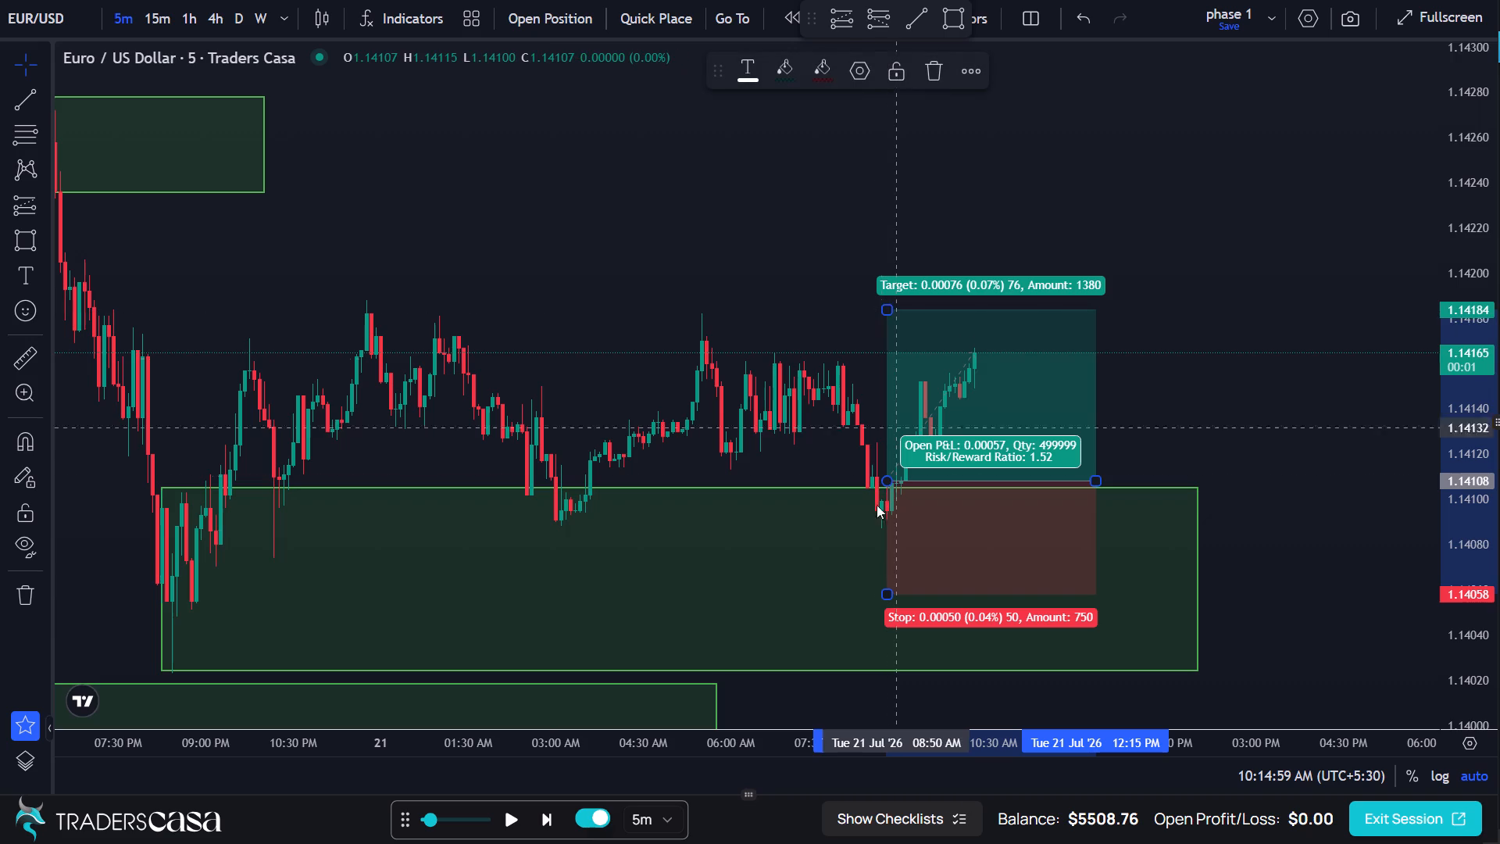
left_click_drag(888, 599, 898, 563)
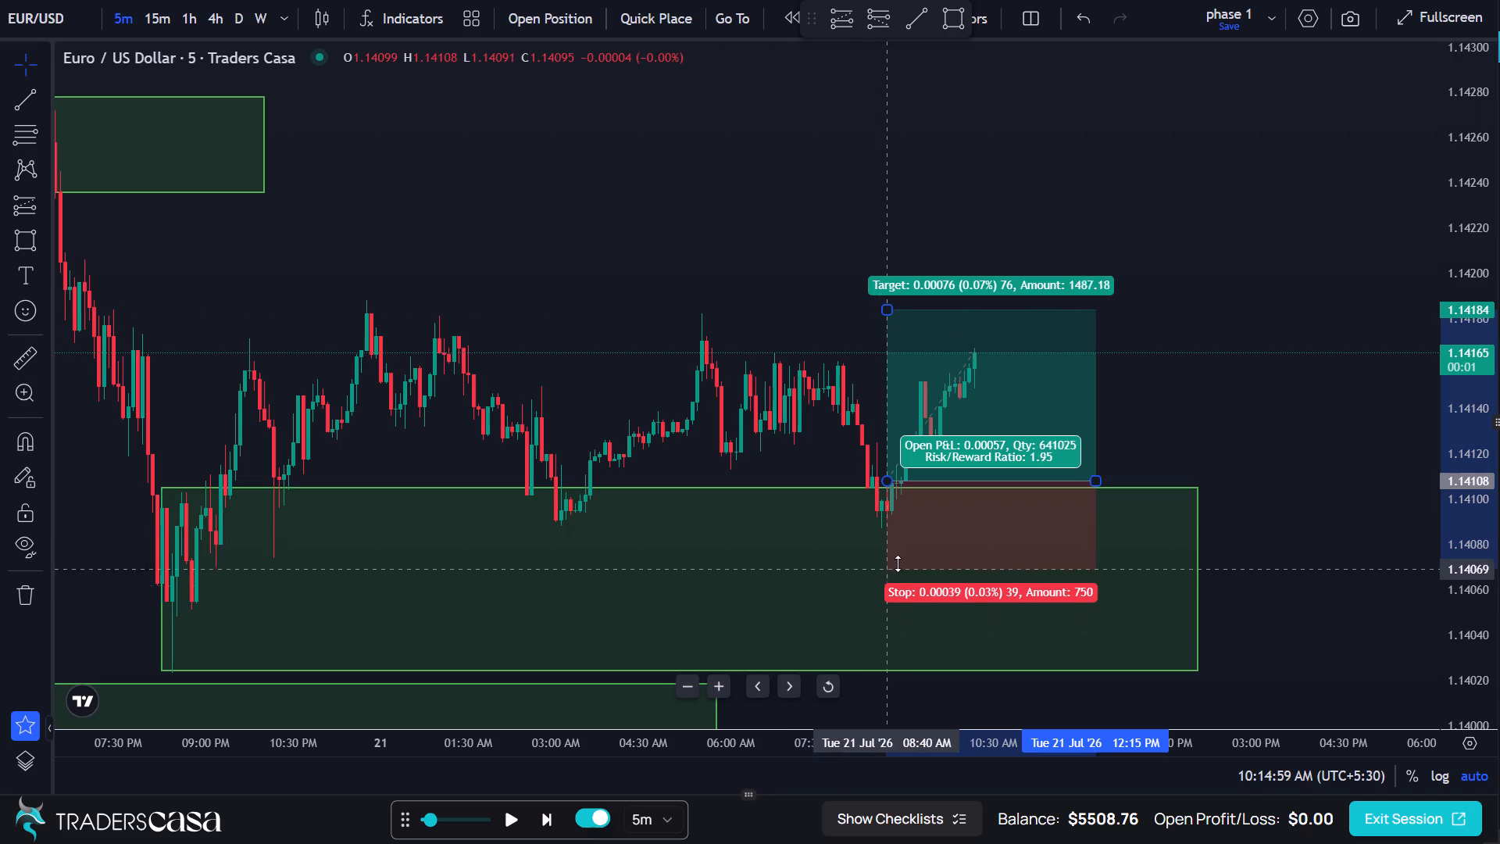
left_click_drag(898, 563, 902, 539)
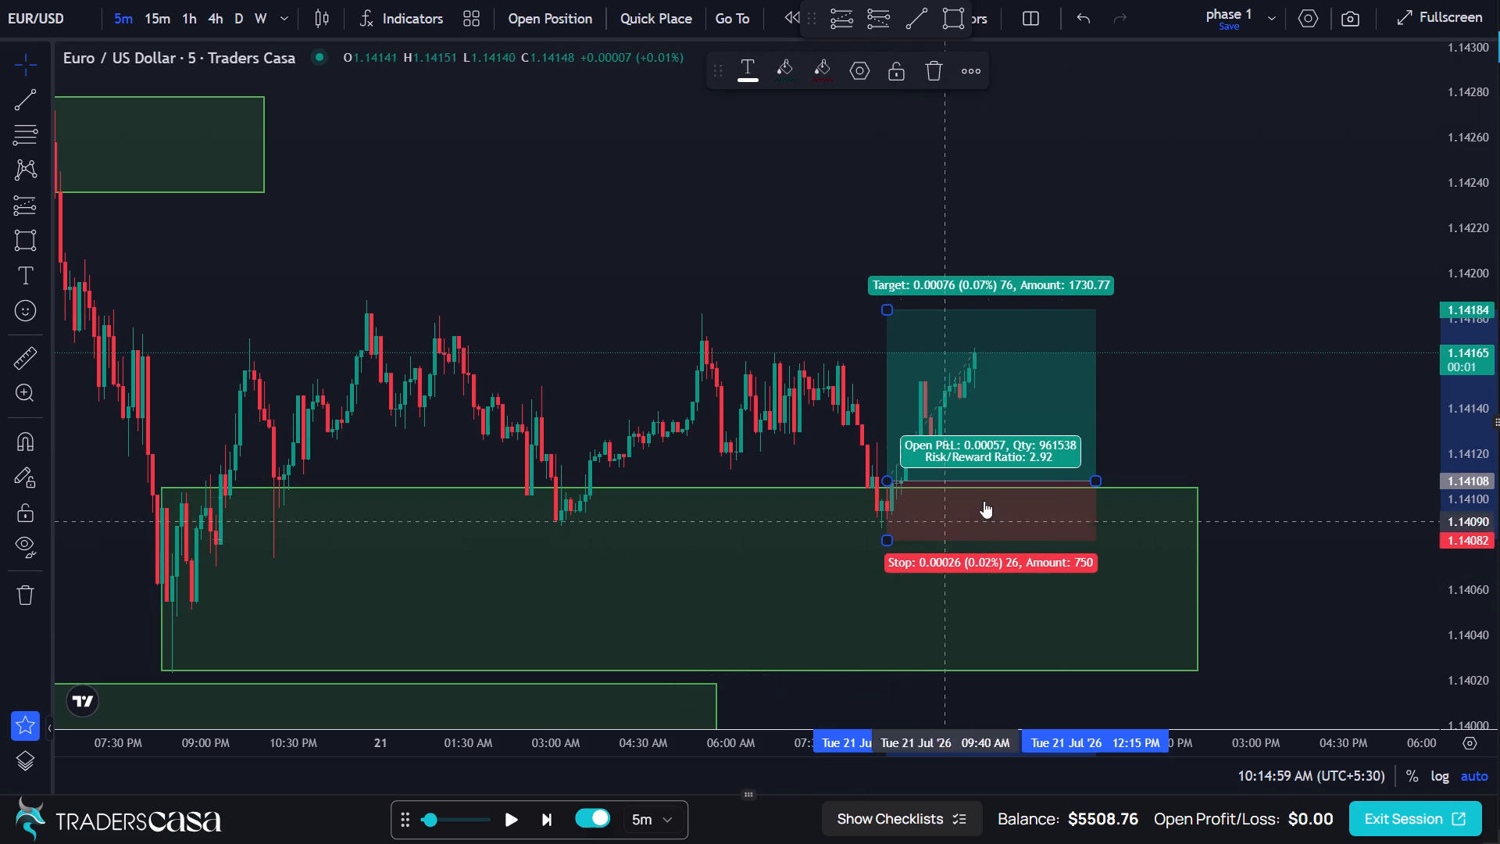
left_click(1184, 421)
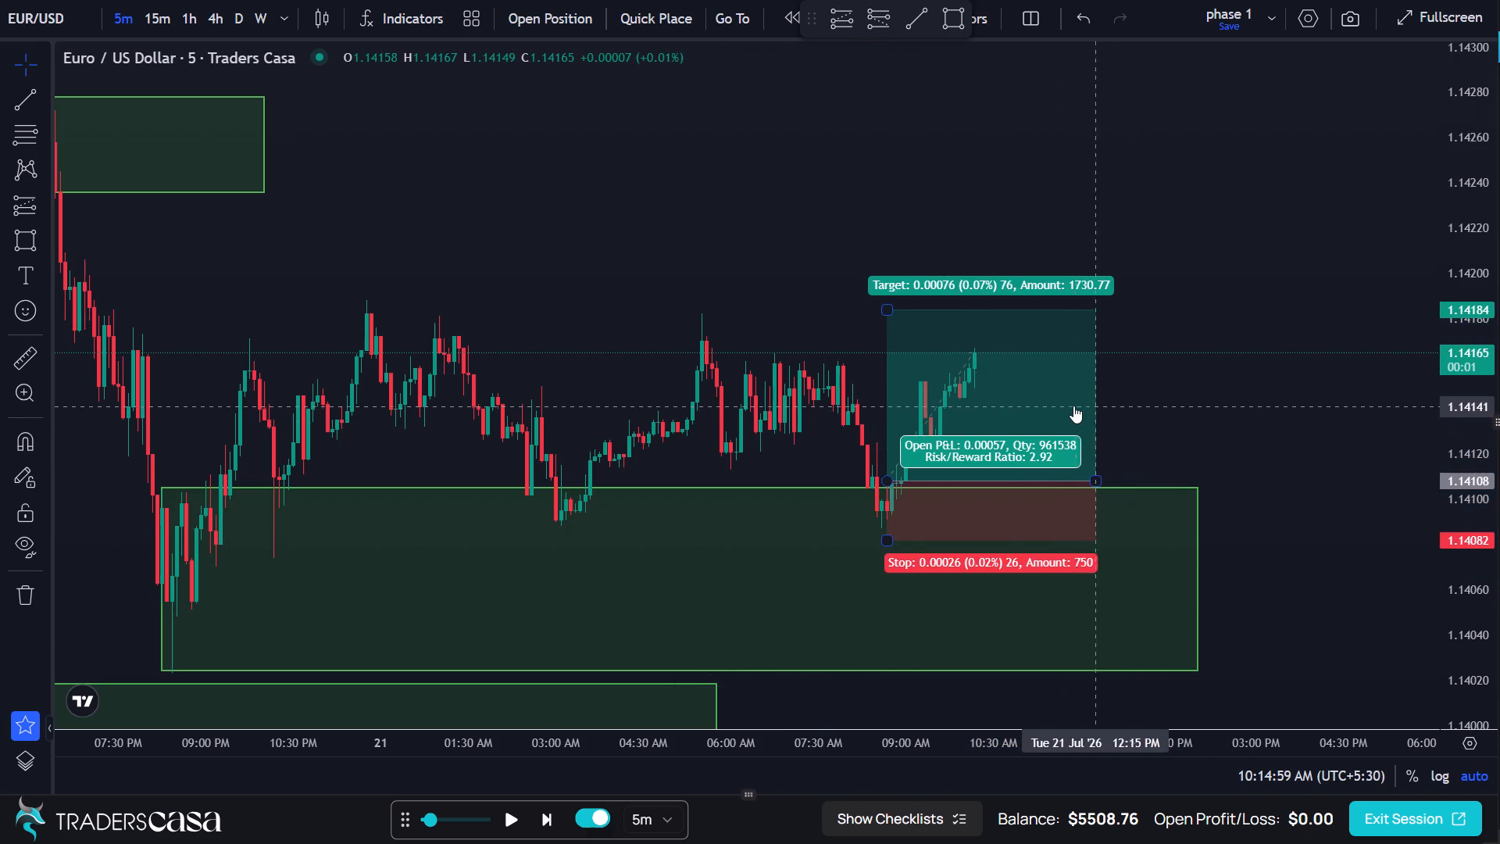
Advance the replay by seven 5-minute candles to about 10:50 AM to follow the long position.
triple_click(539, 829)
triple_click(539, 829)
left_click(539, 829)
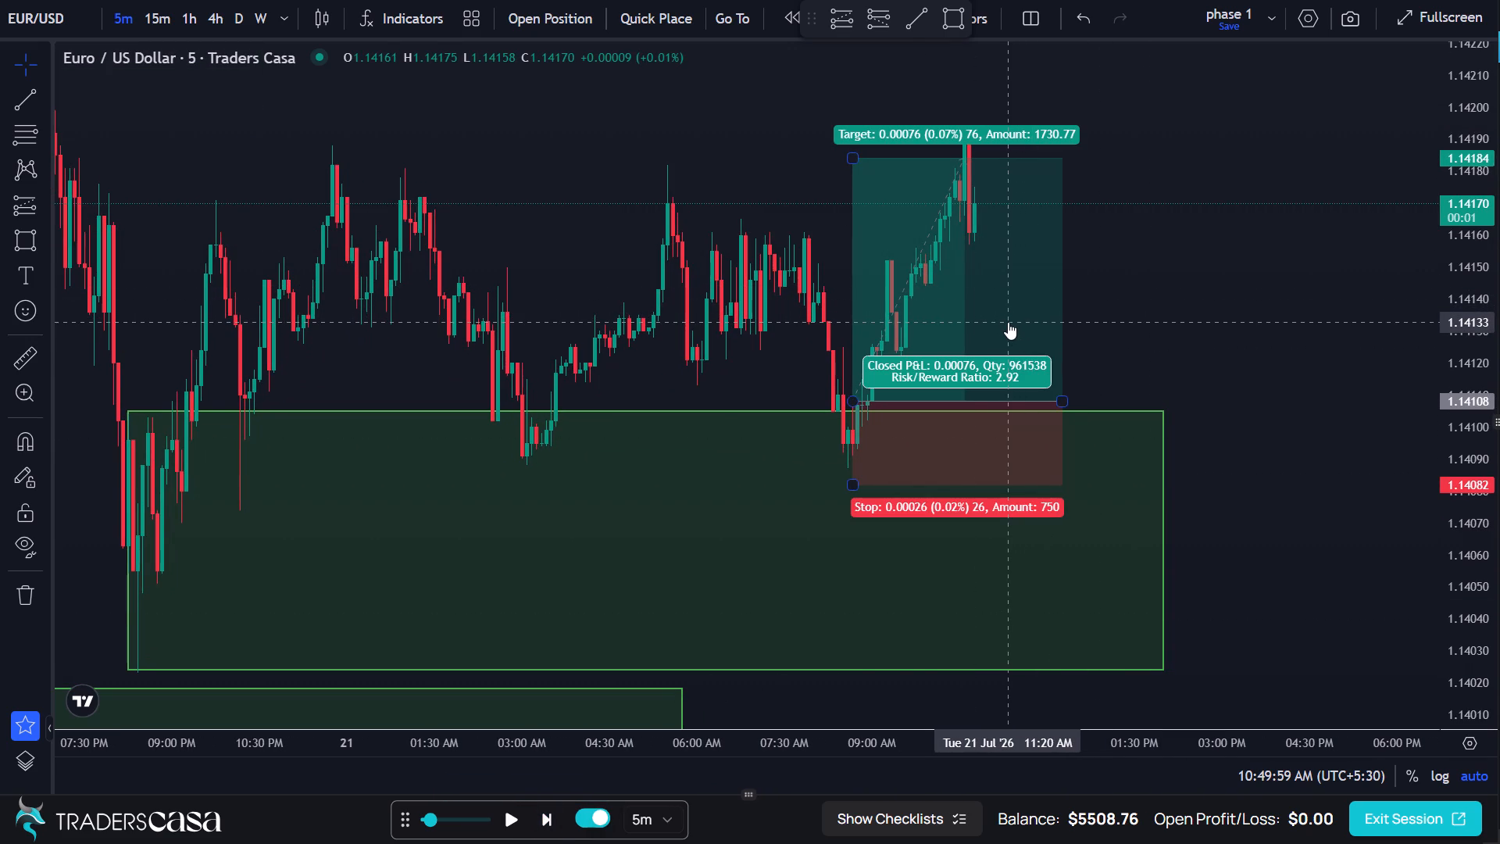
left_click(1160, 233)
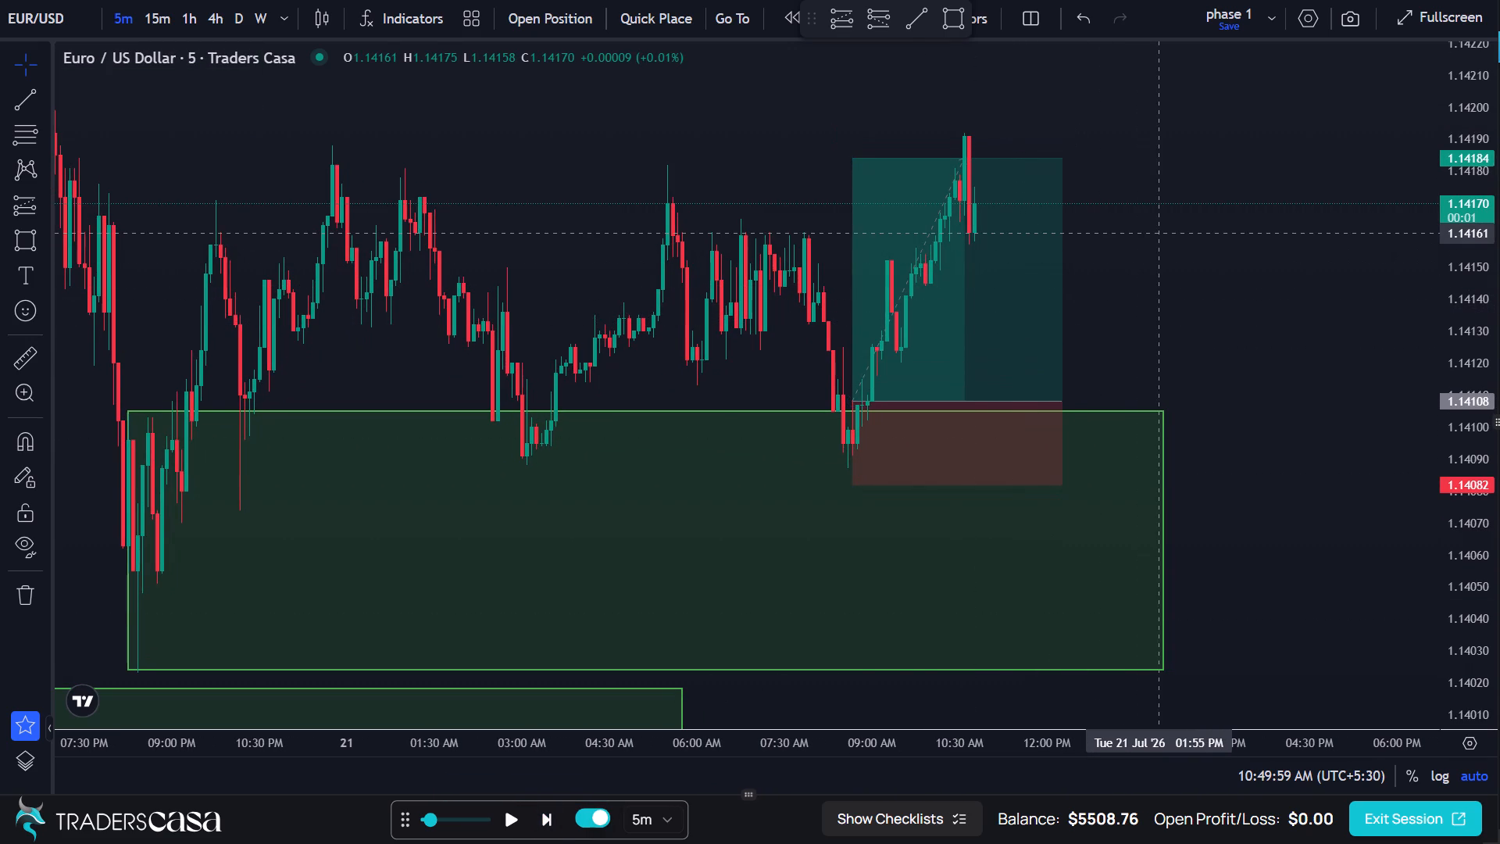
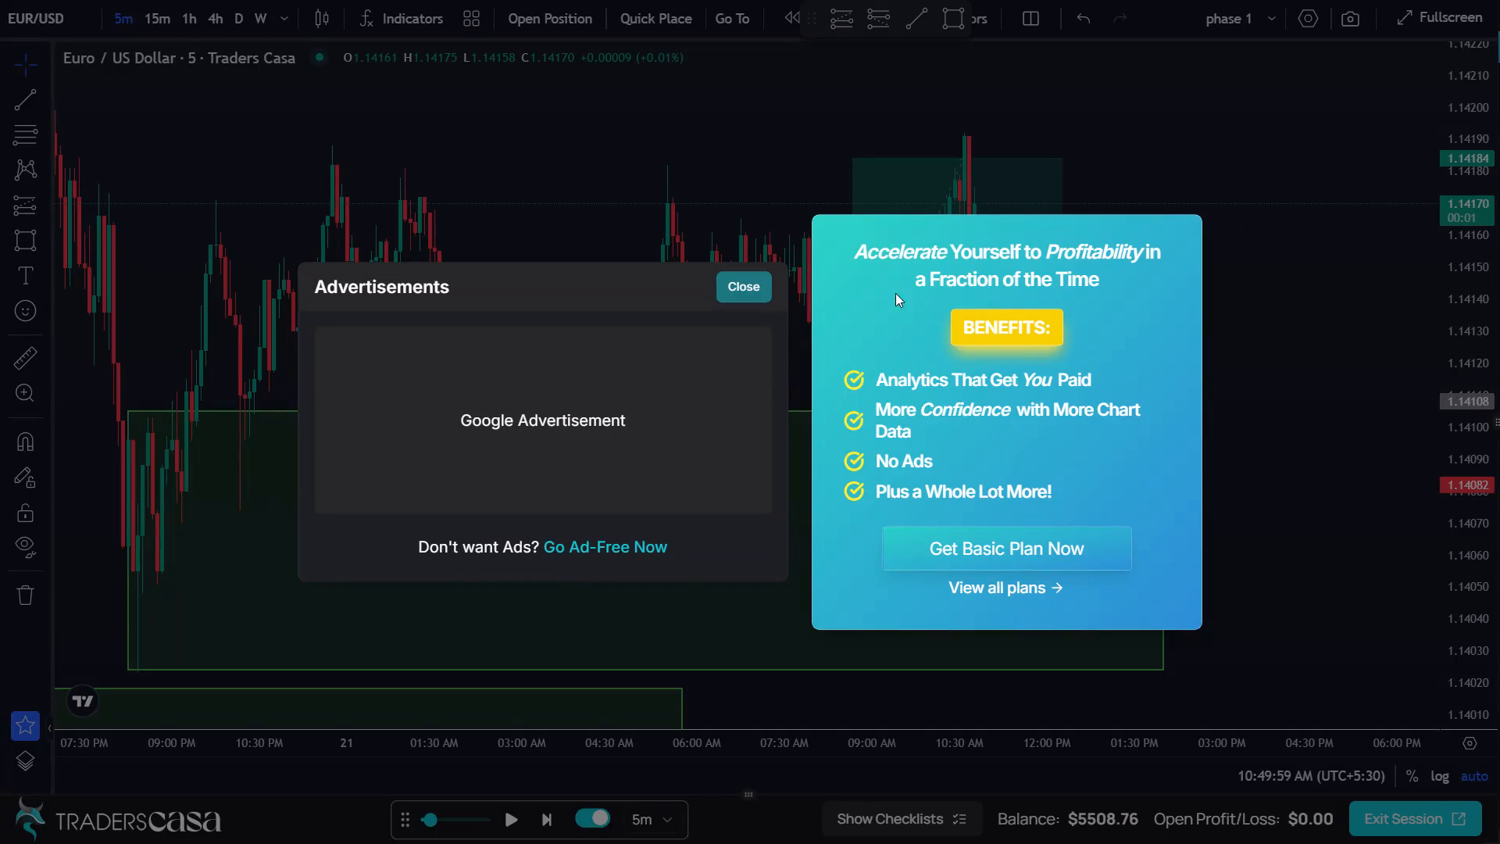
Dismiss the advertisement and examine the long position's price action against the surrounding zones and structure levels since 8 July.
left_click(767, 289)
scroll(1142, 383, "down", 1)
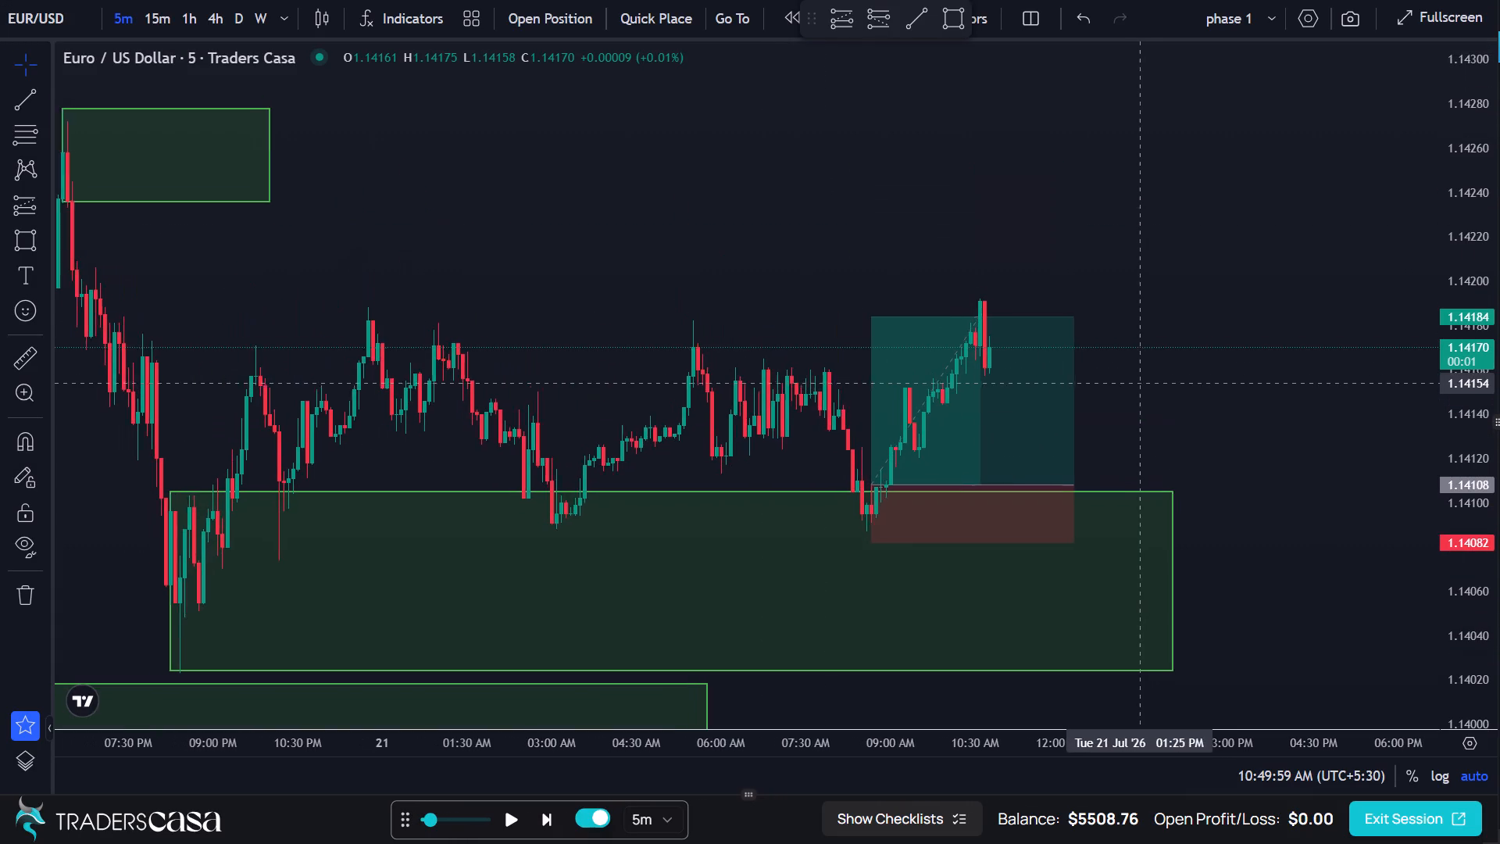
scroll(1142, 383, "down", 1)
scroll(1142, 383, "up", 5)
scroll(1142, 383, "down", 20)
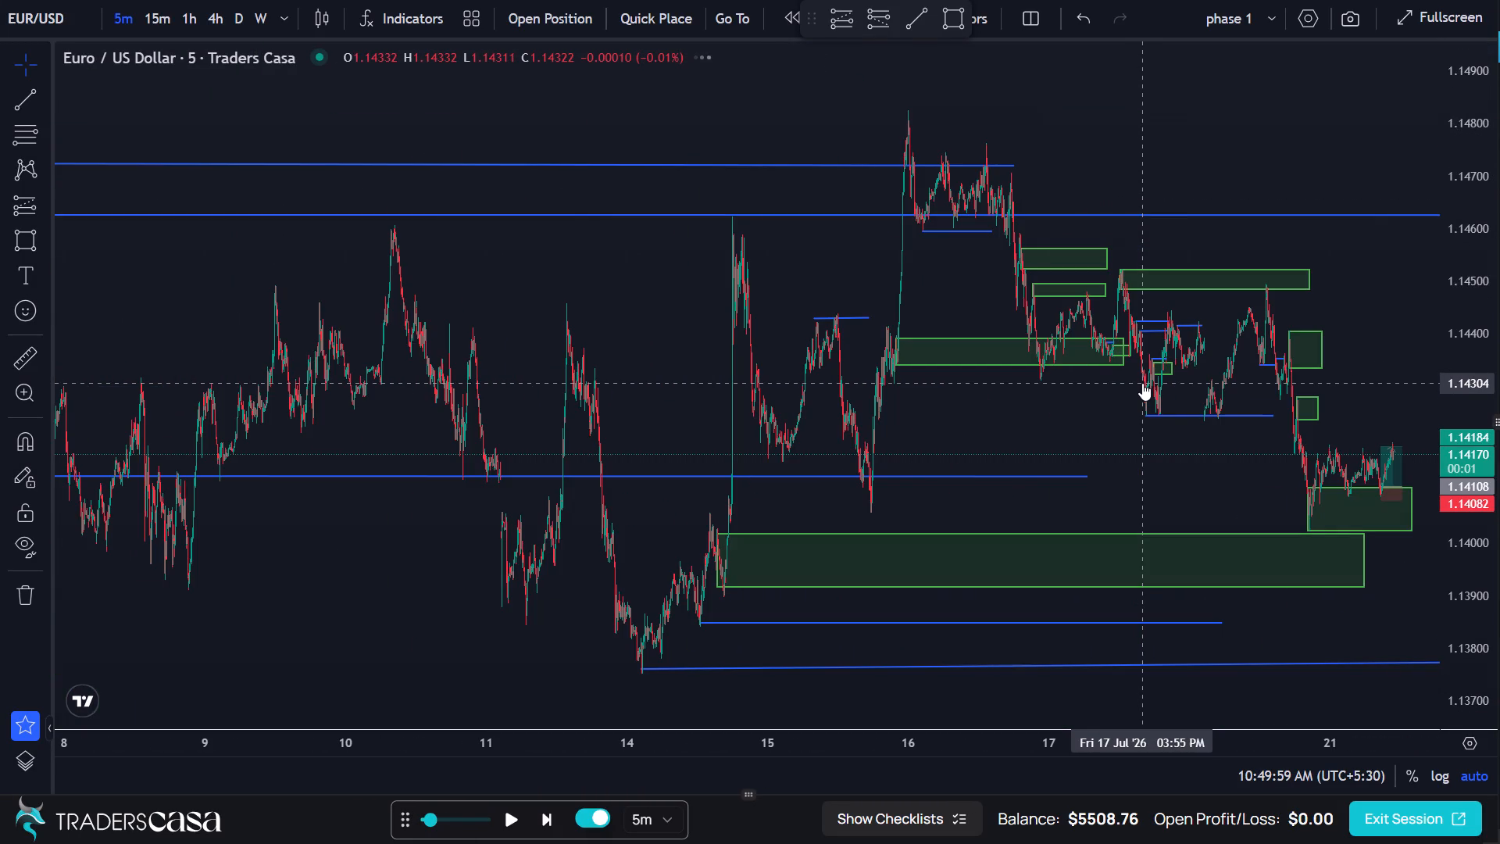
scroll(1142, 383, "up", 11)
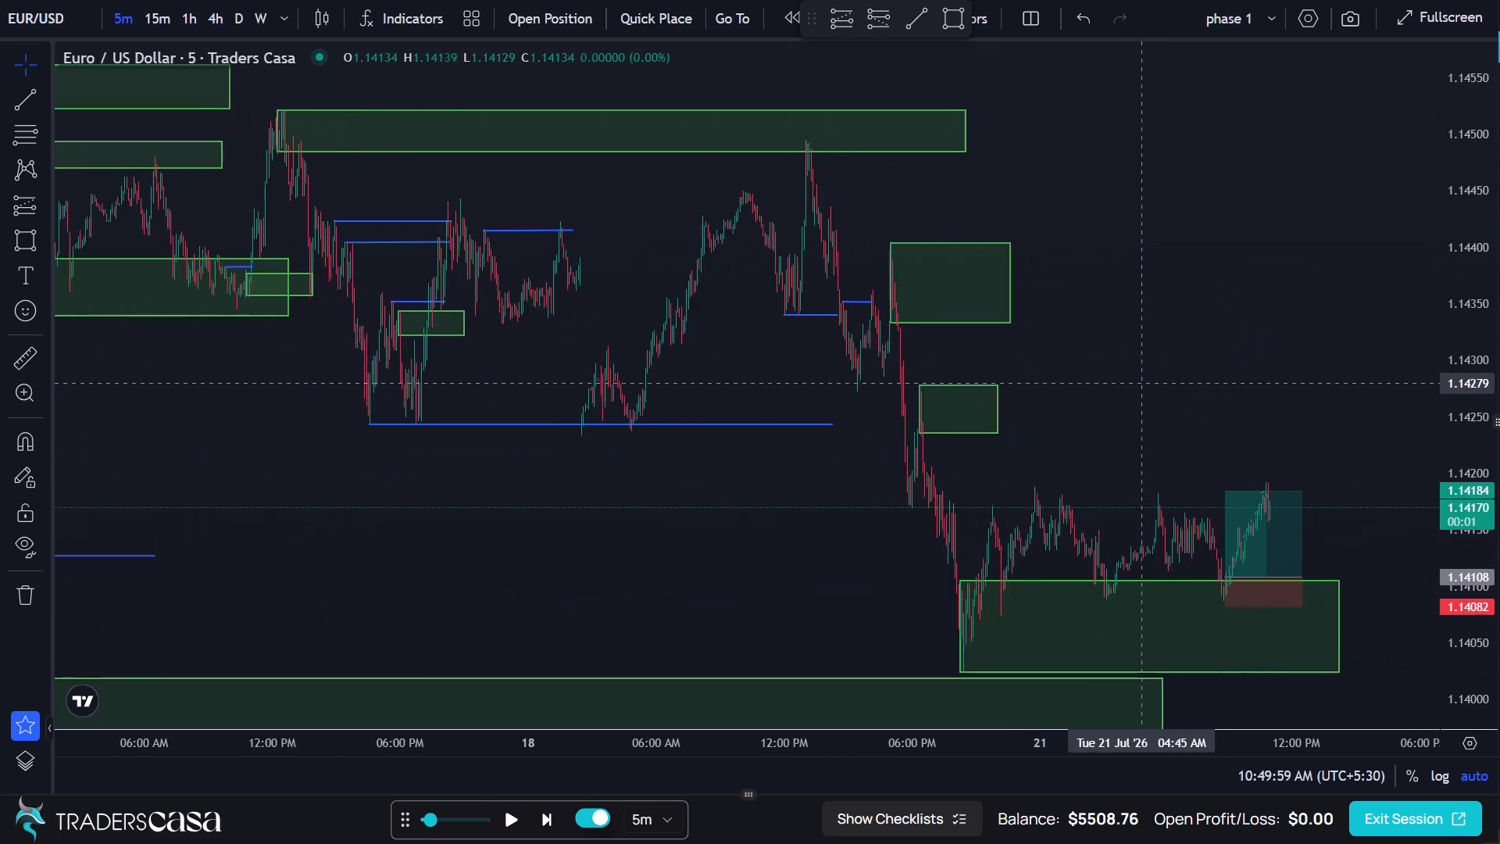
scroll(1142, 383, "up", 6)
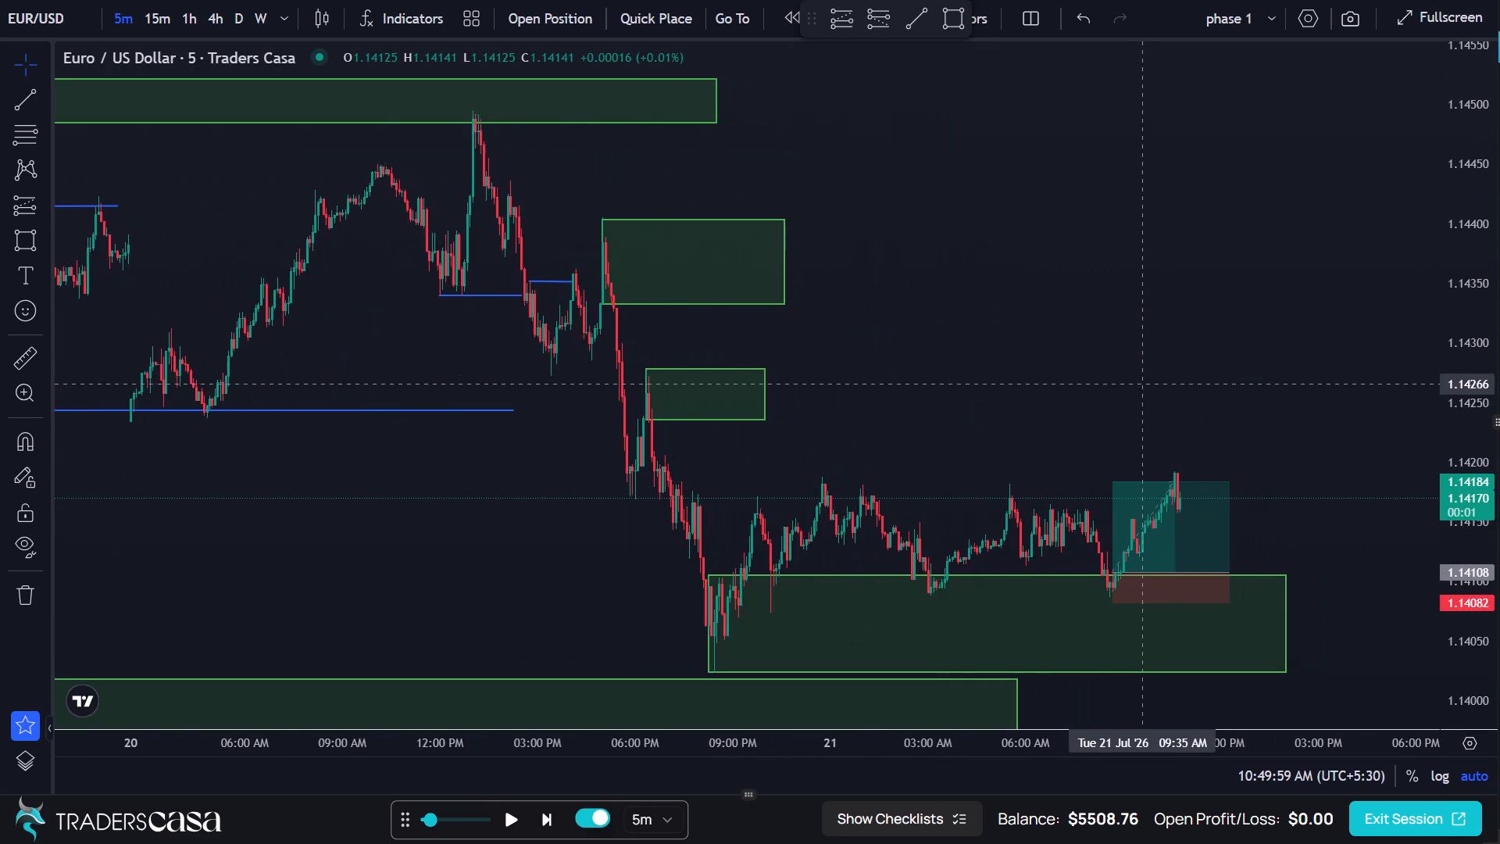
scroll(1142, 383, "up", 7)
scroll(1142, 383, "right", 1)
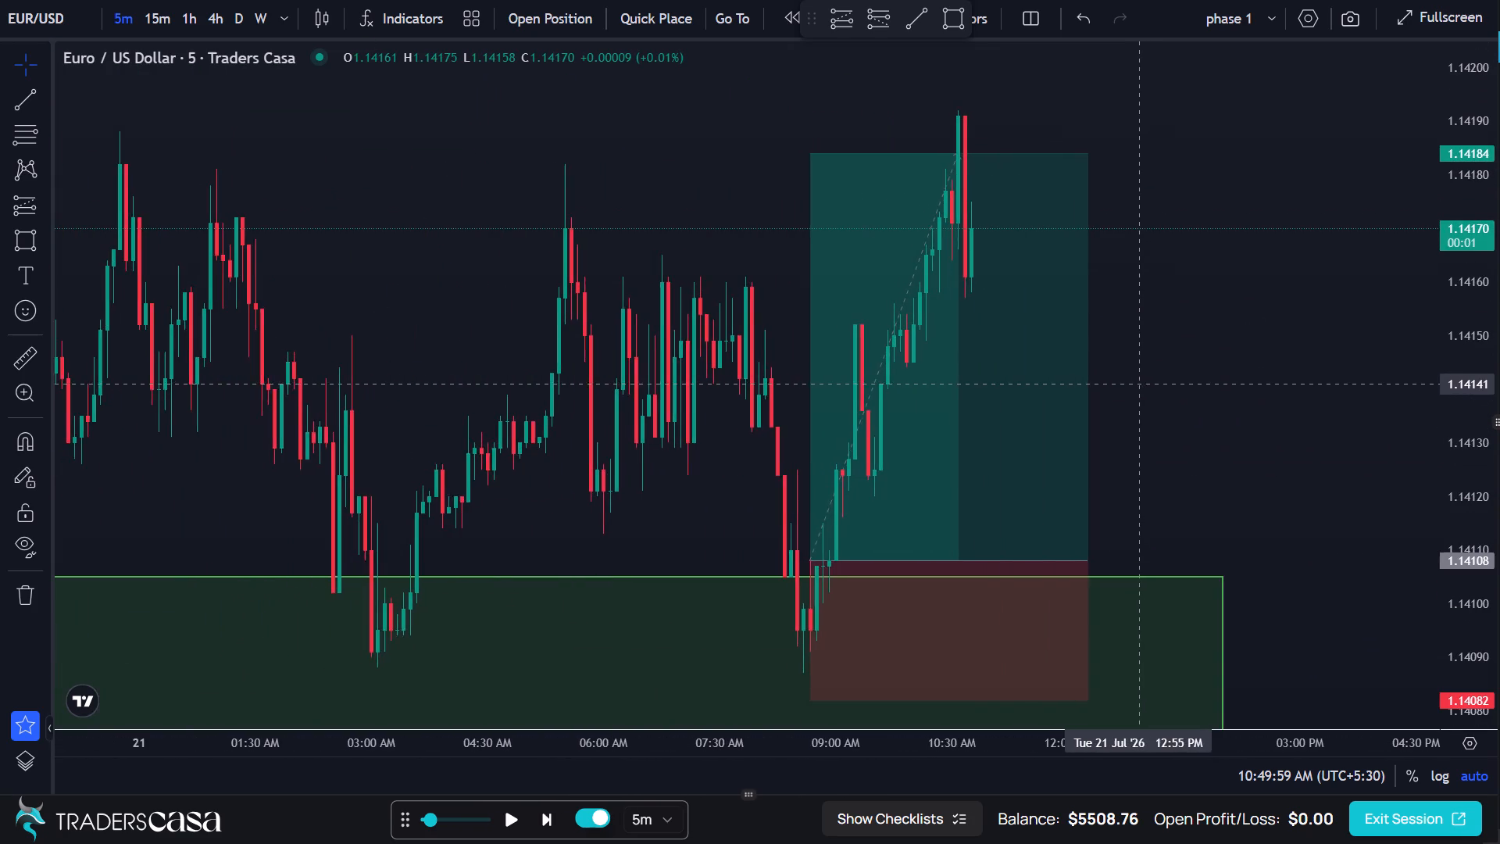
scroll(1142, 383, "right", 2)
scroll(1142, 383, "up", 1)
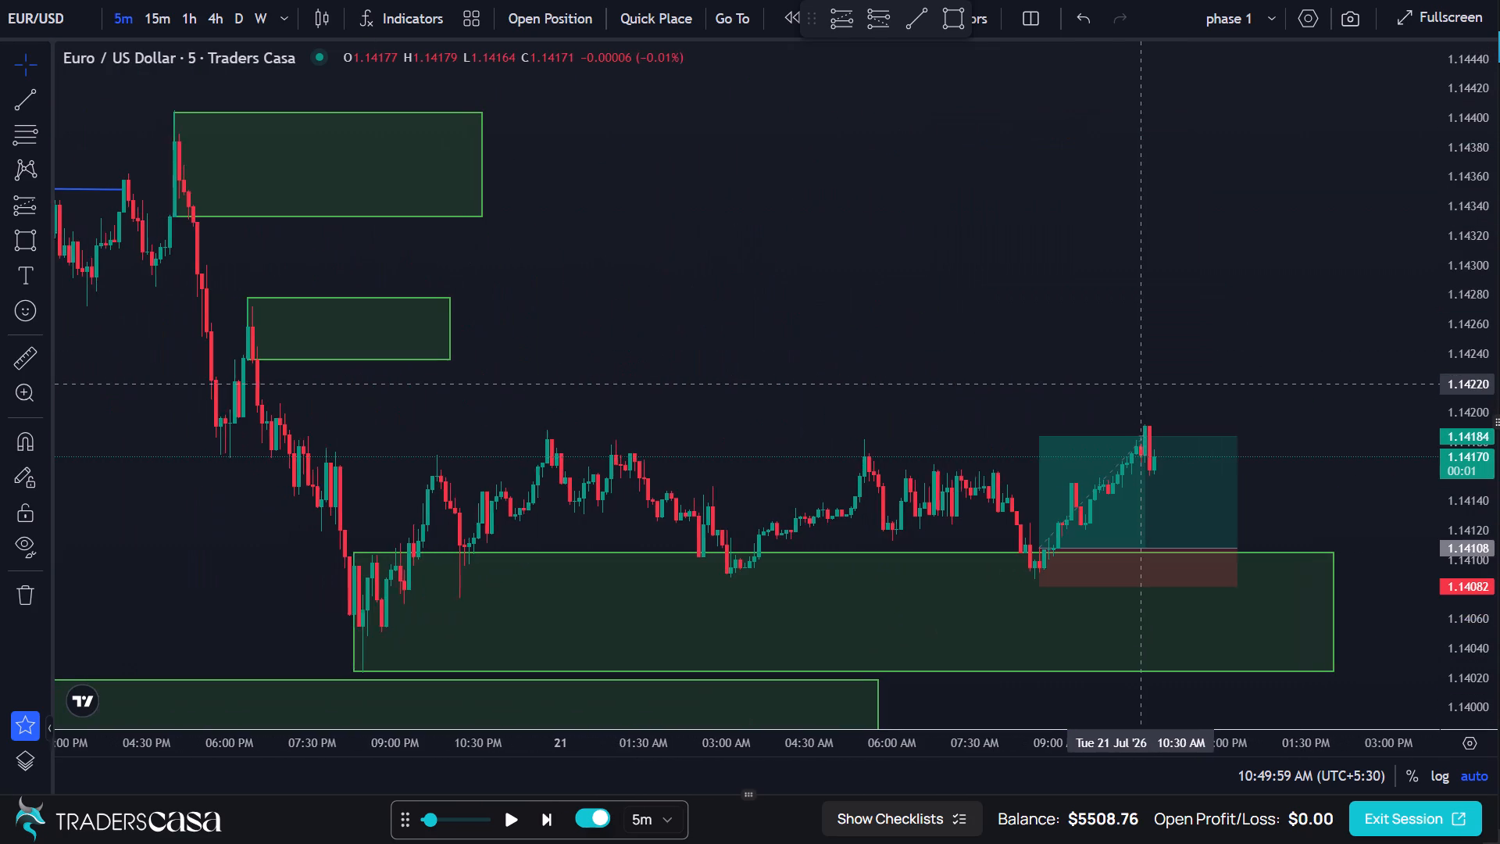
scroll(1142, 383, "up", 1)
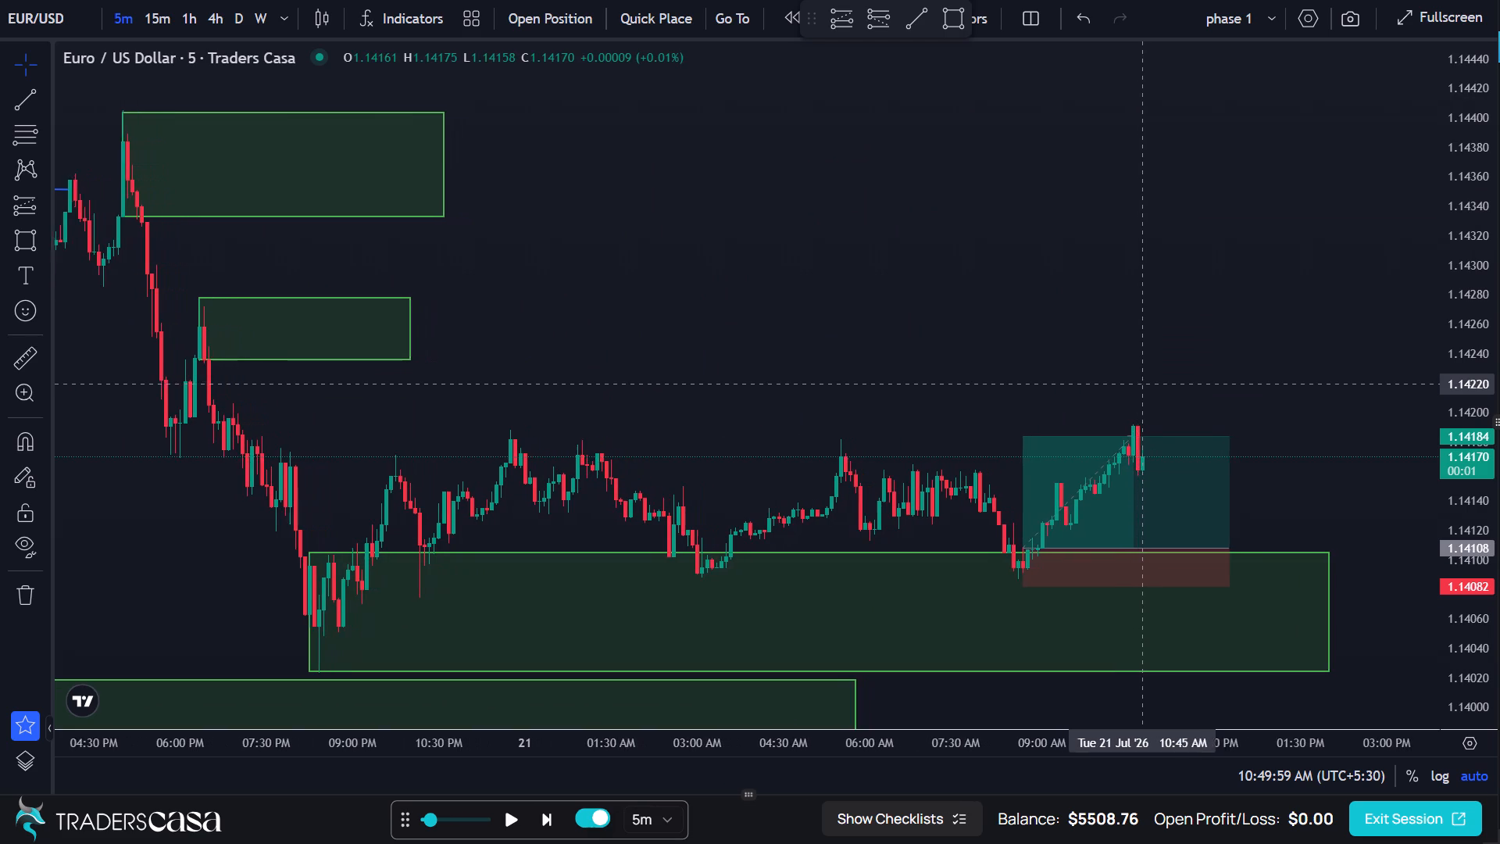
Delete the long position drawing placed at 08:40 AM on 21 July.
scroll(1142, 383, "up", 1)
left_click(1142, 383)
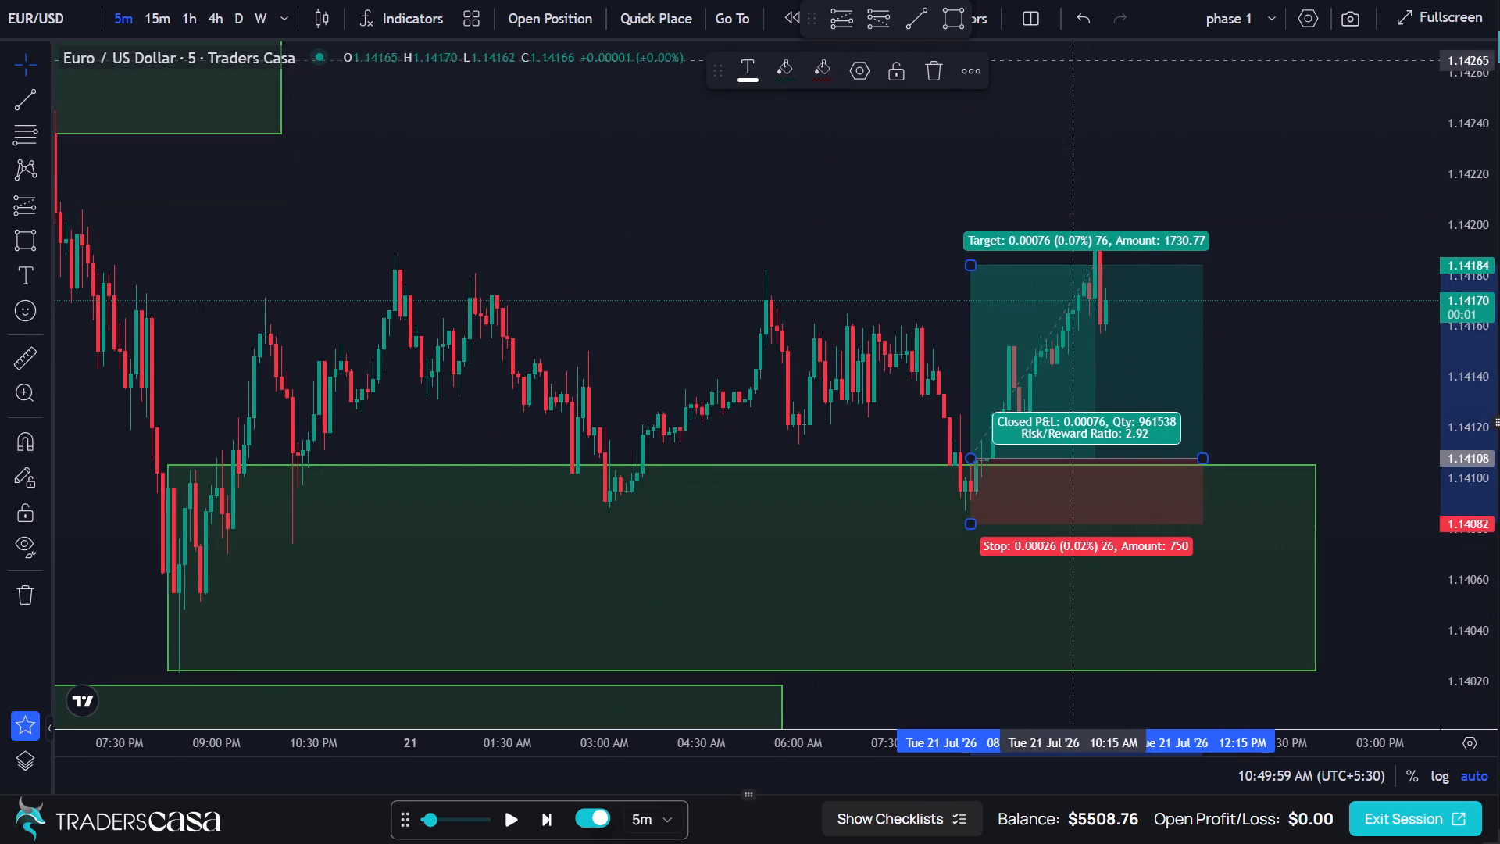
Delete the long position drawing placed at 08:40 AM on 21 July.
left_click(944, 73)
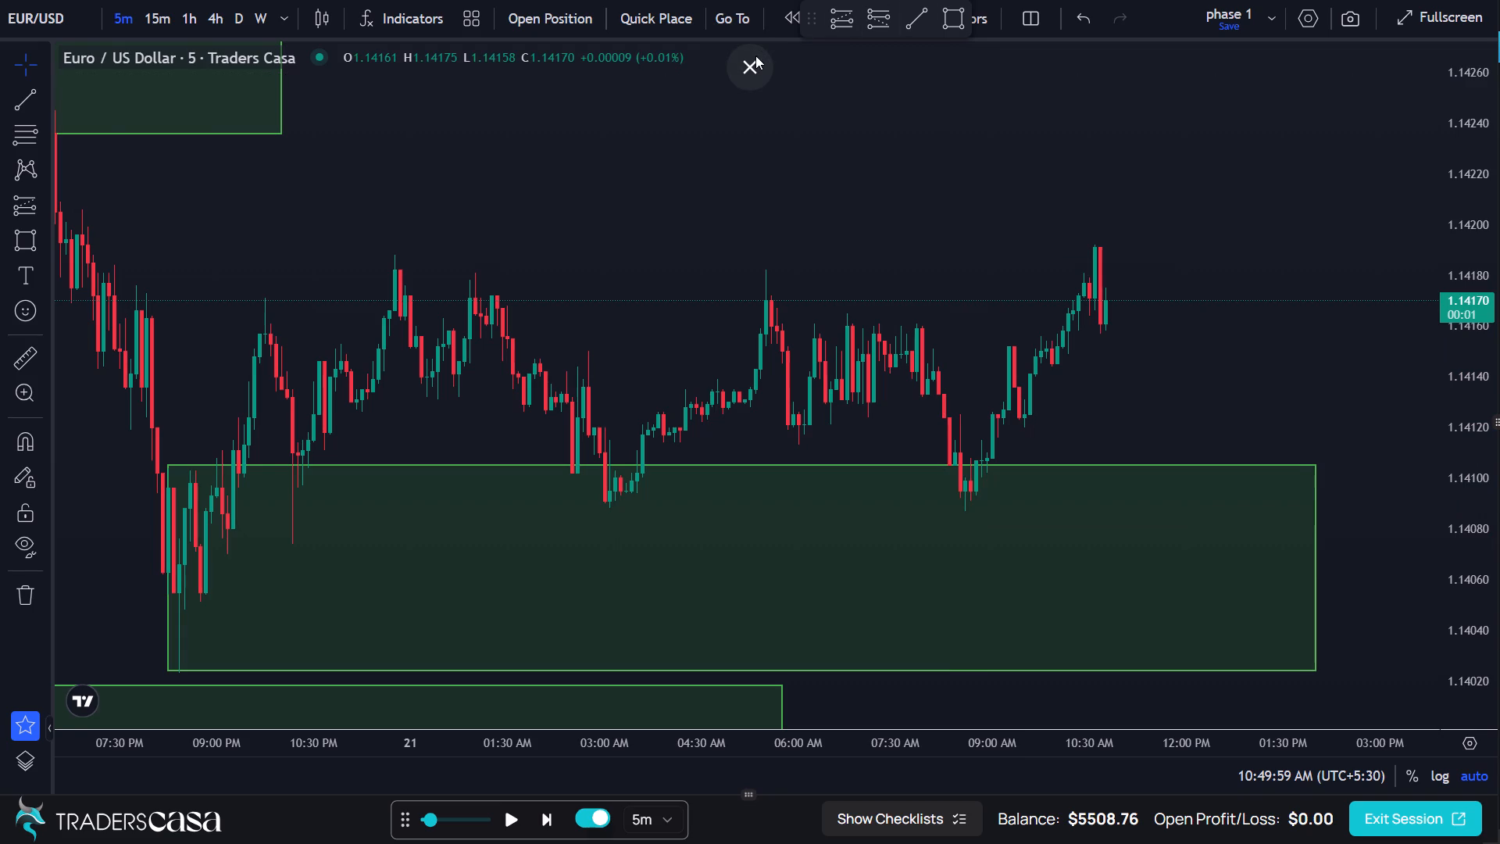
Leave full screen and check the computer's quick settings, including the battery status.
left_click(755, 55)
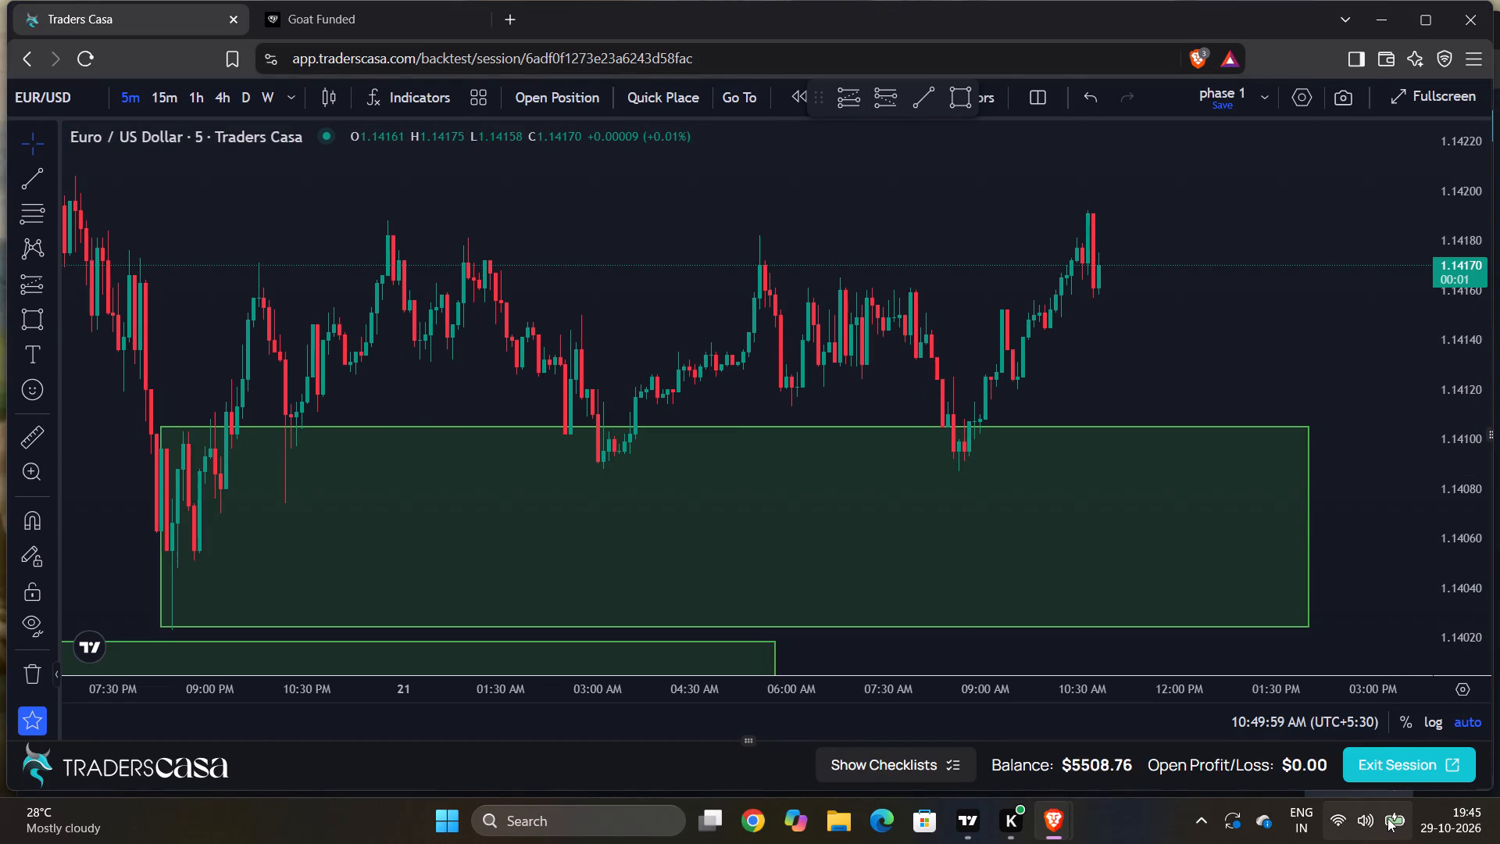
left_click(1387, 818)
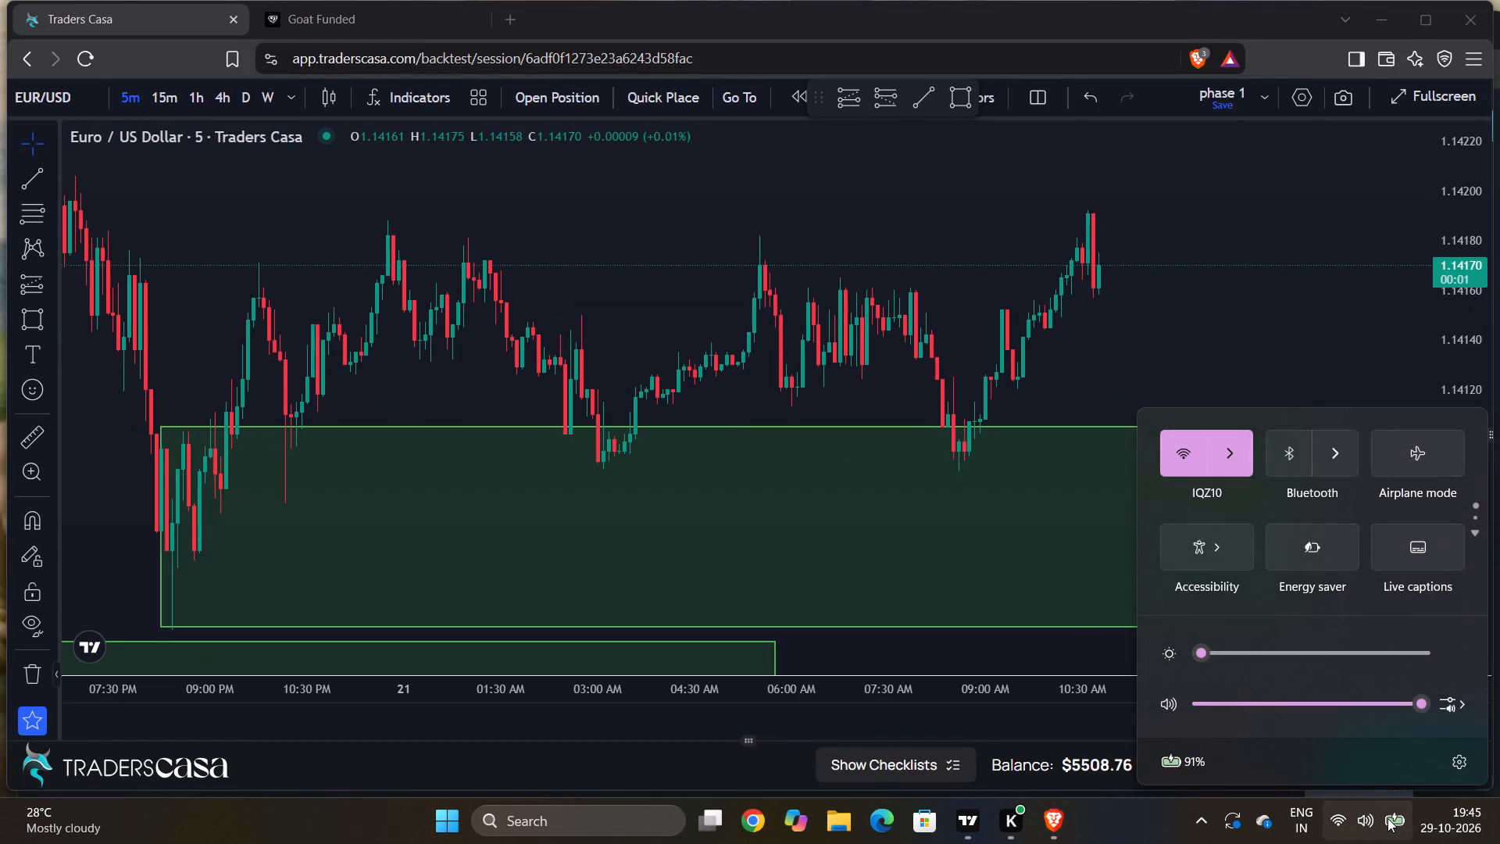
left_click(1387, 818)
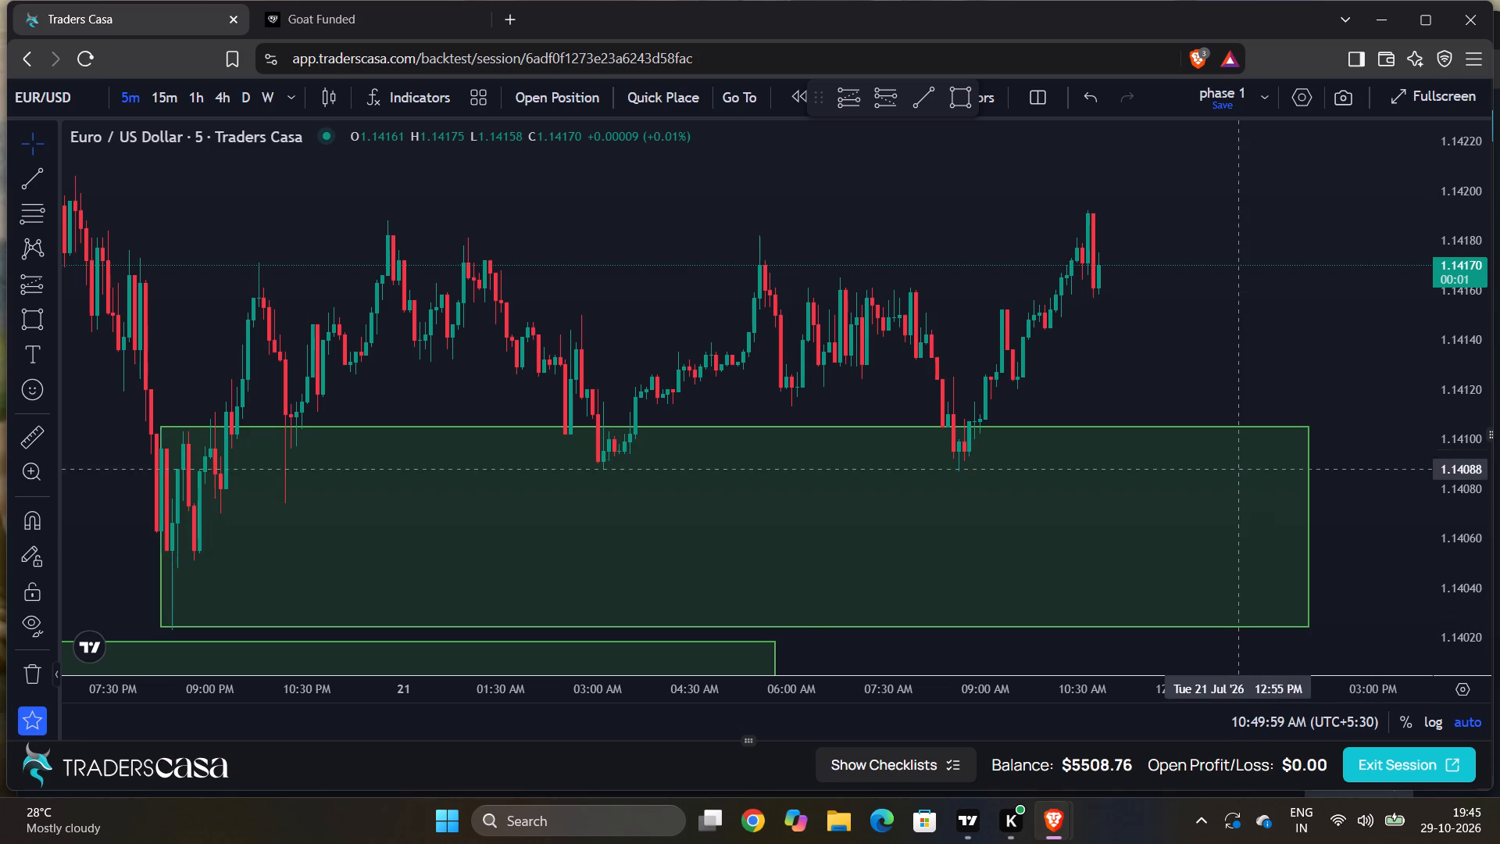
Examine the EUR/USD 5-minute price action around the green zones and structure levels up to 21 July, restoring full screen.
scroll(1234, 443, "down", 5)
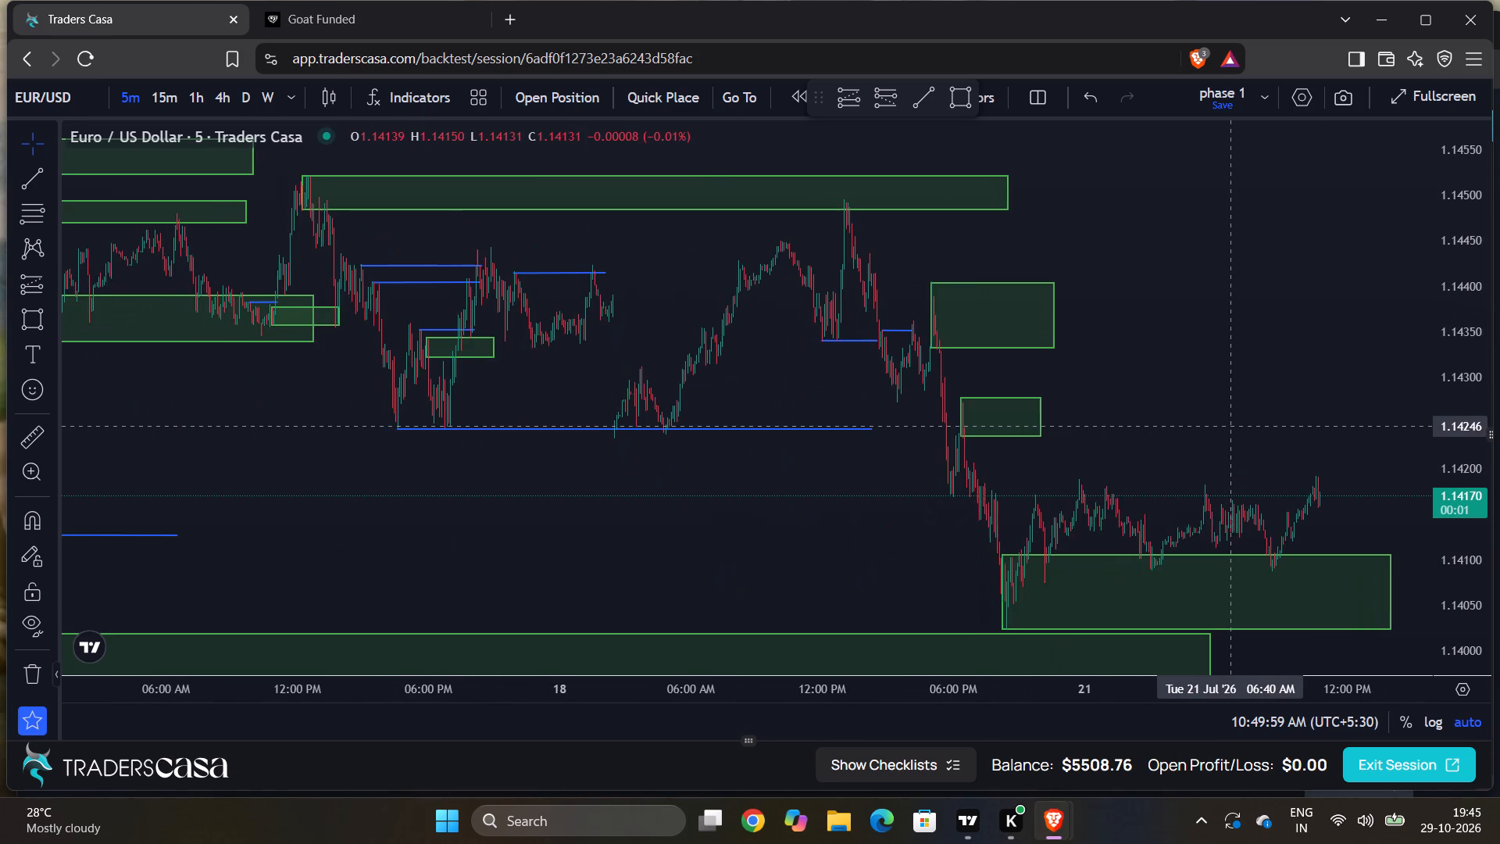
scroll(1230, 427, "down", 1)
scroll(1230, 427, "up", 8)
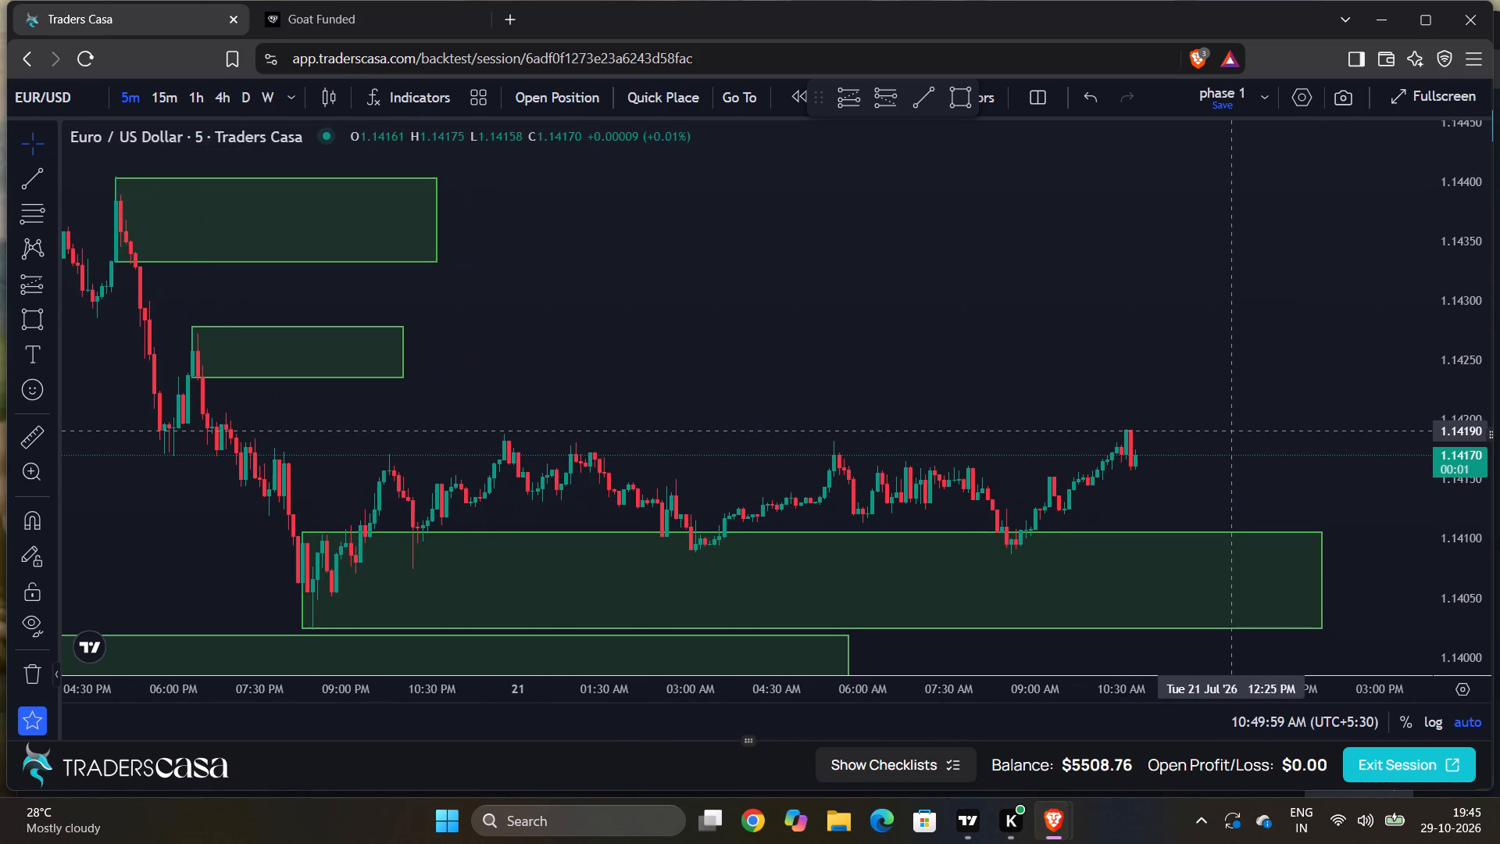
scroll(1231, 431, "left", 2)
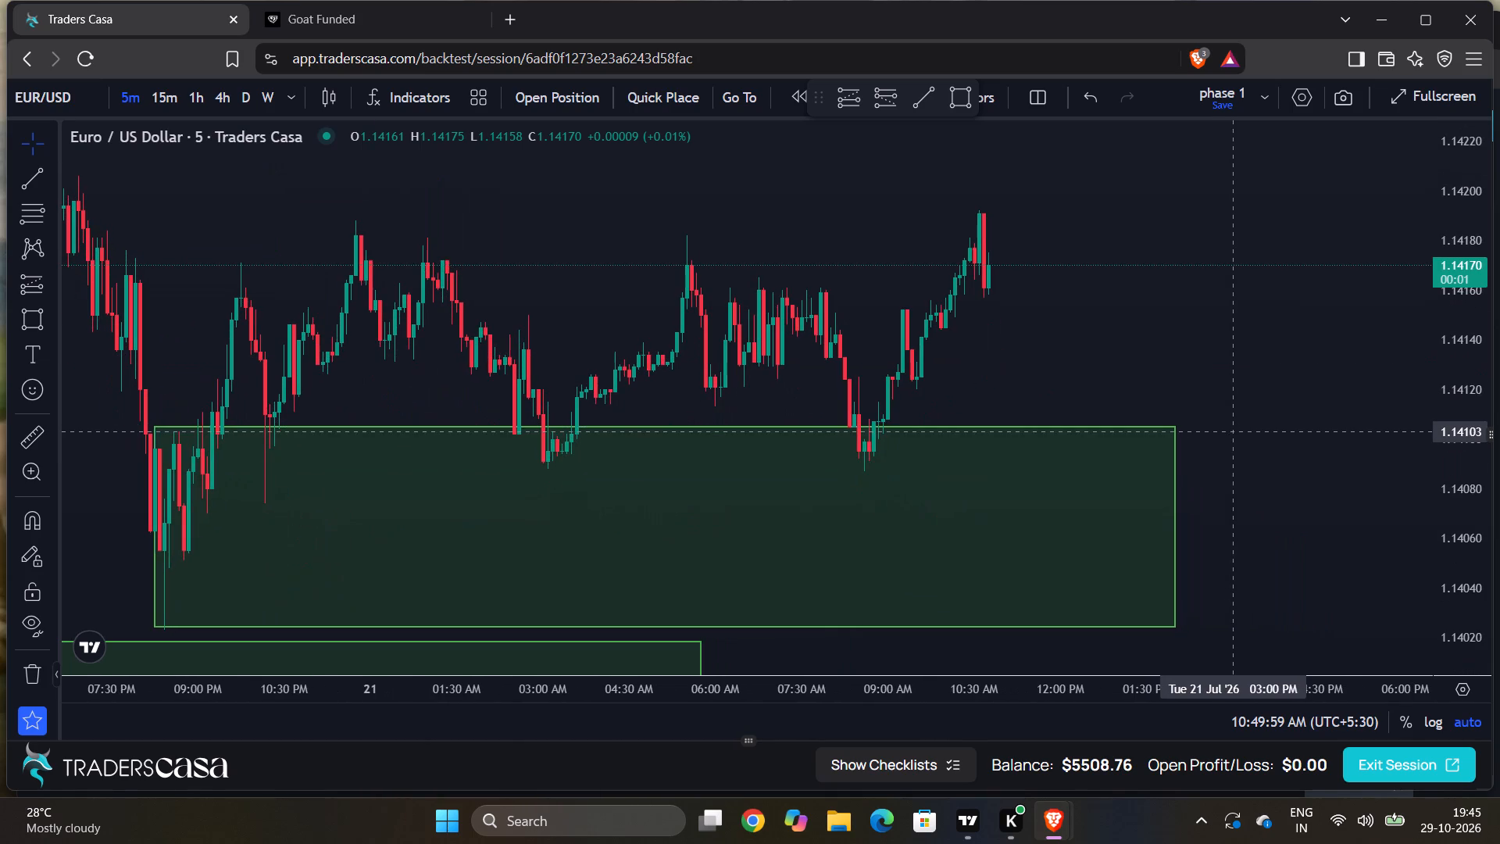
scroll(669, 337, "left", 1)
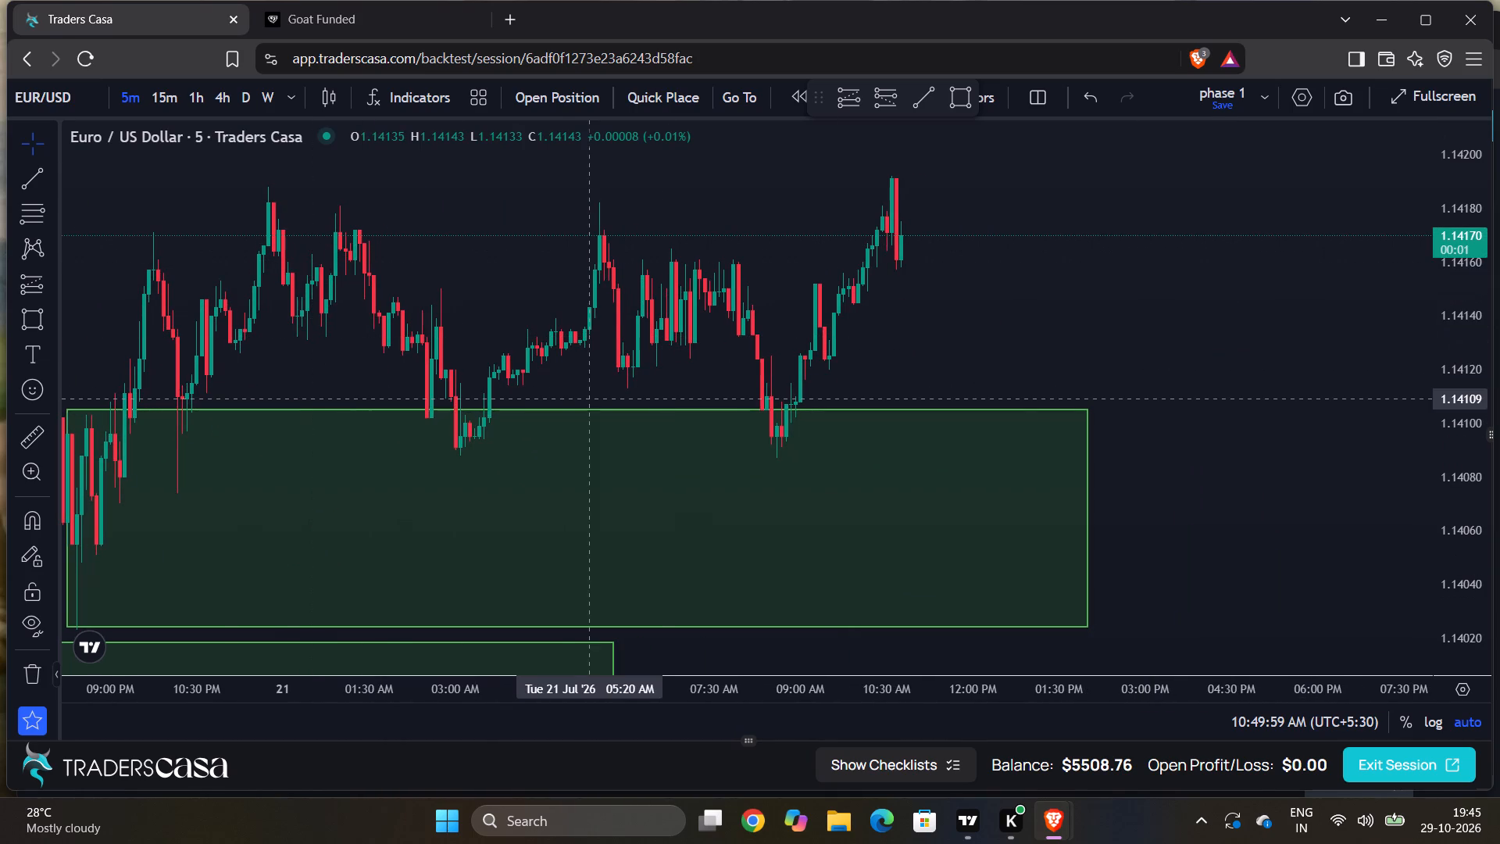
key("F11")
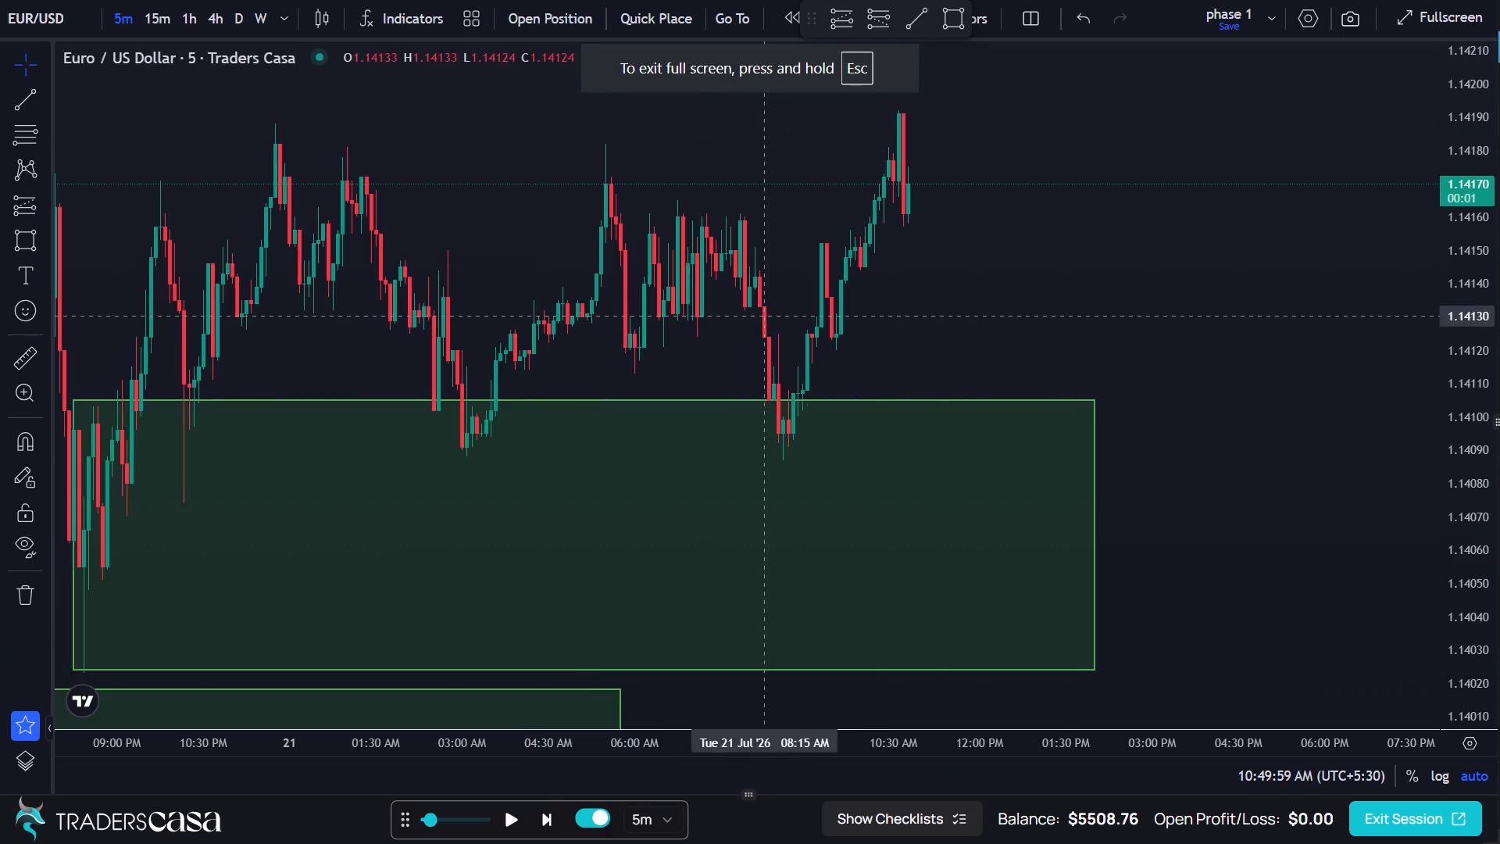
left_click(993, 304)
scroll(993, 304, "down", 3)
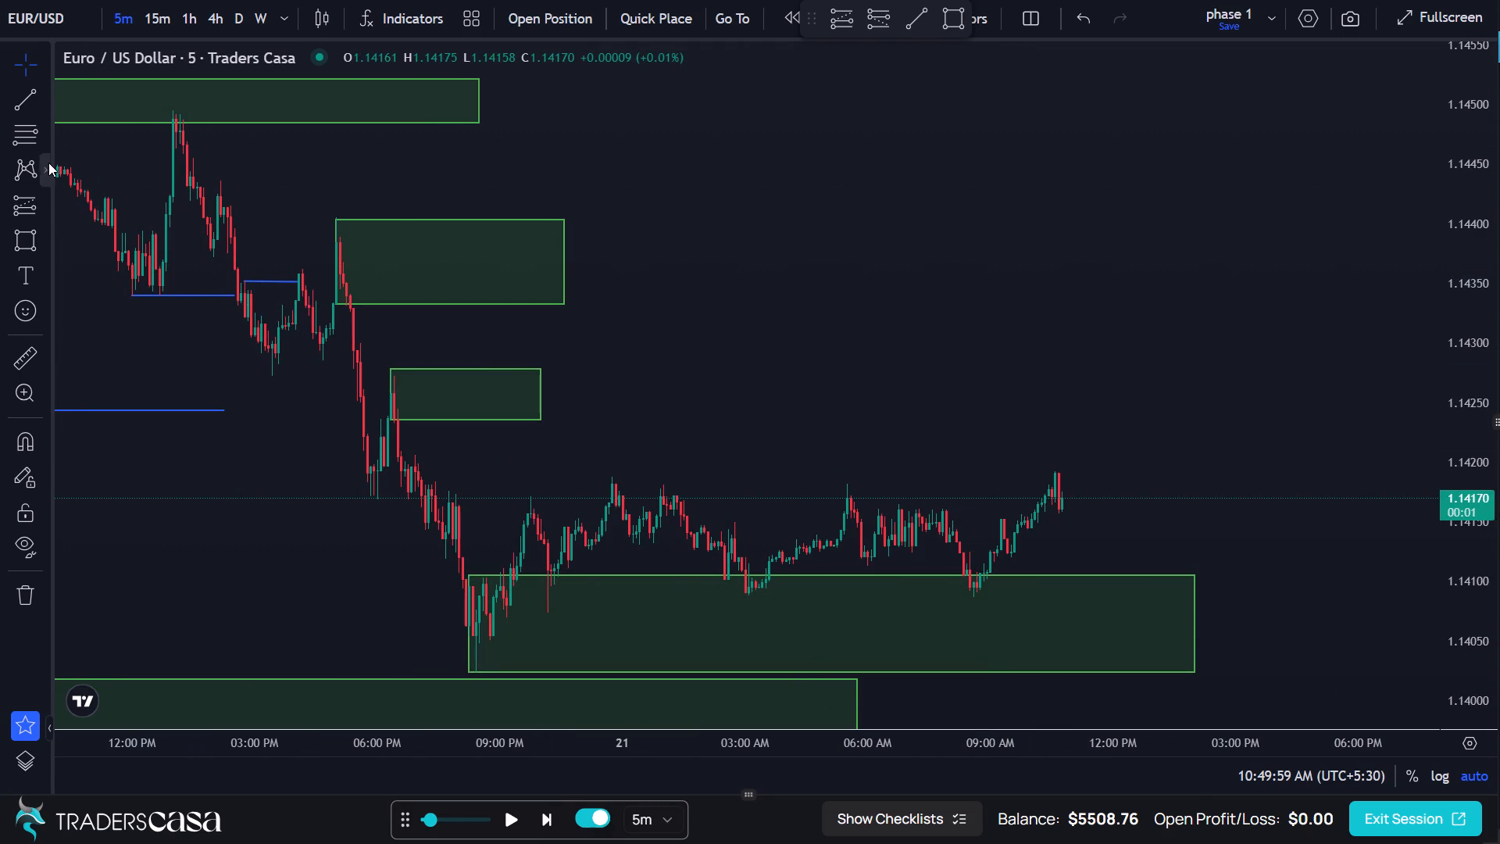
Draw a trend line under the two swing lows at about 1.14088, from 03:05 AM to 08:40 AM on 21 July.
left_click(18, 91)
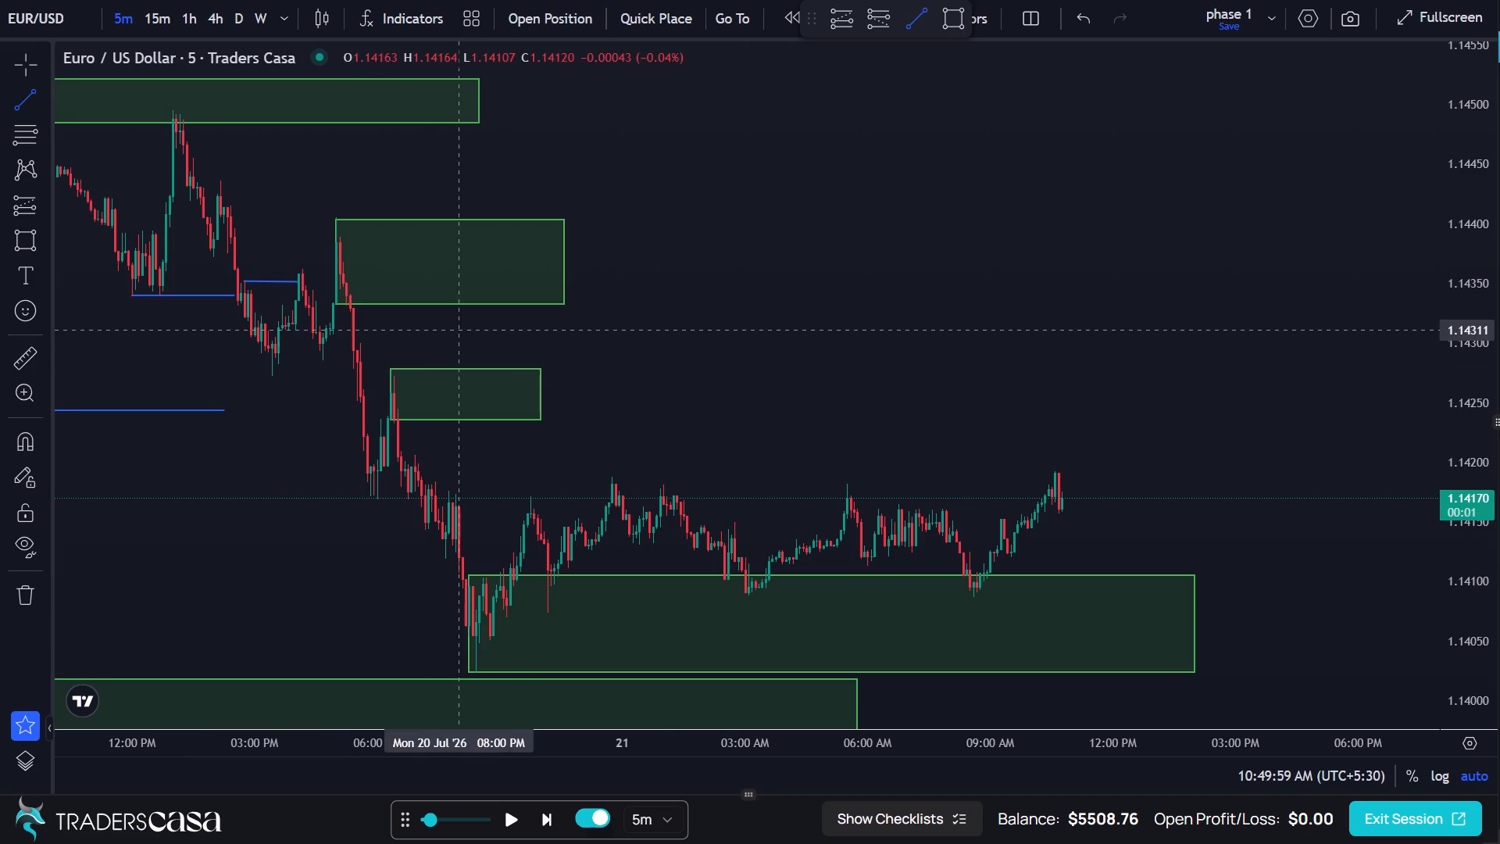
left_click(749, 595)
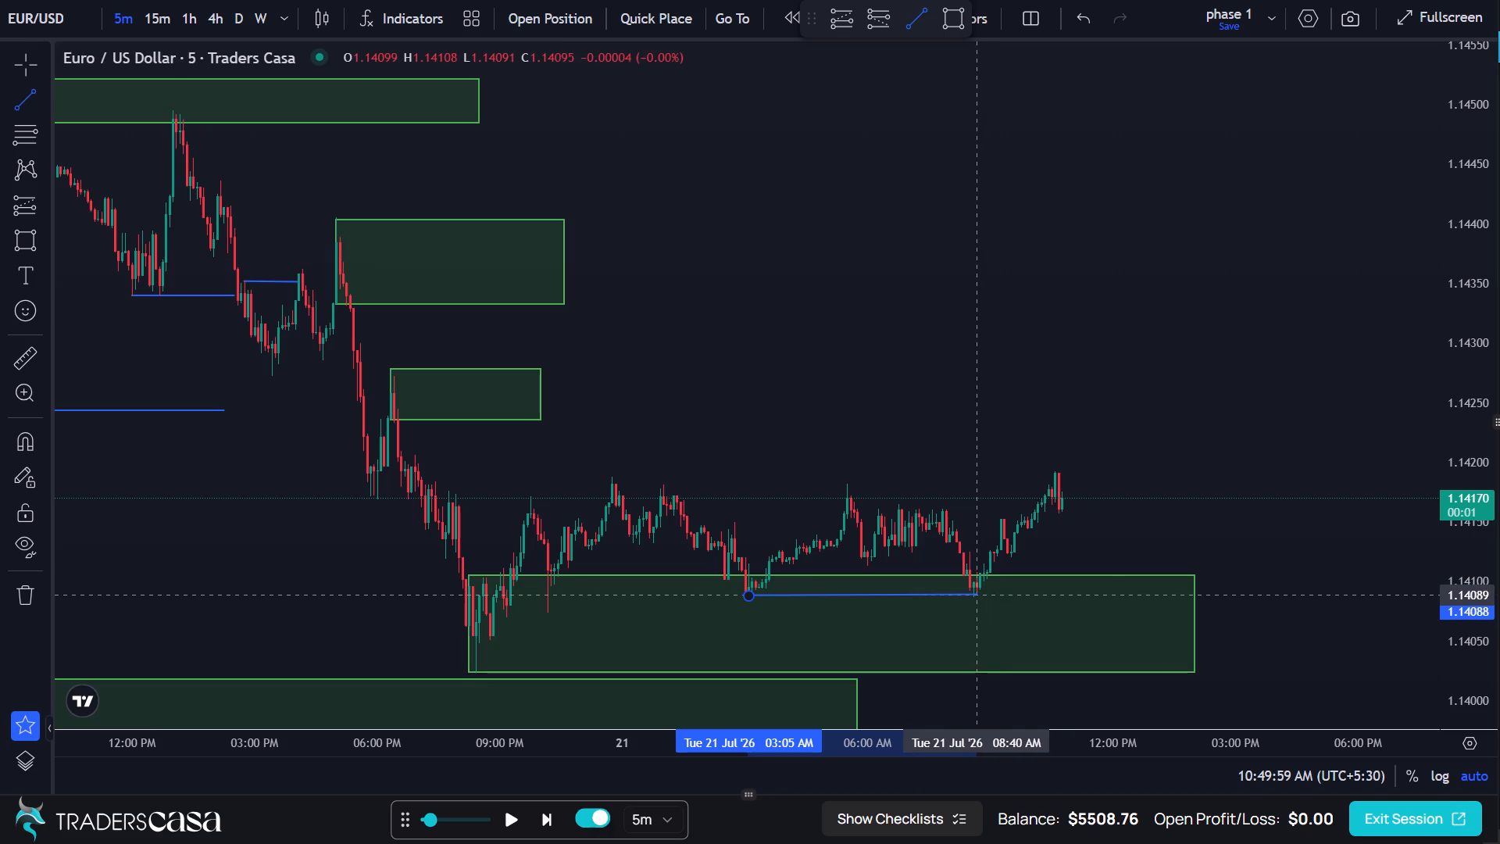
left_click(978, 594)
left_click(1075, 502)
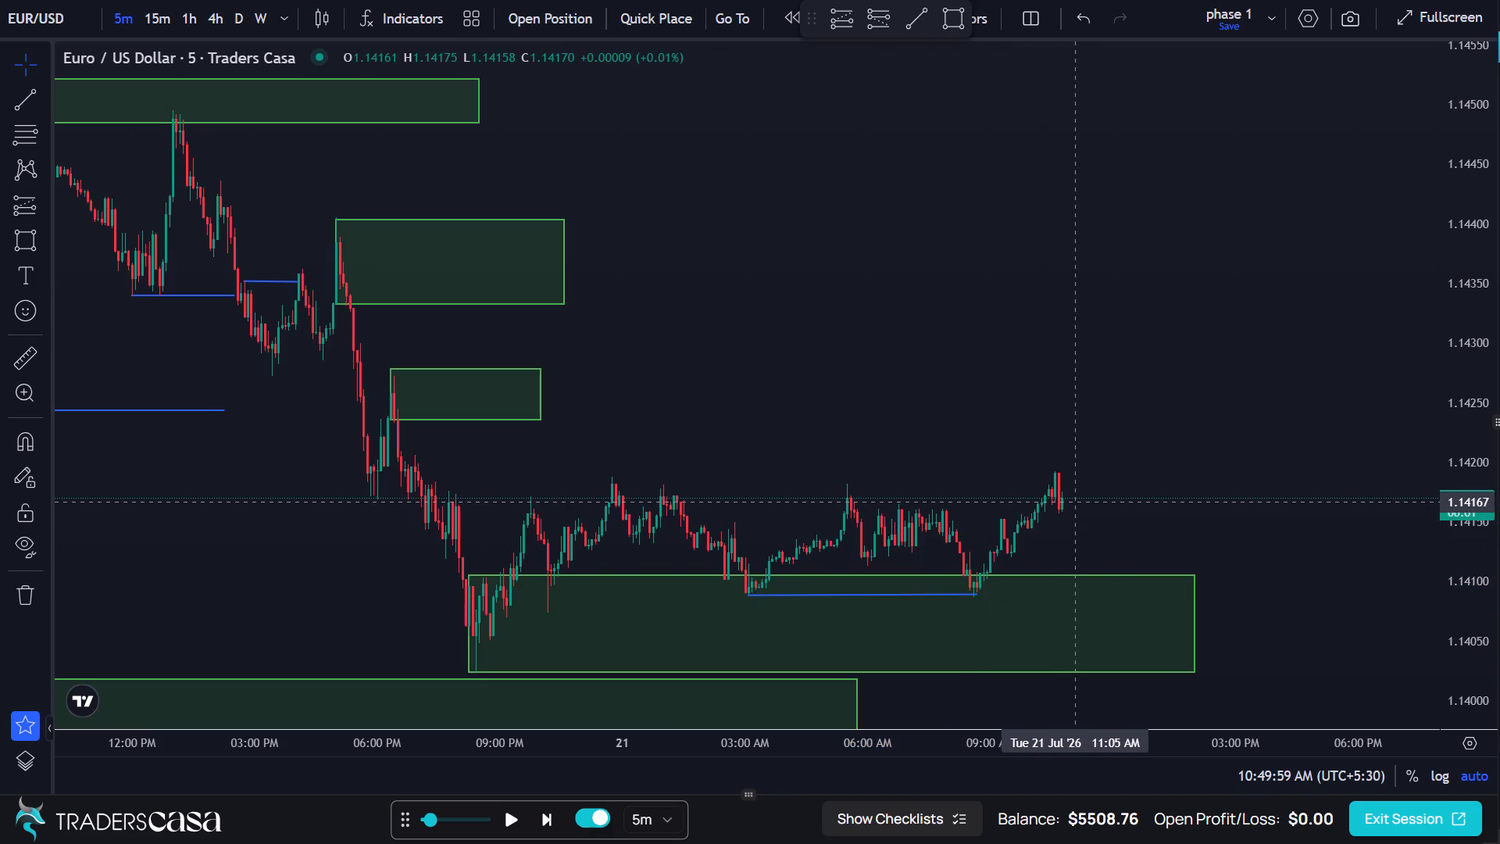
Draw a rectangle demand zone from 1.14136 to 1.14124, running from 09:25 AM to about 03:45 PM on 21 July.
scroll(1075, 502, "up", 6)
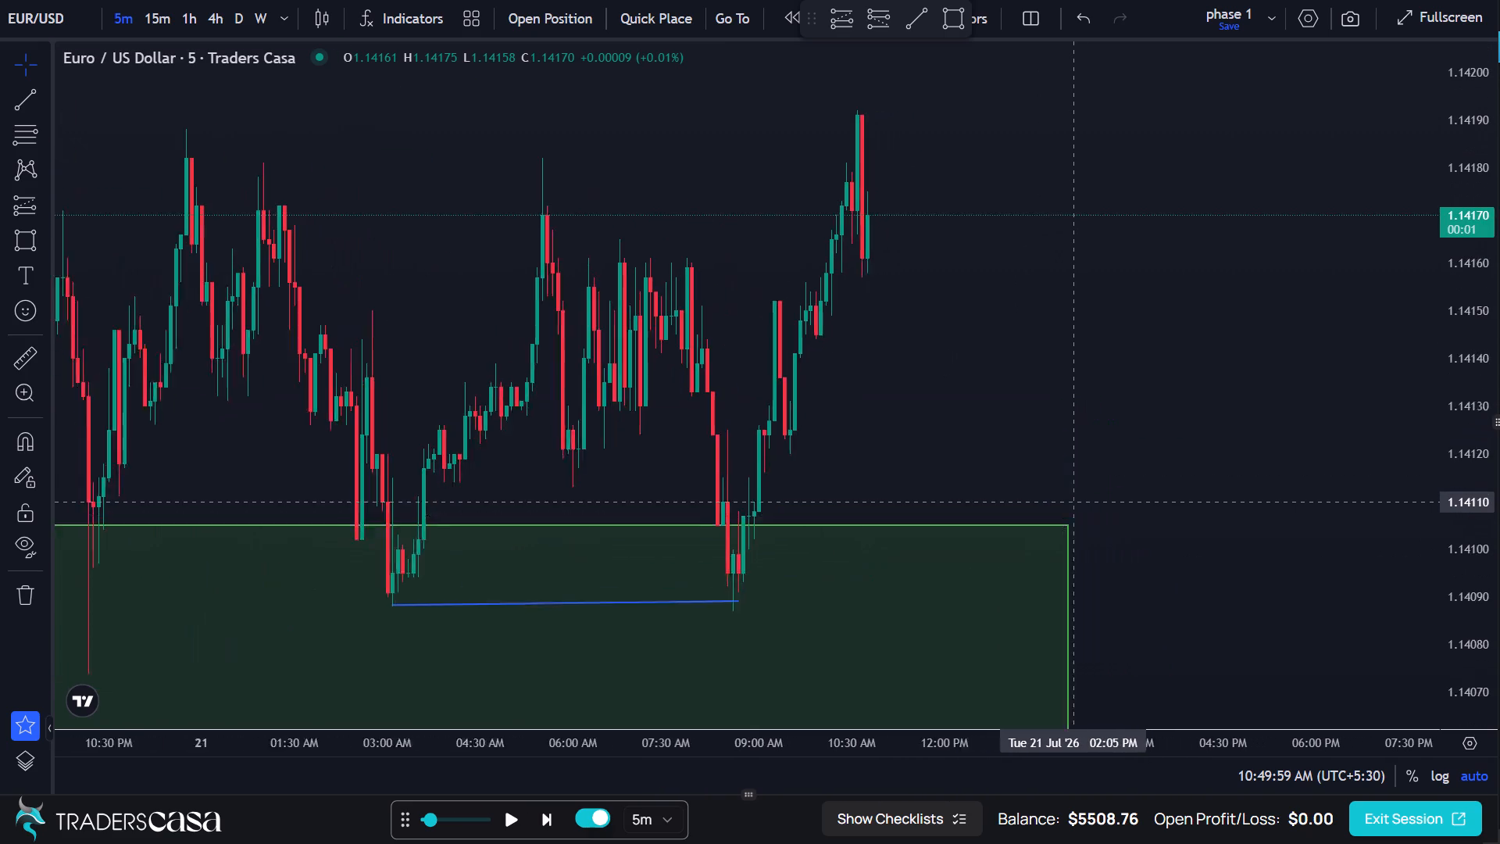
scroll(1075, 502, "up", 1)
scroll(1075, 502, "right", 2)
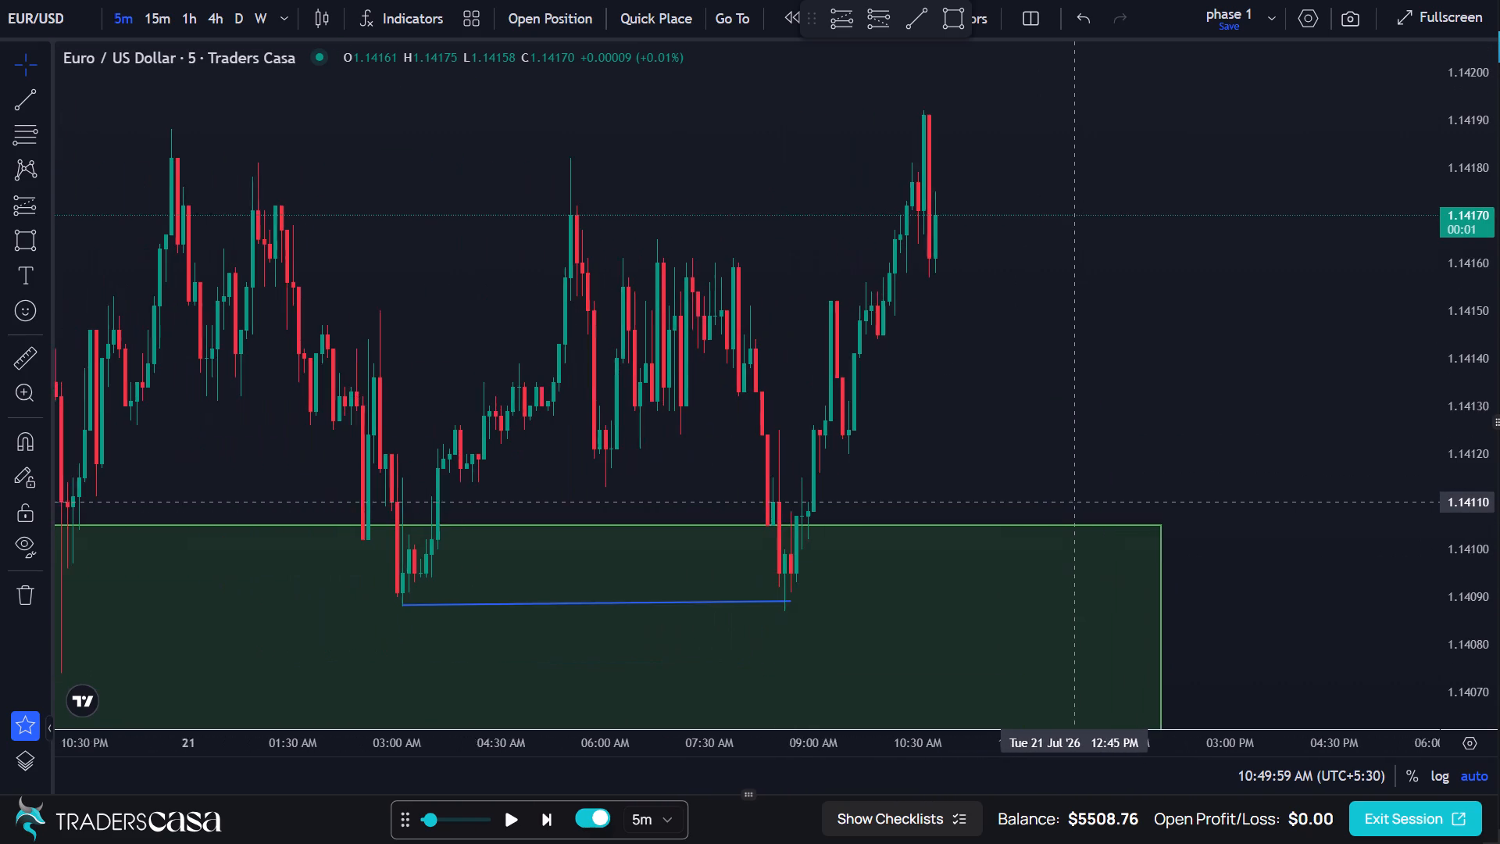
scroll(1075, 502, "right", 2)
scroll(1075, 502, "up", 1)
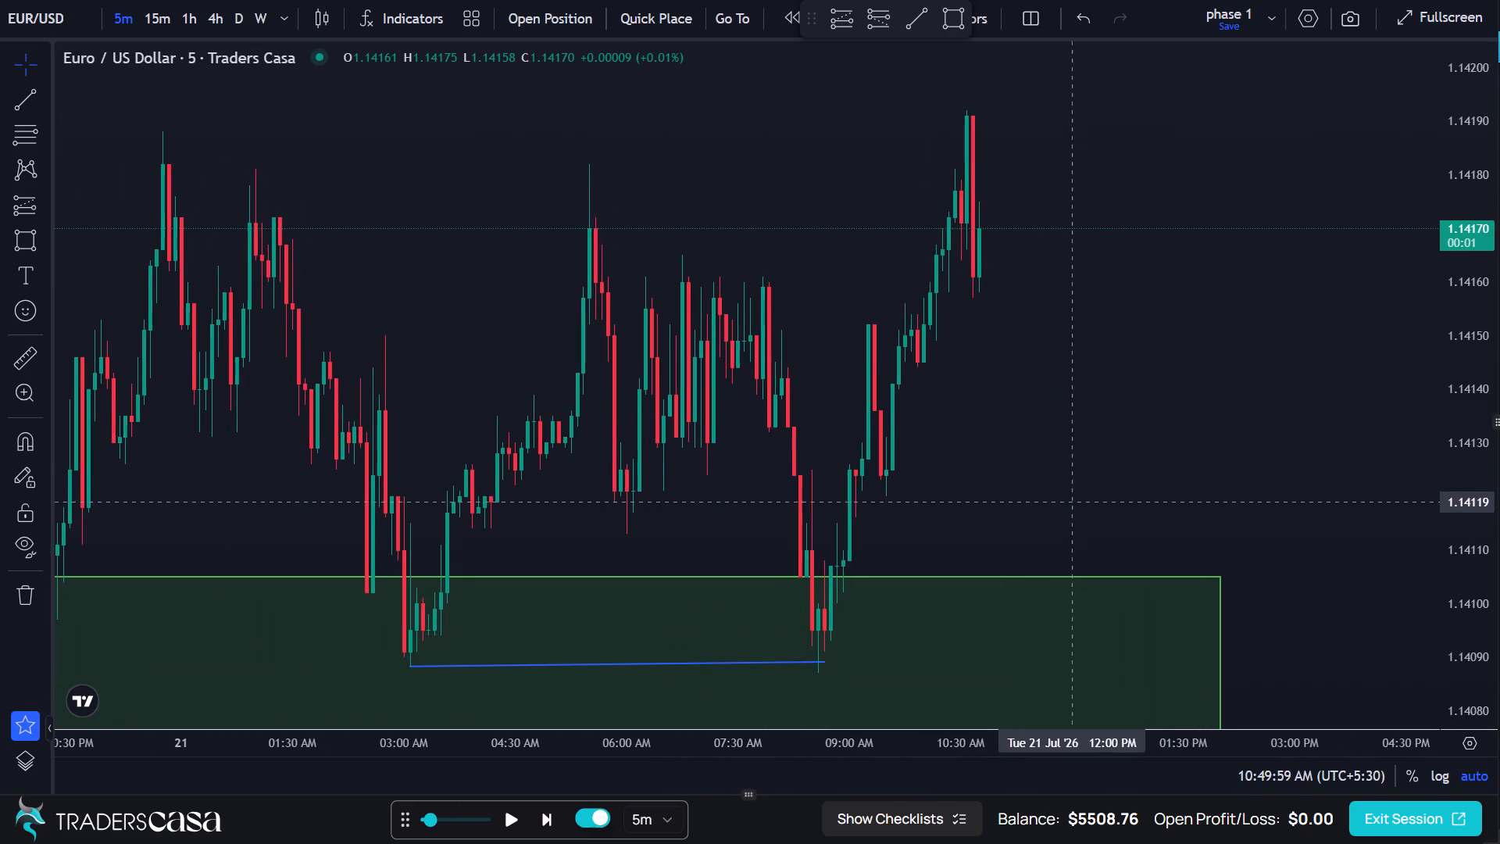
scroll(1075, 502, "up", 1)
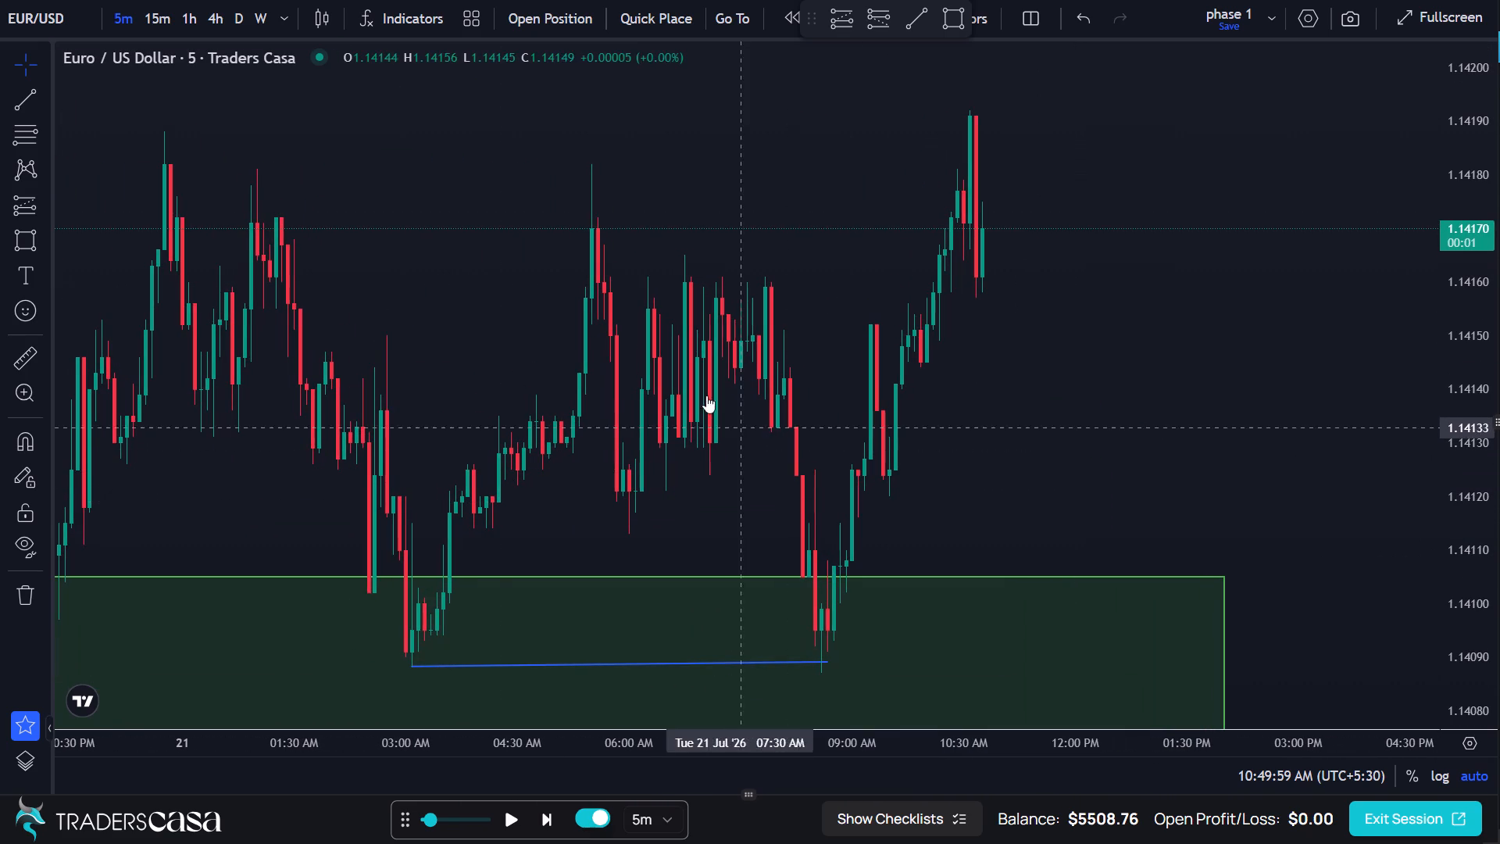
left_click(23, 238)
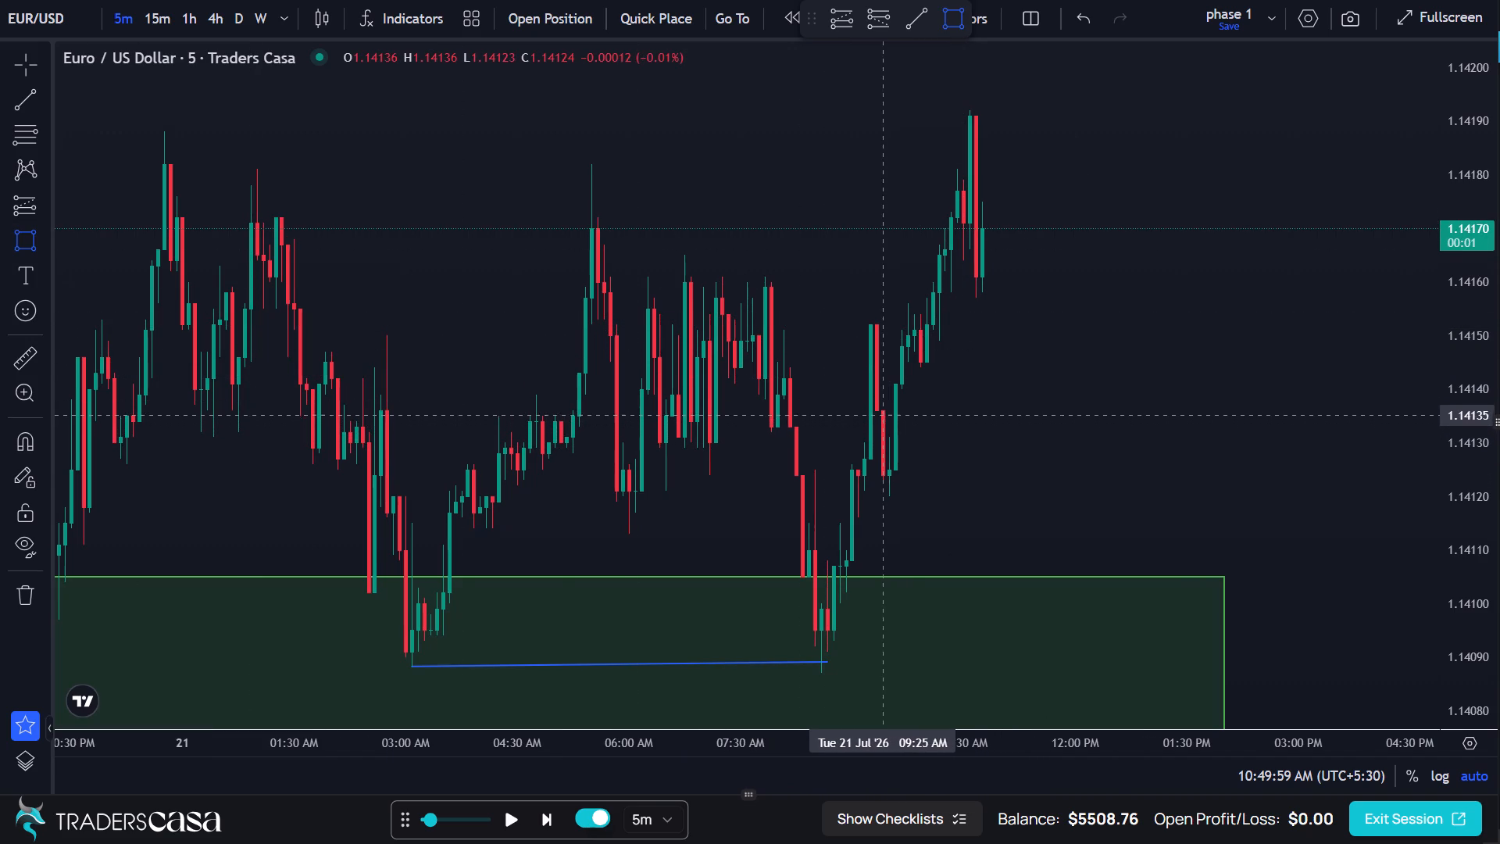
left_click_drag(882, 413, 1031, 458)
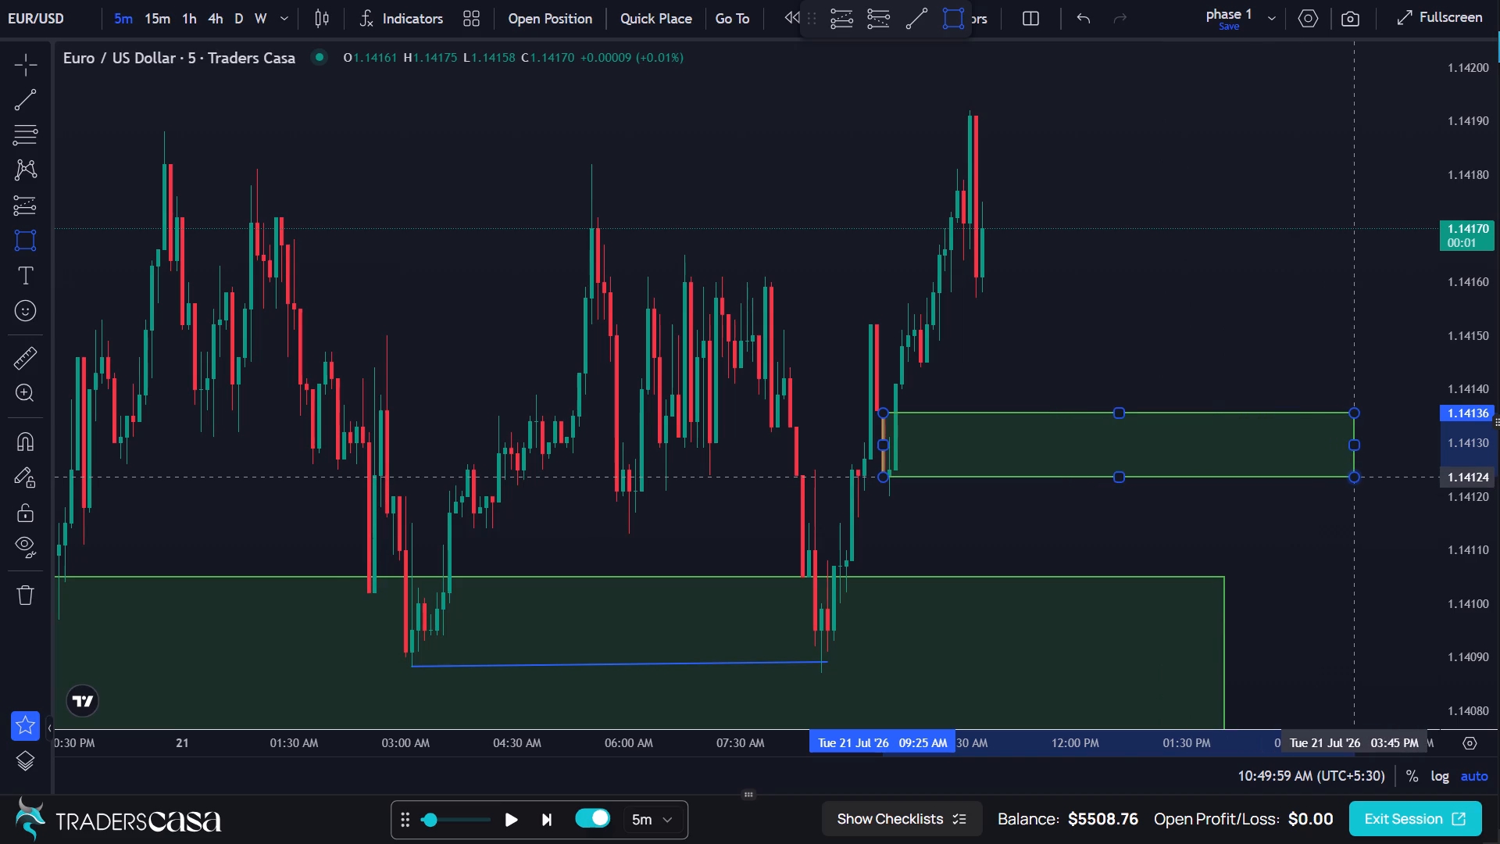
left_click_drag(1354, 477, 1267, 249)
left_click_drag(1267, 249, 1157, 509)
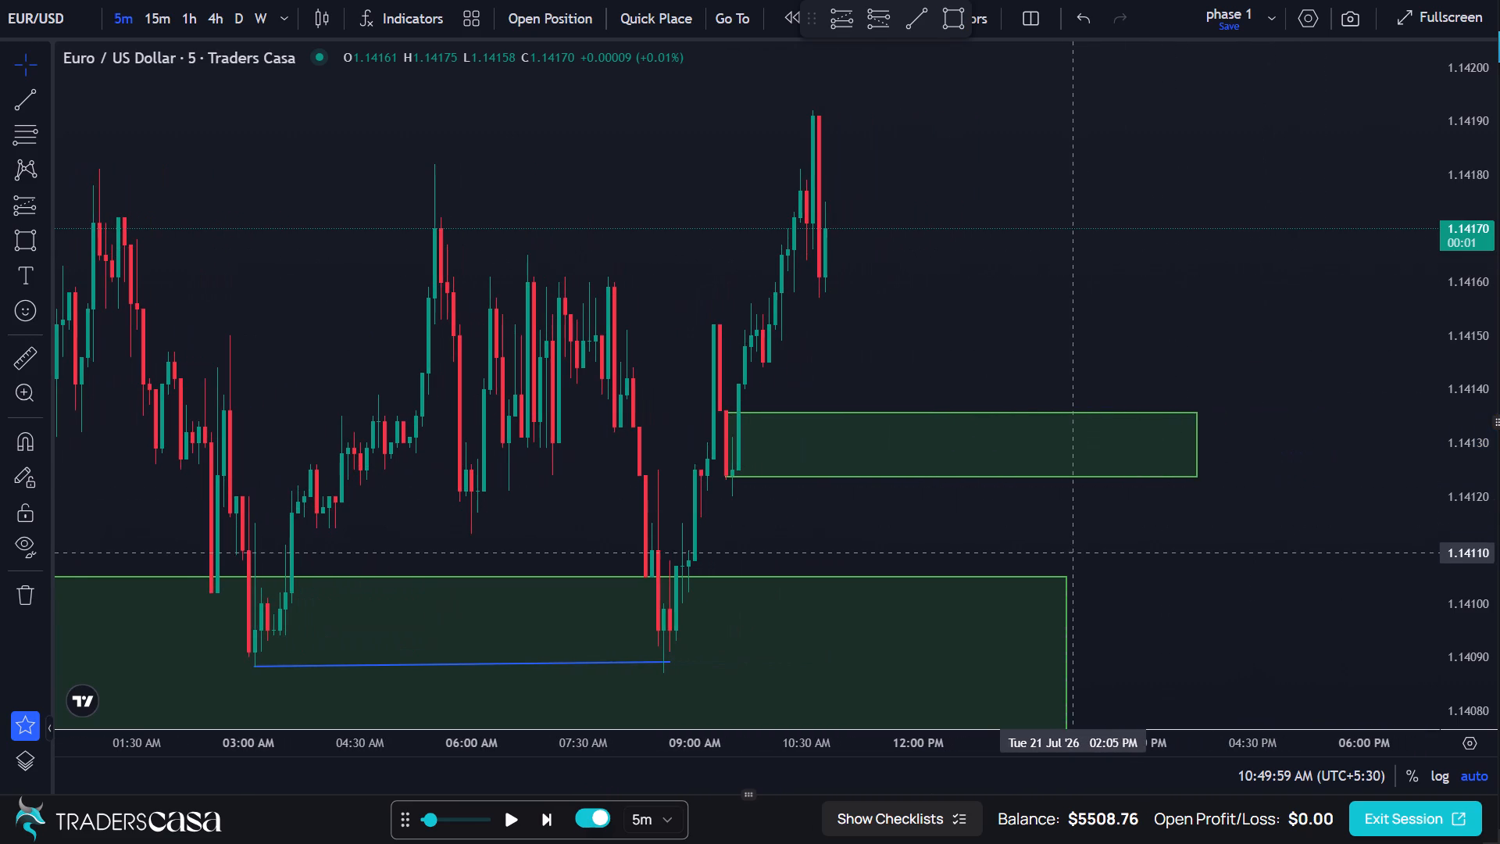
Delete the large 1.14105–1.14024 demand zone that starts at 08:15 PM on 20 July.
left_click_drag(1064, 580, 1020, 102)
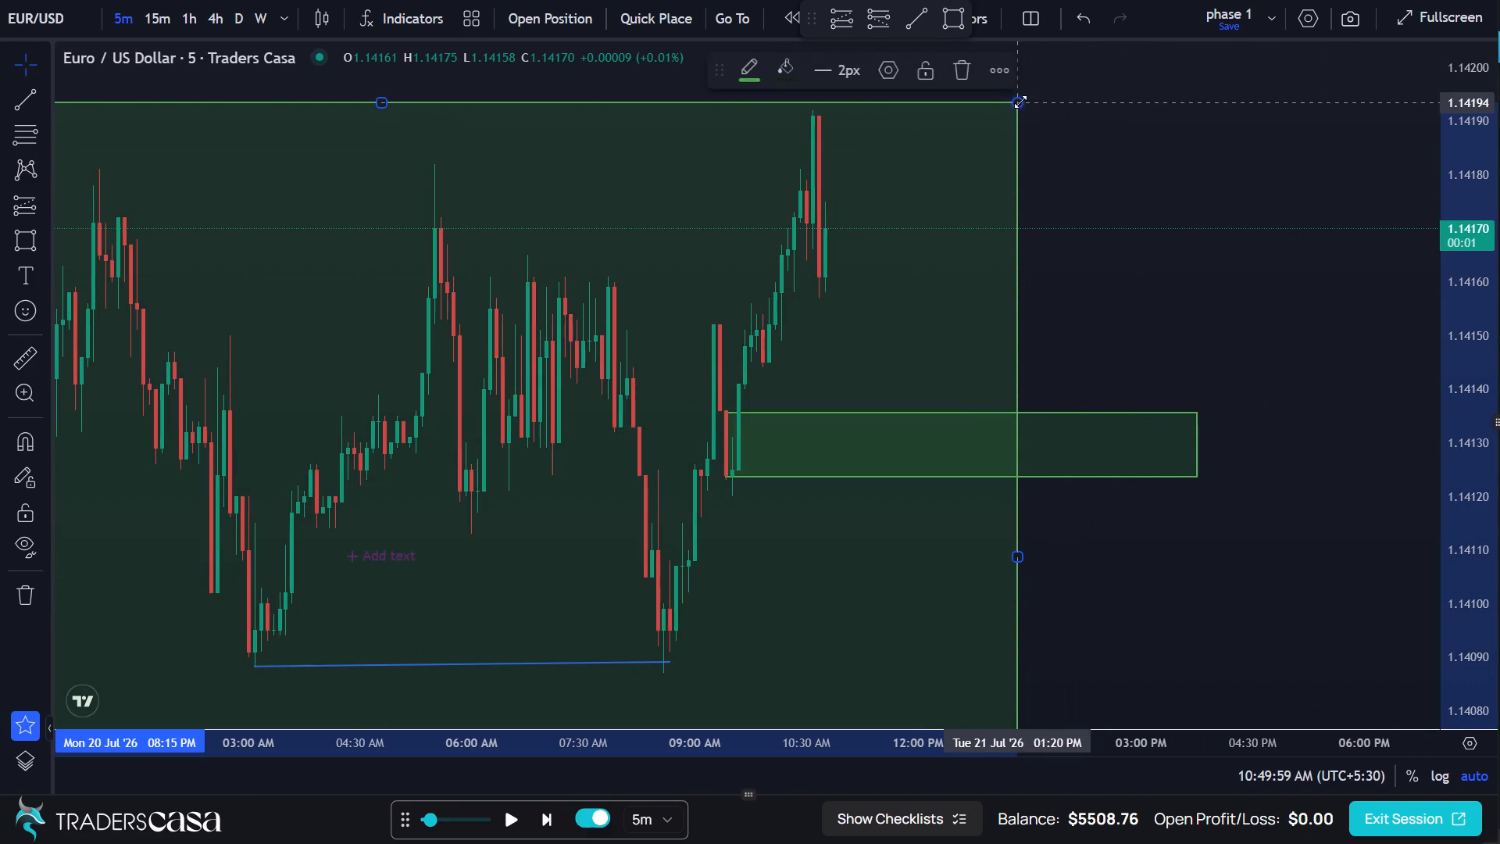
left_click(968, 68)
Draw a second rectangle demand zone from 1.14108 to 1.14091, running from 08:40 AM to 04:10 PM on 21 July.
scroll(943, 262, "down", 3)
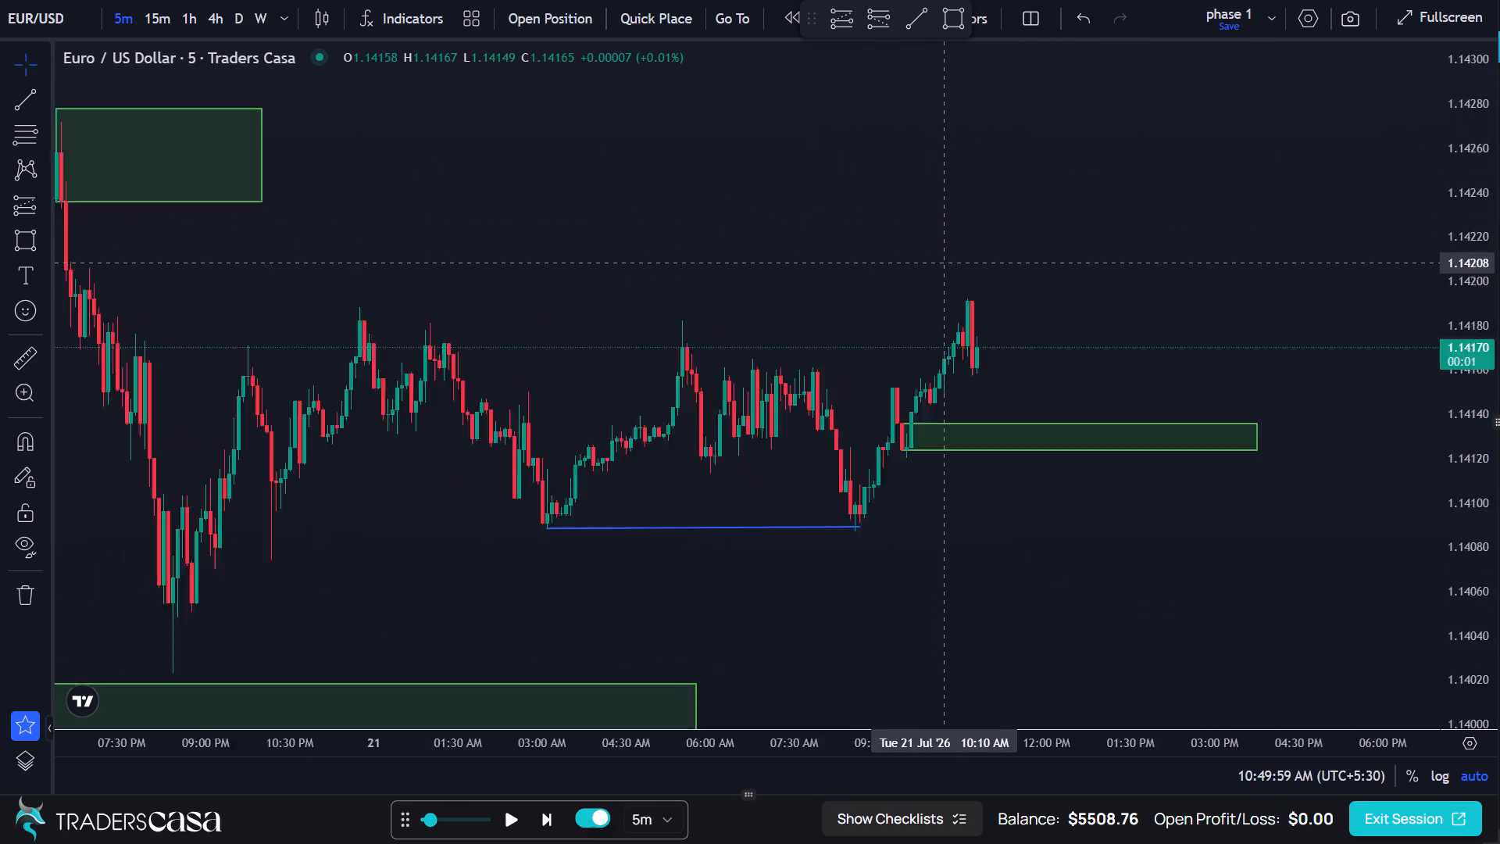
scroll(943, 262, "down", 1)
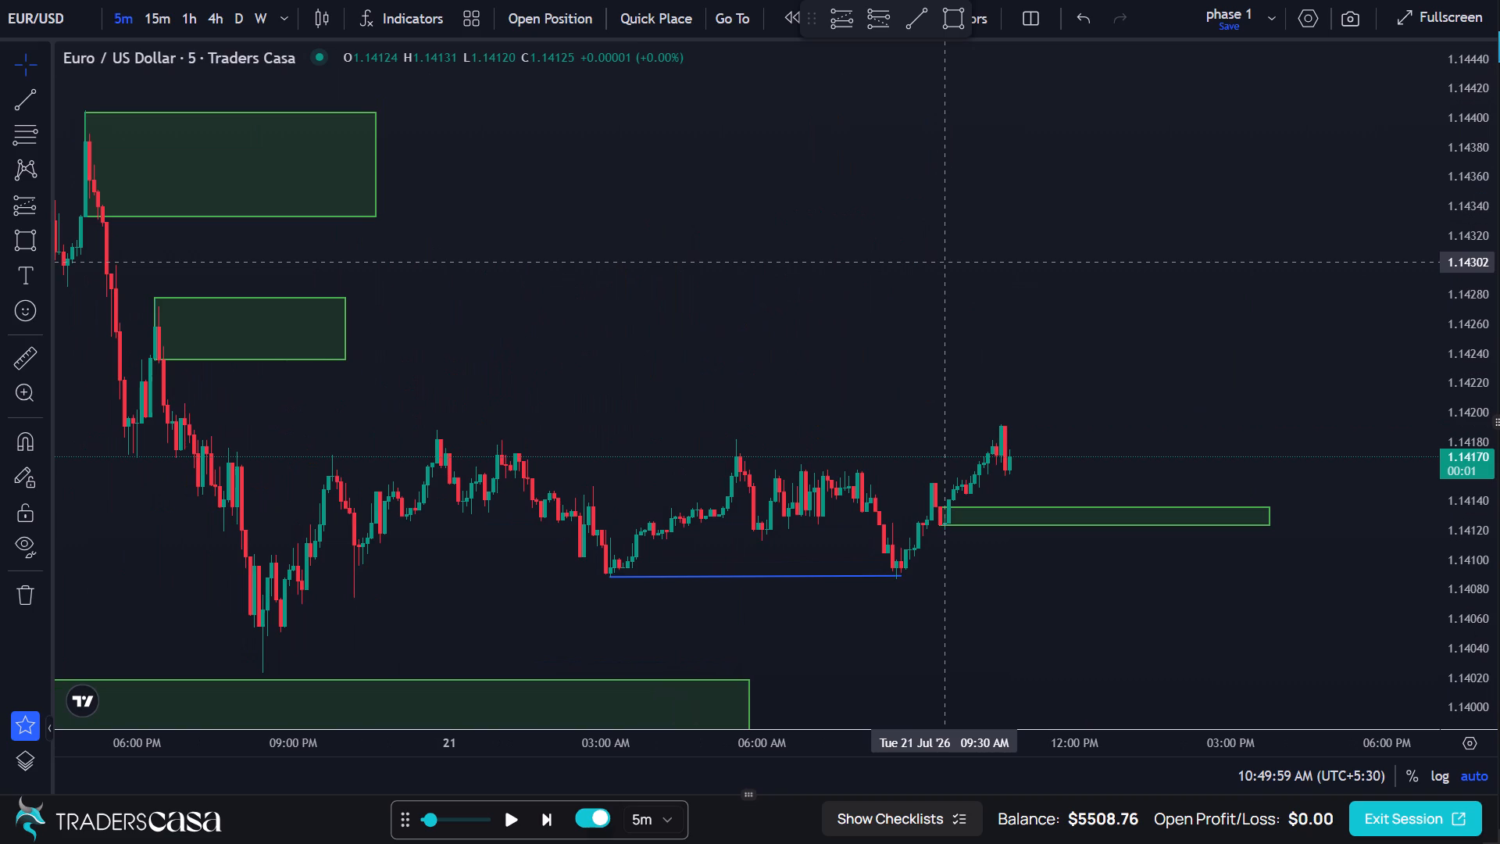
scroll(1123, 266, "up", 4)
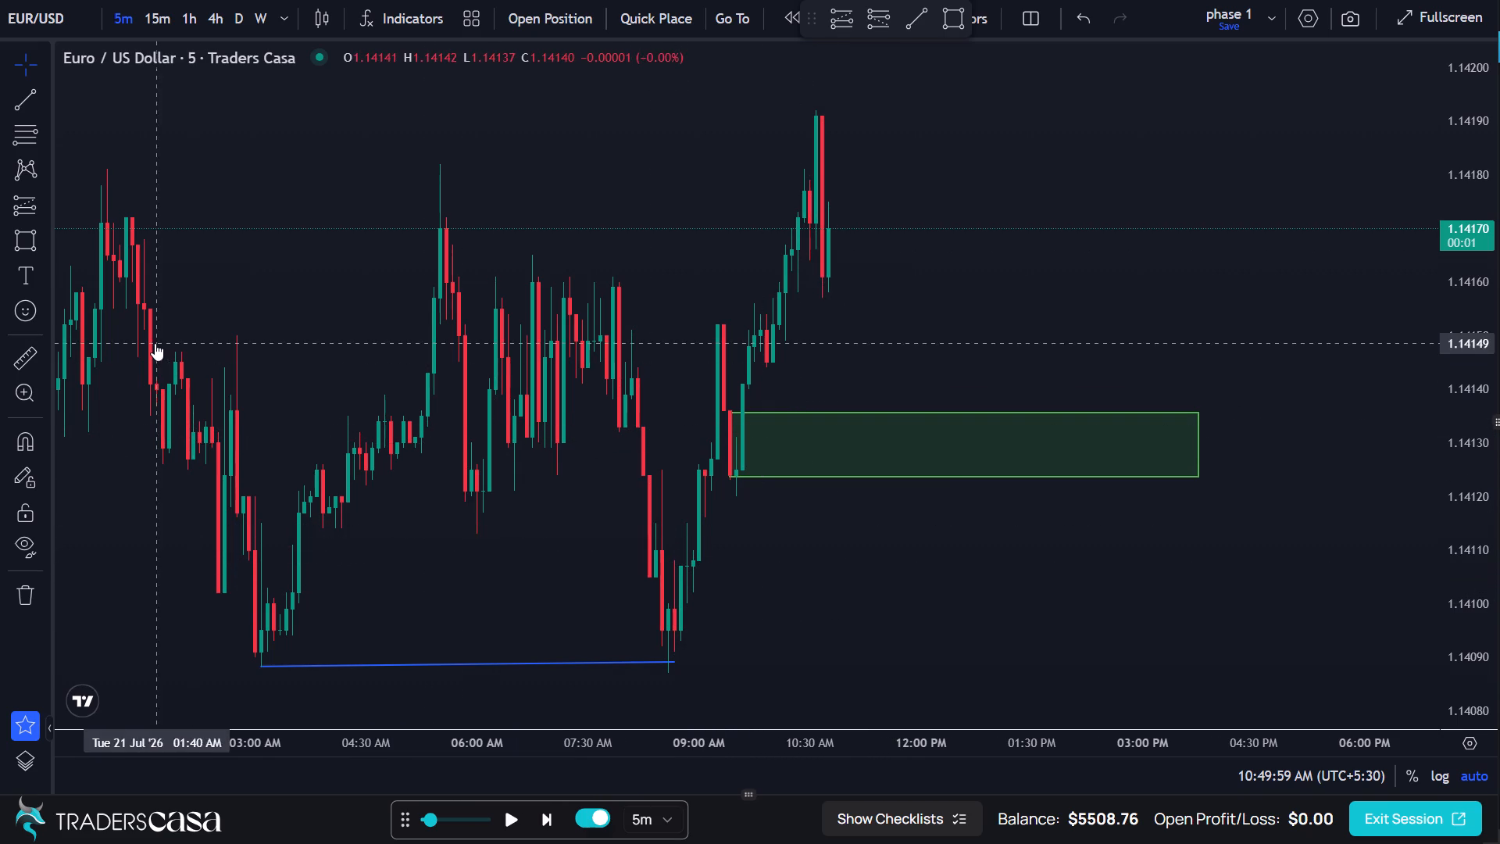
left_click(29, 243)
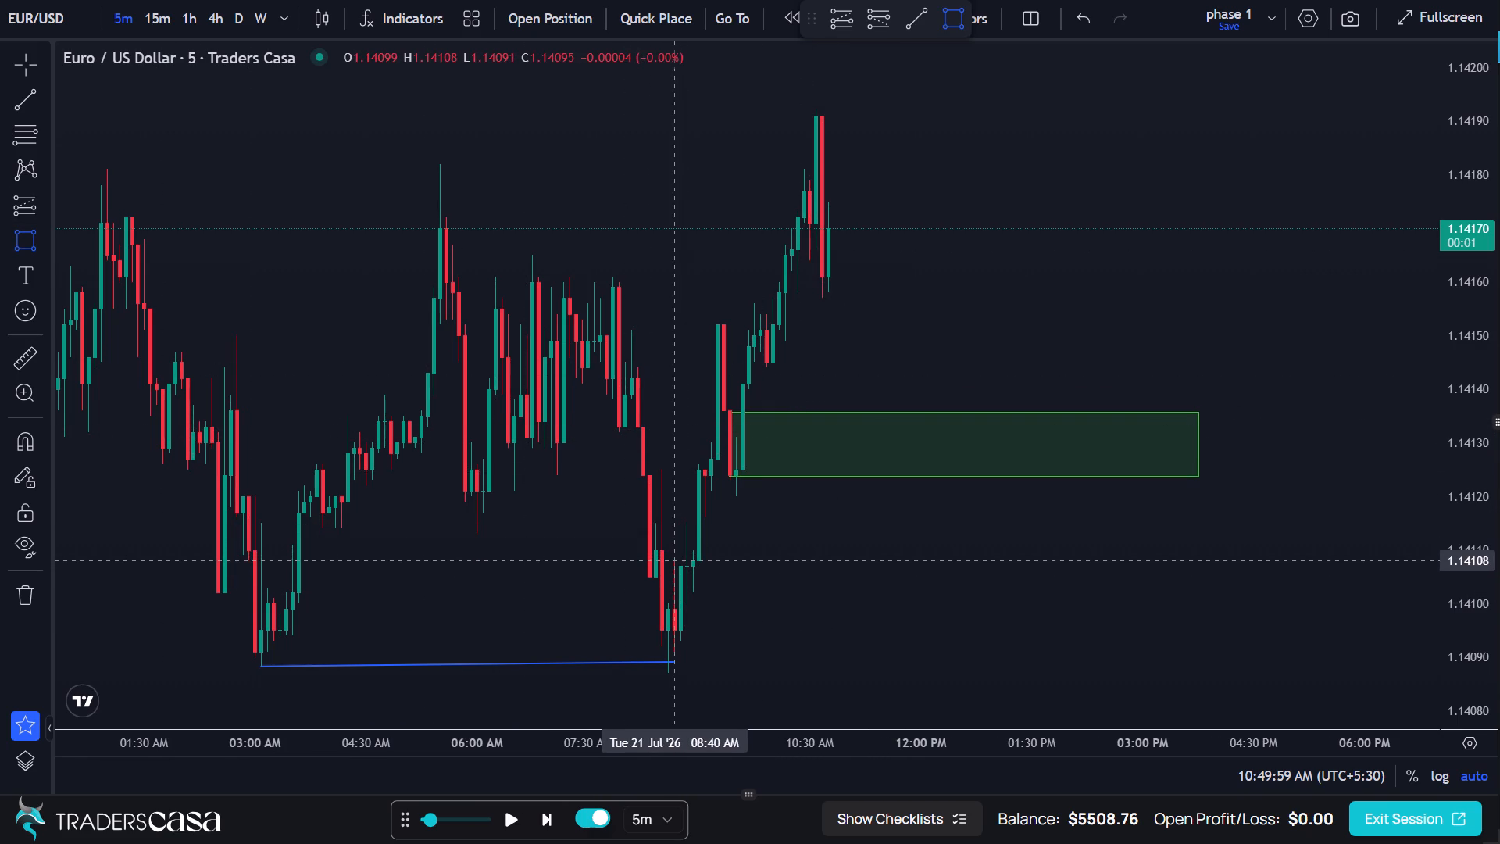
left_click_drag(677, 560, 905, 613)
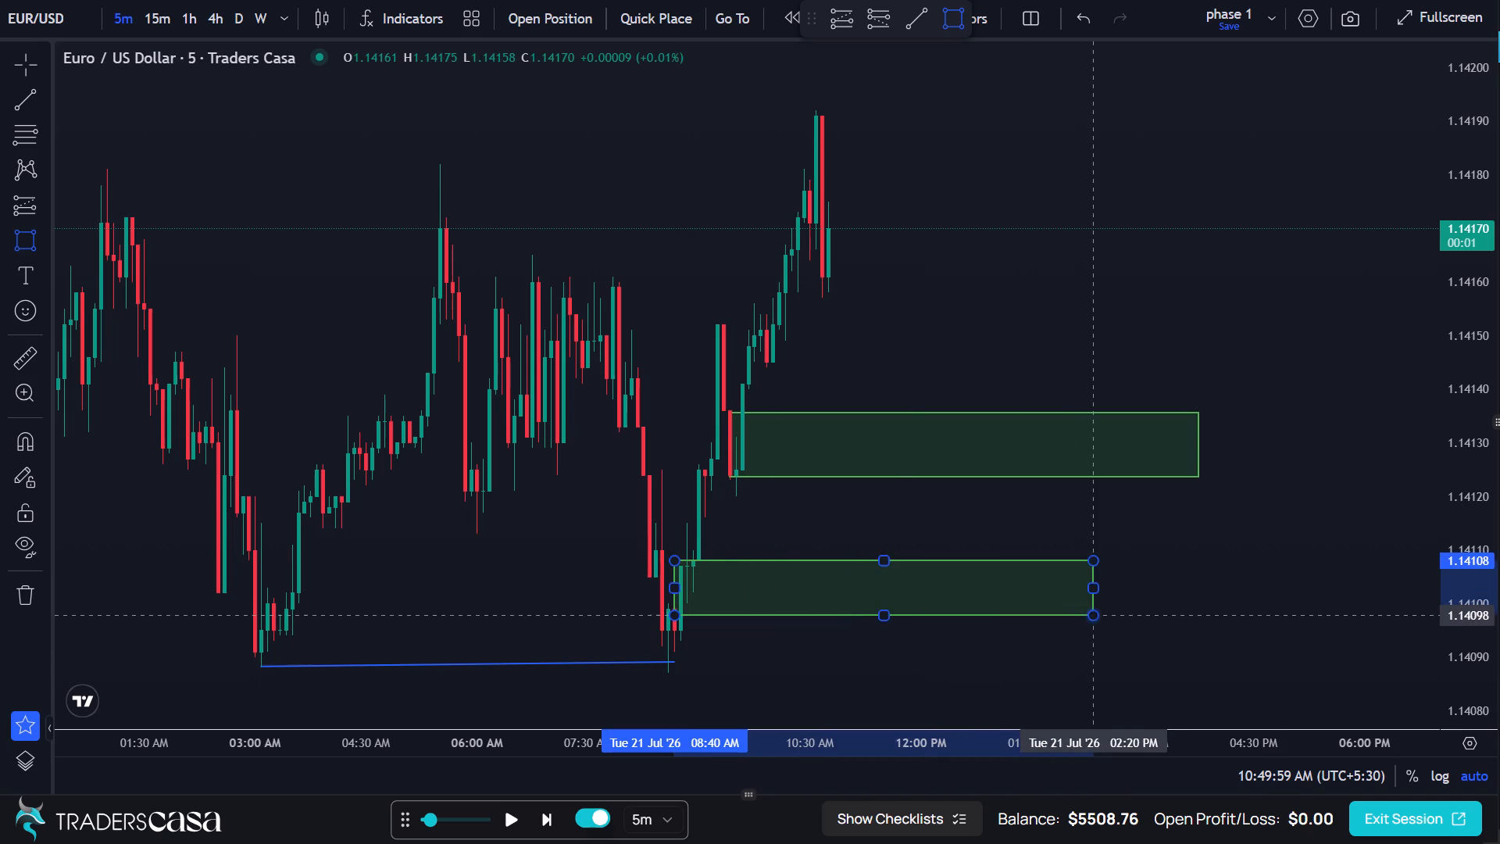
left_click(1229, 650)
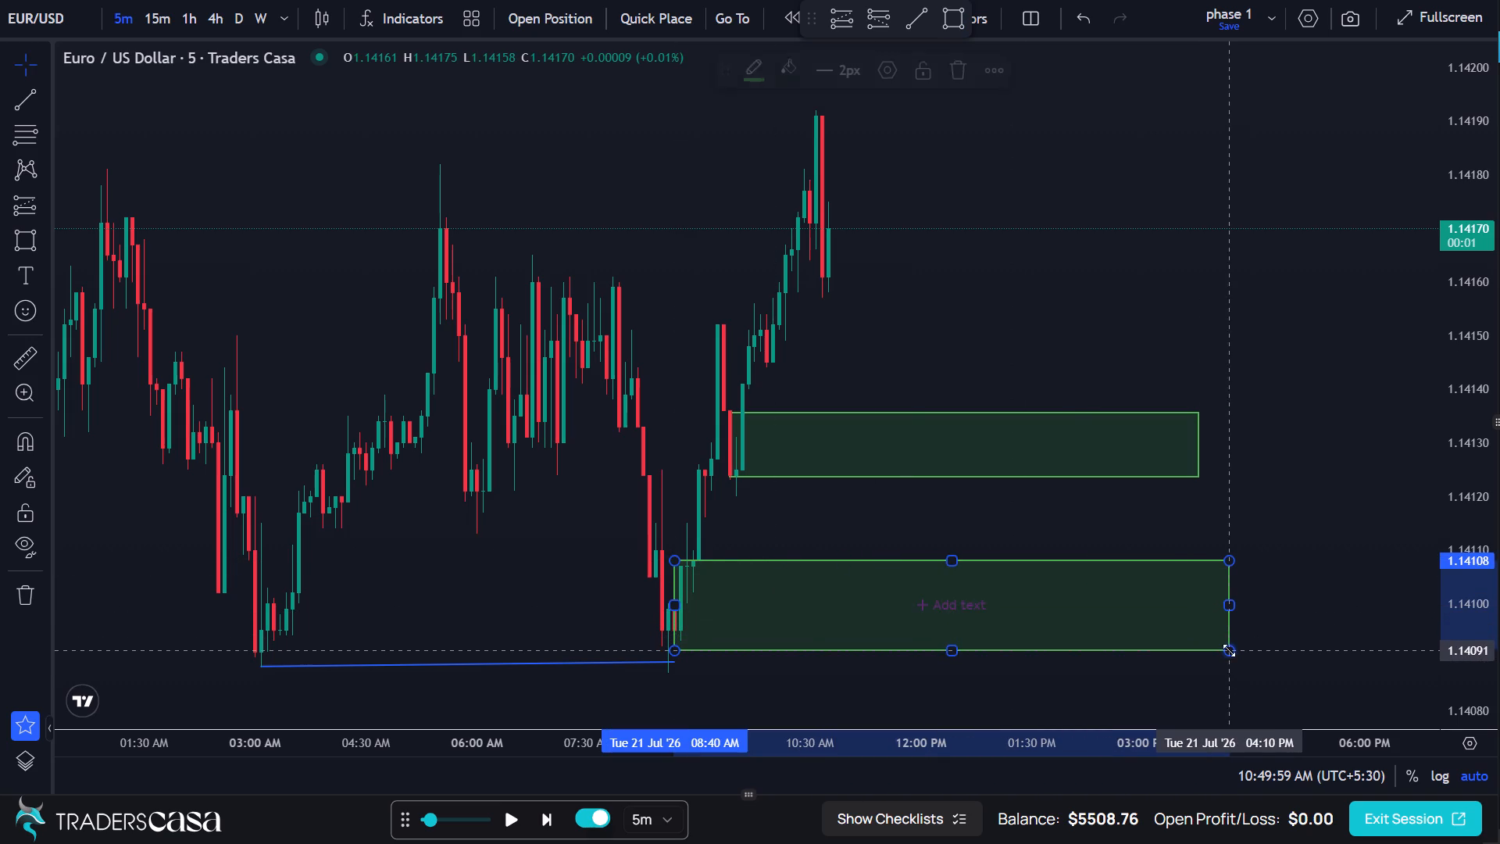
left_click(1202, 507)
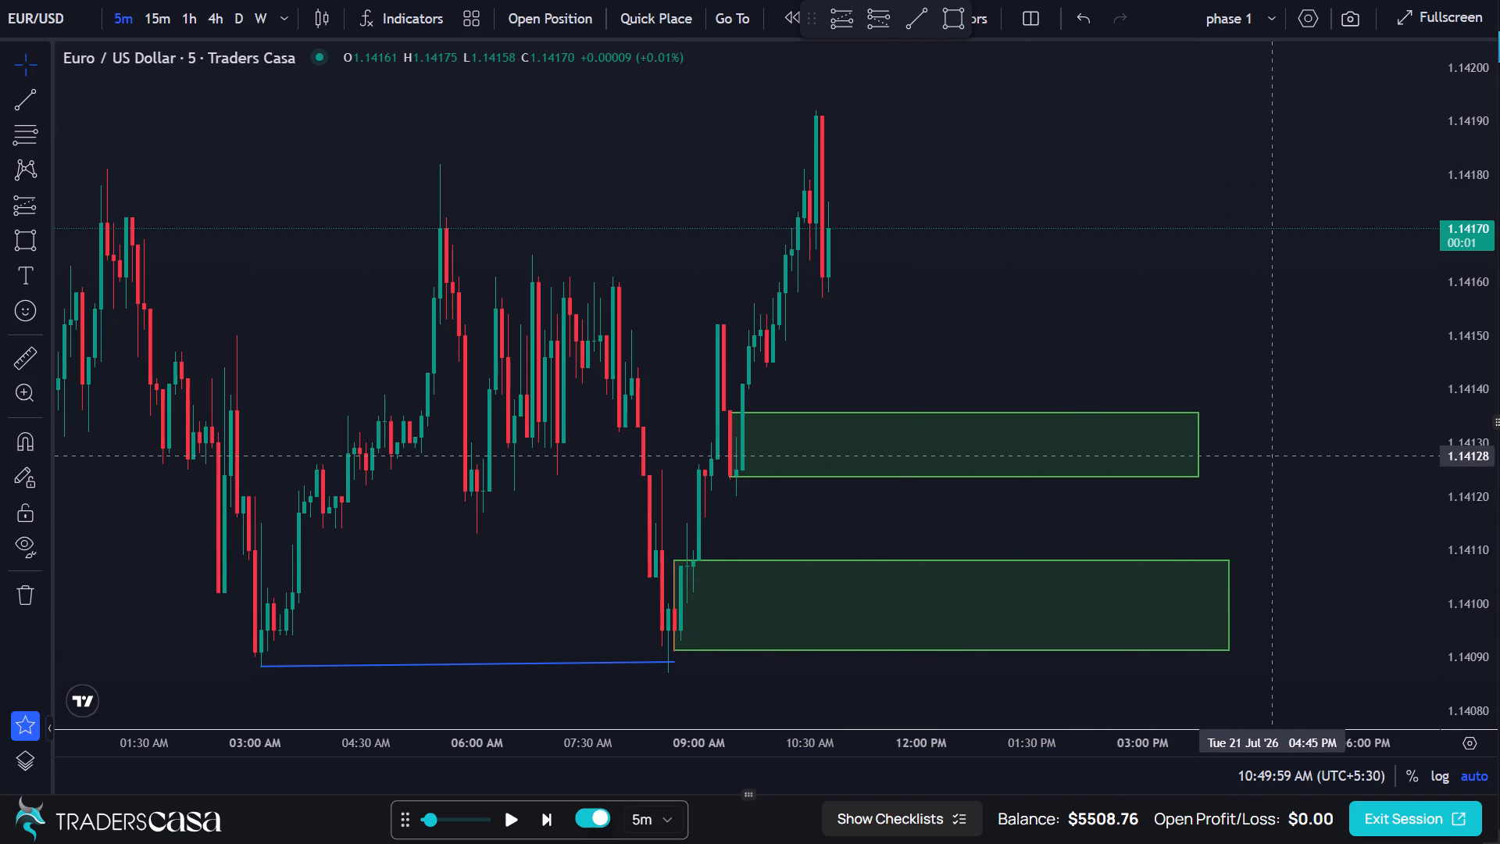
Extend the end times of the lower demand zone to 04:25 PM and the upper one to about 04:05 PM.
scroll(1271, 453, "up", 3)
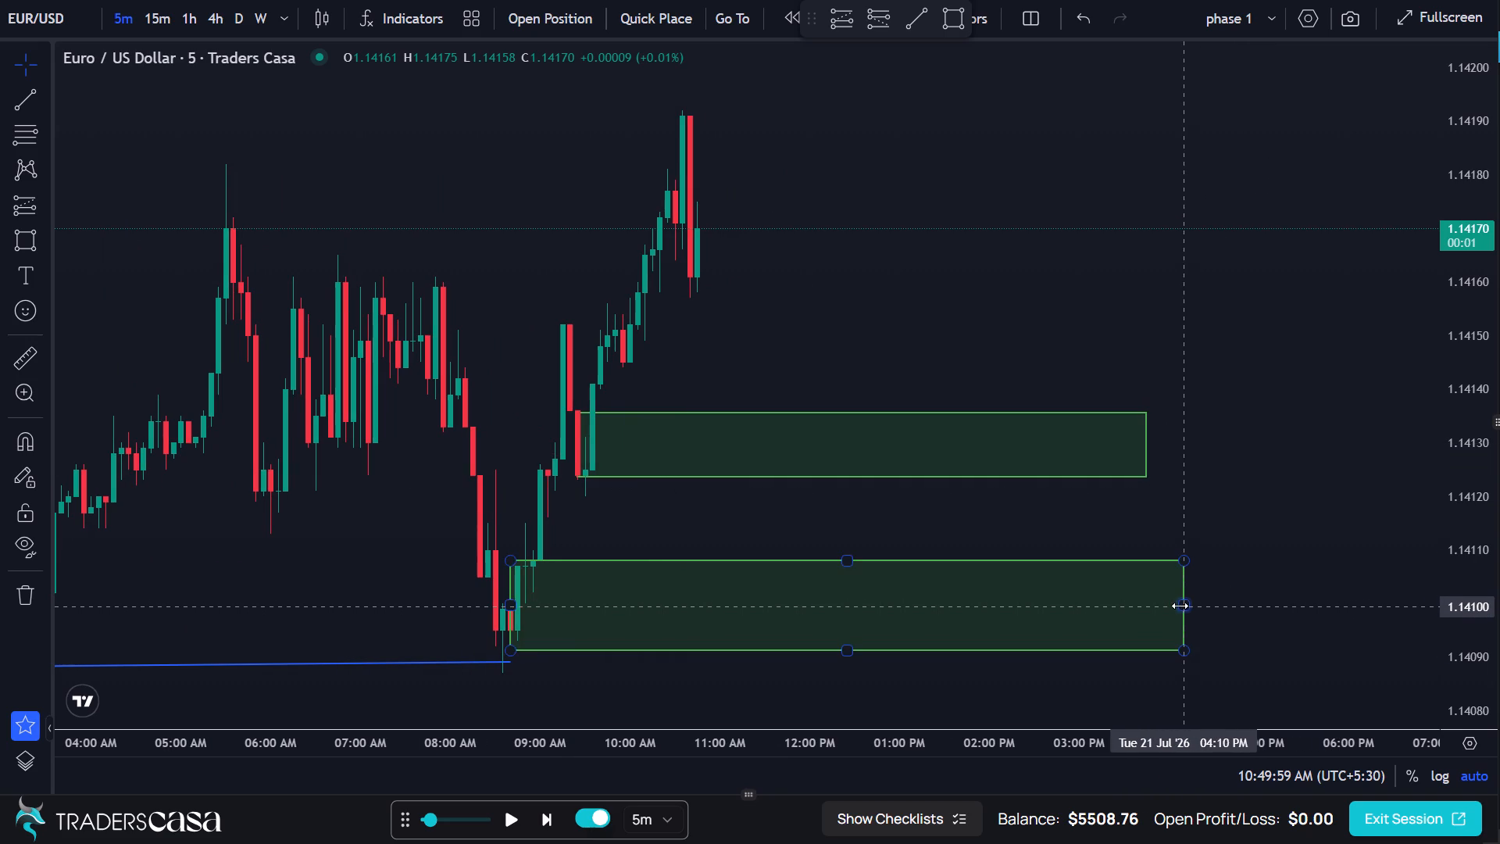
left_click_drag(1180, 606, 1204, 605)
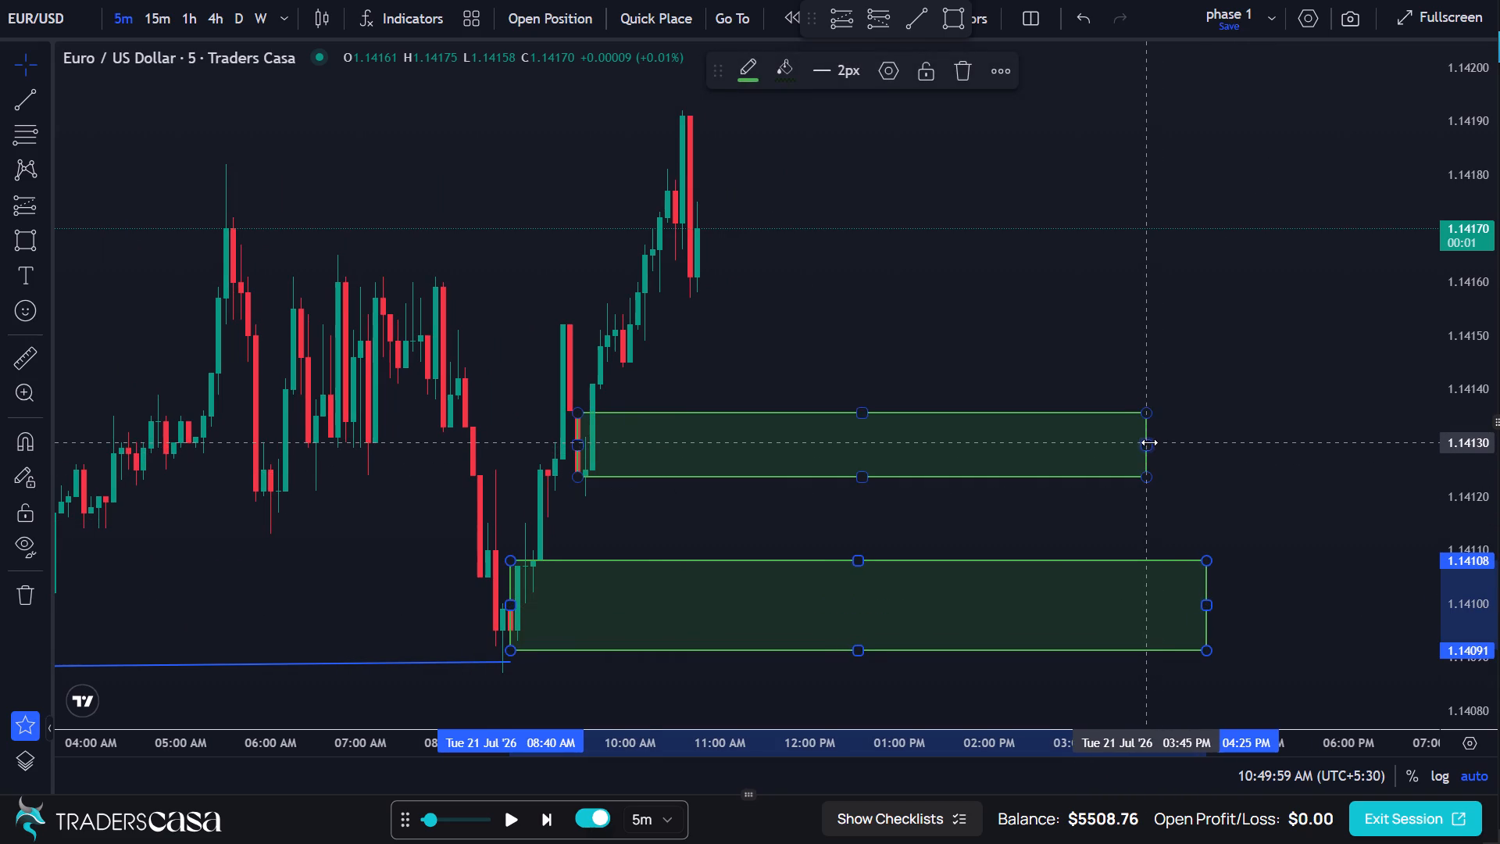
left_click_drag(1149, 442, 1179, 443)
left_click(1101, 324)
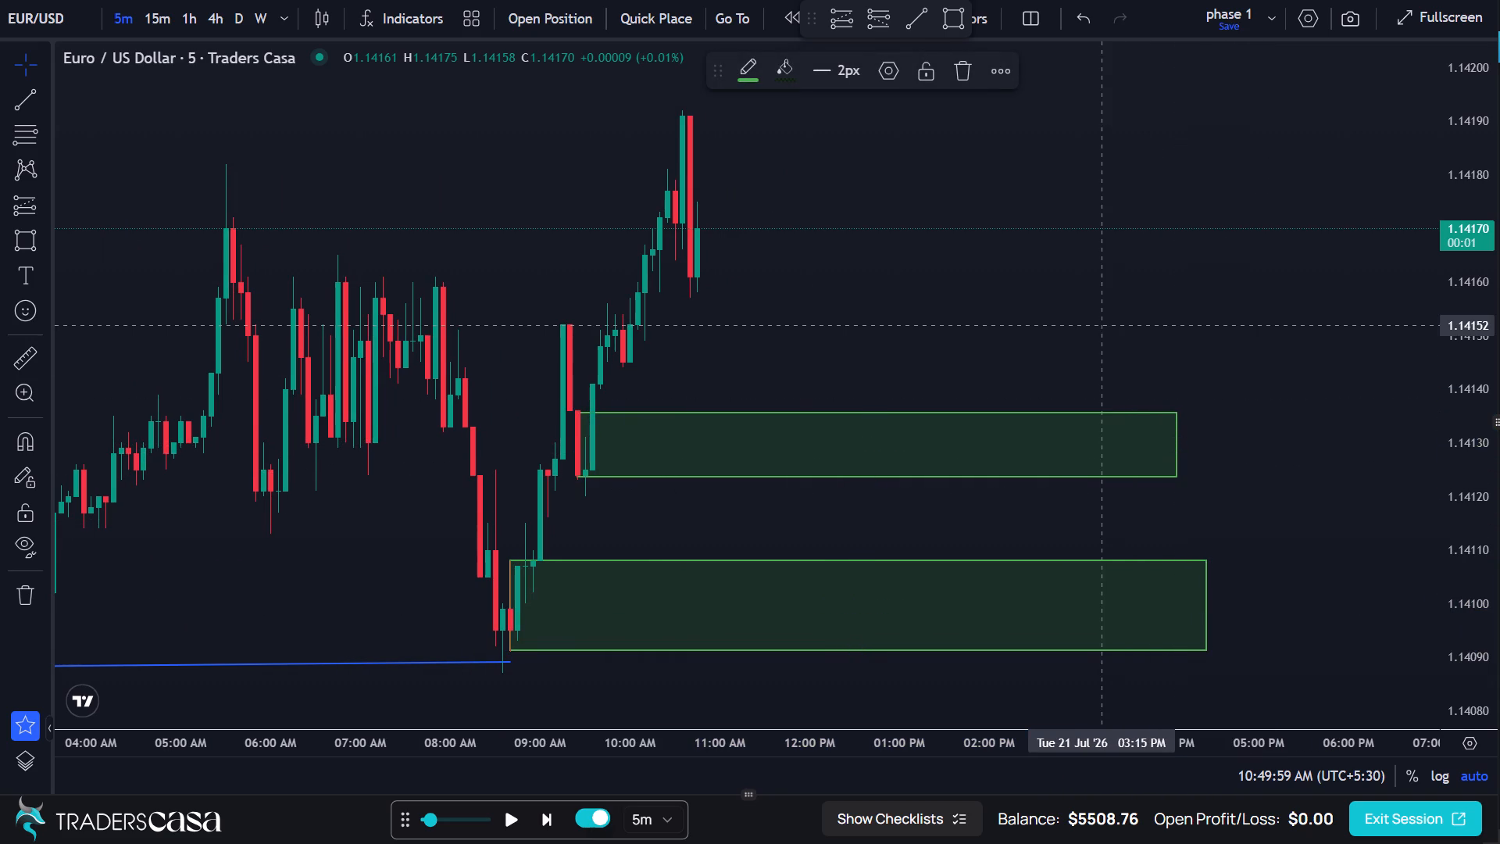
Advance the replay by 24 five-minute candles to about 12:50 PM on 21 July to follow price above the two new zones.
scroll(1101, 324, "up", 1)
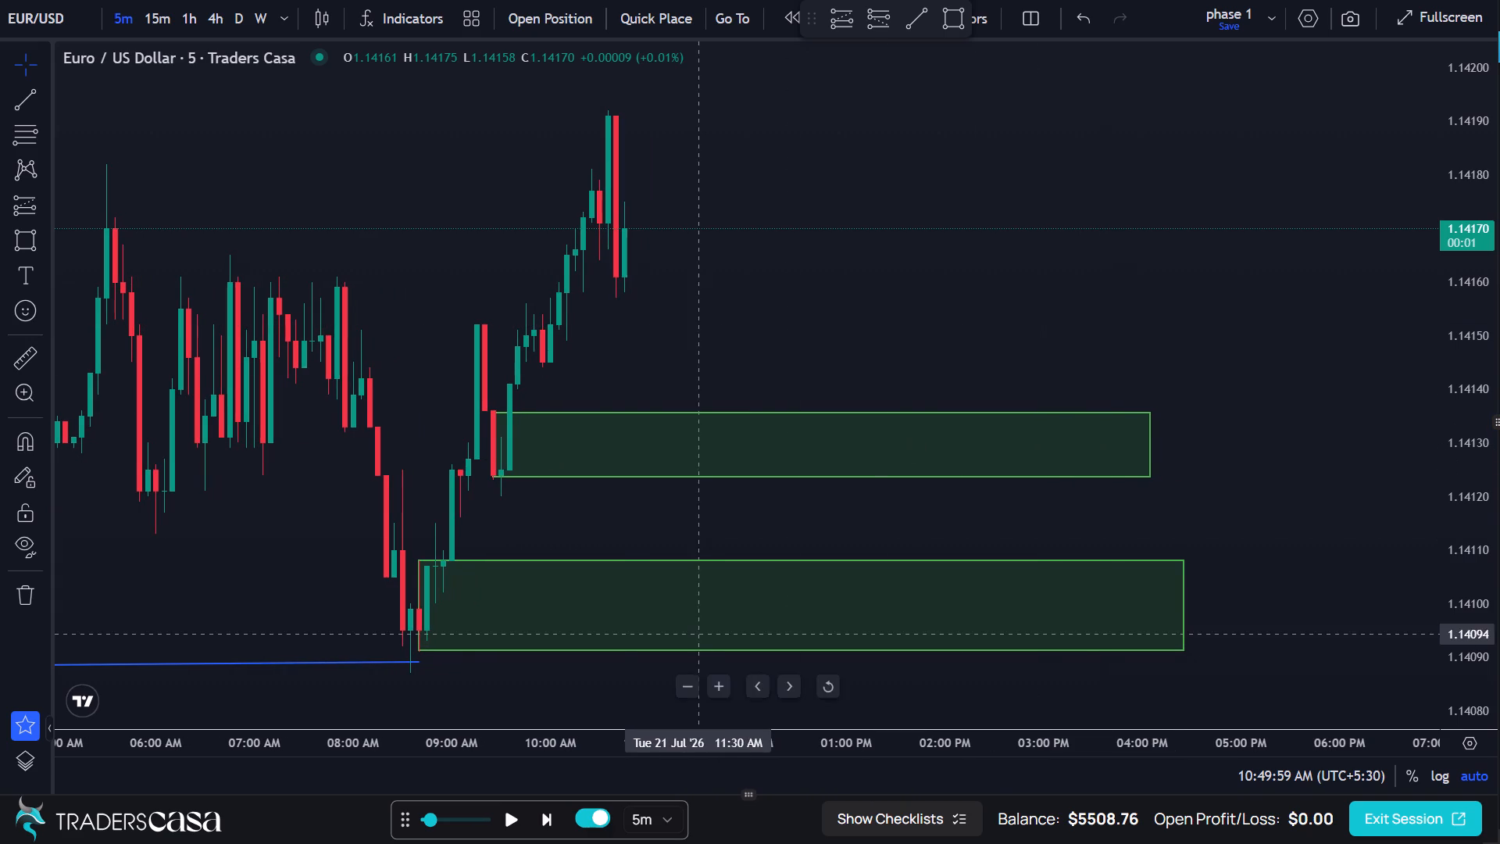
triple_click(544, 823)
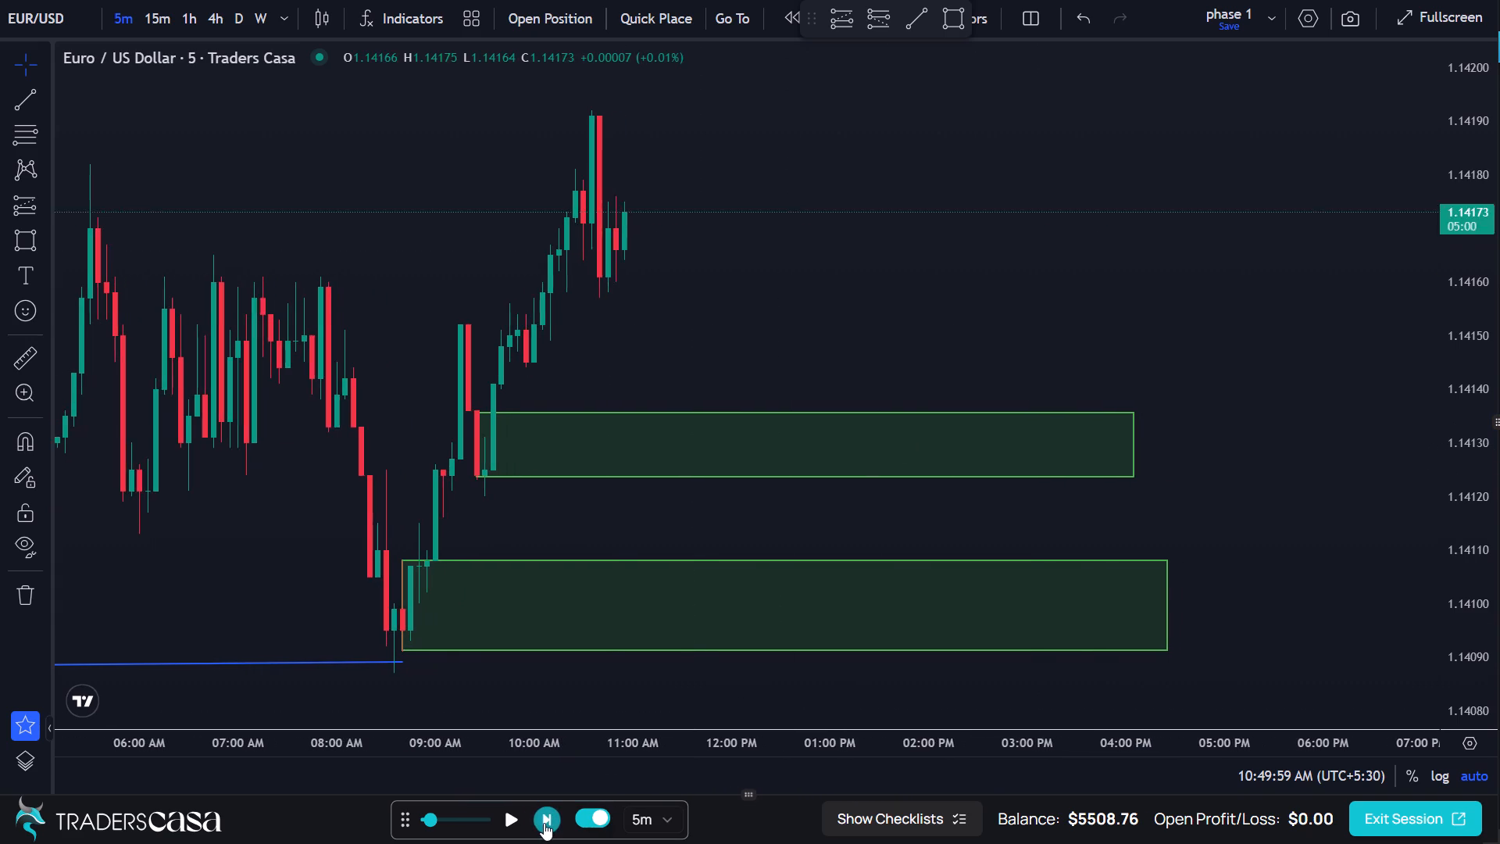
triple_click(544, 823)
triple_click(544, 823)
triple_click(544, 823)
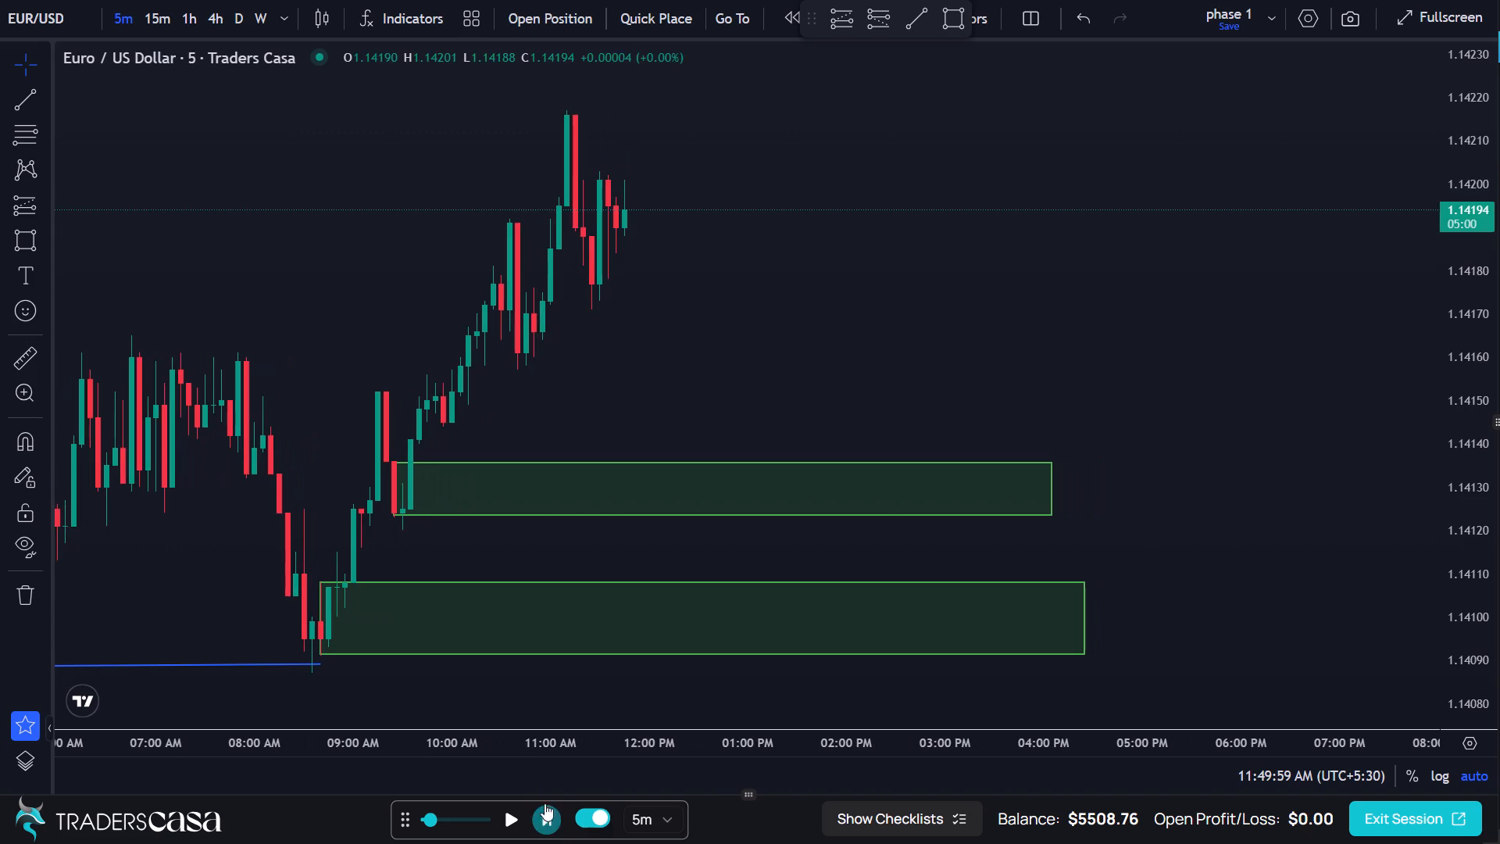
scroll(621, 228, "up", 2)
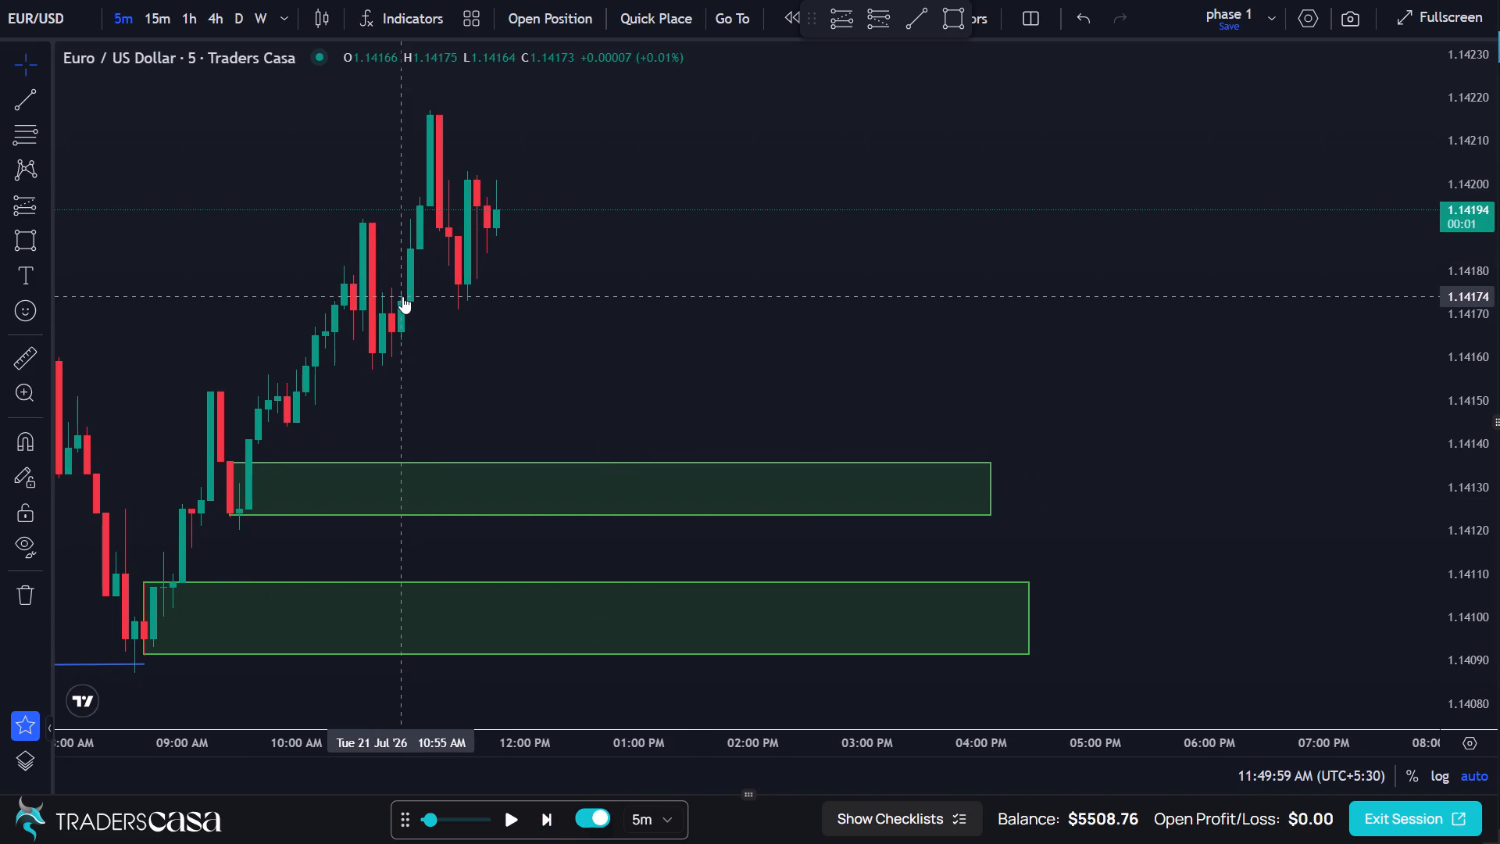
triple_click(549, 821)
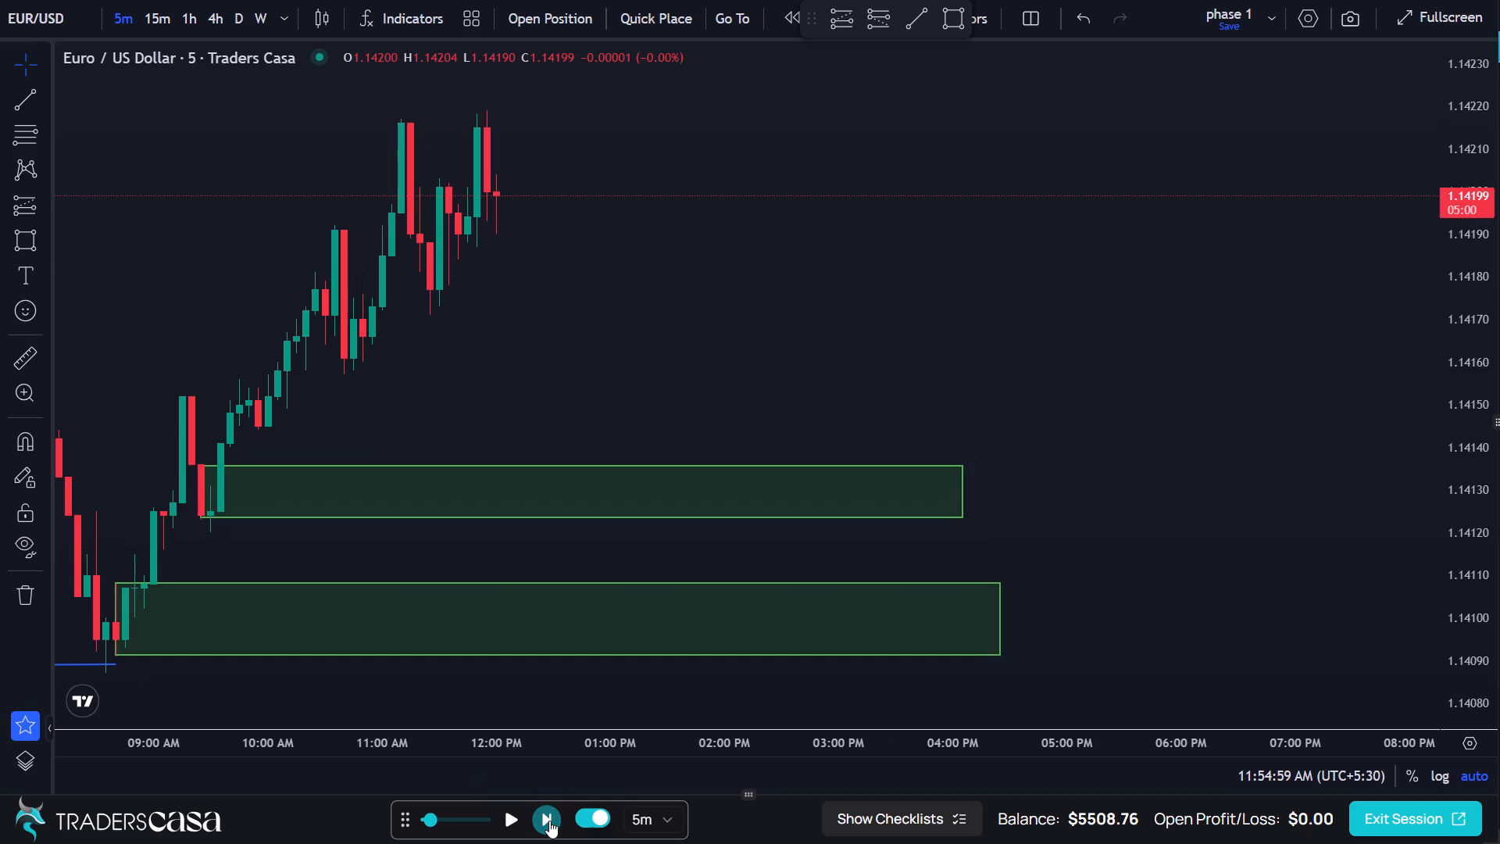
triple_click(549, 821)
triple_click(549, 821)
triple_click(549, 821)
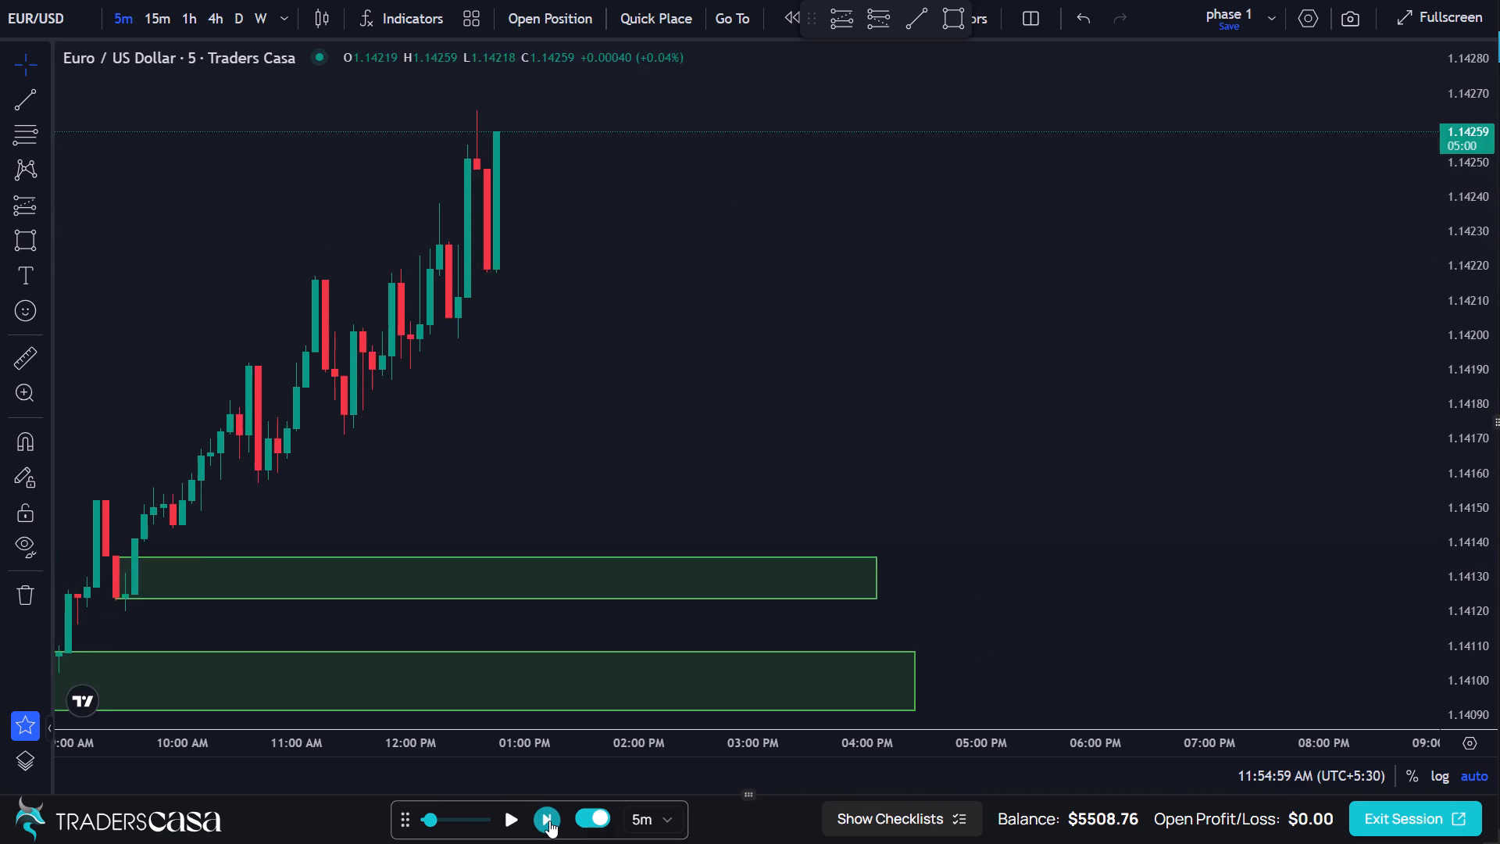
Advance the replay by one more five-minute candle on 21 July.
left_click(549, 821)
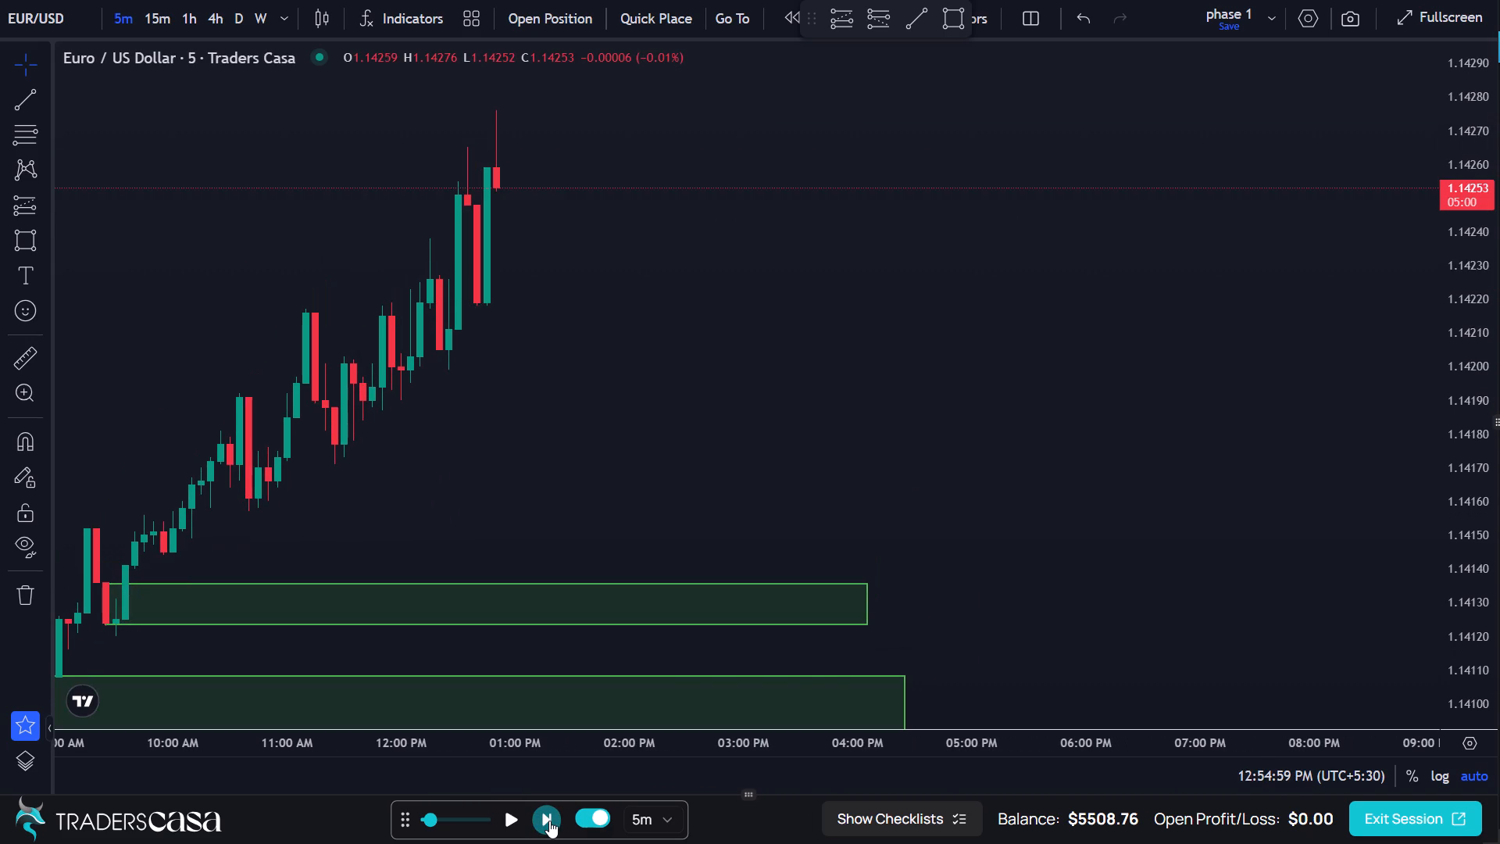
Draw a near-horizontal trend line at about 1.14183 from the 05:30 AM swing high to 11:10 AM on 21 July, marking the structure break.
scroll(804, 420, "down", 5)
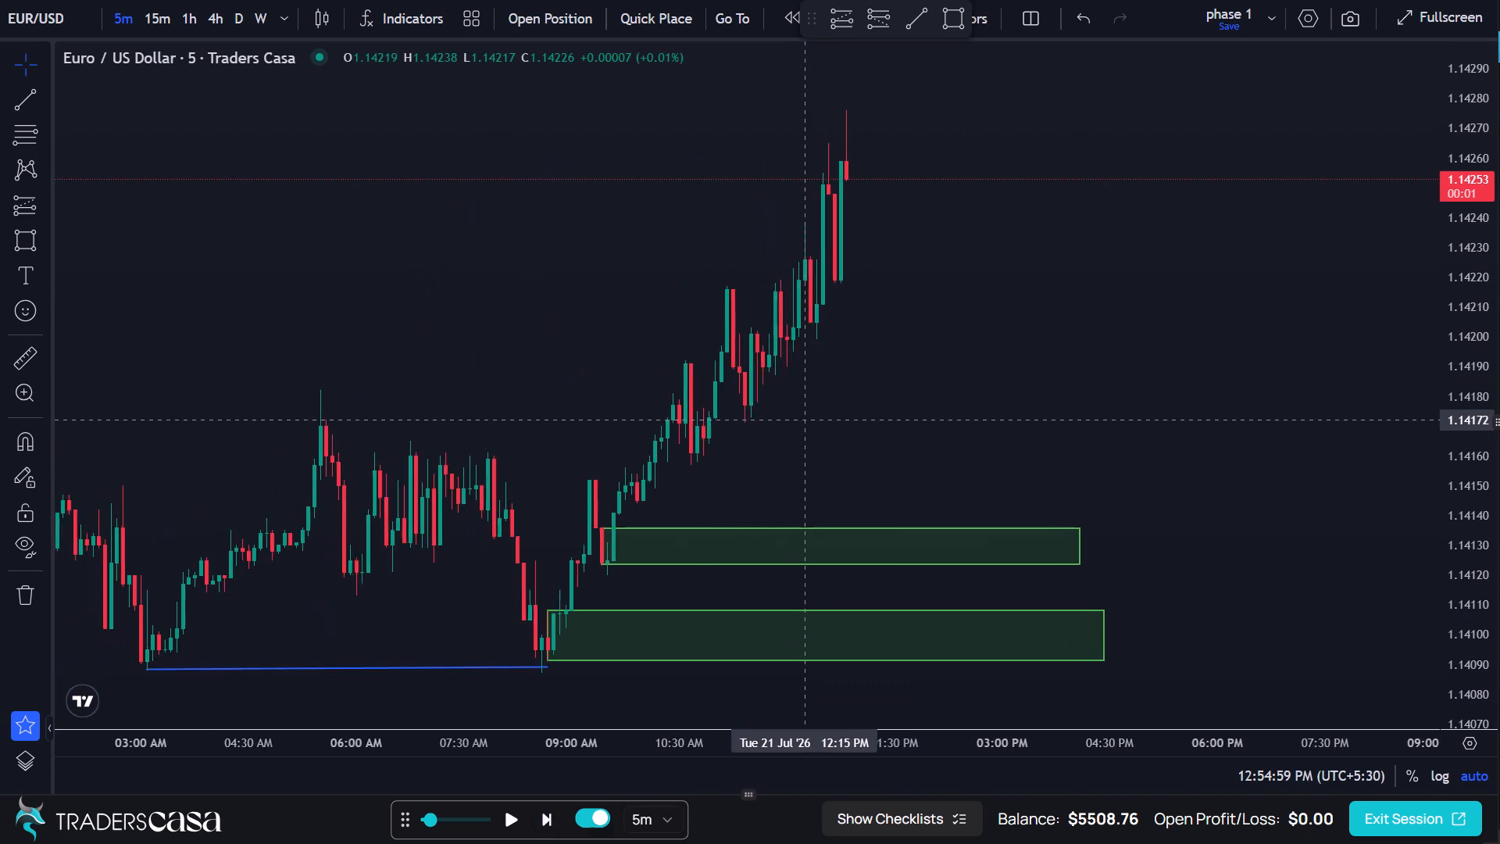
scroll(804, 420, "down", 2)
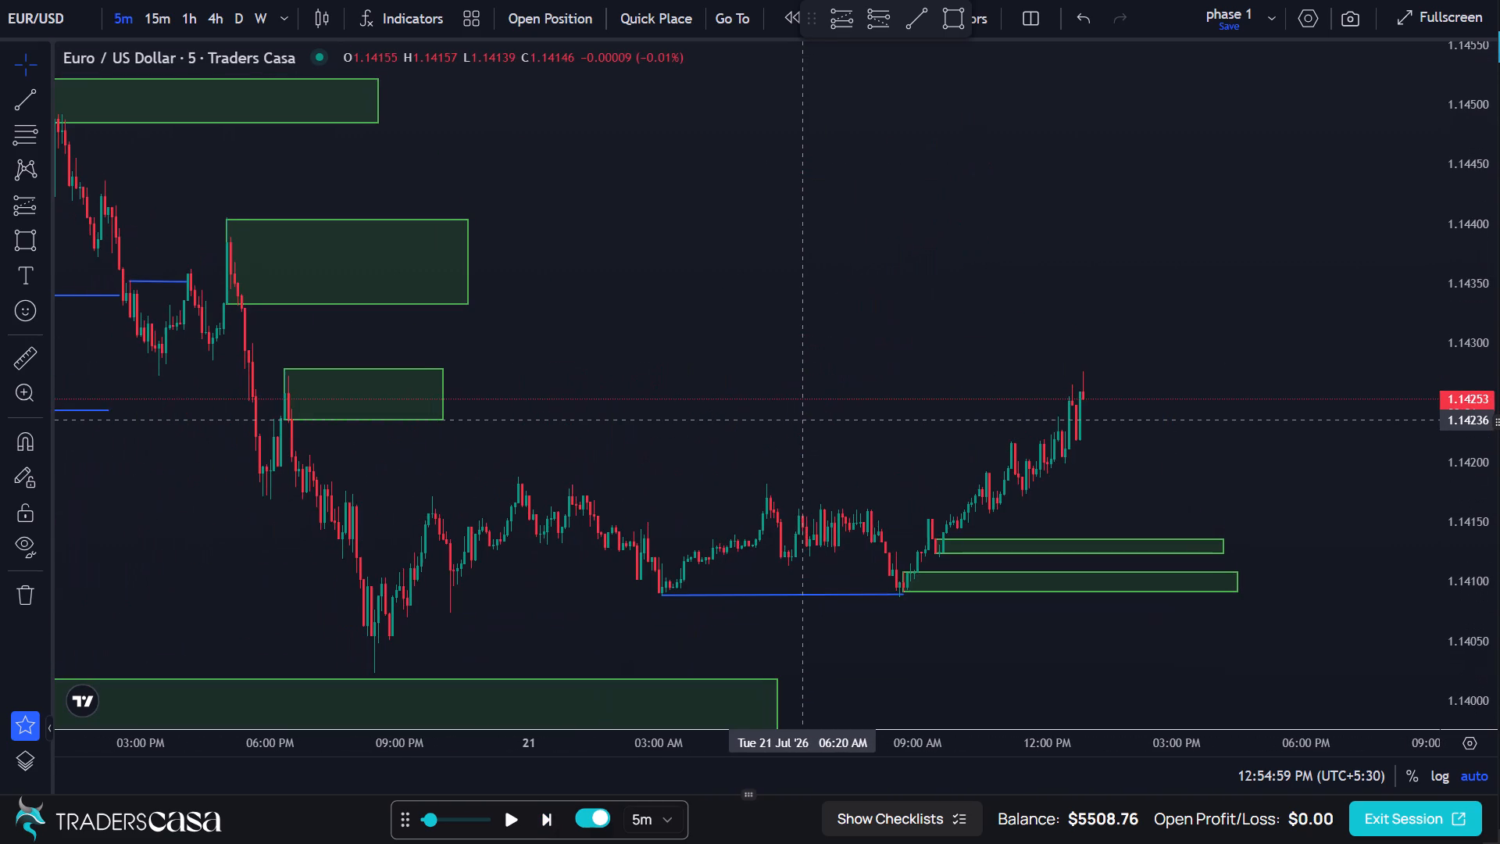
scroll(804, 420, "up", 5)
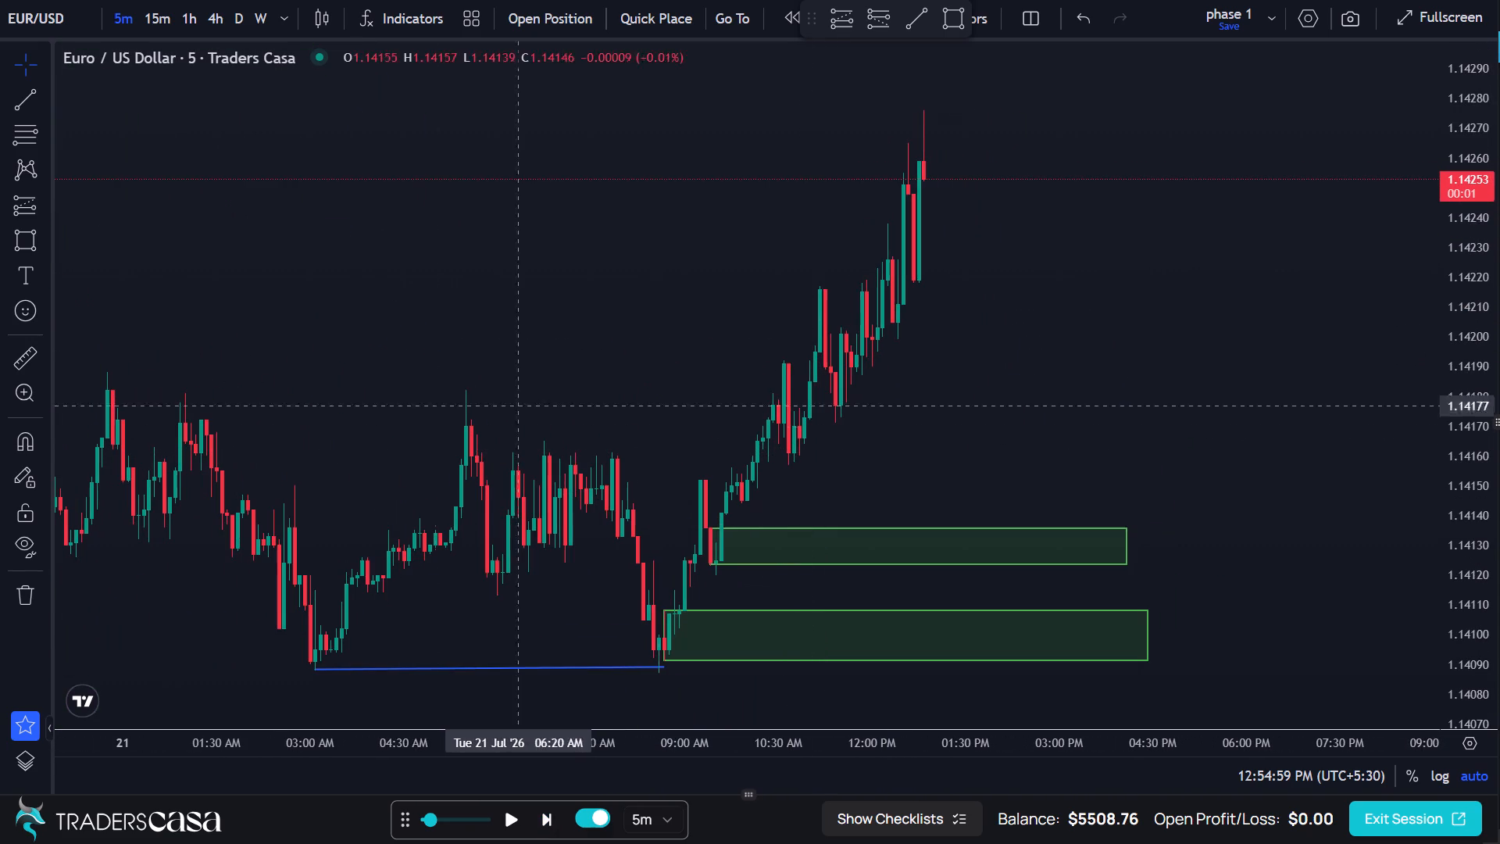
left_click(23, 91)
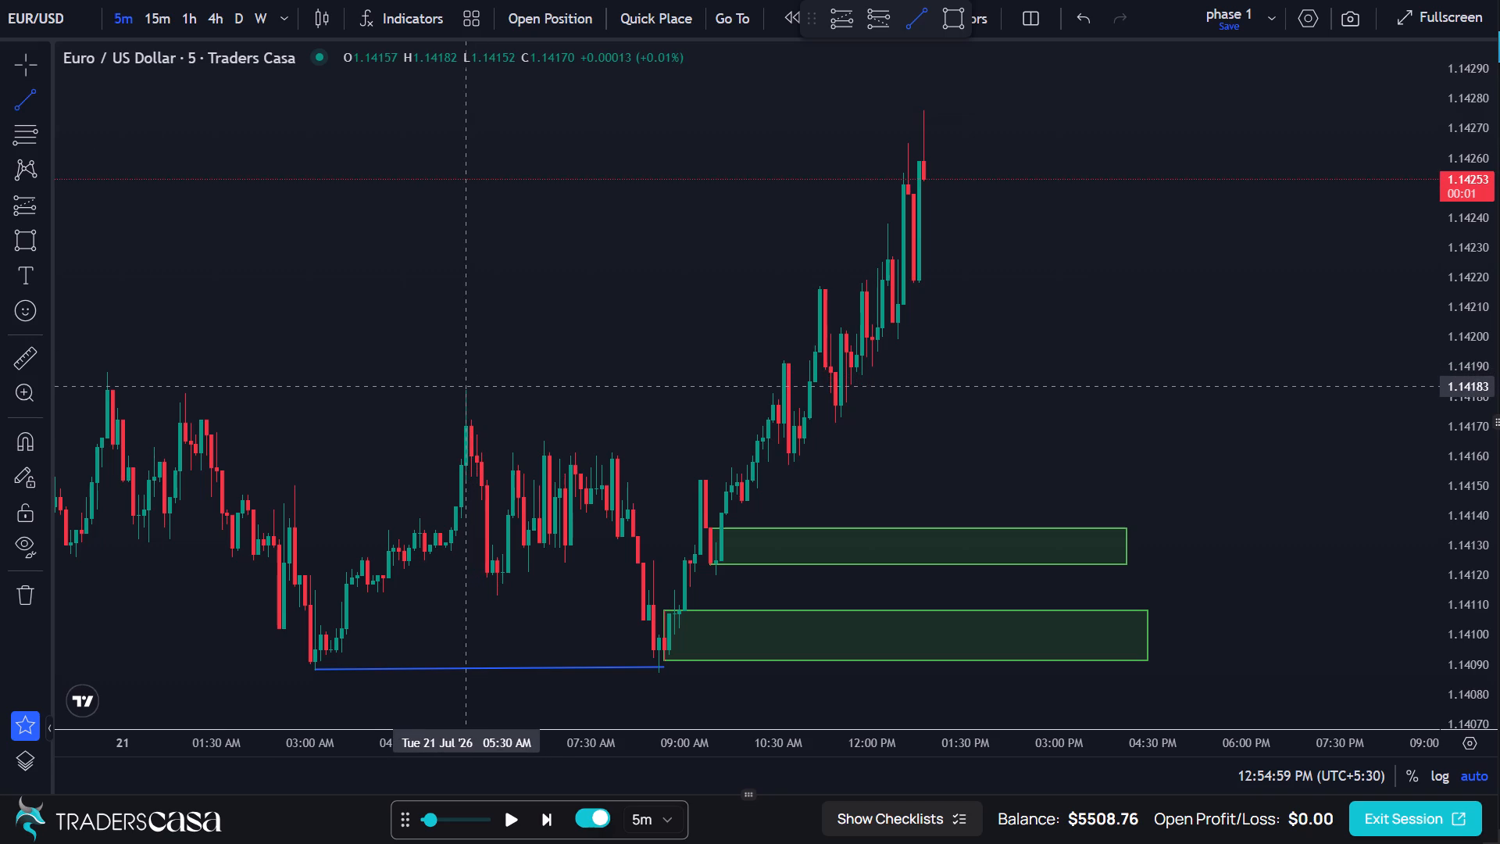
left_click_drag(466, 387, 684, 379)
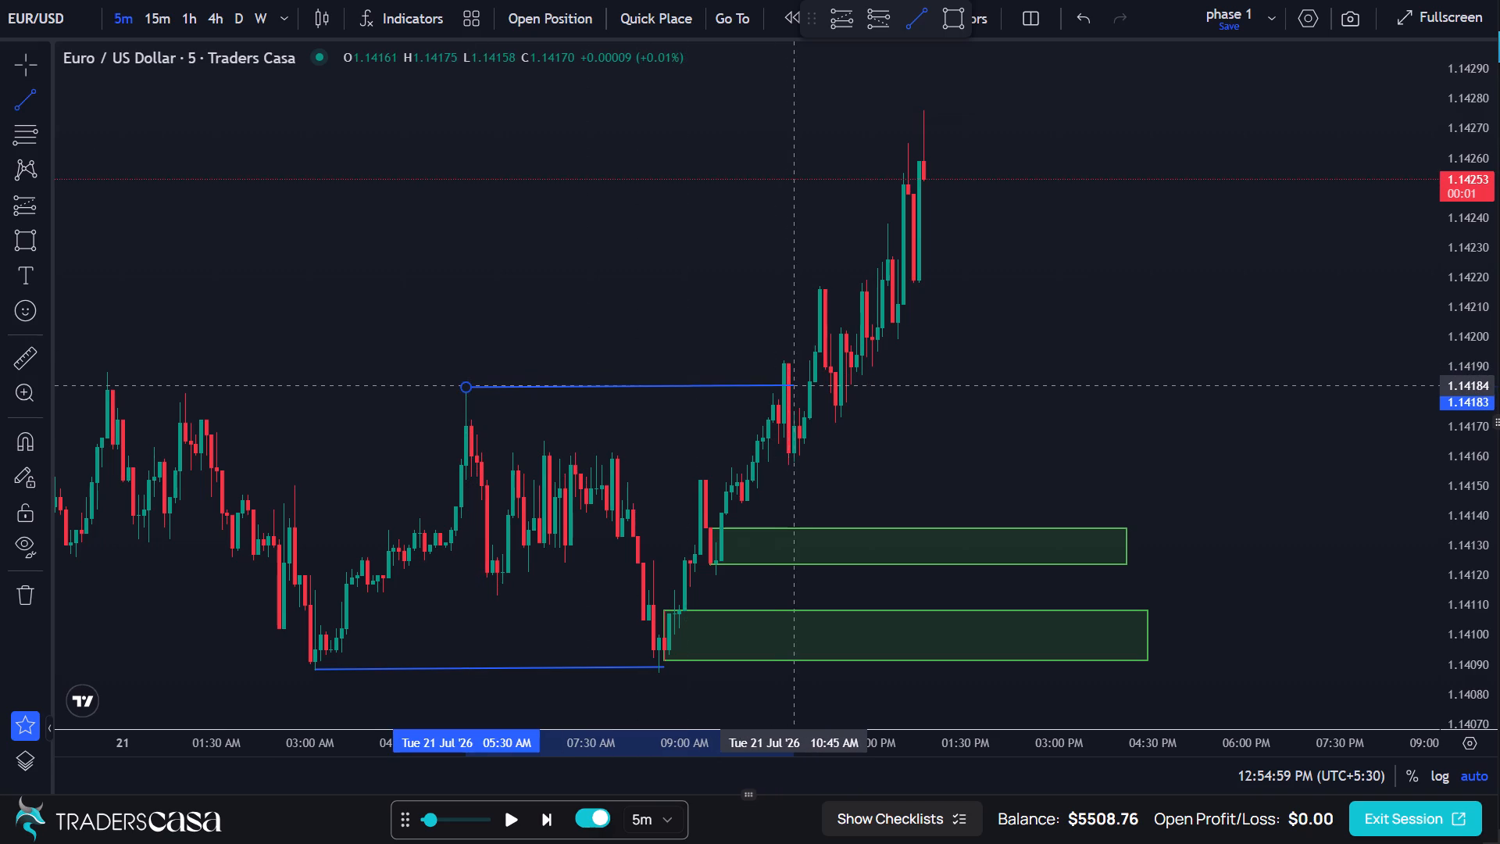
left_click(820, 388)
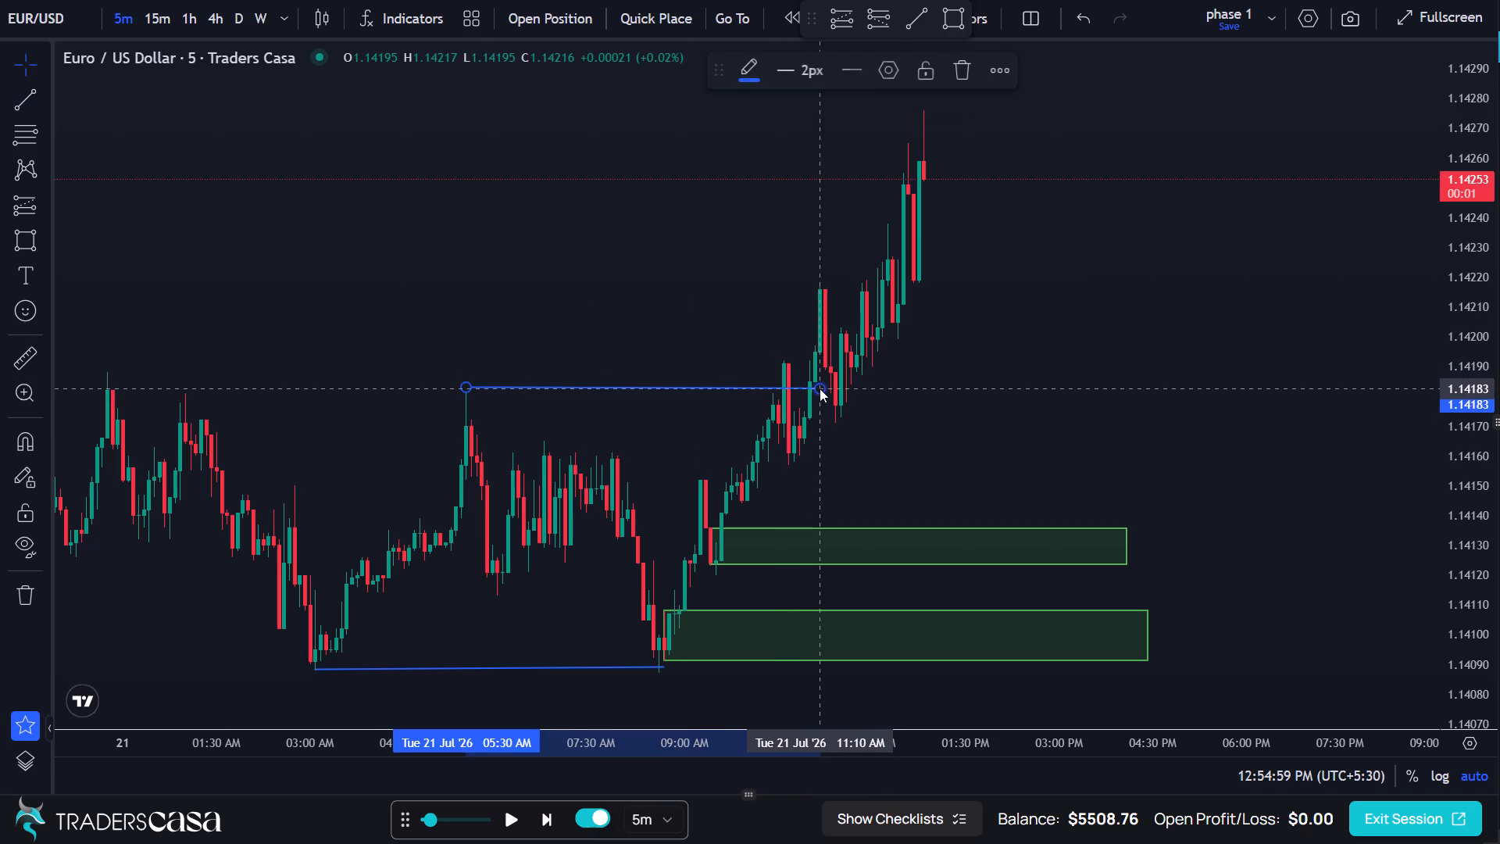
left_click(991, 370)
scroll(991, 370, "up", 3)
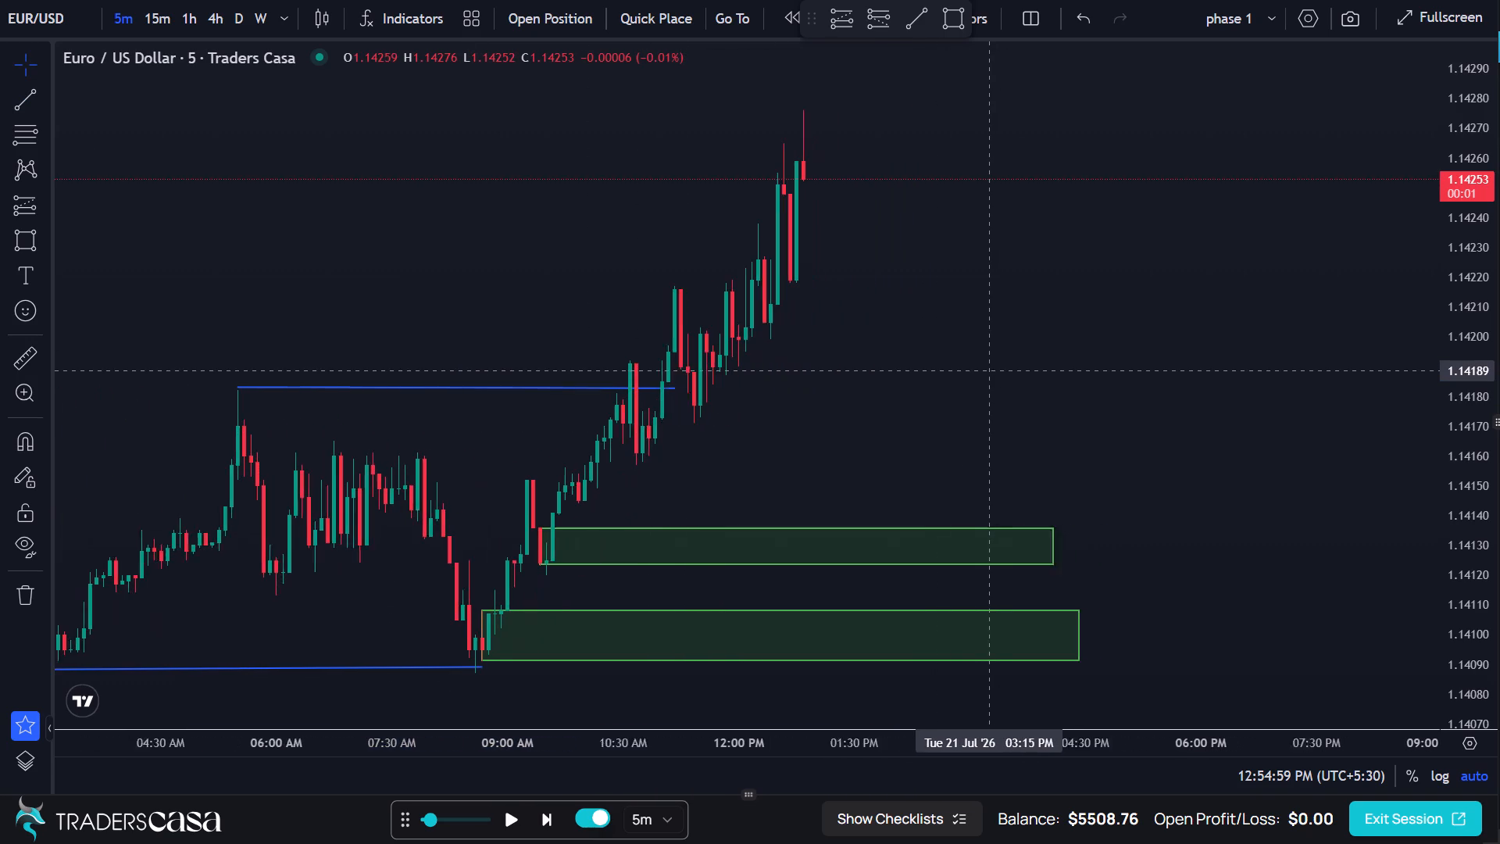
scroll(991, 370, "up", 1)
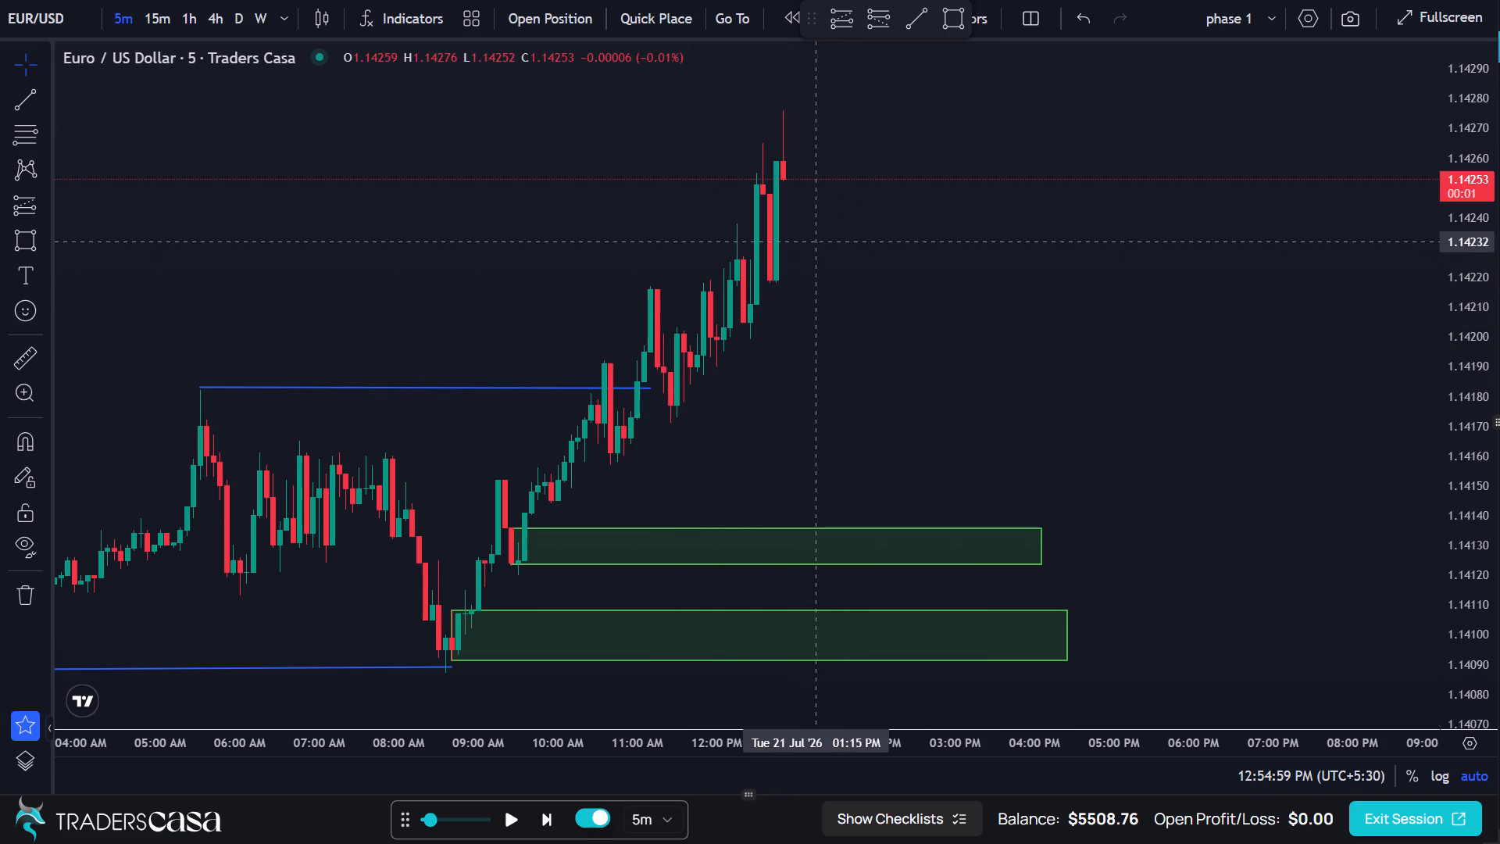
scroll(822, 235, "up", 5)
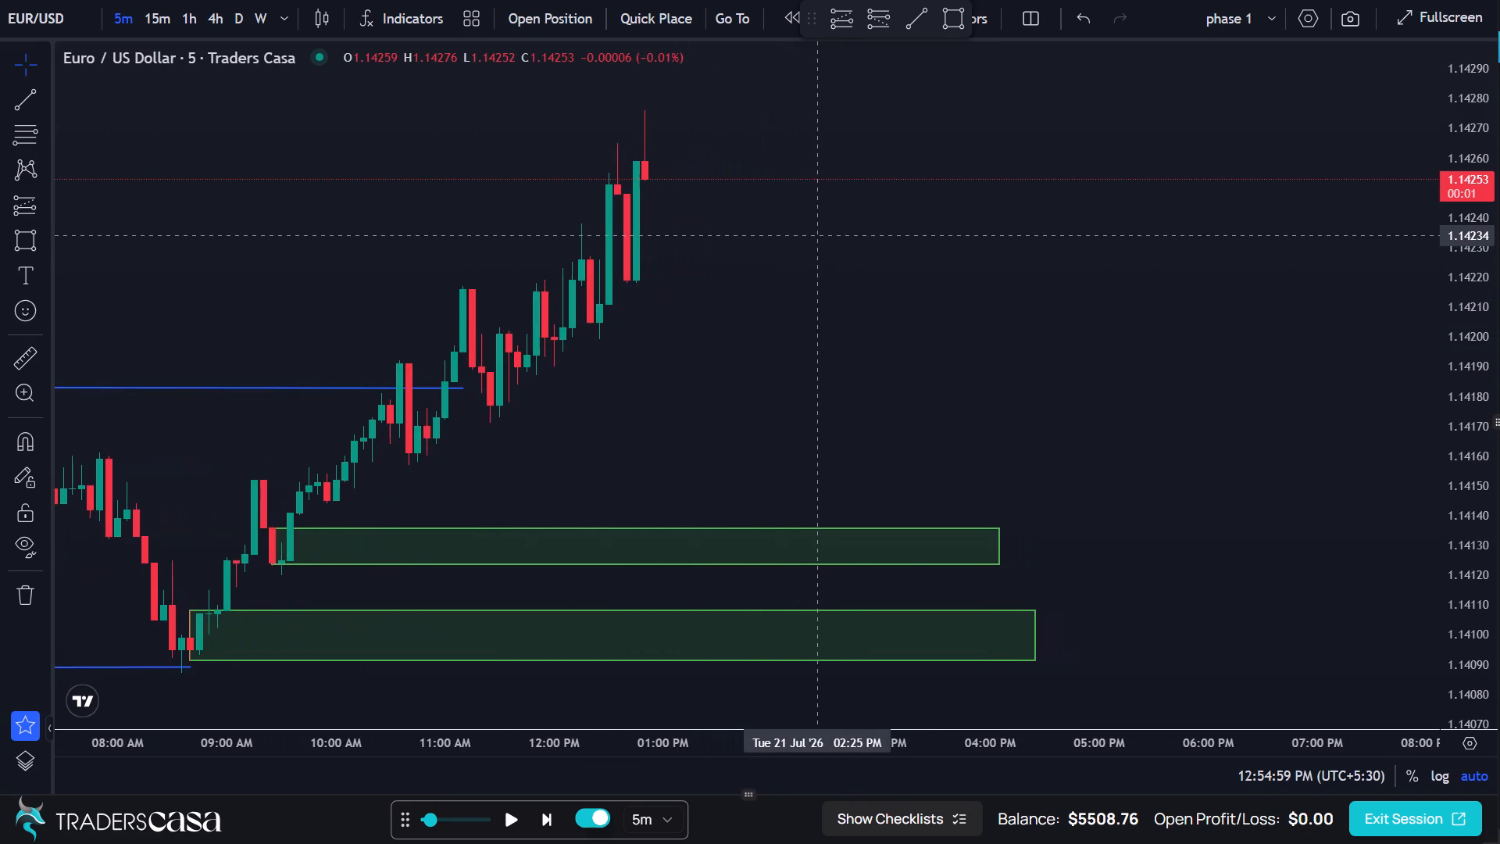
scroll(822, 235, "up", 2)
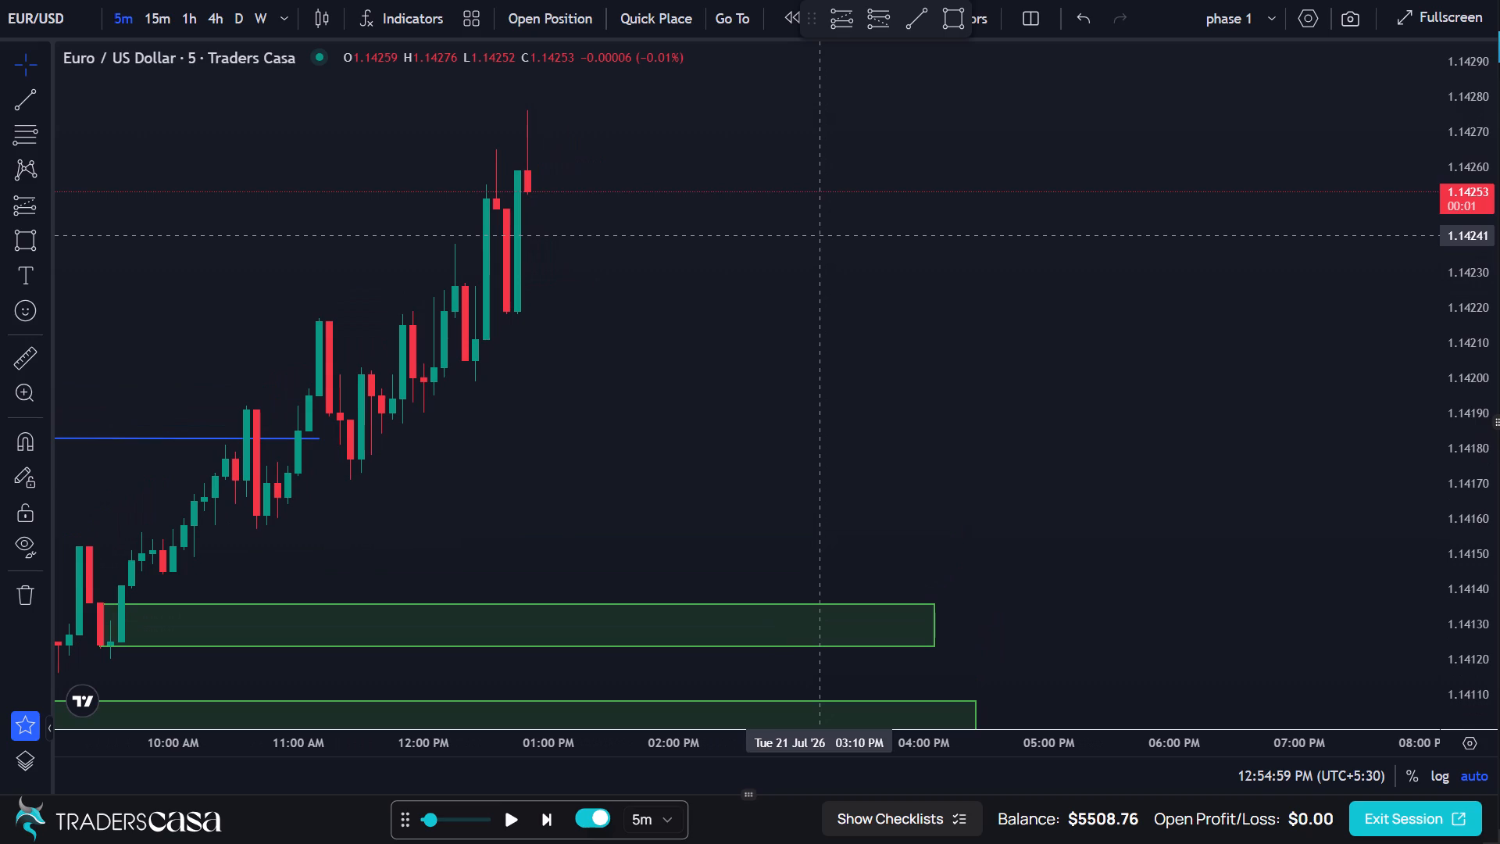
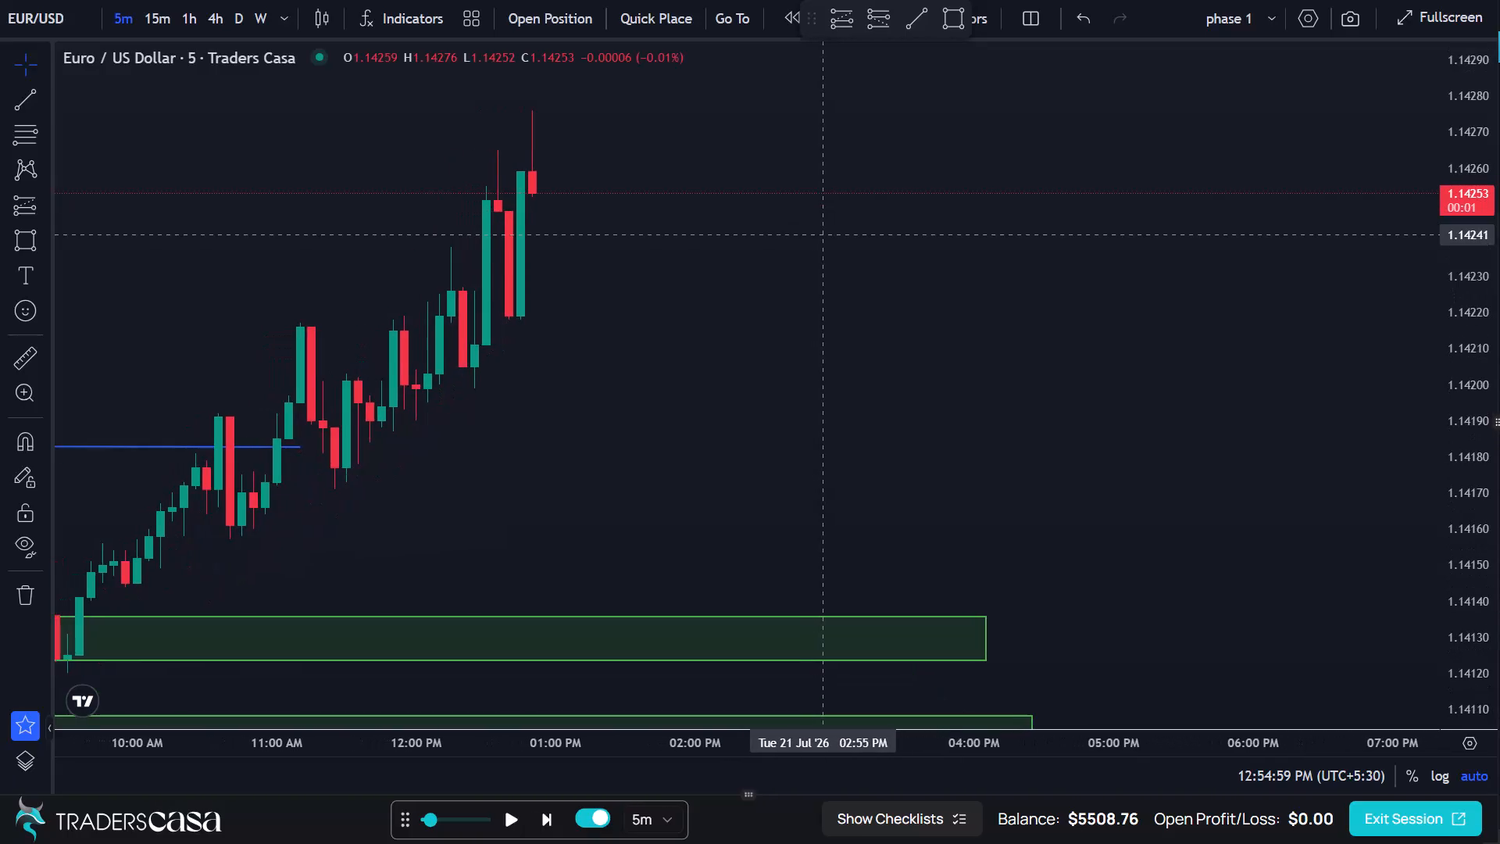
Draw a demand zone rectangle from 1.14191 to 1.14157, starting at the 10:40 AM candle and ending at about 04:35 PM on 21 July.
scroll(822, 235, "right", 2)
scroll(822, 235, "down", 5)
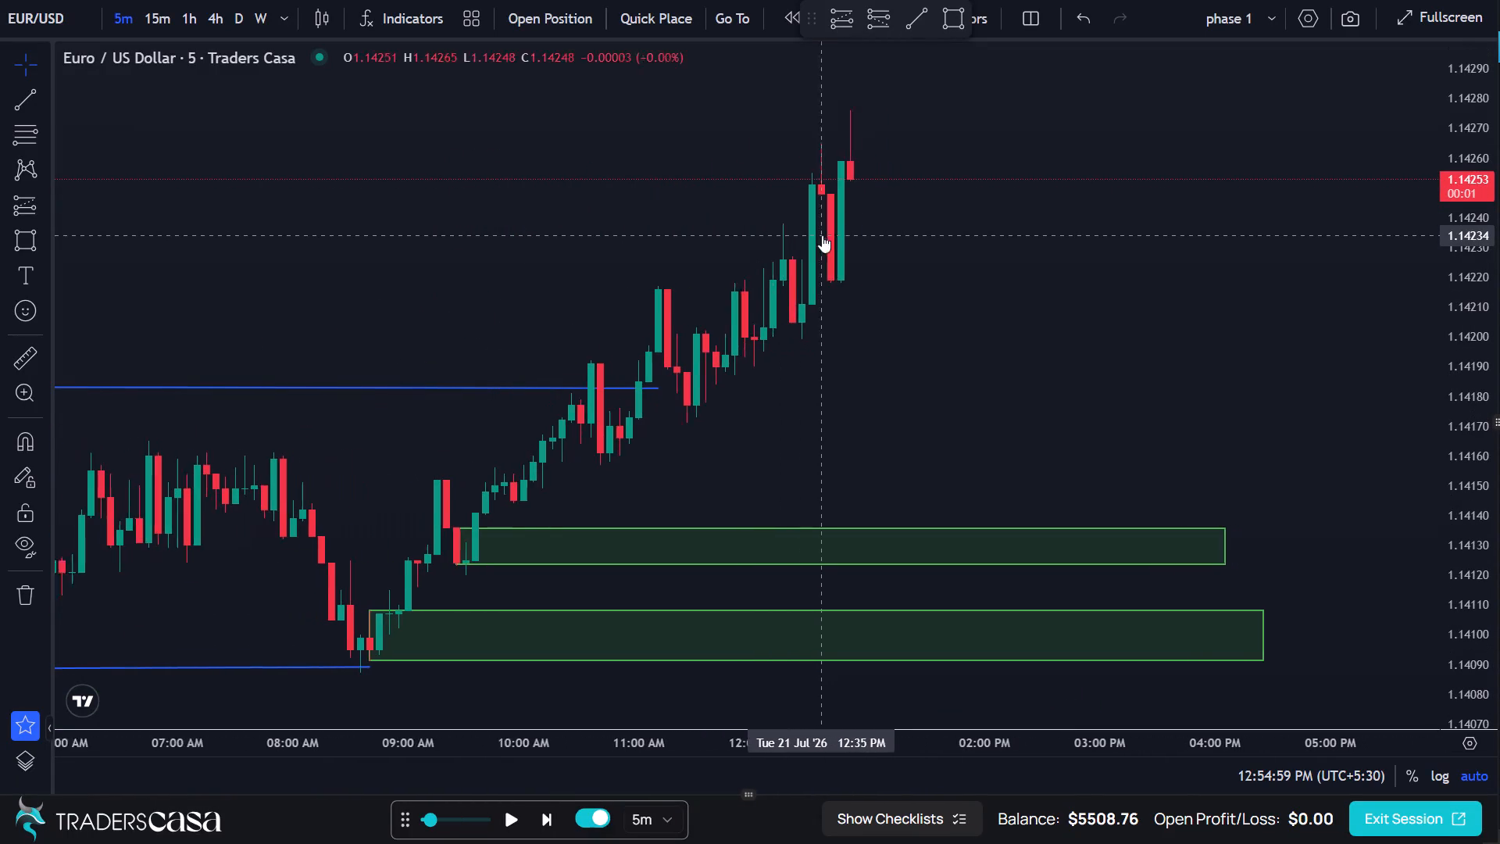
scroll(822, 235, "down", 1)
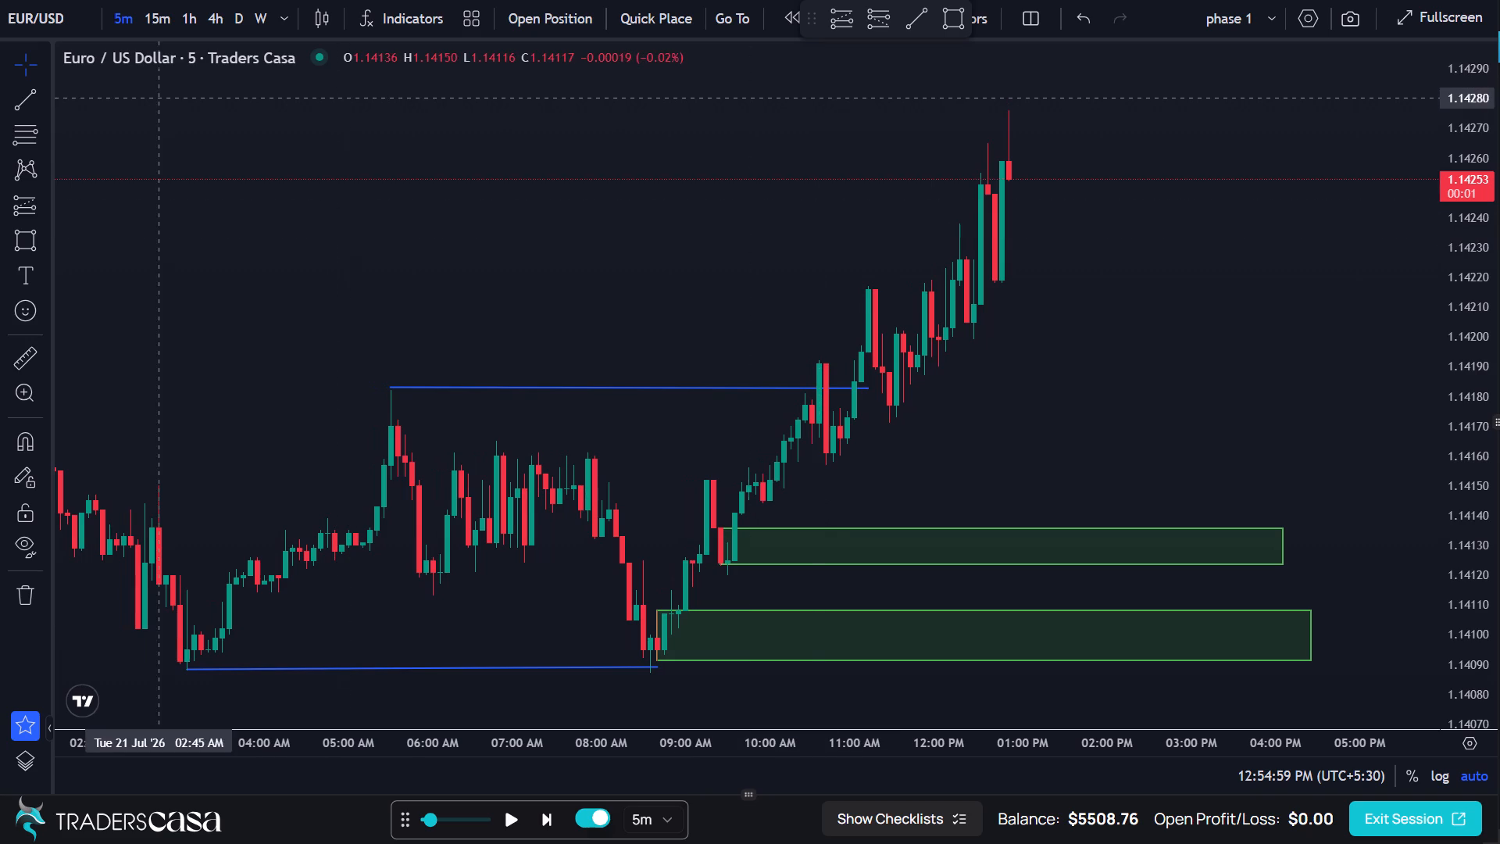
left_click(28, 230)
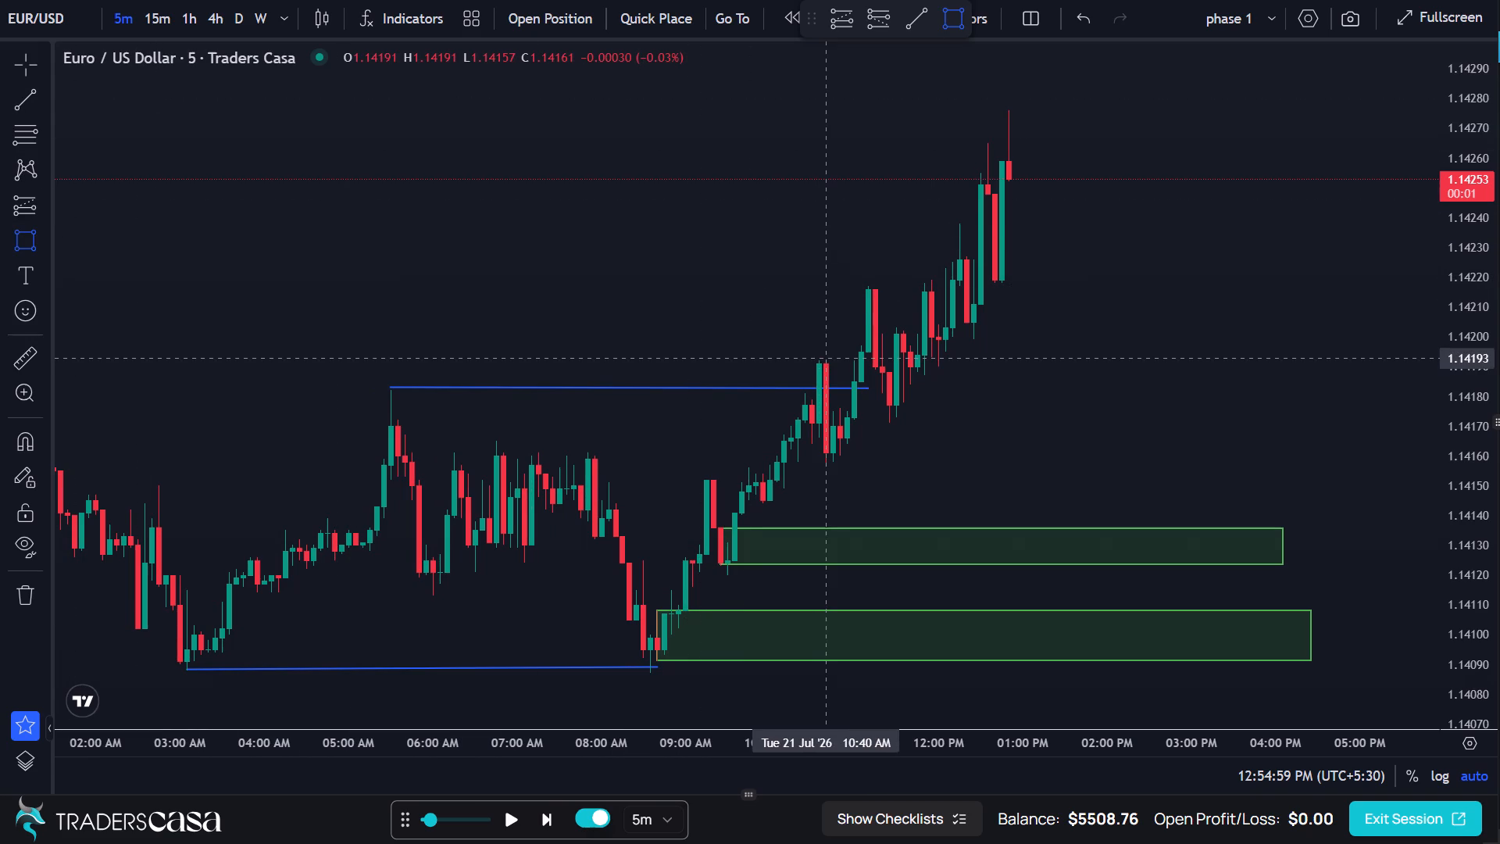
left_click_drag(827, 363, 1082, 415)
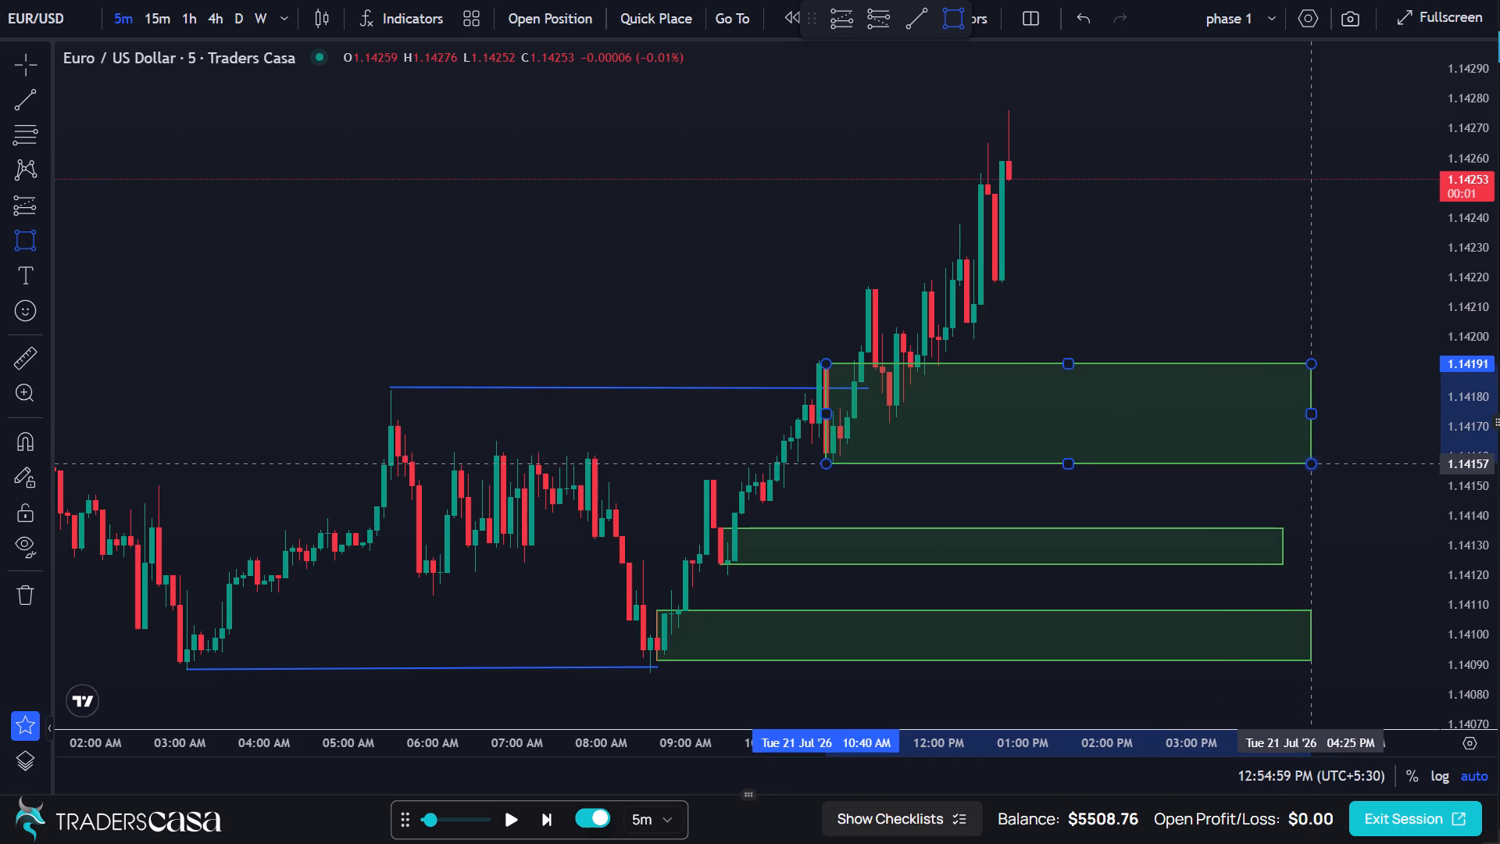
left_click_drag(1313, 463, 1225, 261)
left_click(1225, 261)
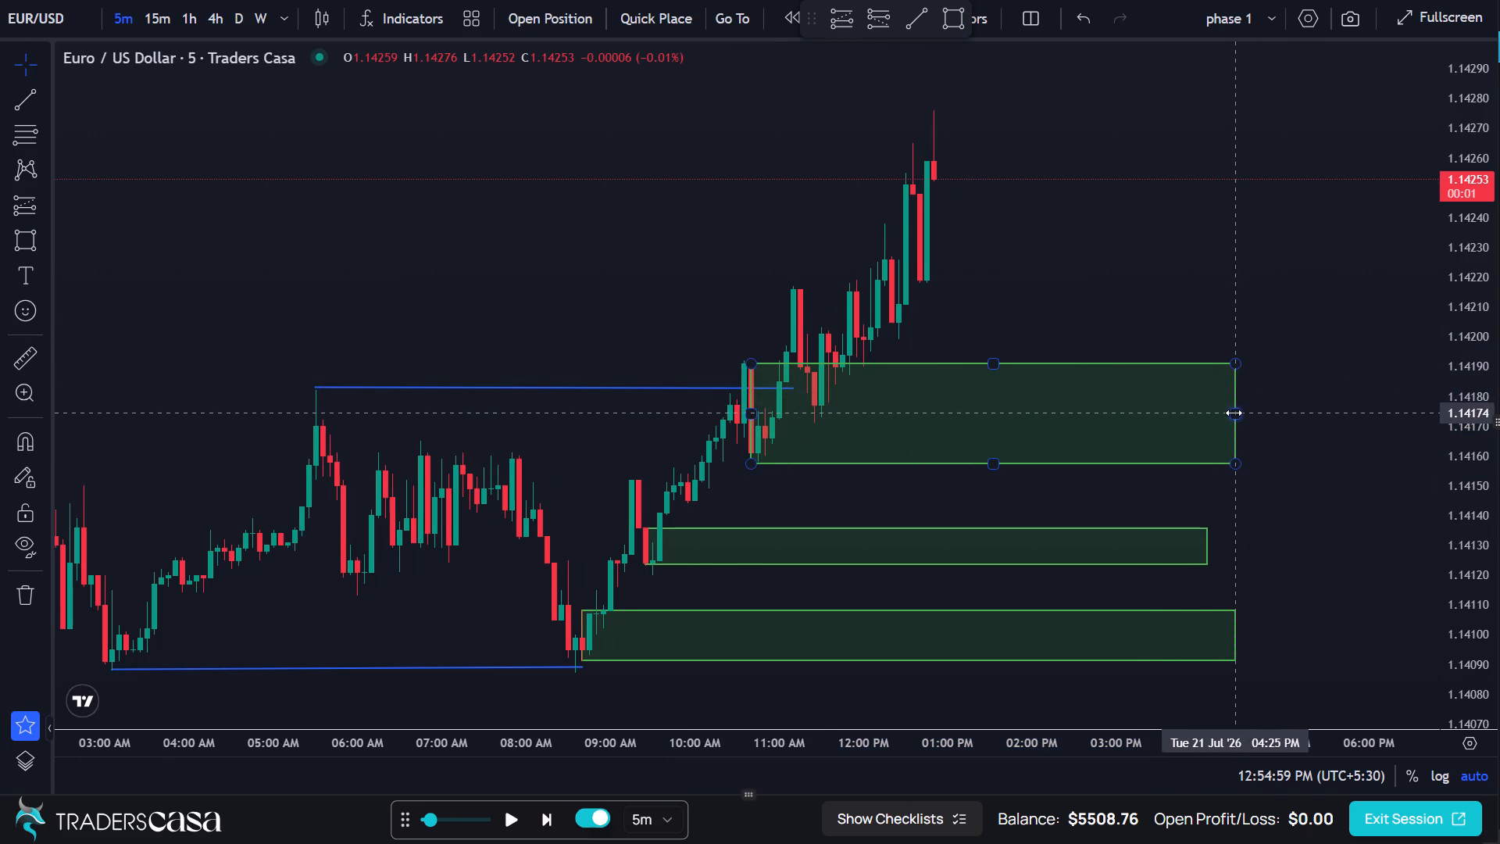
left_click_drag(1234, 413, 1252, 413)
left_click(1202, 255)
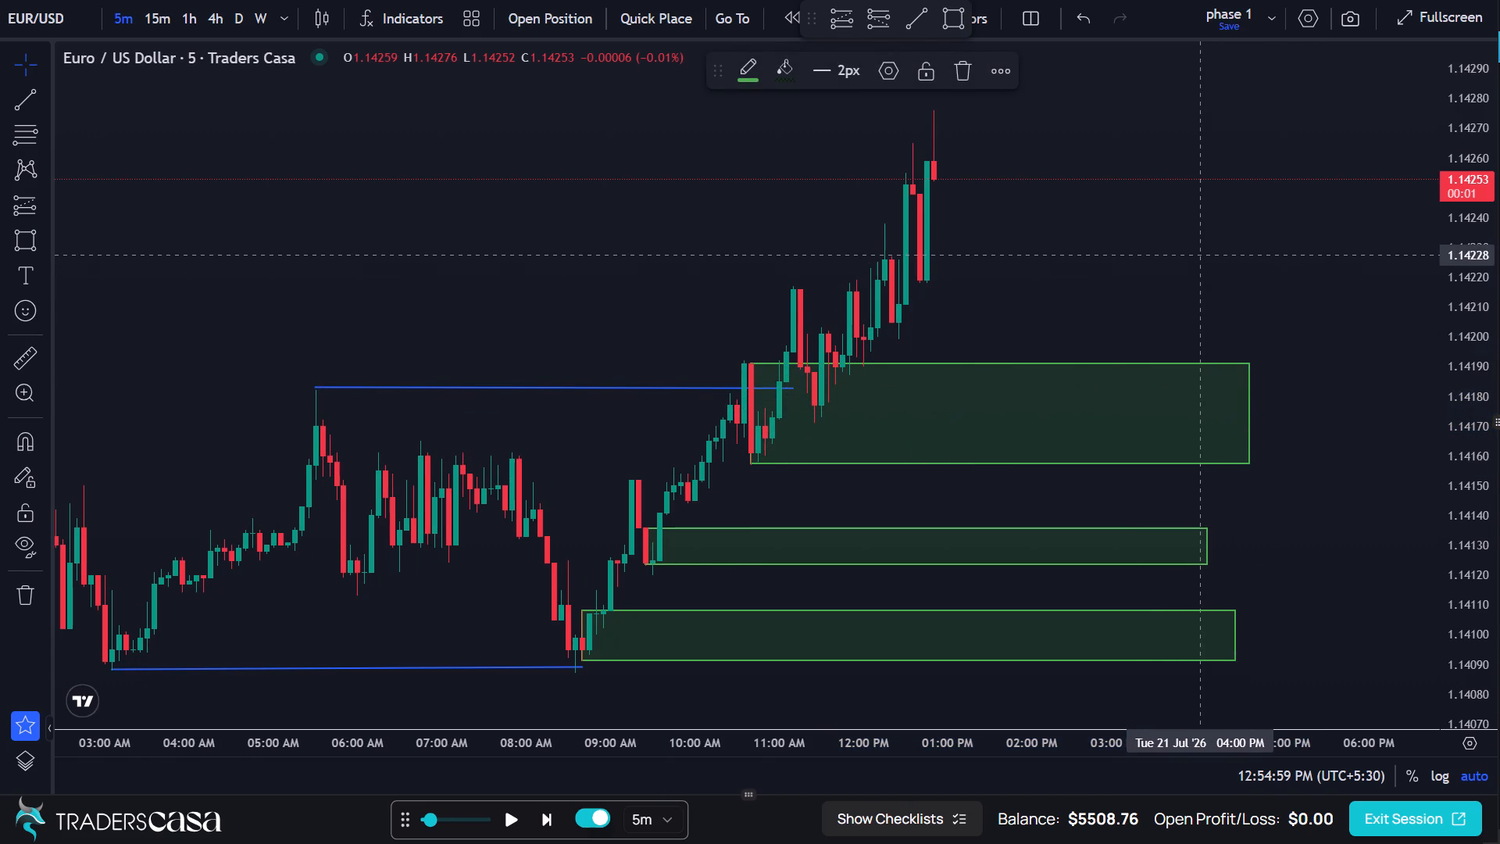
Advance the replay by 20 five-minute candles to 02:30 PM on 21 July to follow price around the new demand zone.
scroll(1202, 255, "up", 5)
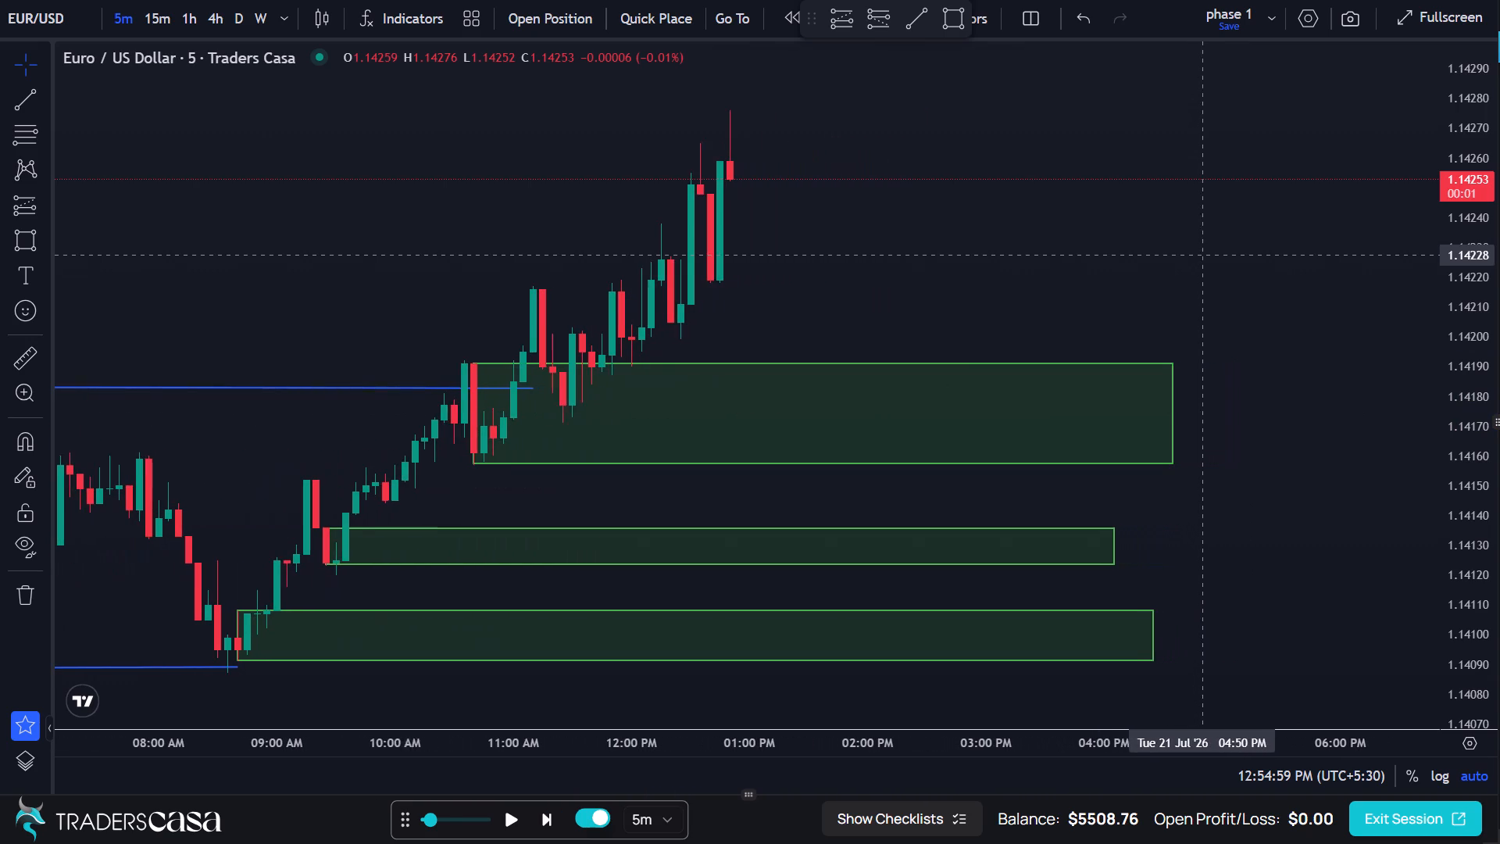
scroll(1202, 255, "up", 1)
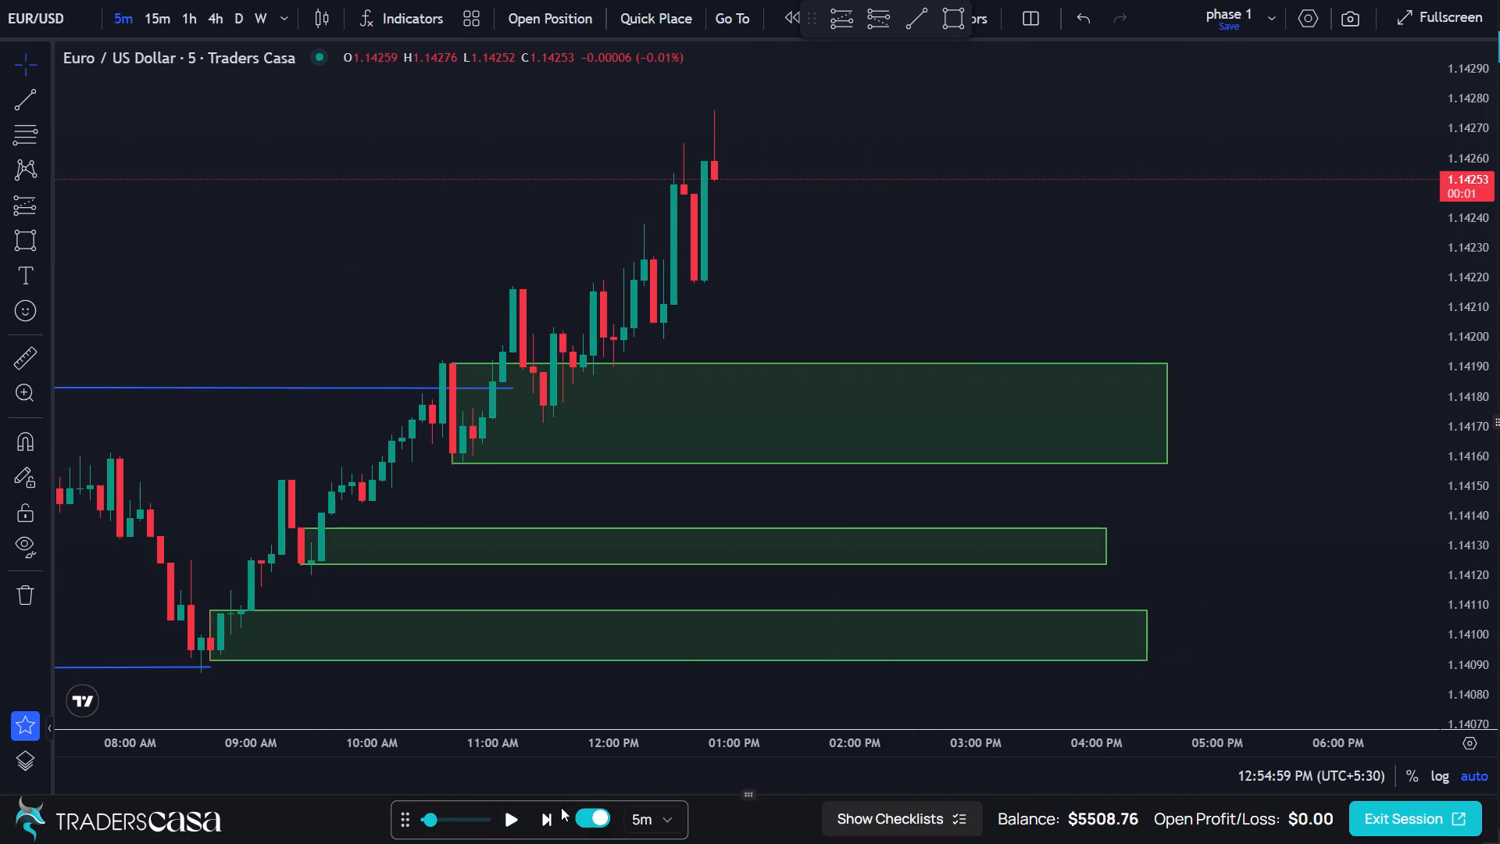
triple_click(543, 818)
triple_click(543, 818)
triple_click(543, 818)
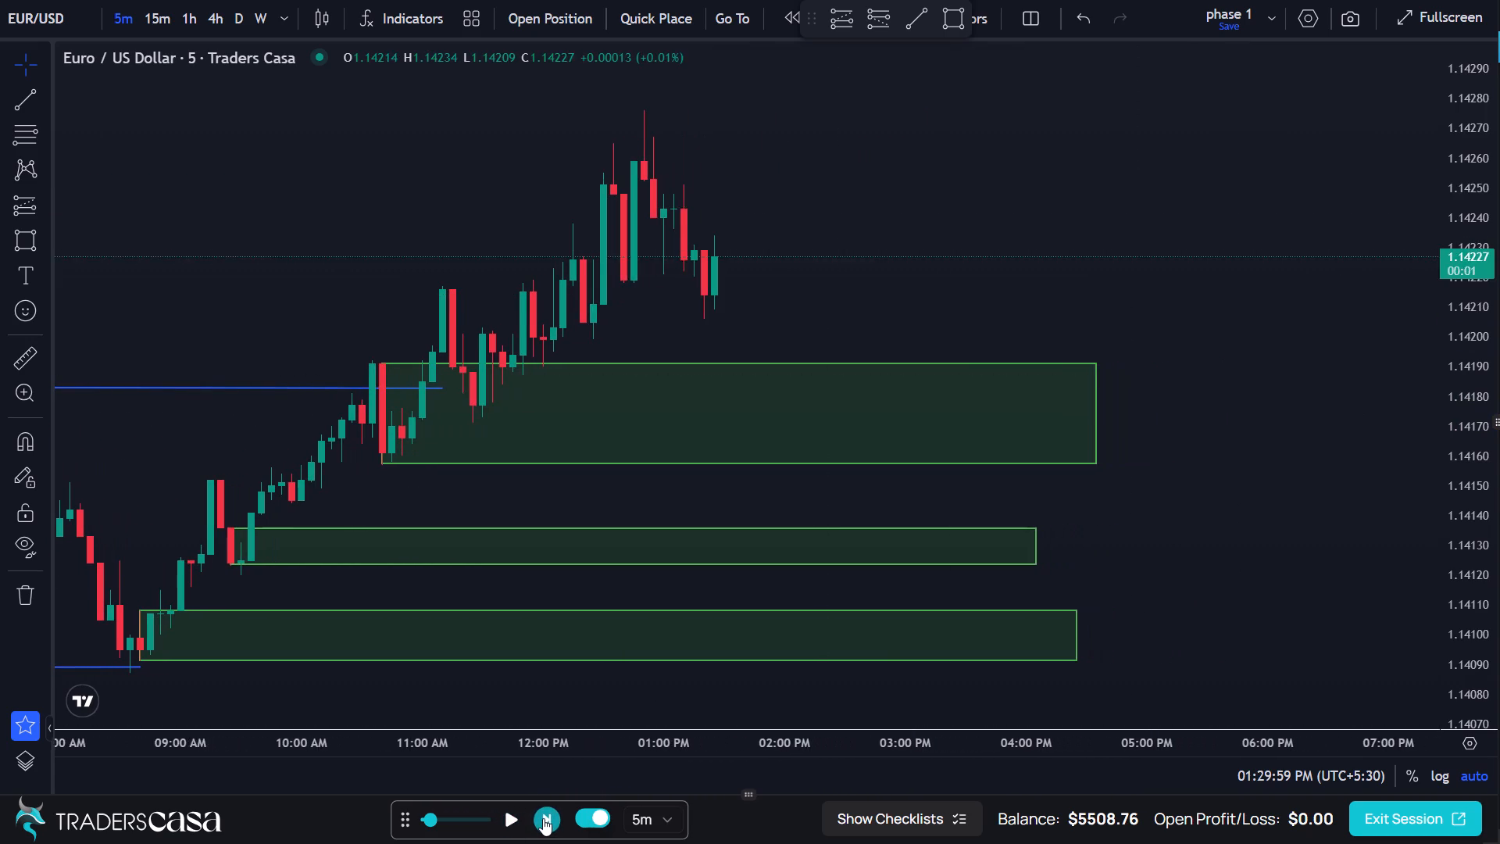
triple_click(543, 818)
triple_click(543, 818)
triple_click(543, 818)
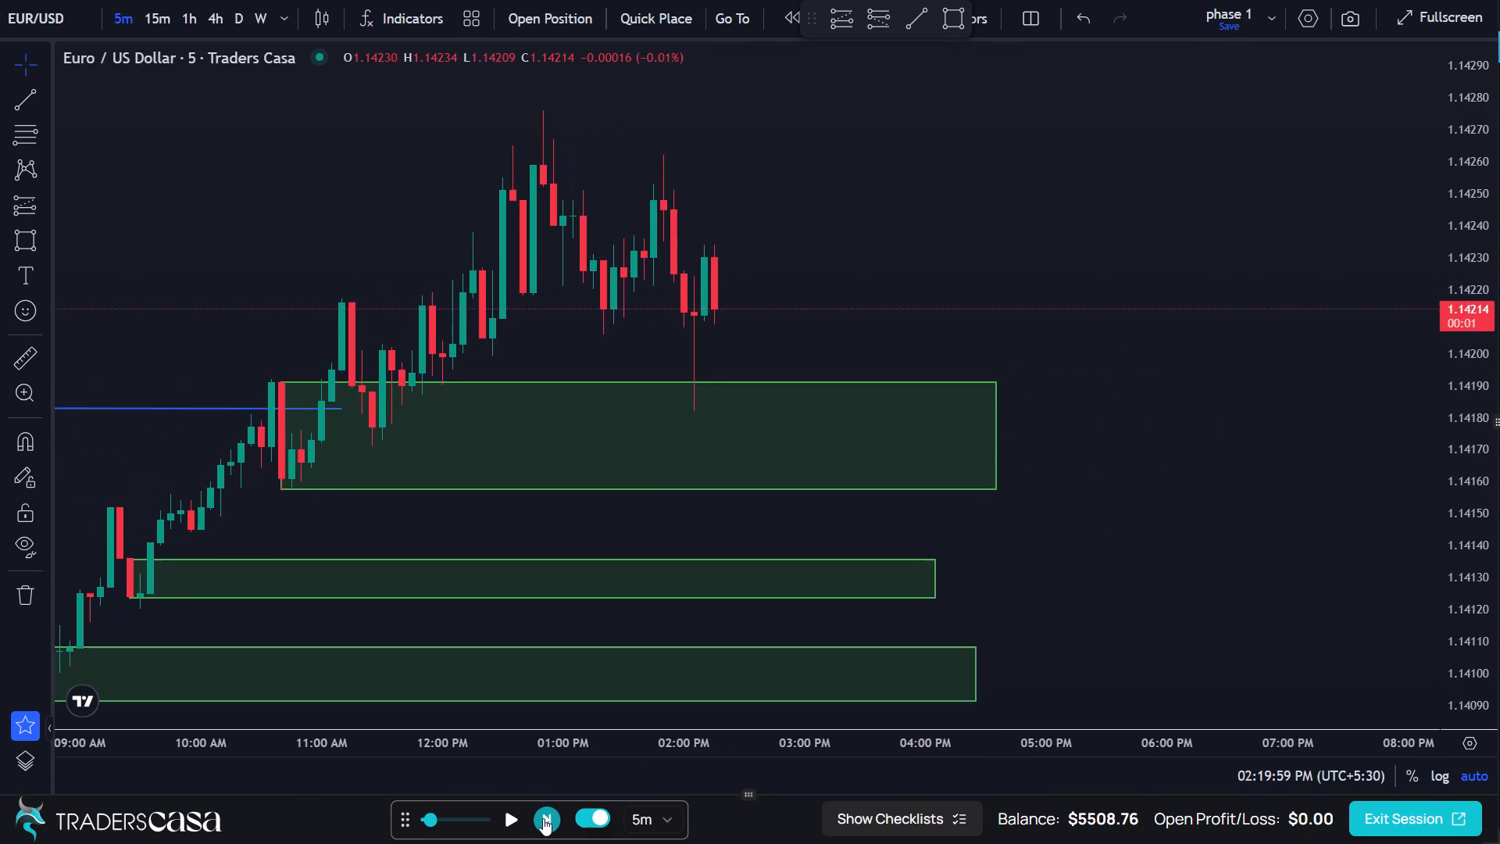
left_click(543, 818)
left_click(543, 818)
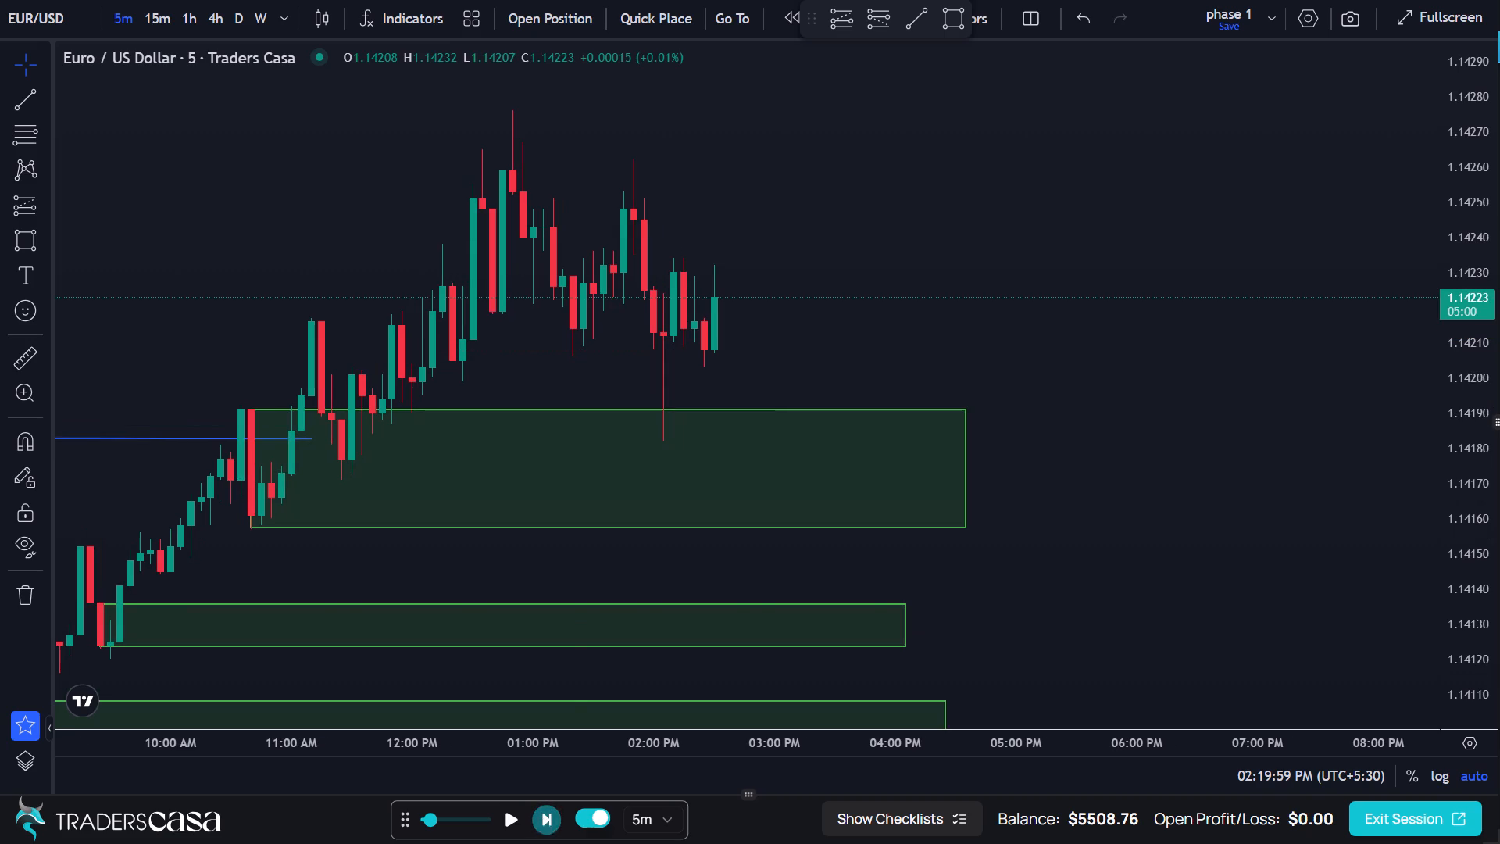
Plan a long position from the 02:30 PM candle with entry at 1.14223, target at 1.14285 and stop at 1.14197.
scroll(816, 310, "up", 1)
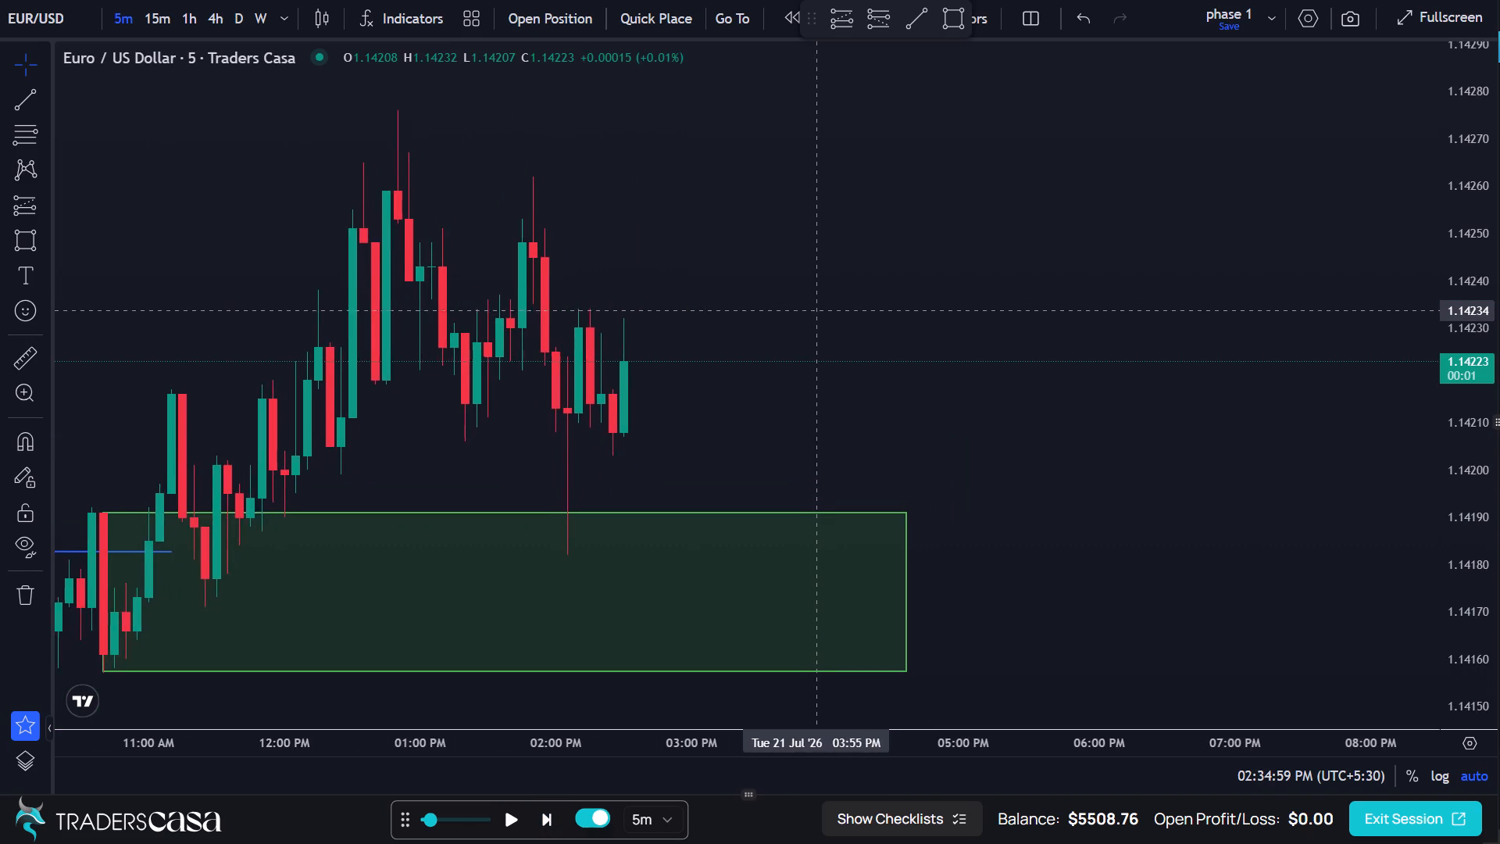
scroll(816, 310, "up", 1)
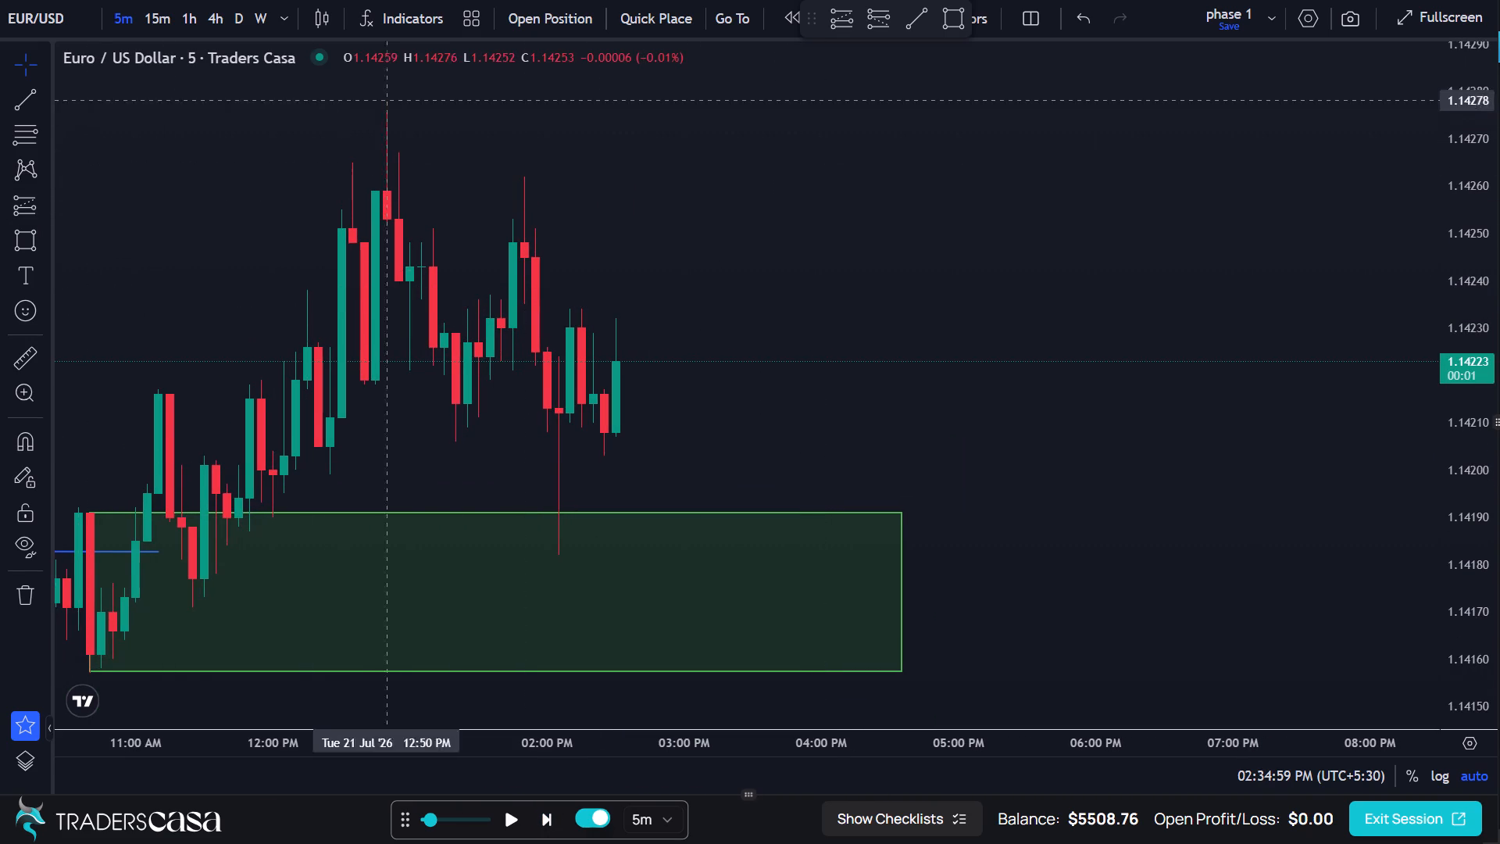
left_click(845, 16)
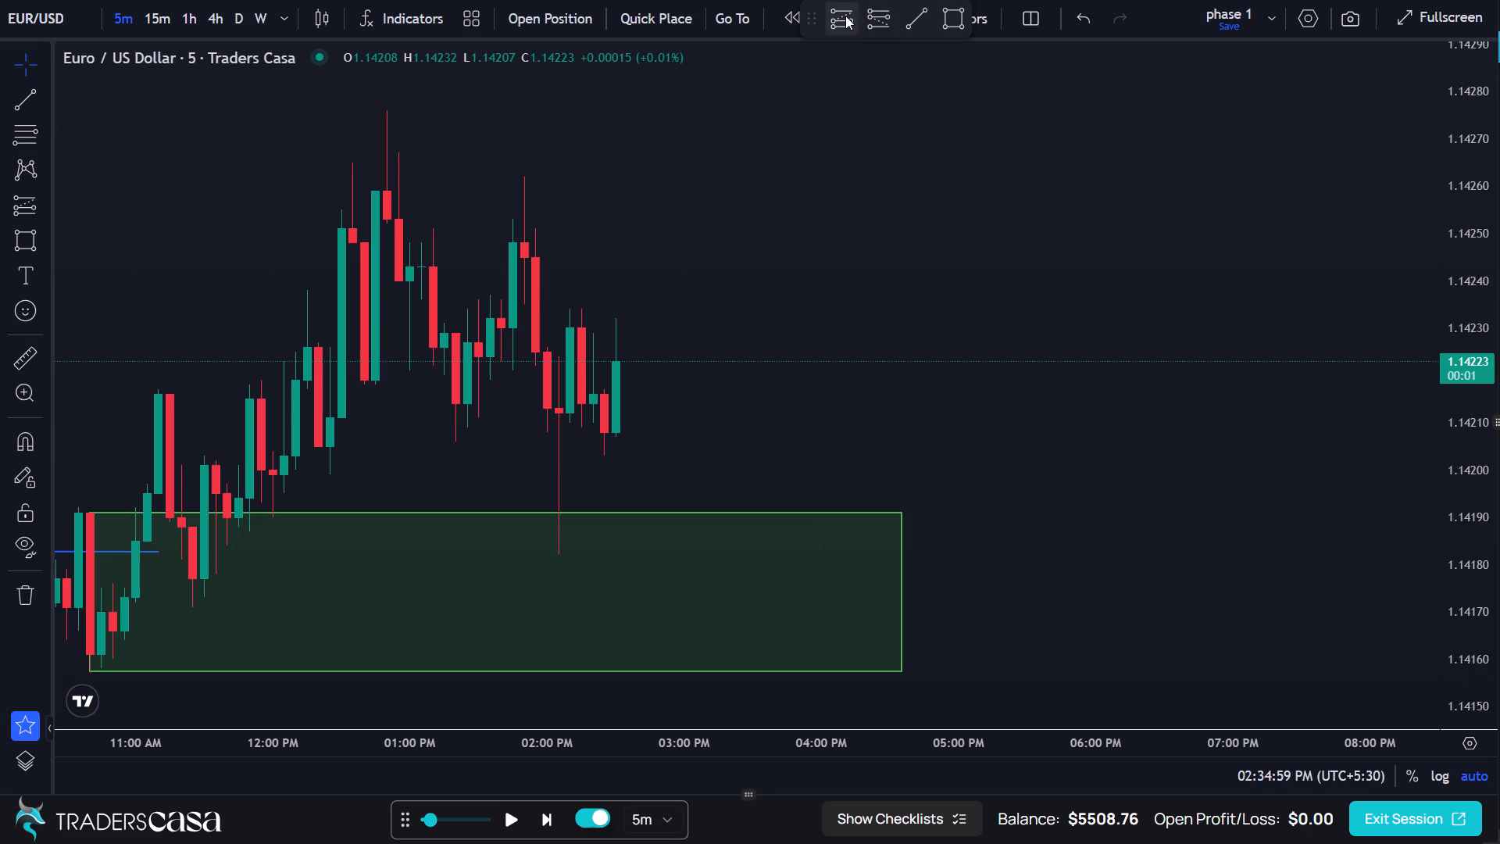
left_click(618, 359)
left_click_drag(615, 252, 622, 194)
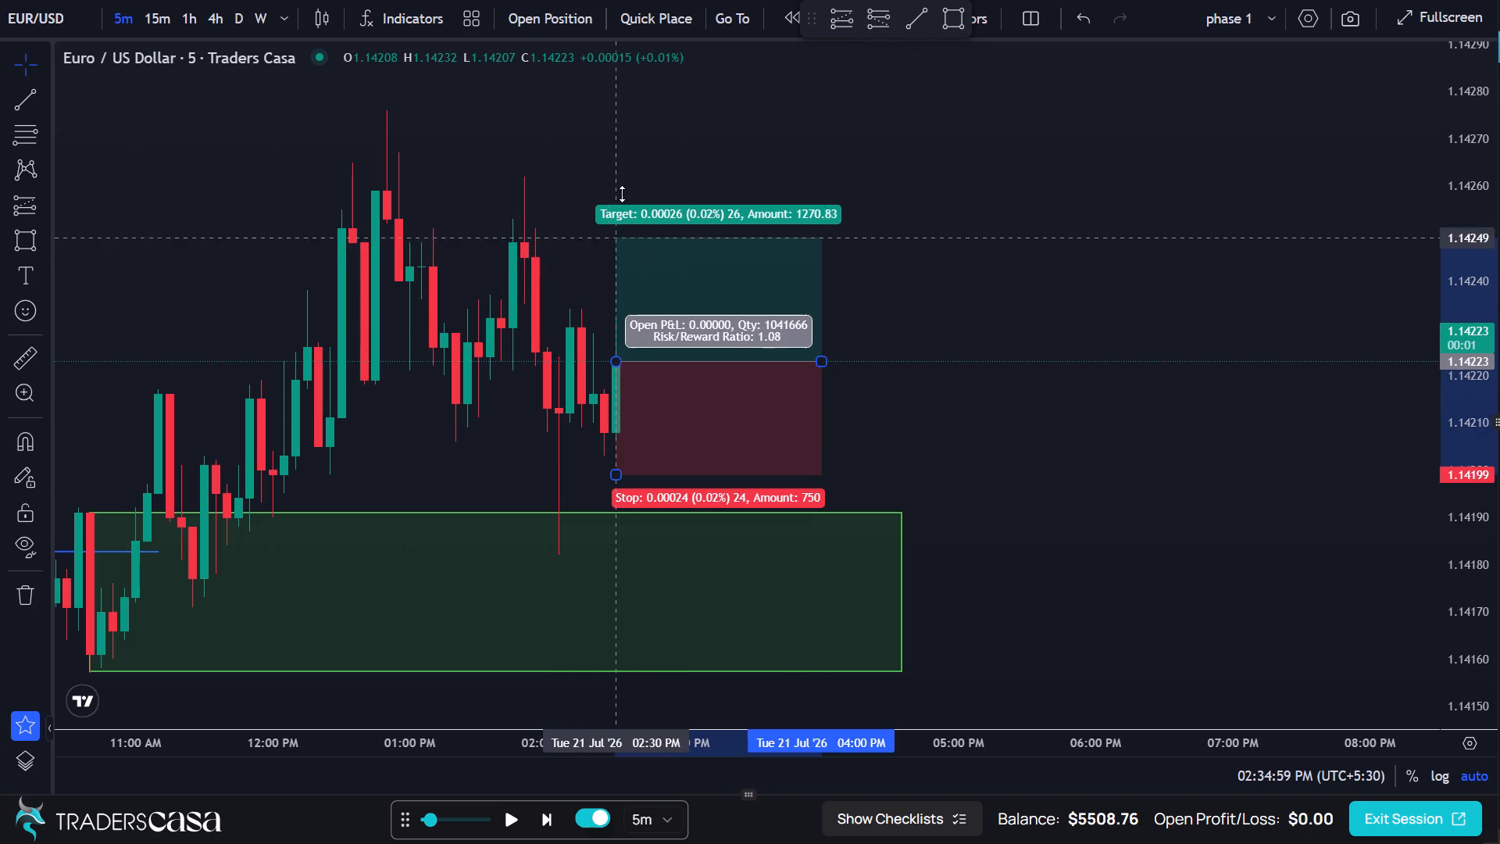
left_click_drag(622, 194, 638, 68)
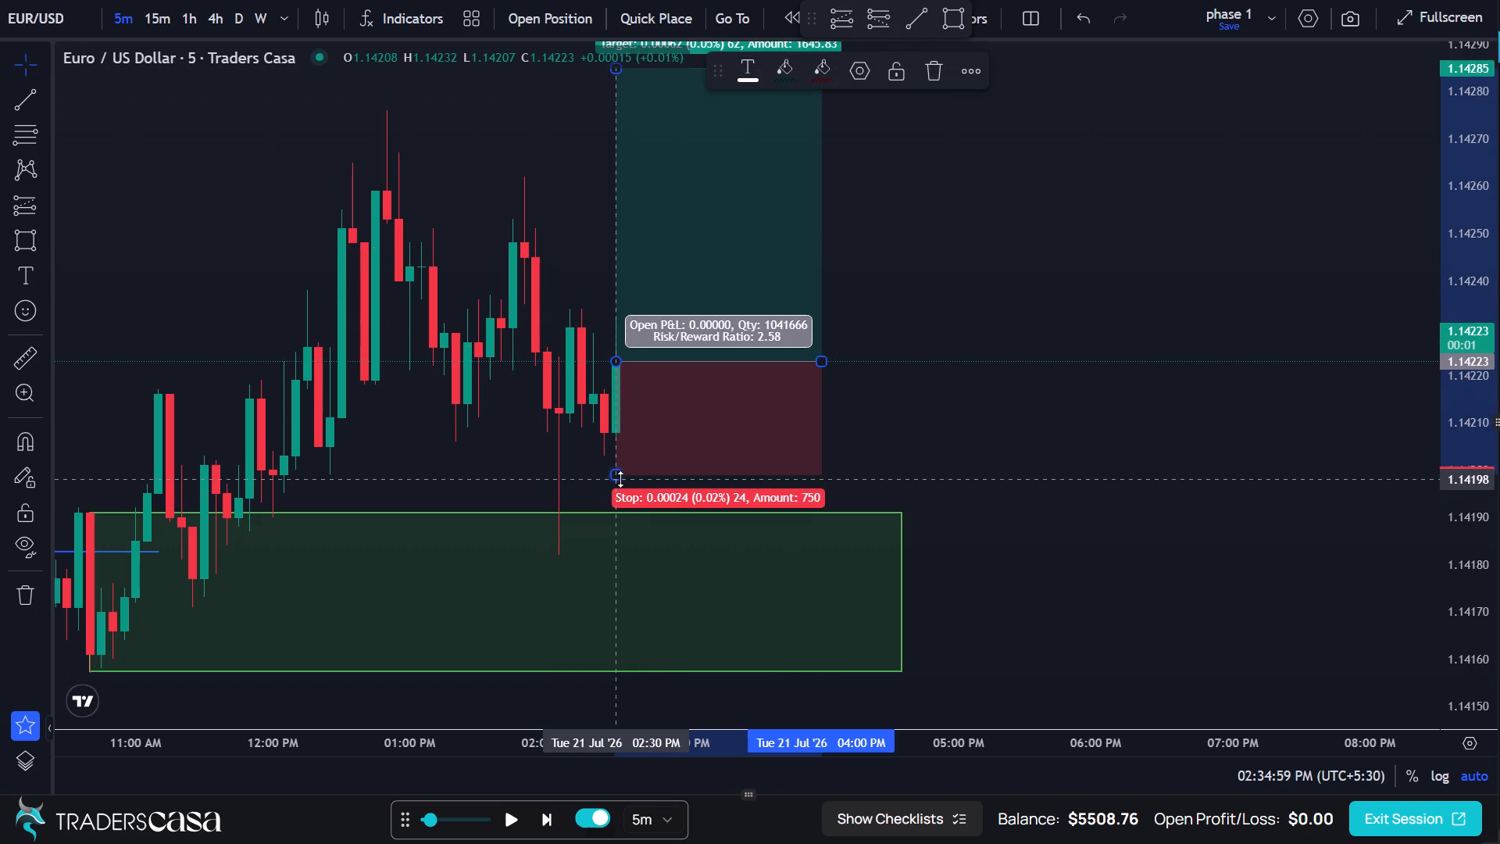
left_click(620, 479)
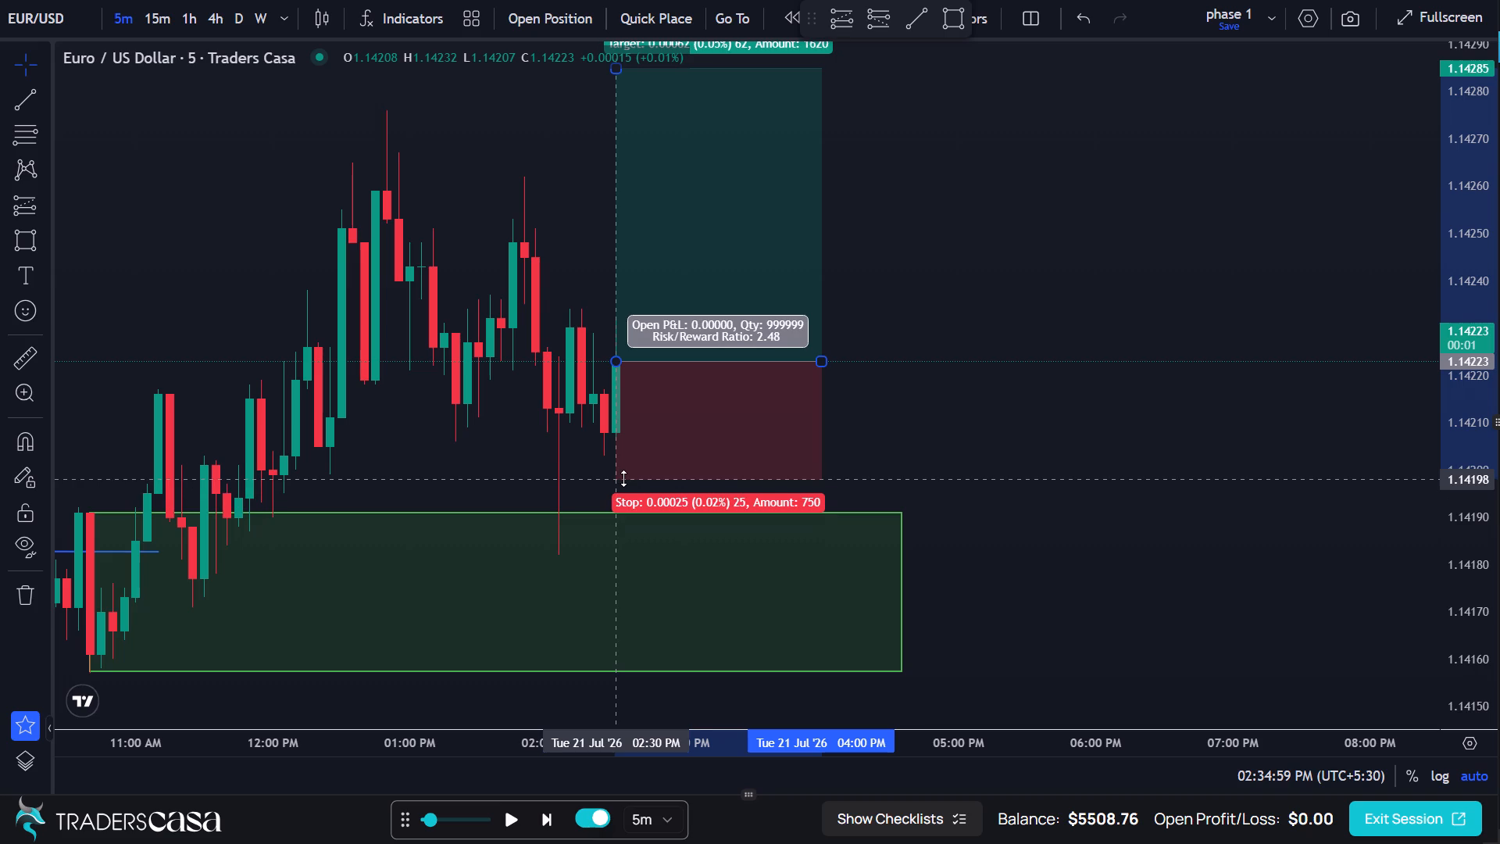
right_click(980, 381)
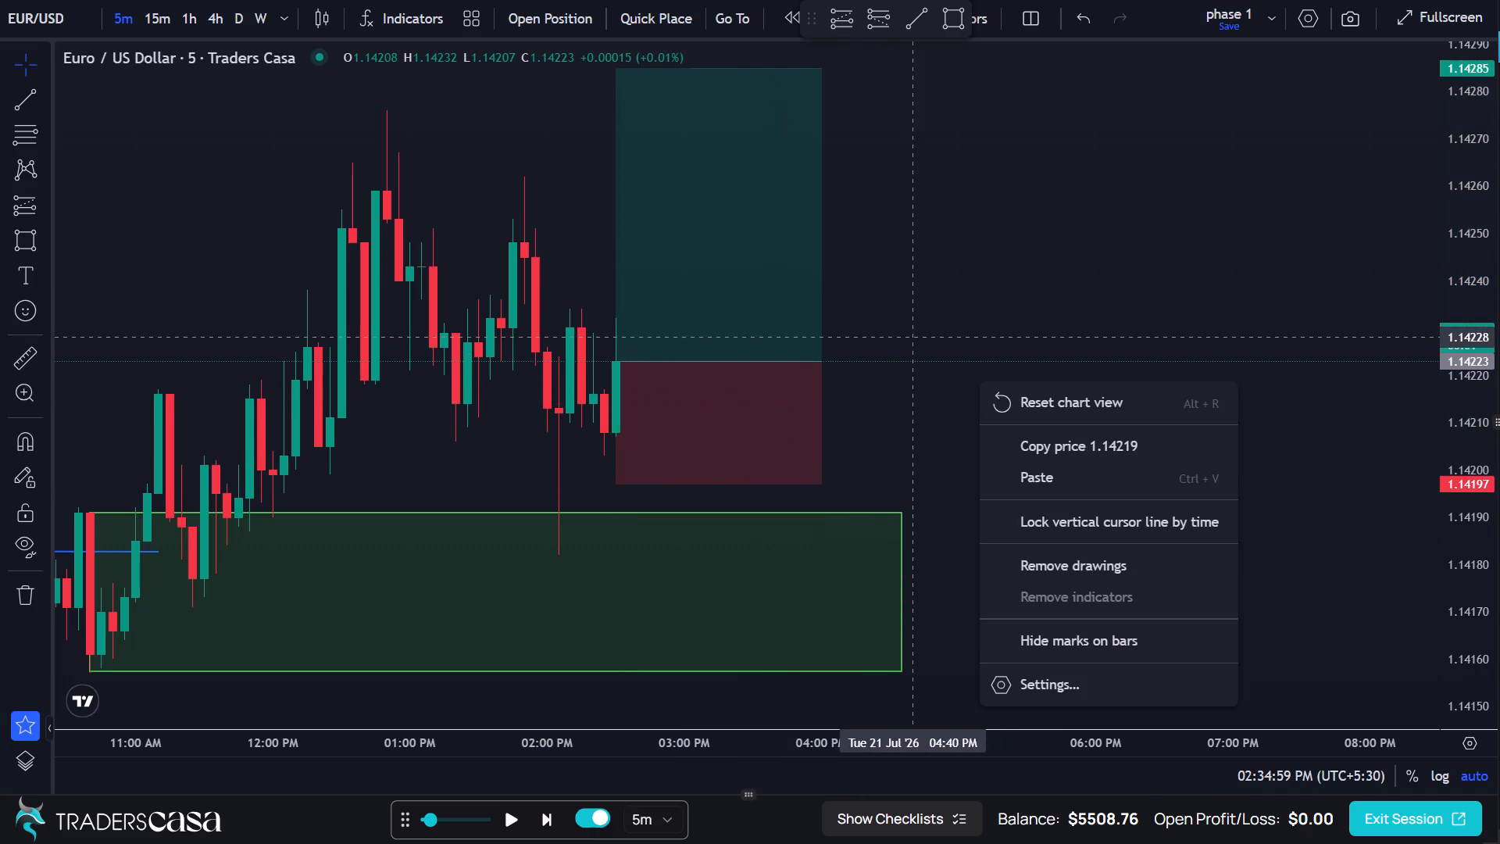
scroll(911, 336, "down", 3)
left_click(1070, 257)
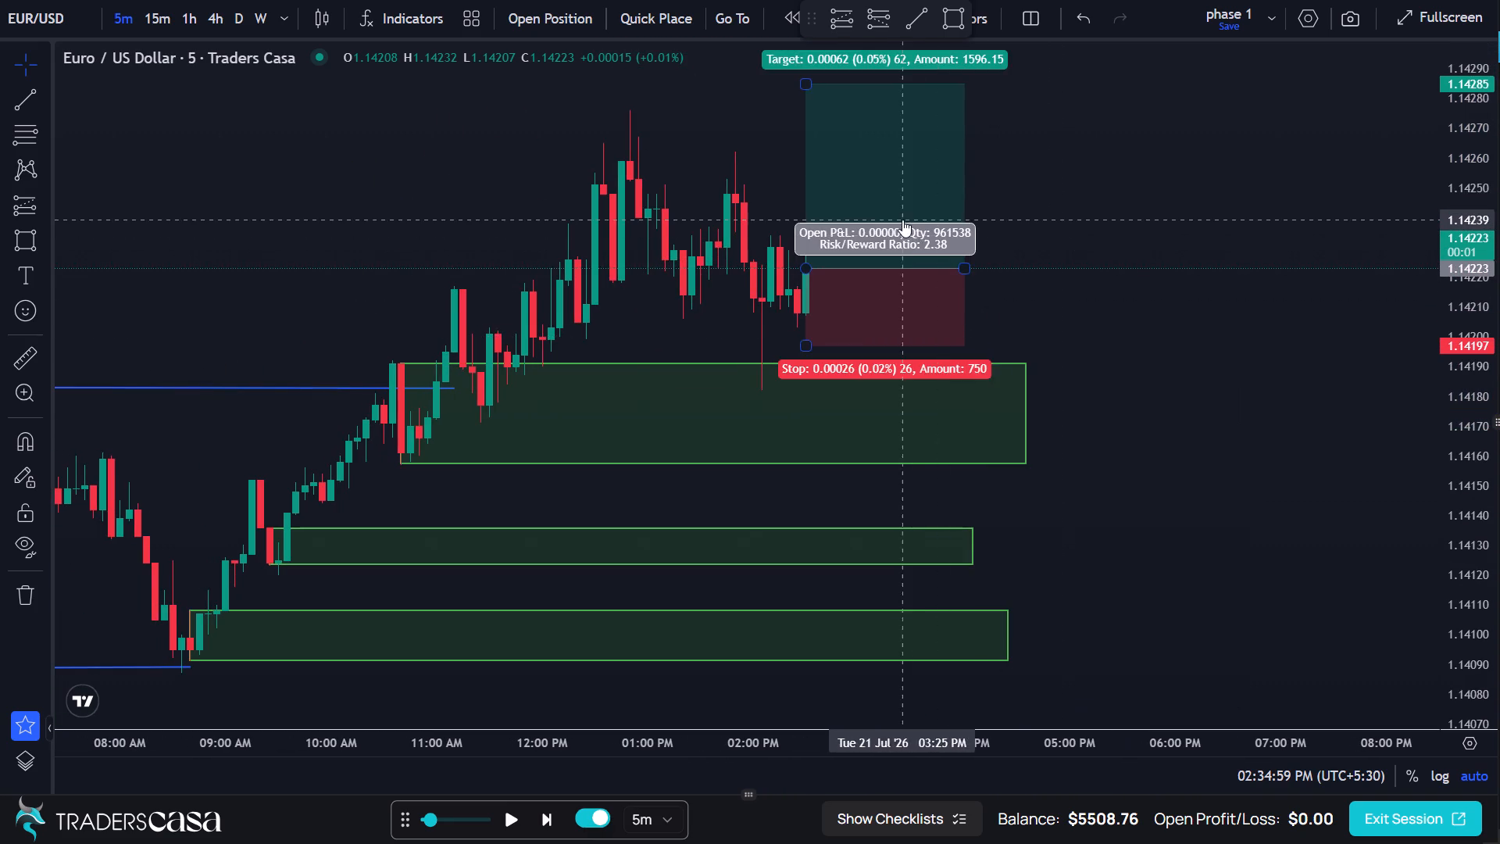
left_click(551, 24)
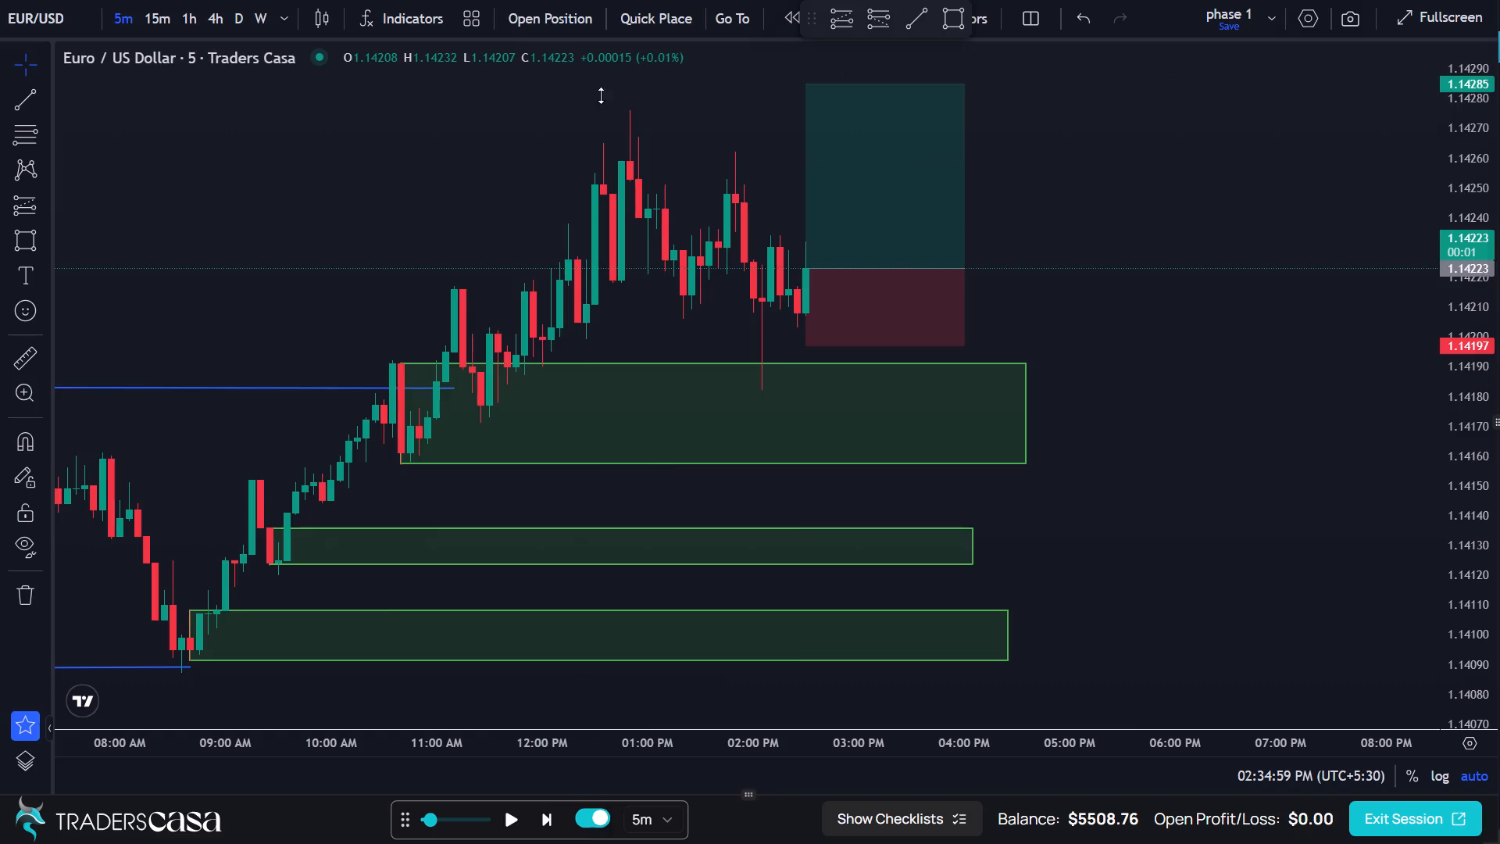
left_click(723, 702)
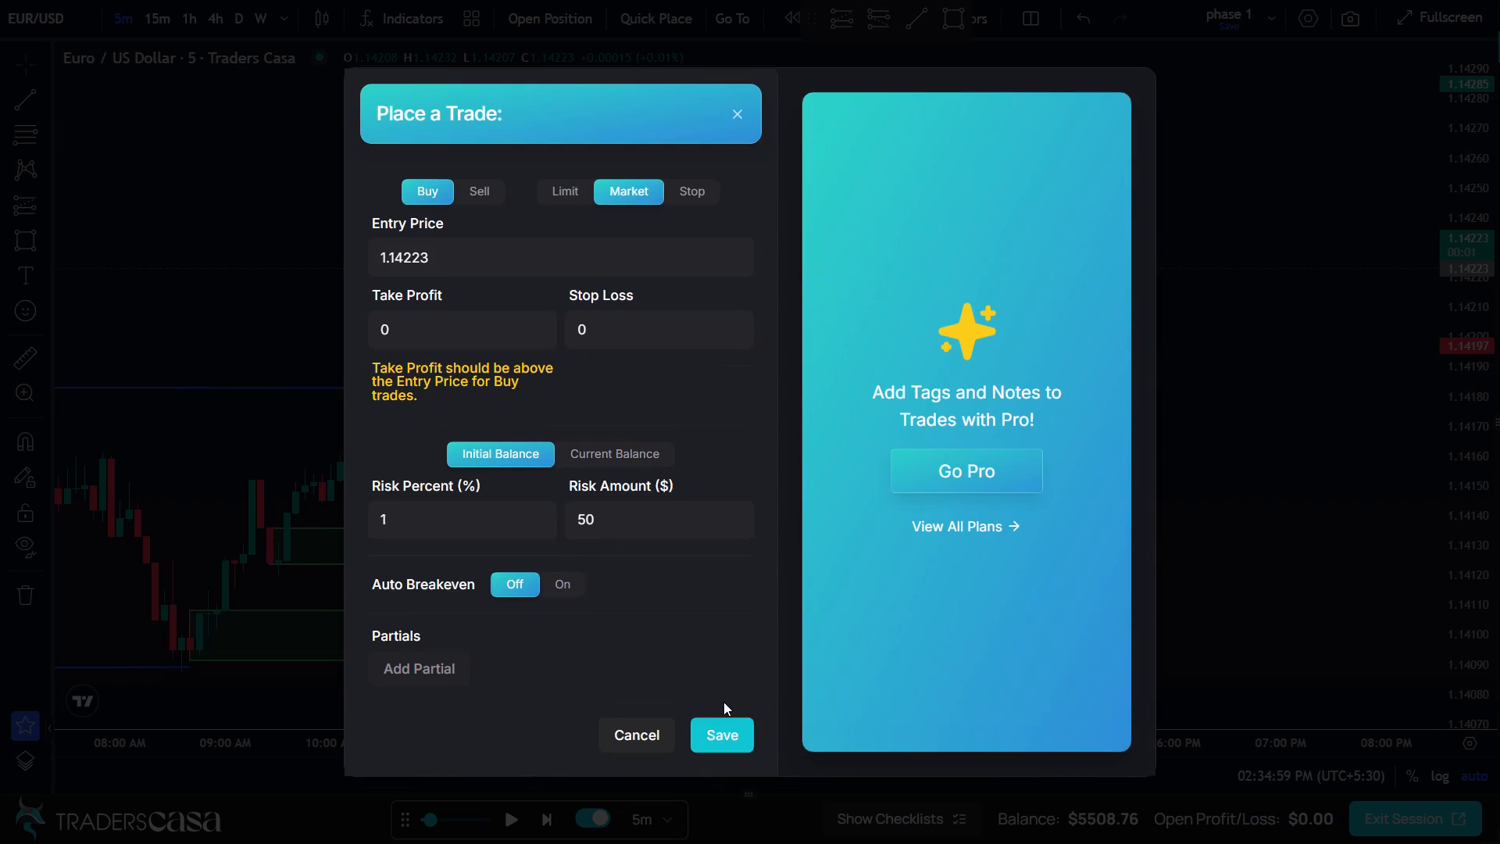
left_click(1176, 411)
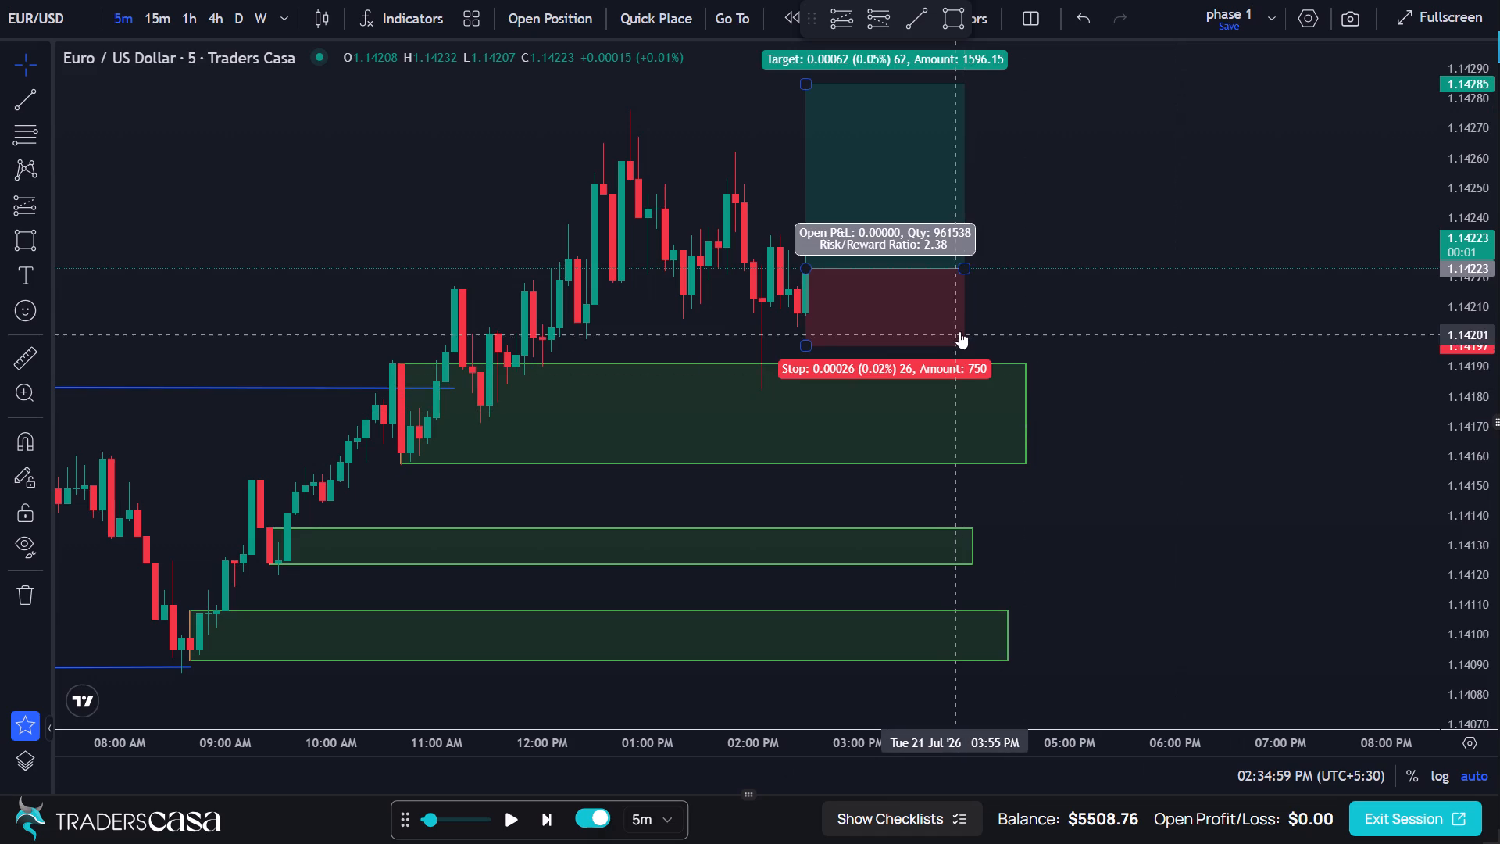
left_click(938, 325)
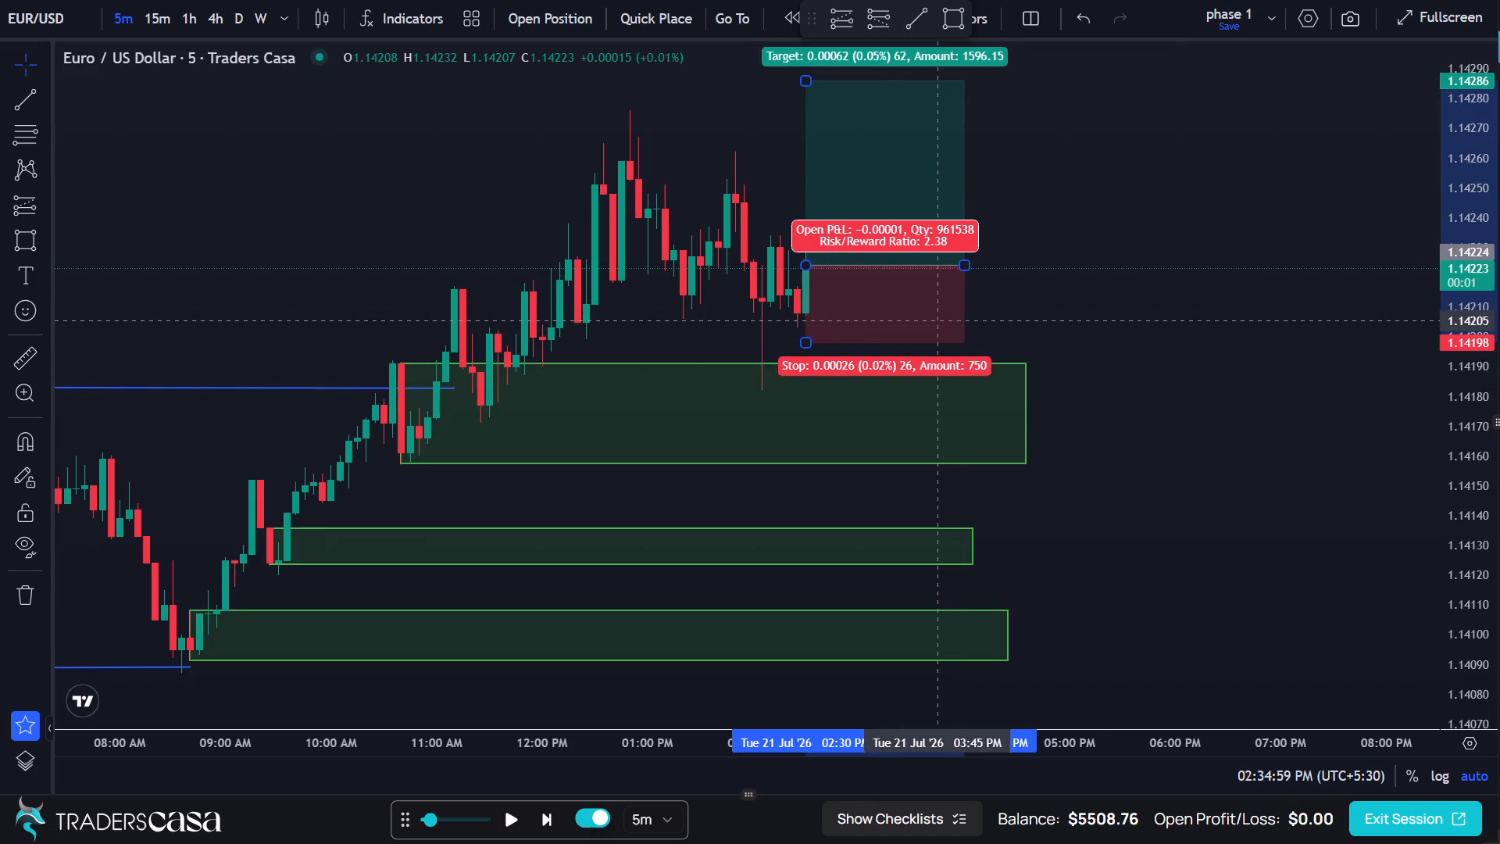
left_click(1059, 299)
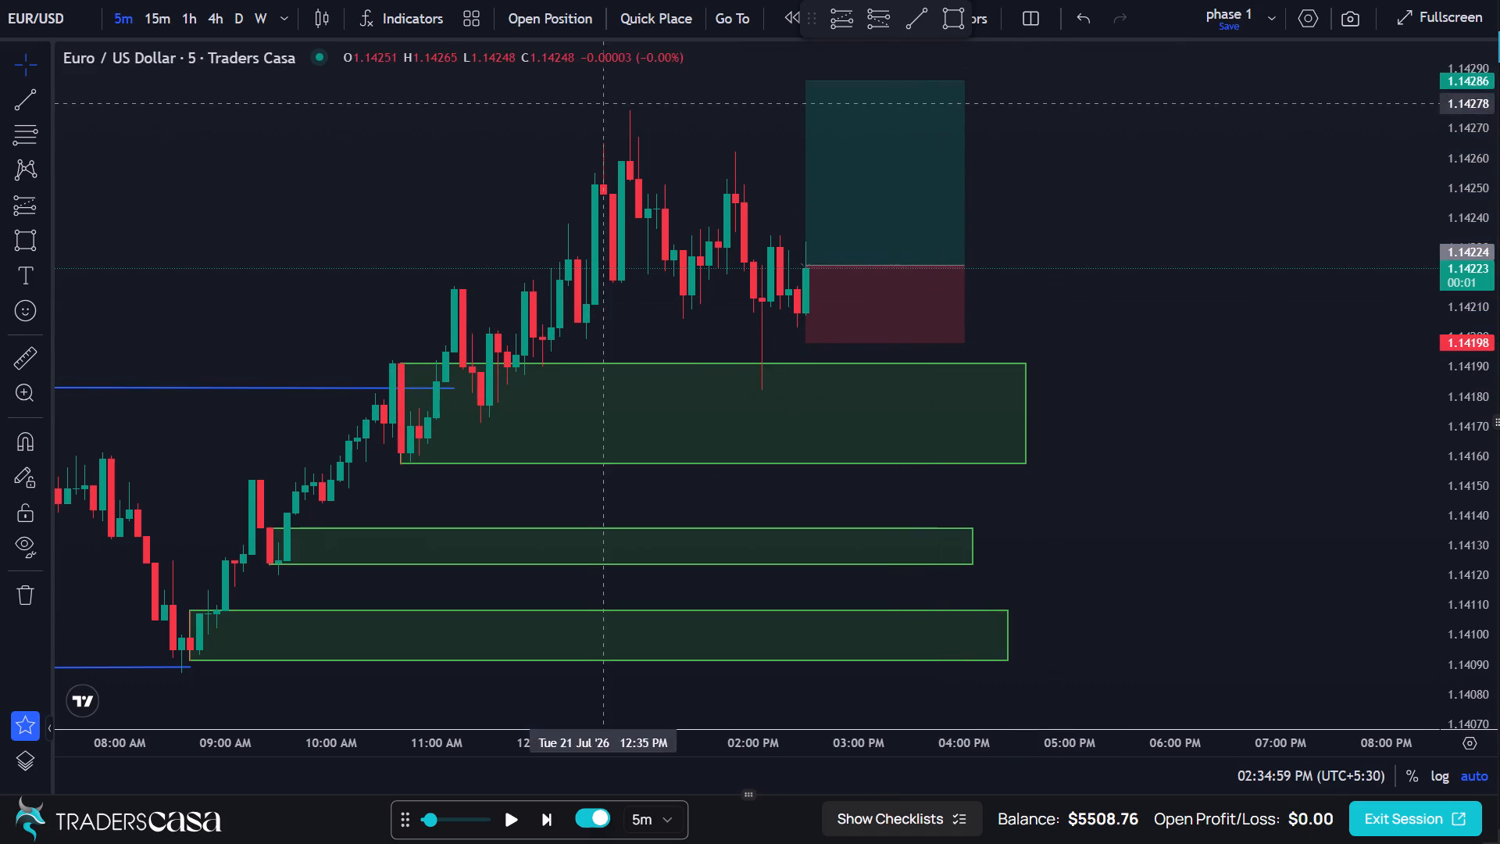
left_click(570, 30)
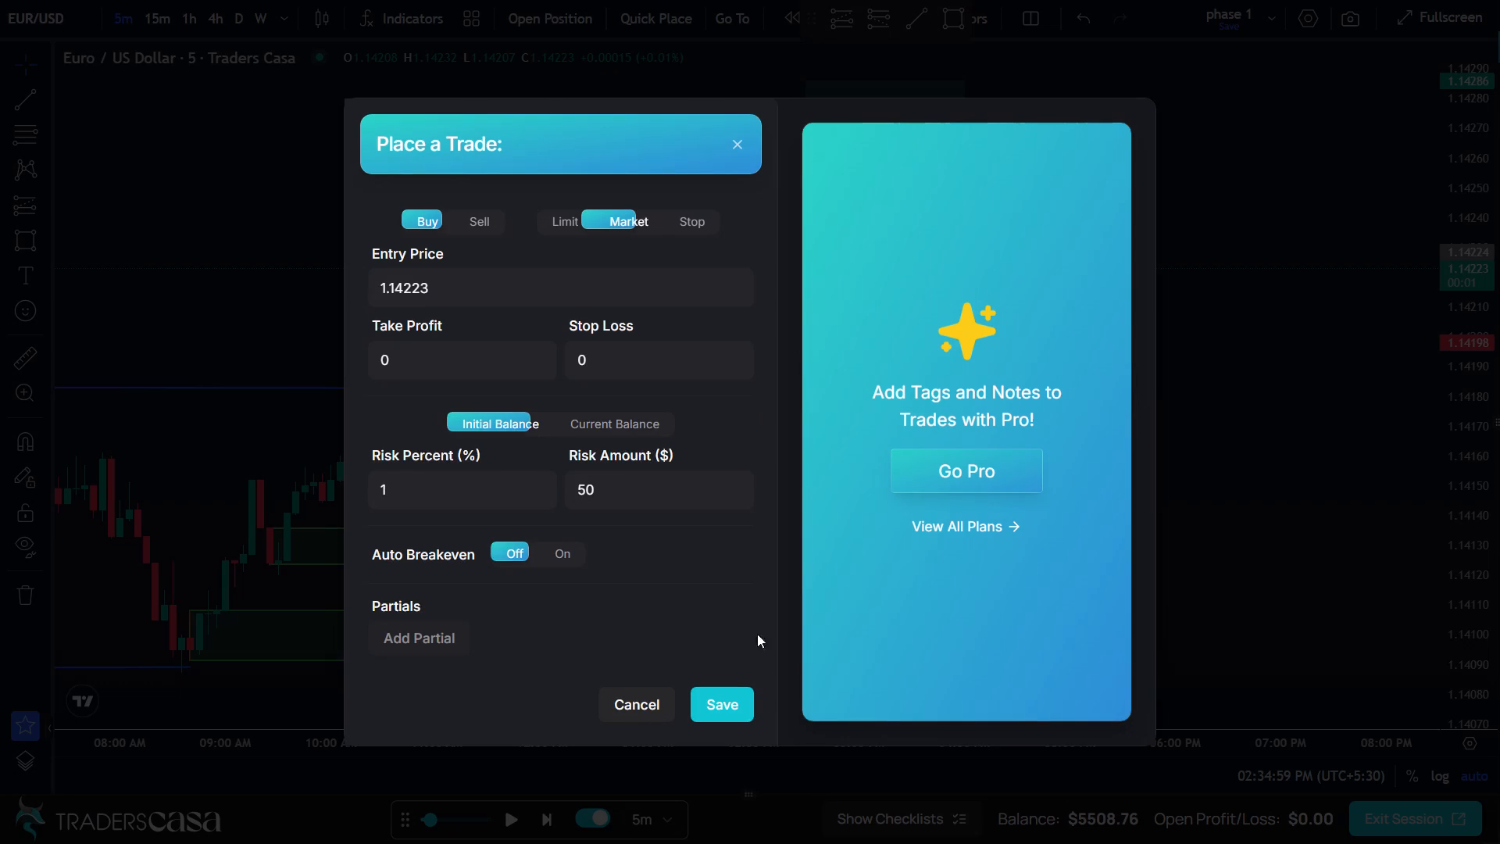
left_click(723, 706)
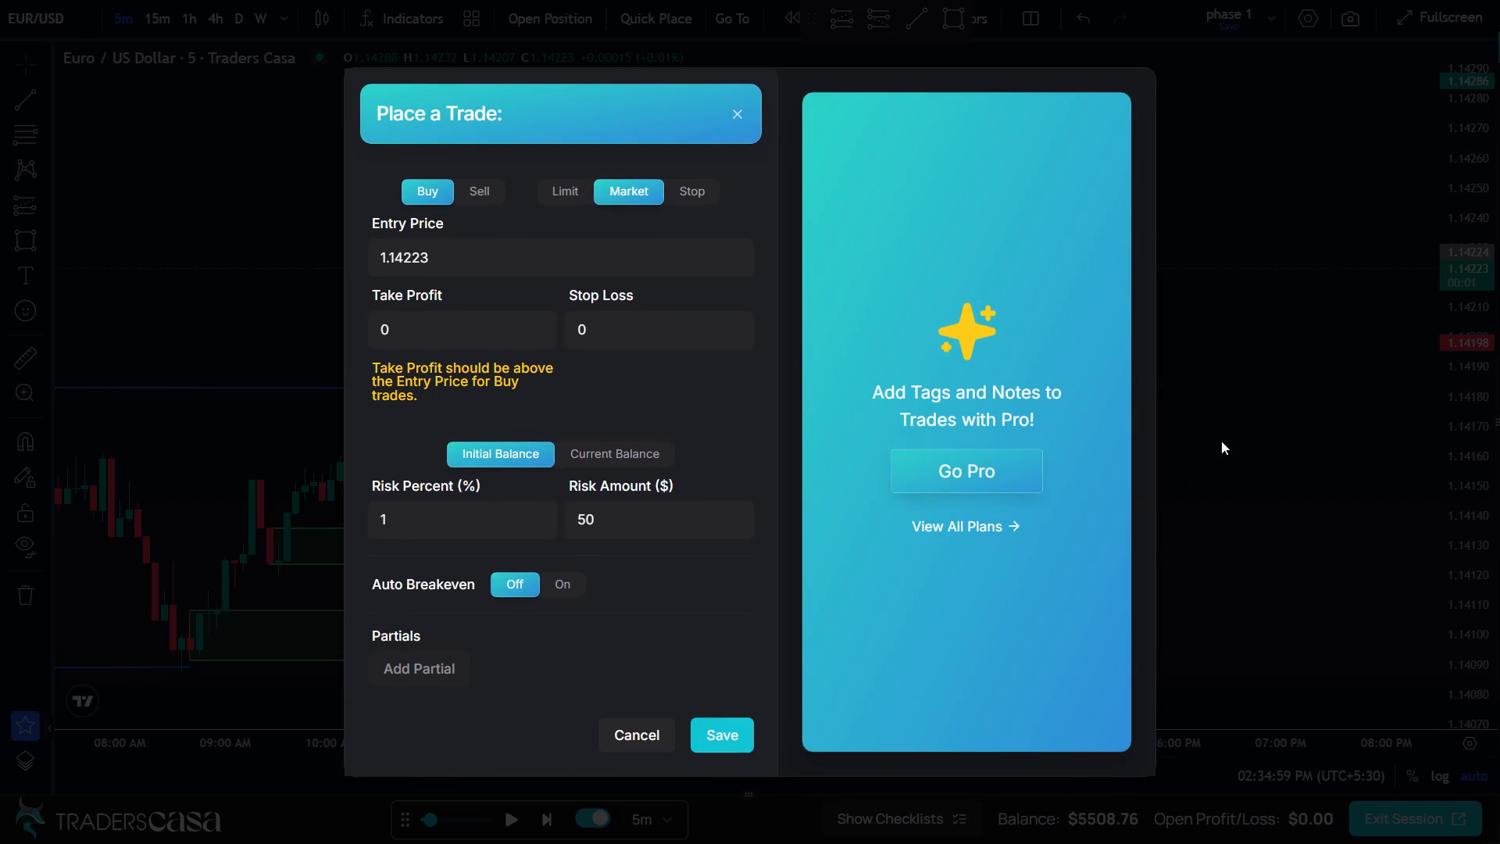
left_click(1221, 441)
Open a market buy from the drawn long position at 1.14223, with take profit 1.14285, stop loss 1.14197 and 1% ($50) risk.
left_click(834, 258)
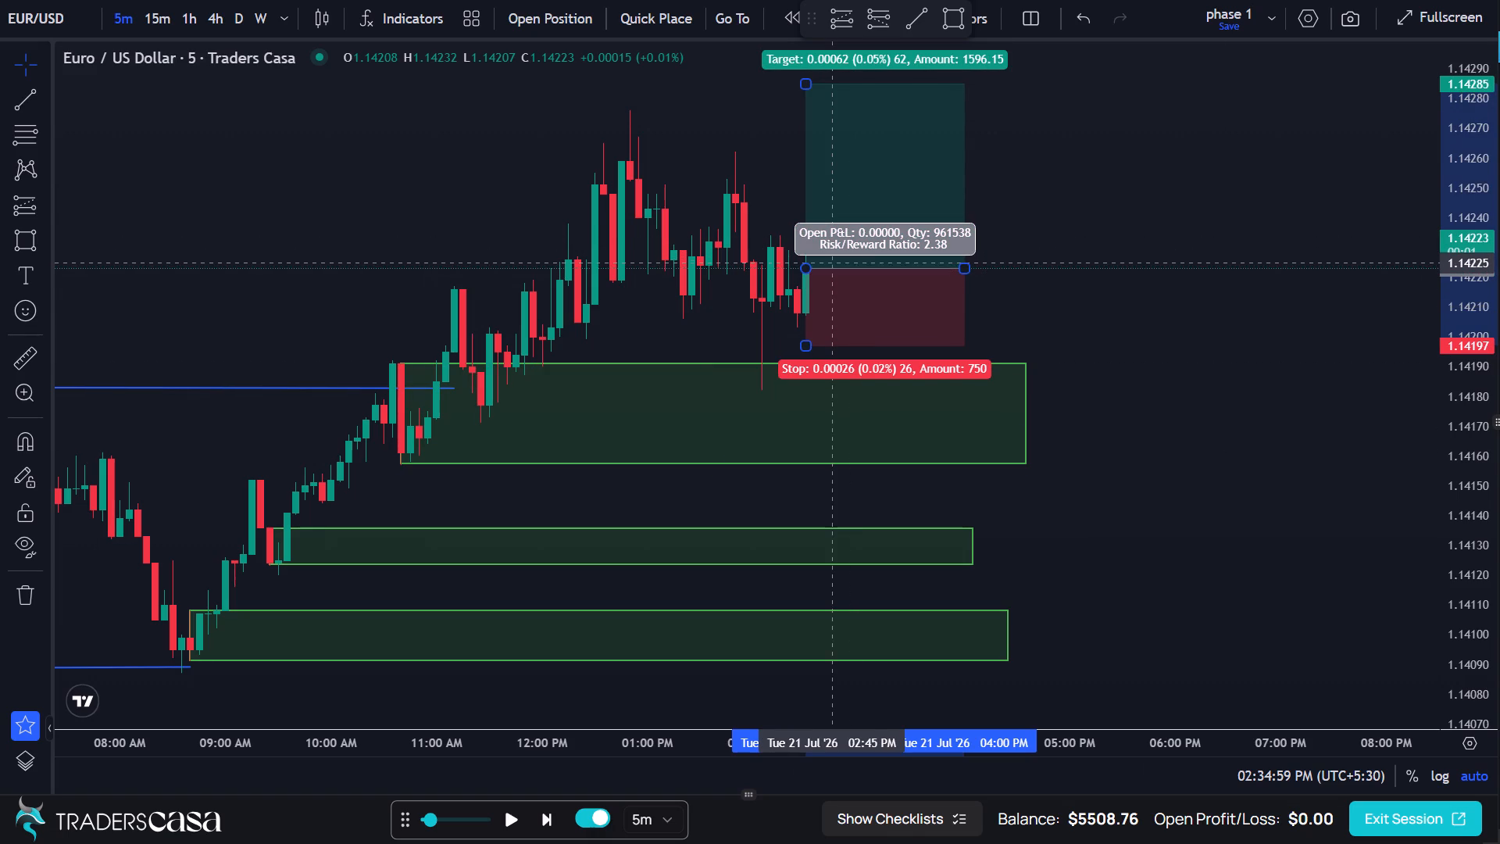
left_click(569, 21)
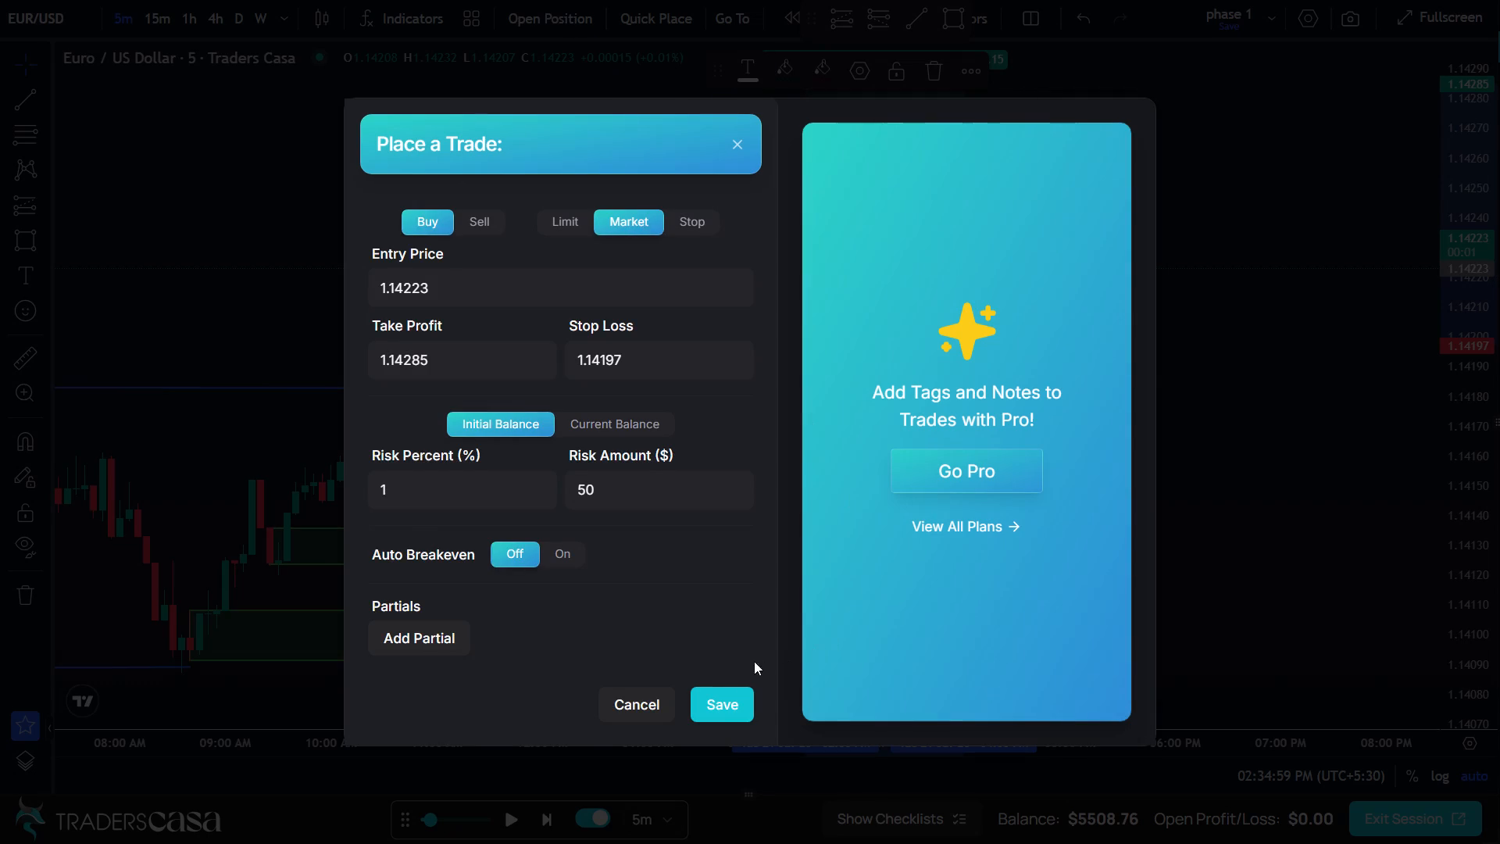
left_click(725, 681)
left_click(725, 685)
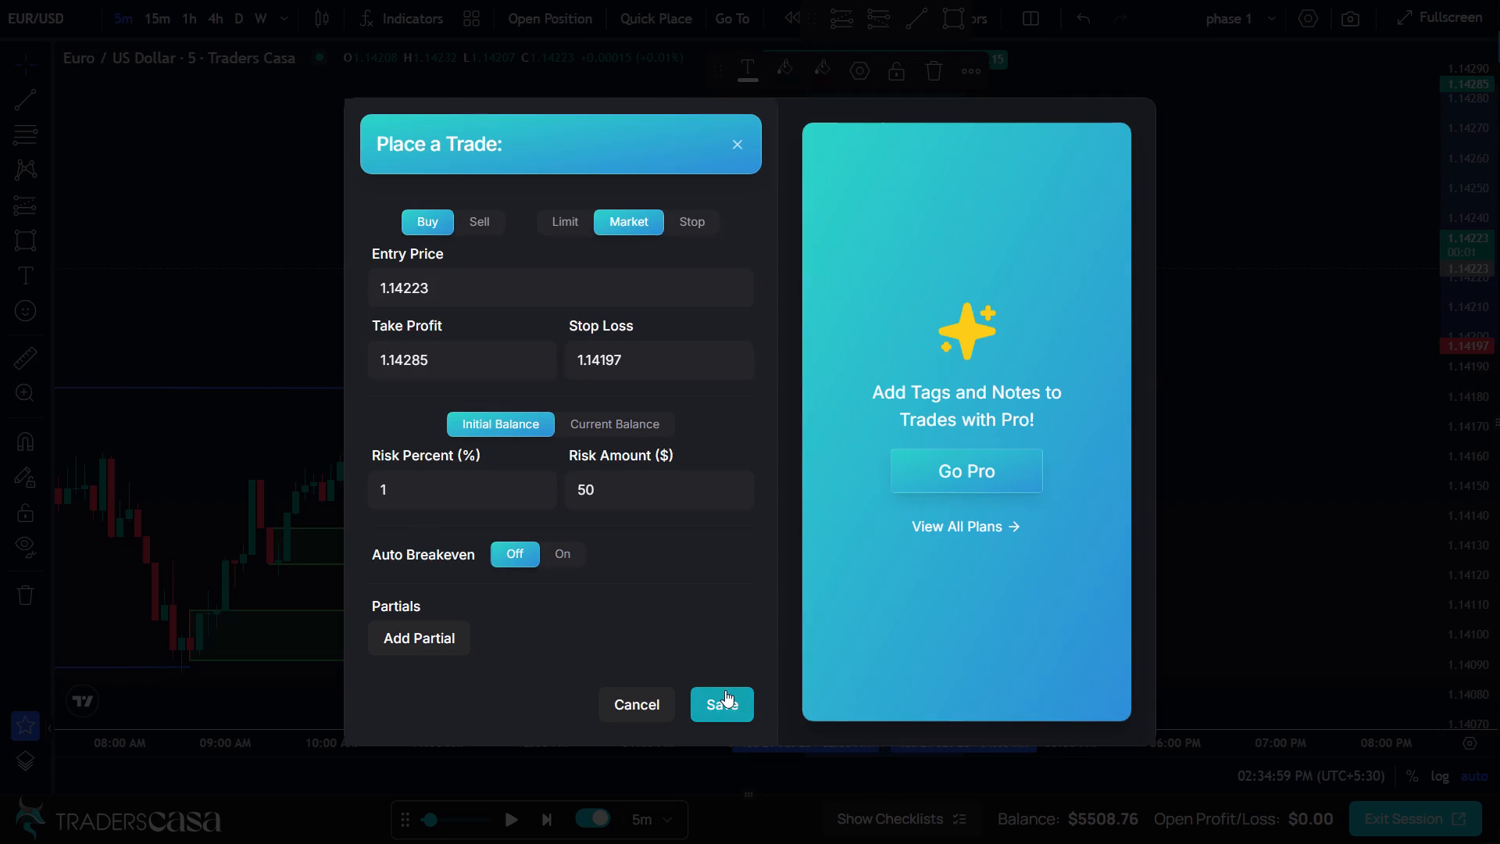
left_click(725, 690)
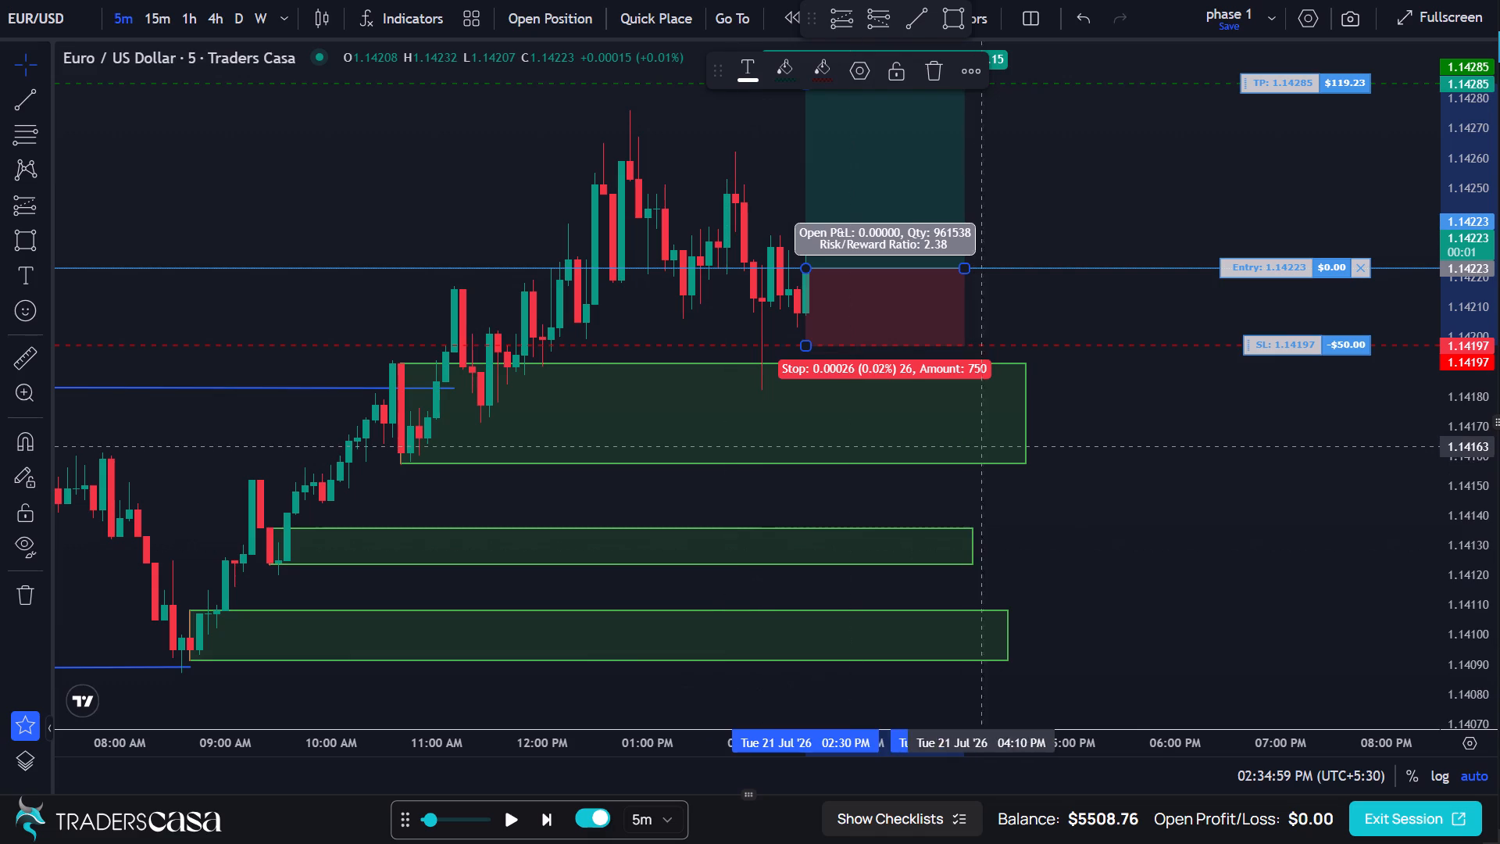
Advance the replay by eight five-minute candles to 03:10 PM on 21 July to follow the buy trade.
scroll(1082, 441, "up", 4)
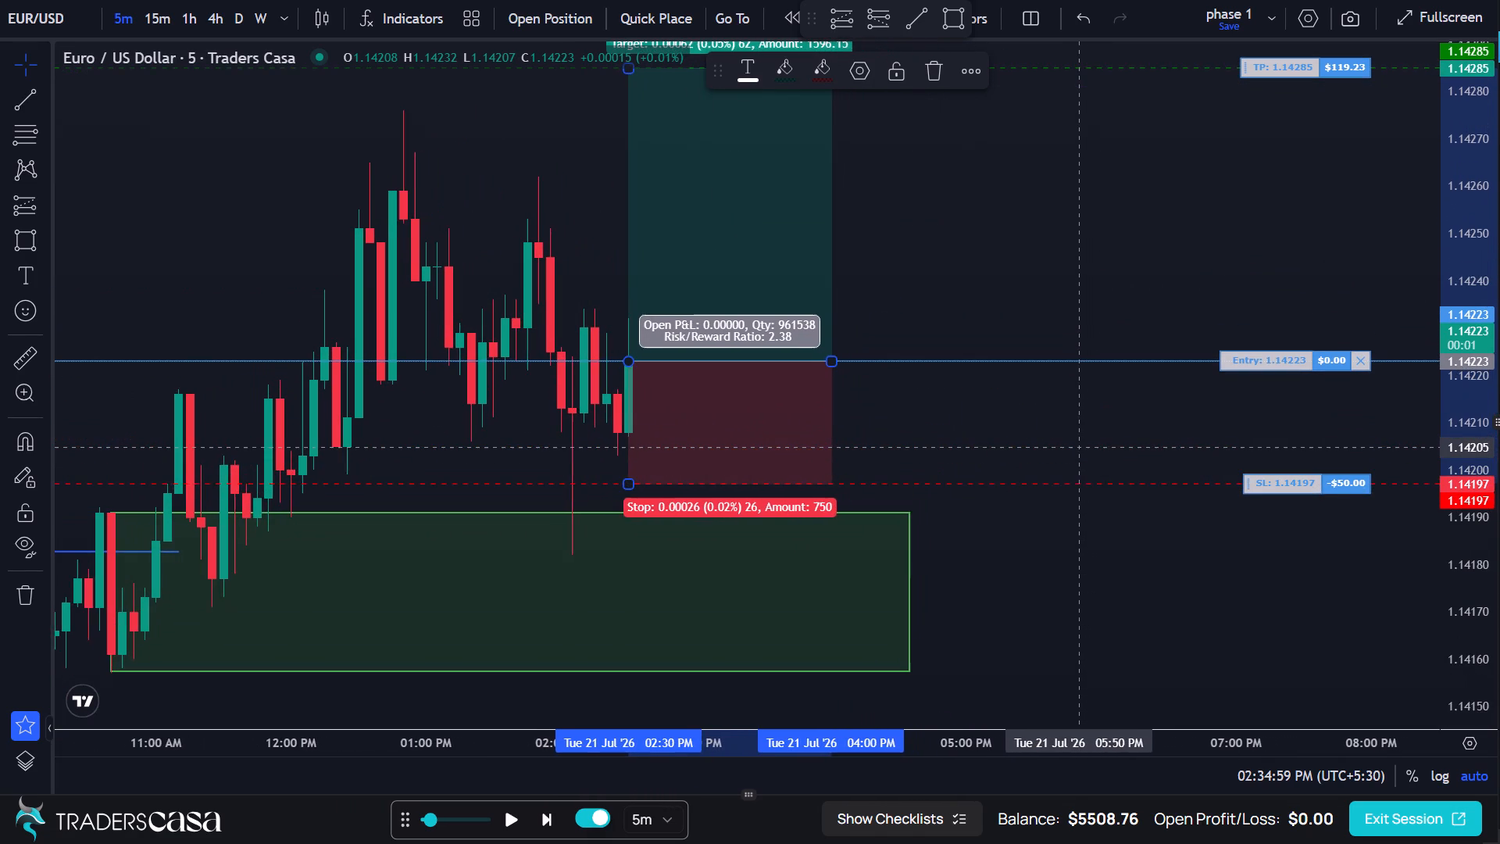
scroll(1084, 447, "up", 1)
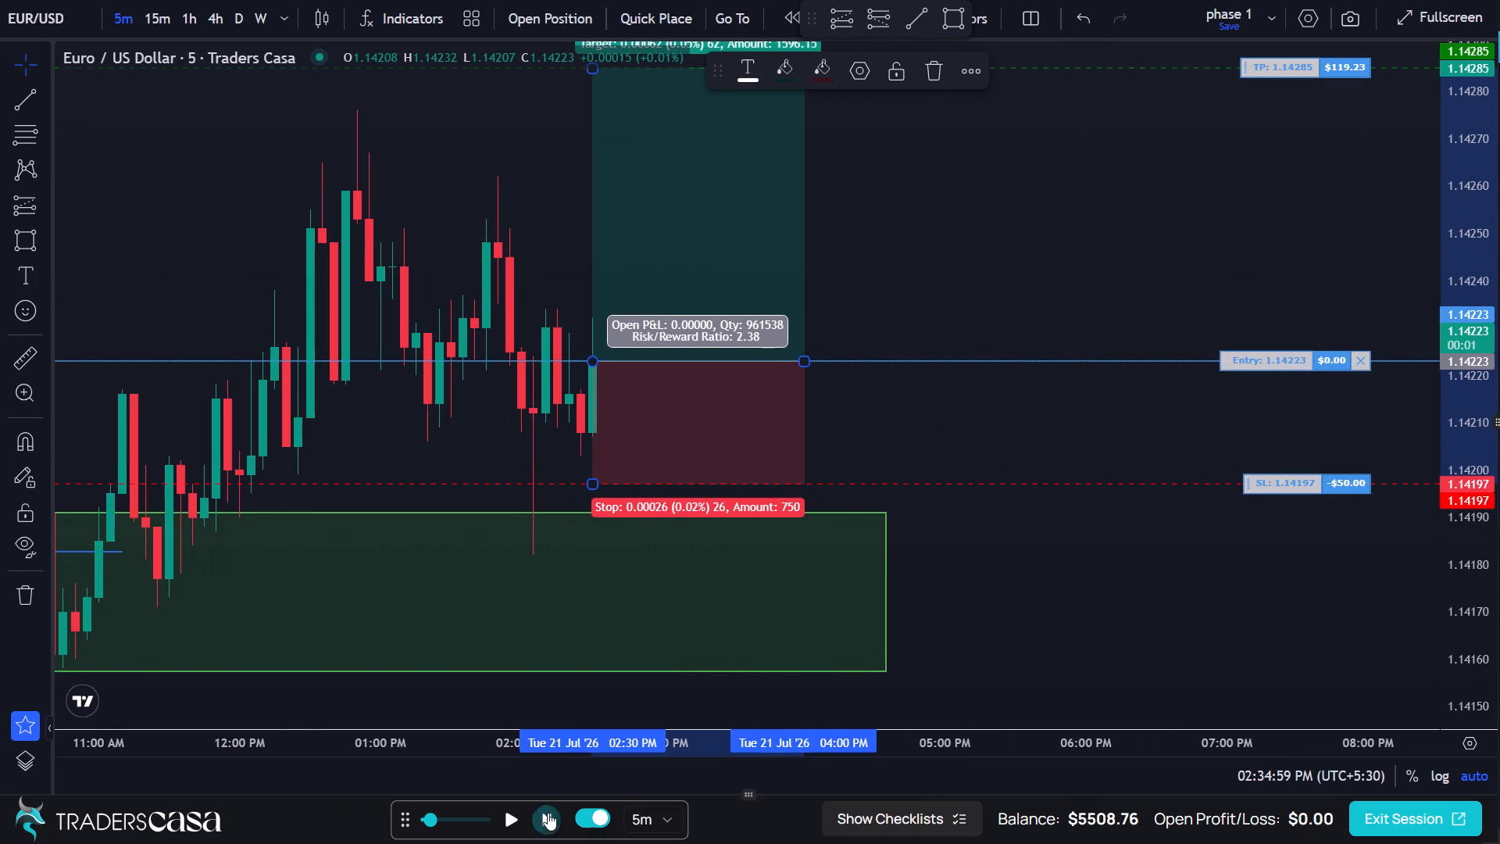
triple_click(548, 817)
triple_click(548, 817)
left_click(548, 817)
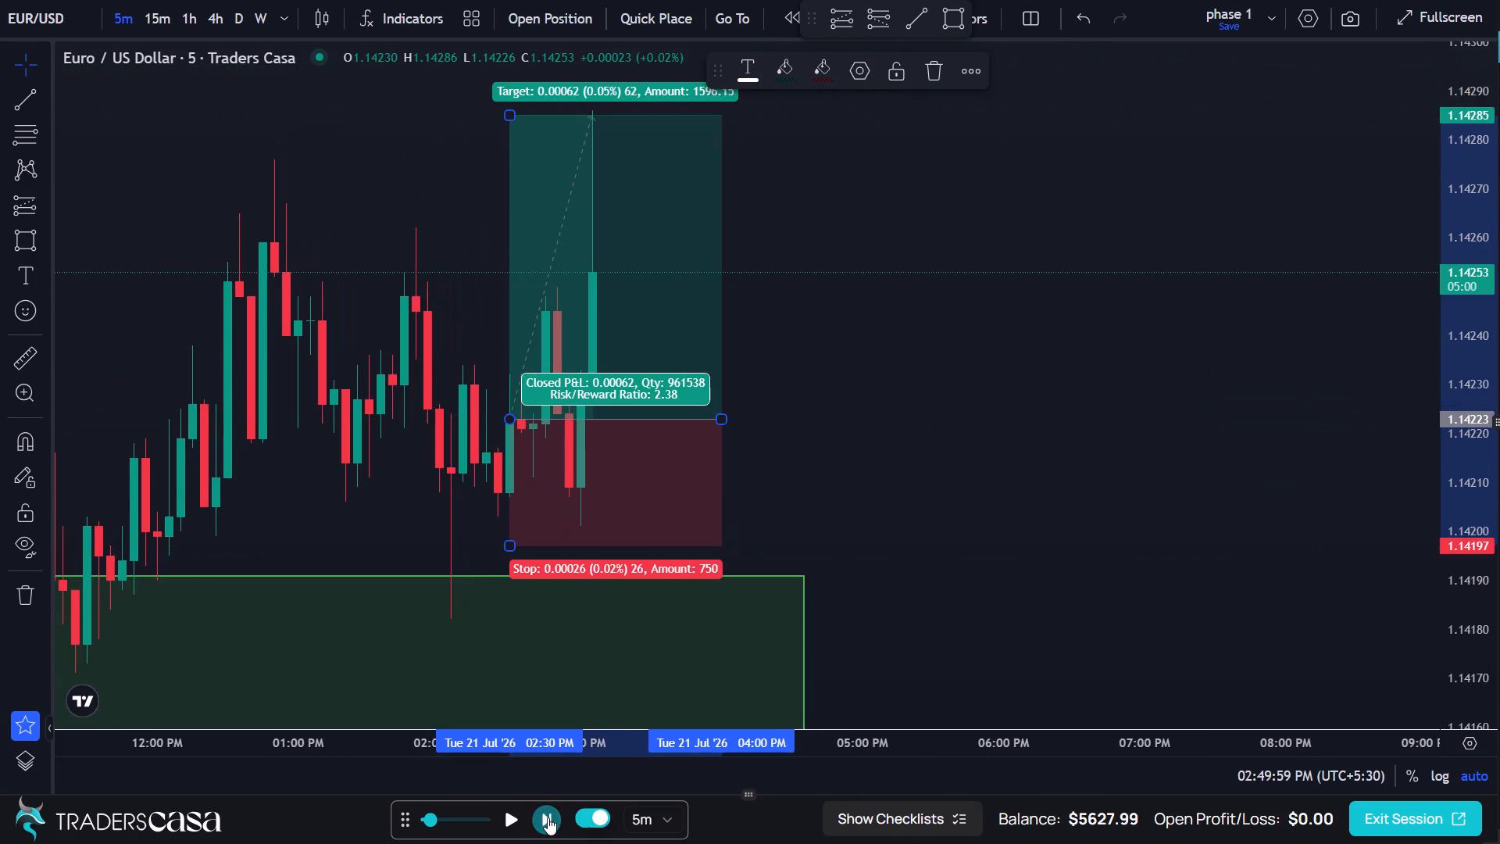
left_click(548, 817)
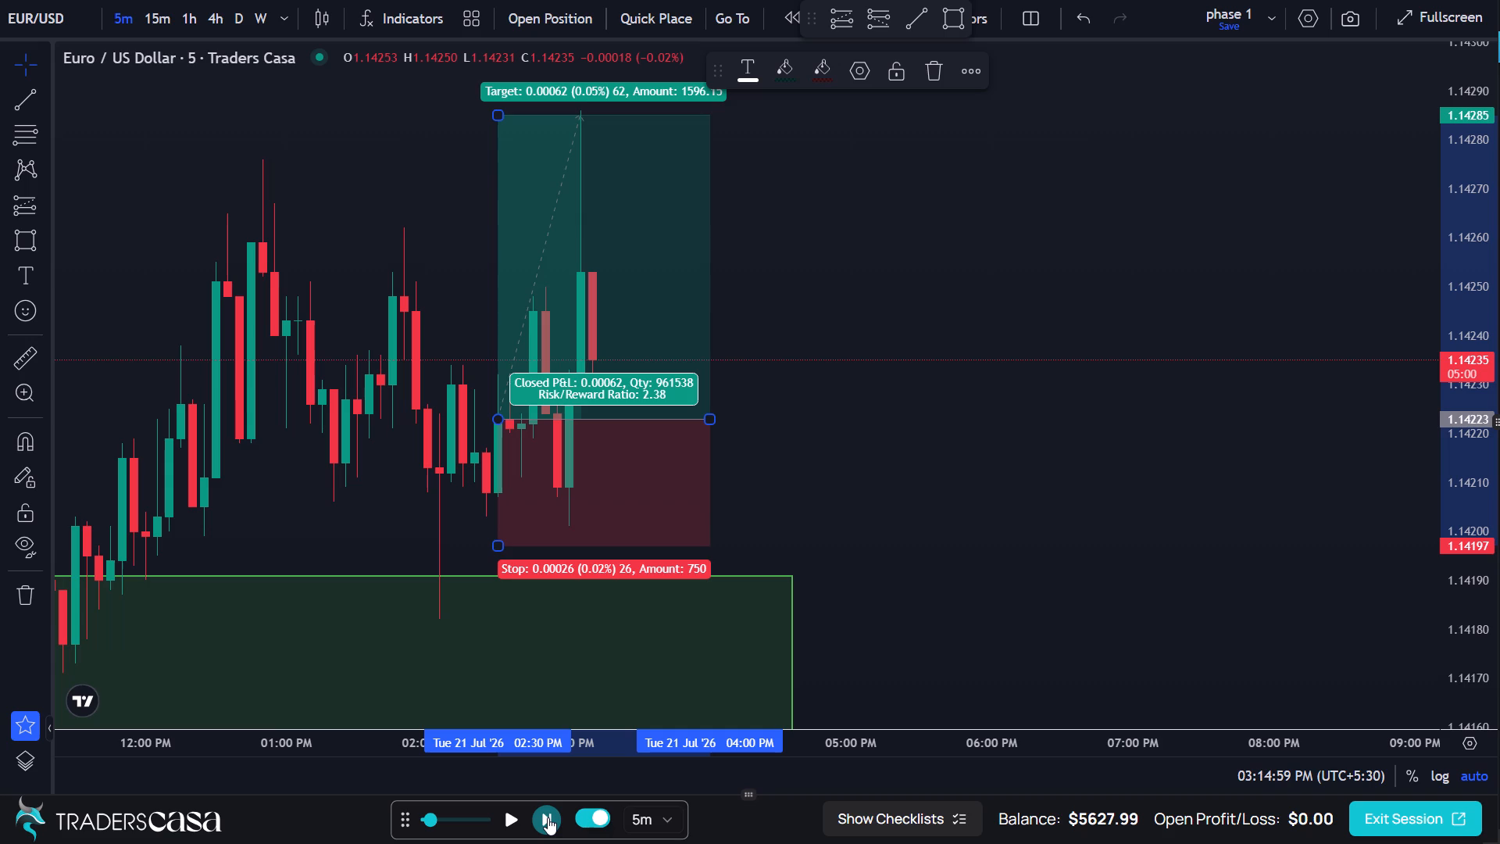
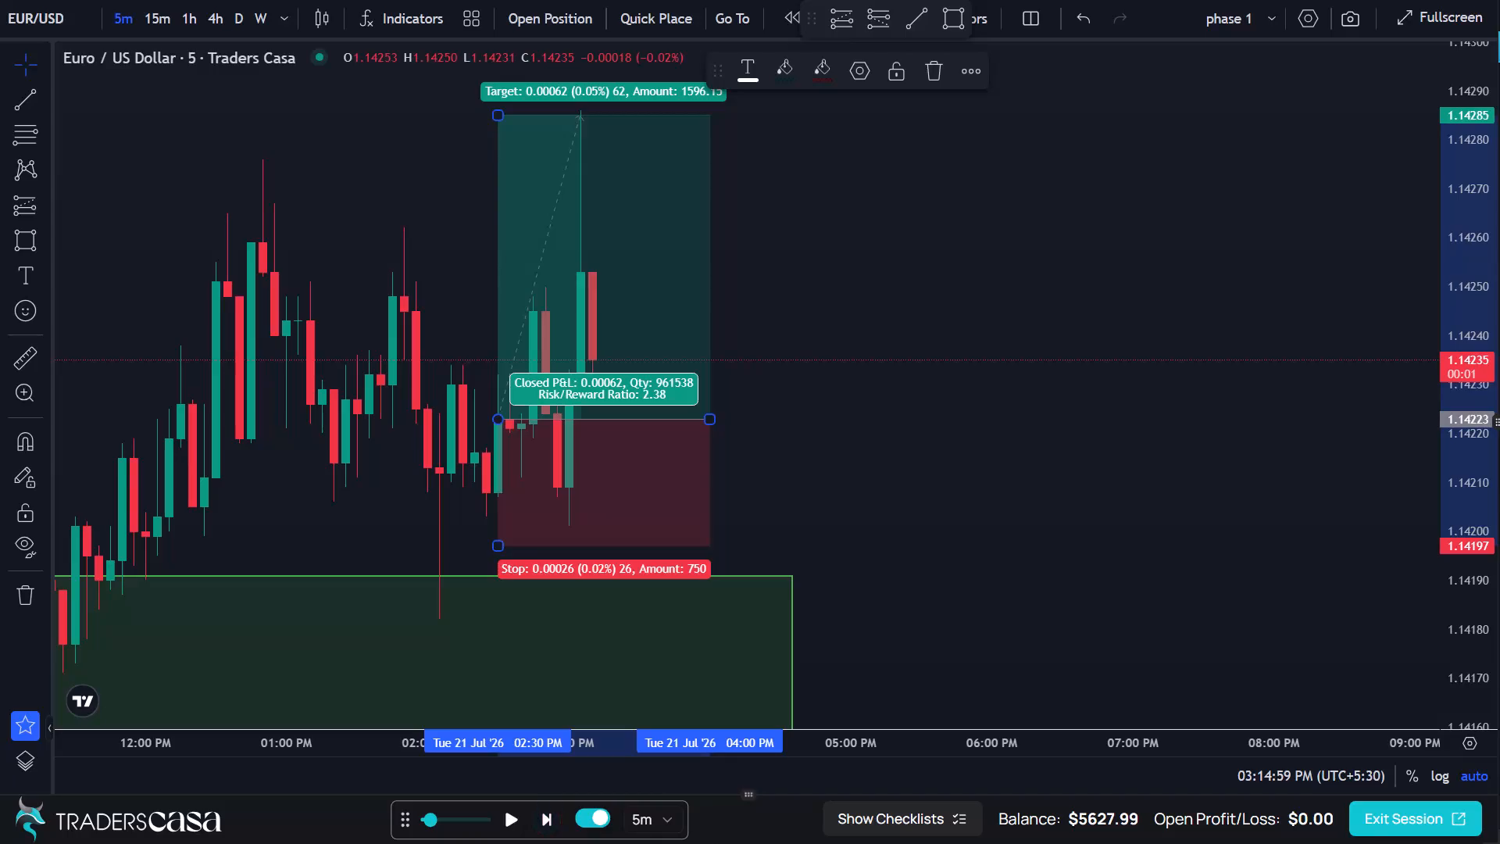
Examine the 5-minute price structure and demand zones around the finished long position.
left_click(893, 470)
scroll(893, 470, "down", 3)
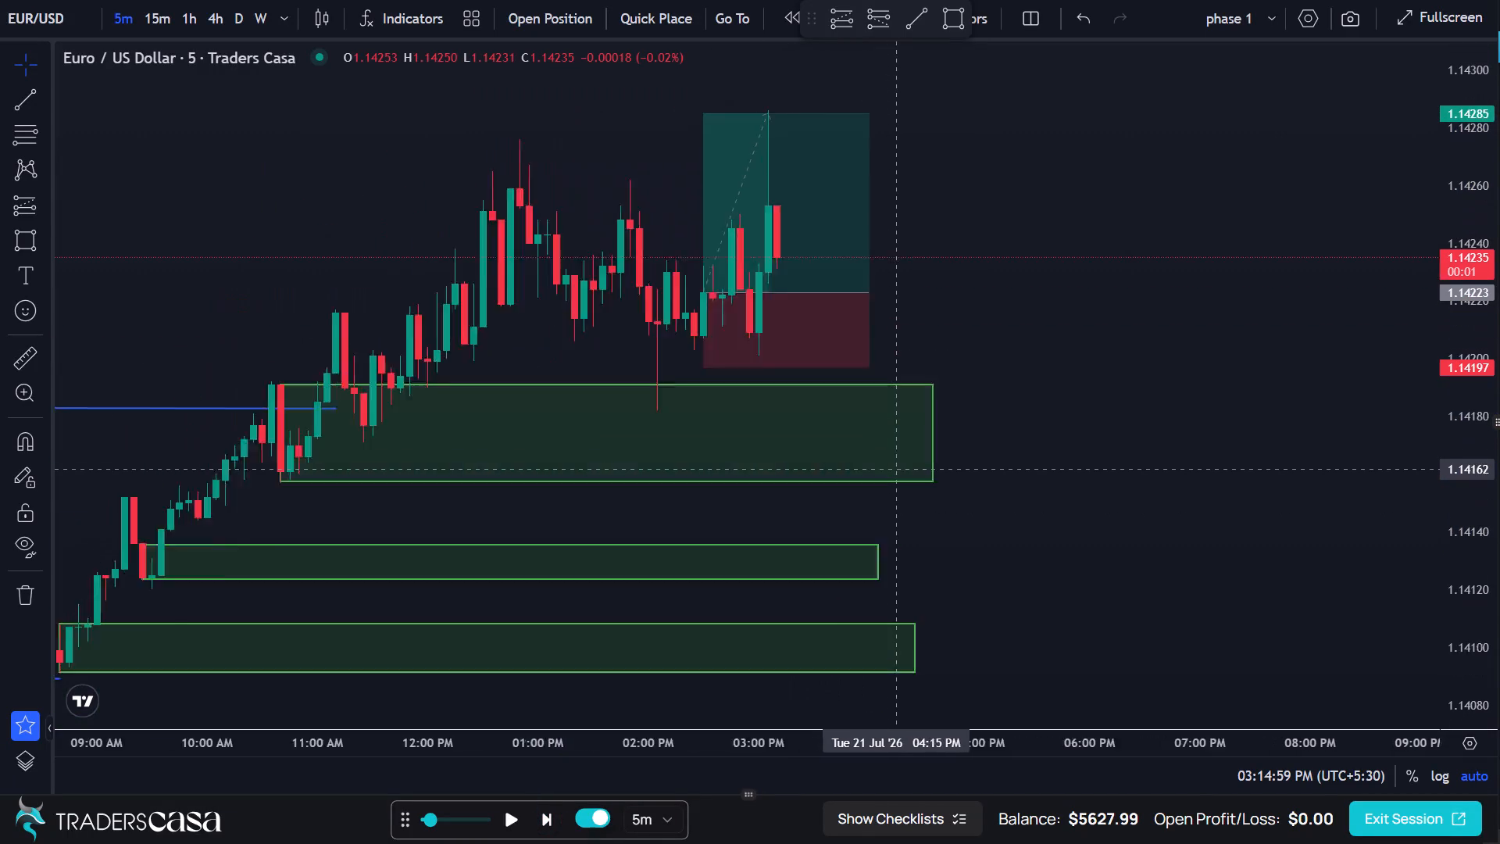
scroll(893, 470, "down", 4)
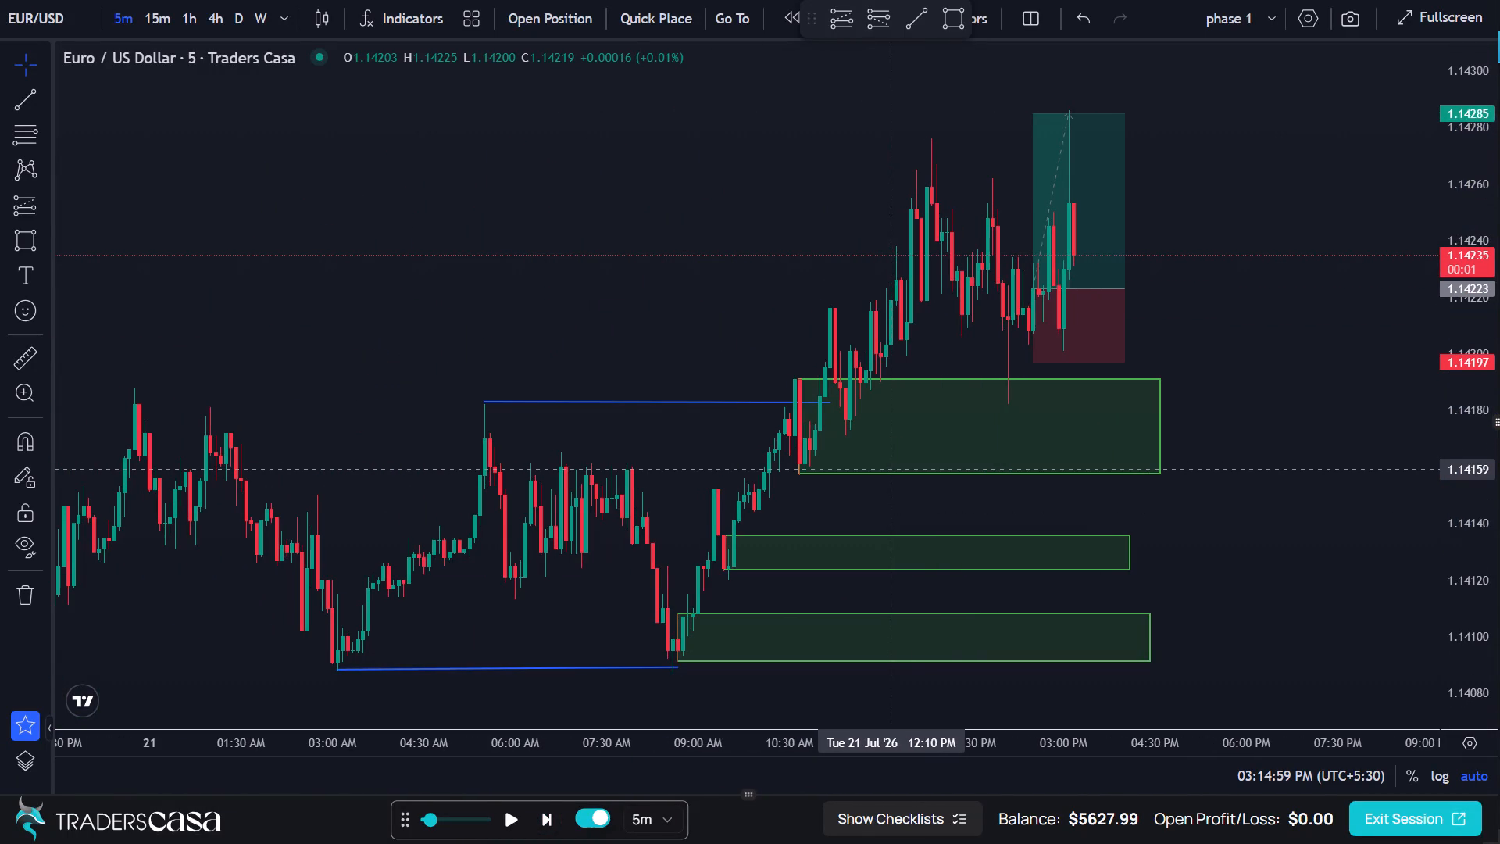
scroll(893, 470, "up", 4)
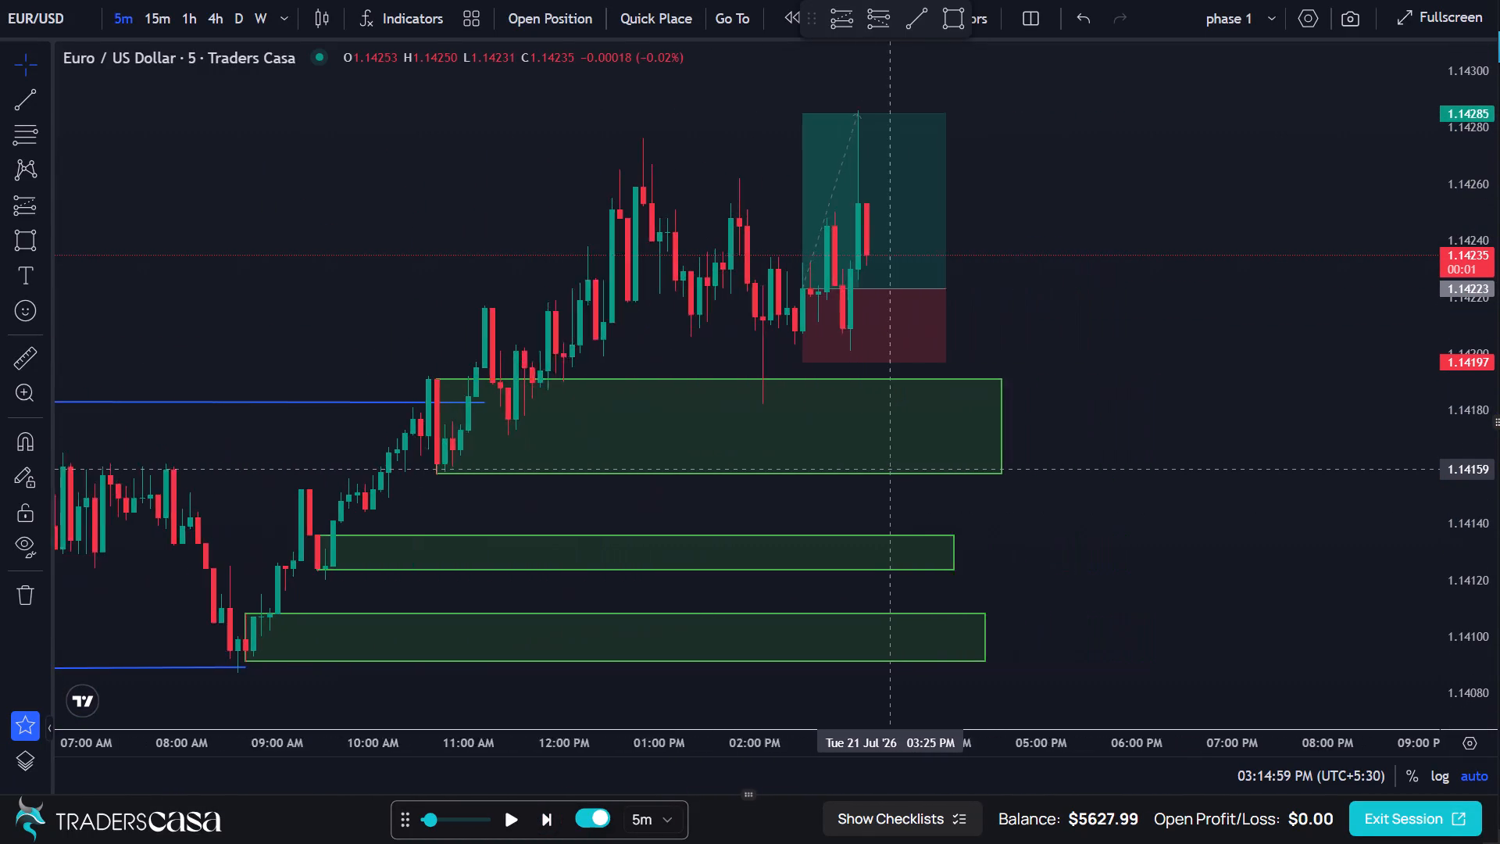
scroll(893, 470, "up", 3)
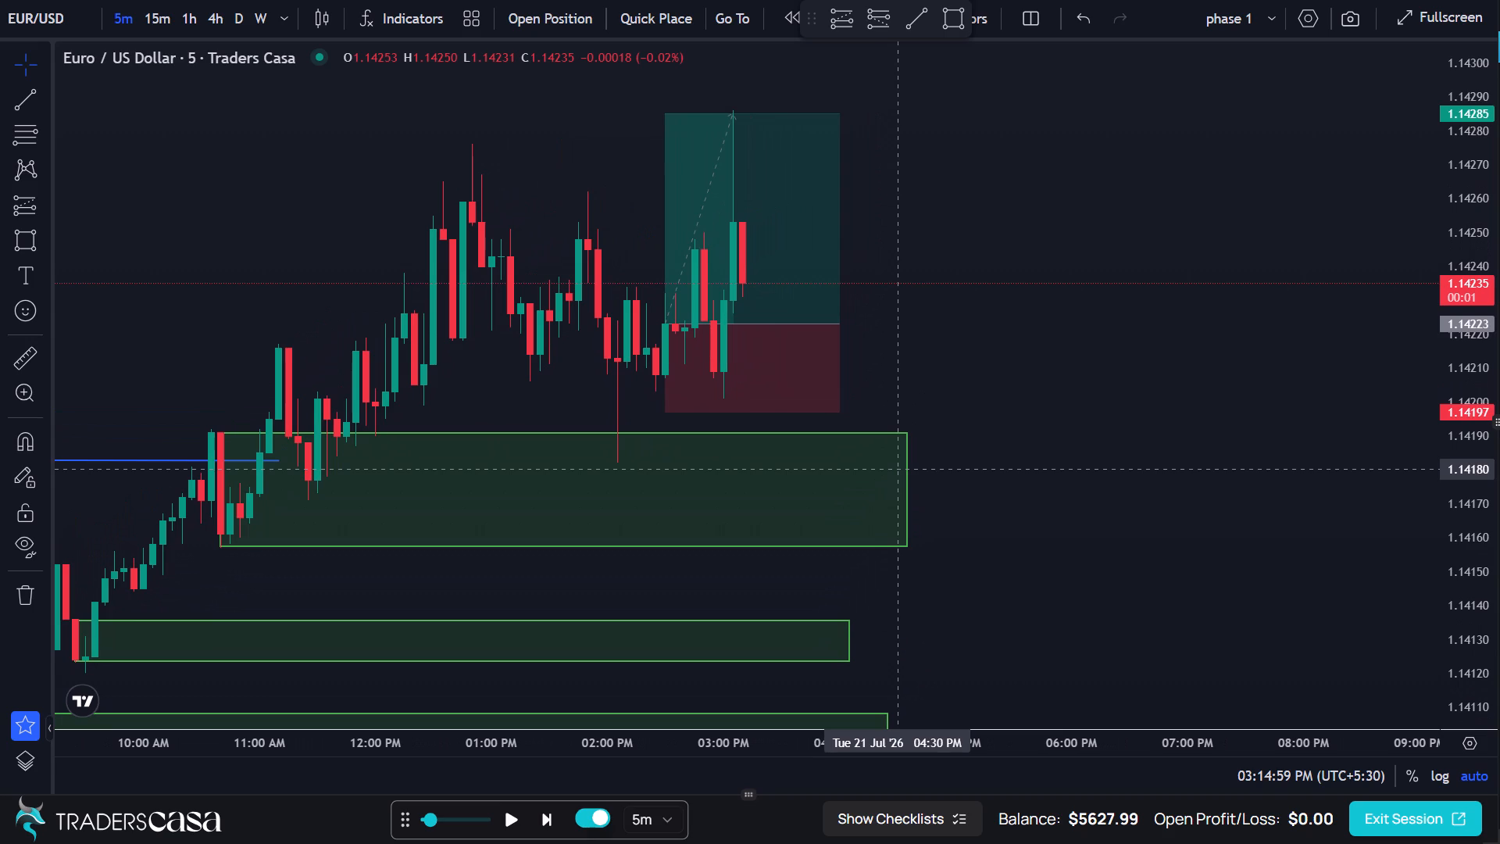
scroll(884, 345, "down", 2)
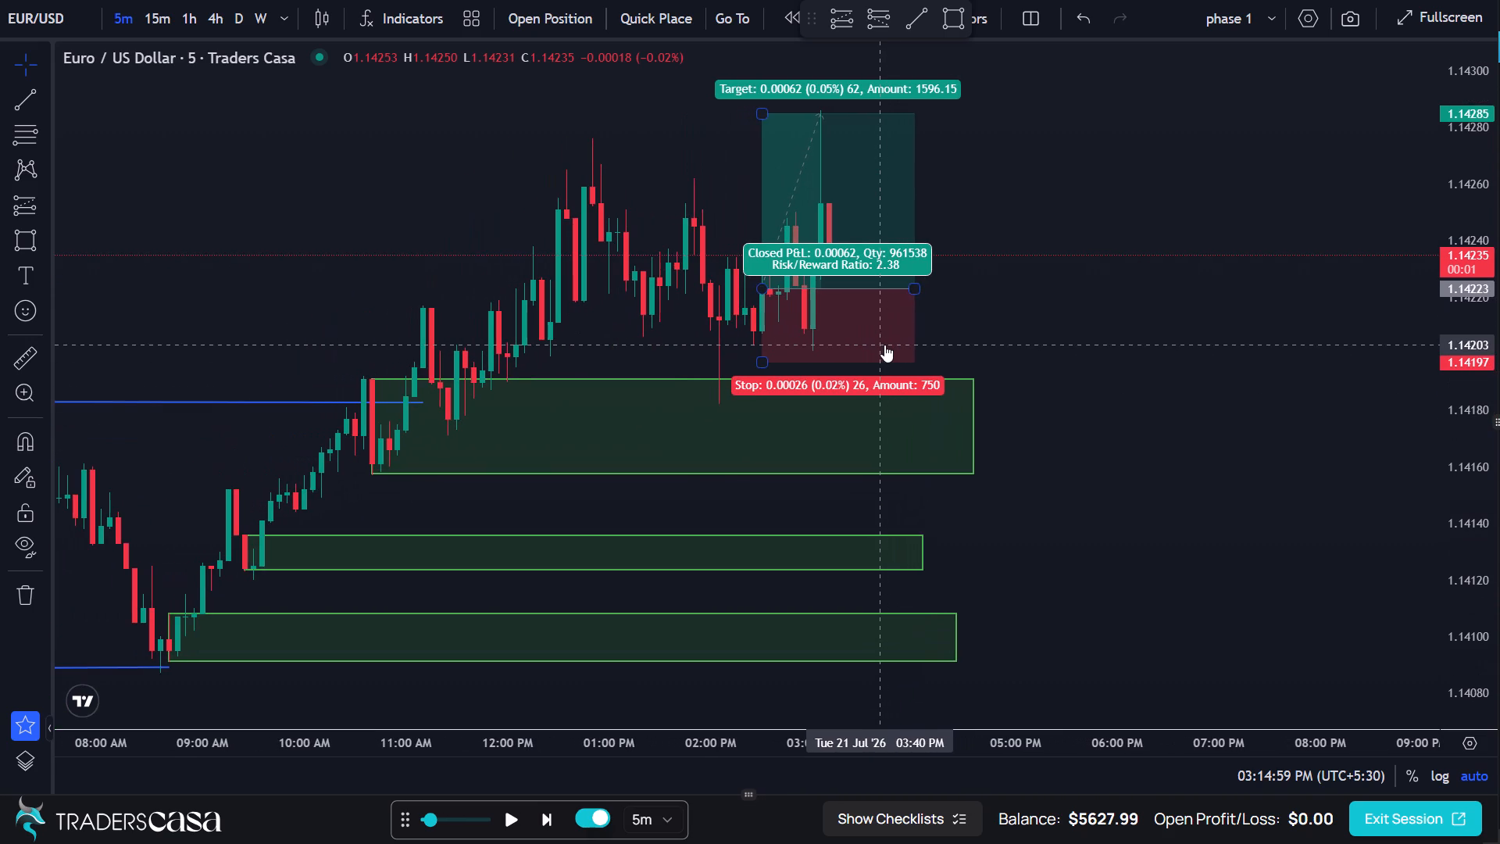
left_click(973, 341)
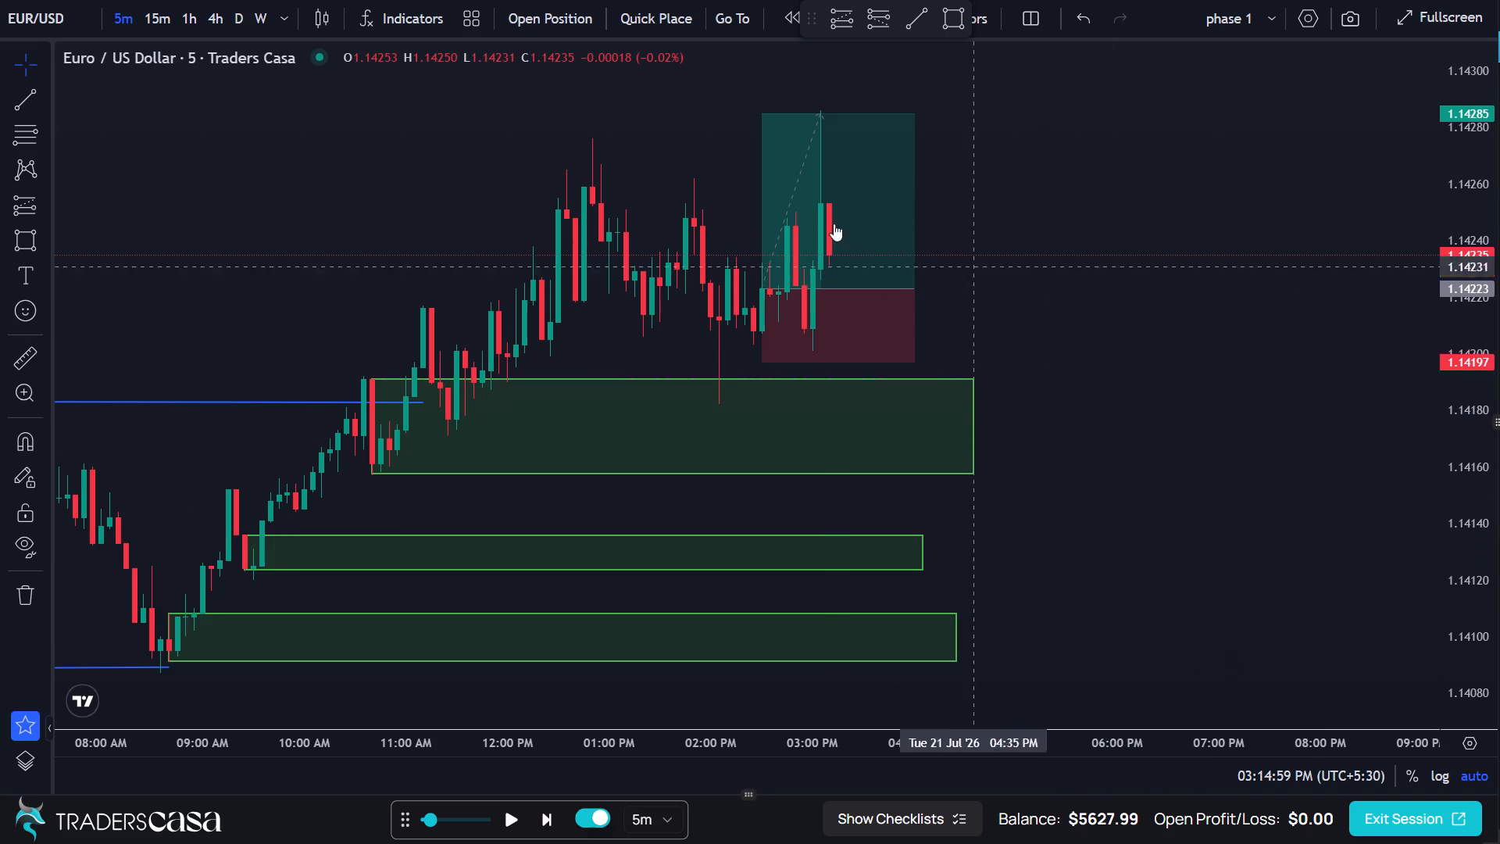
Delete the finished long position drawing that starts at the 02:30 PM candle.
left_click(790, 218)
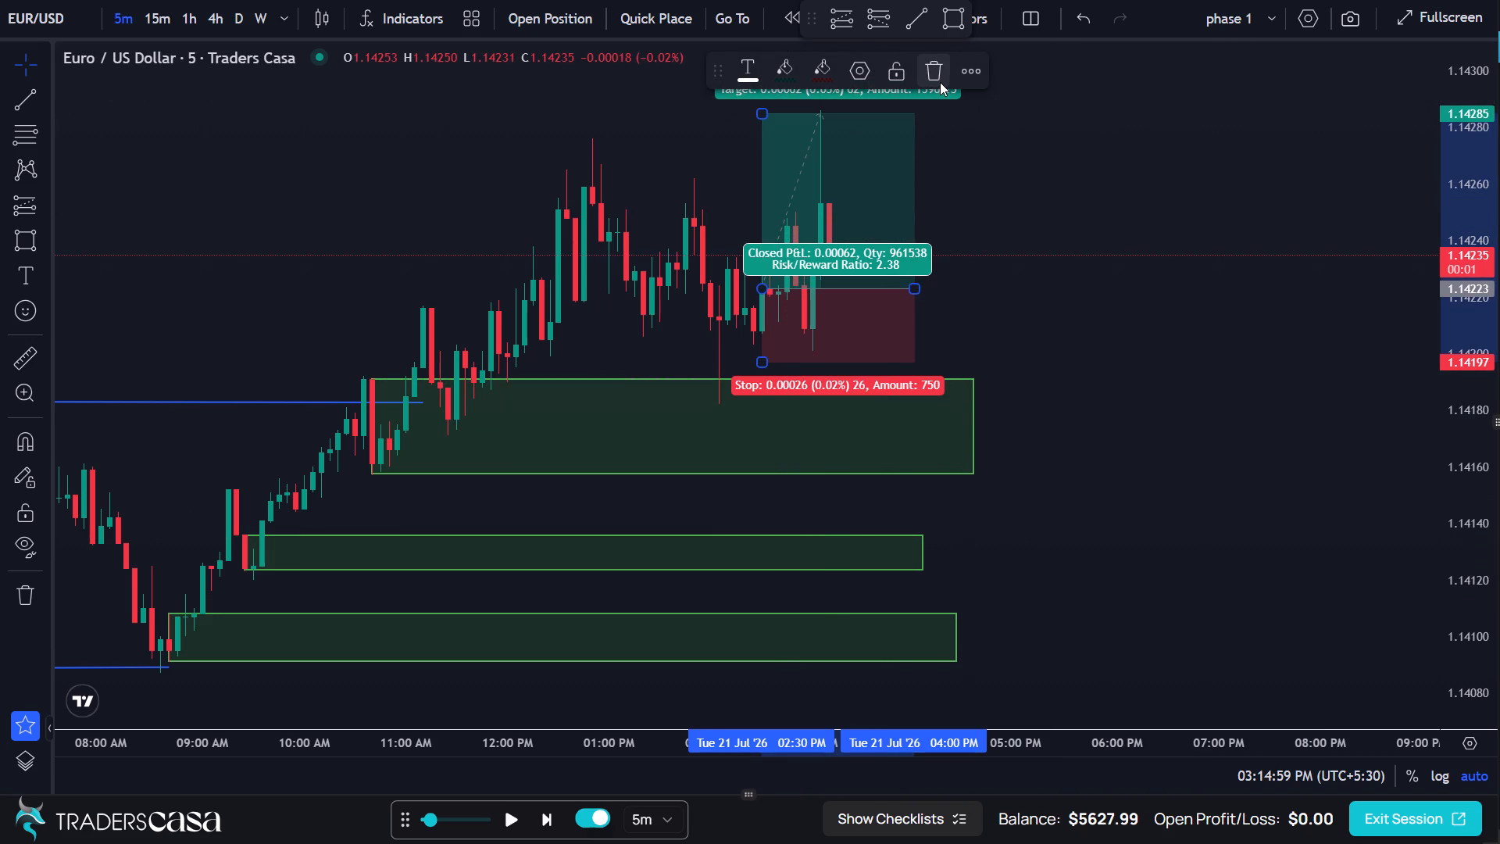
left_click(940, 82)
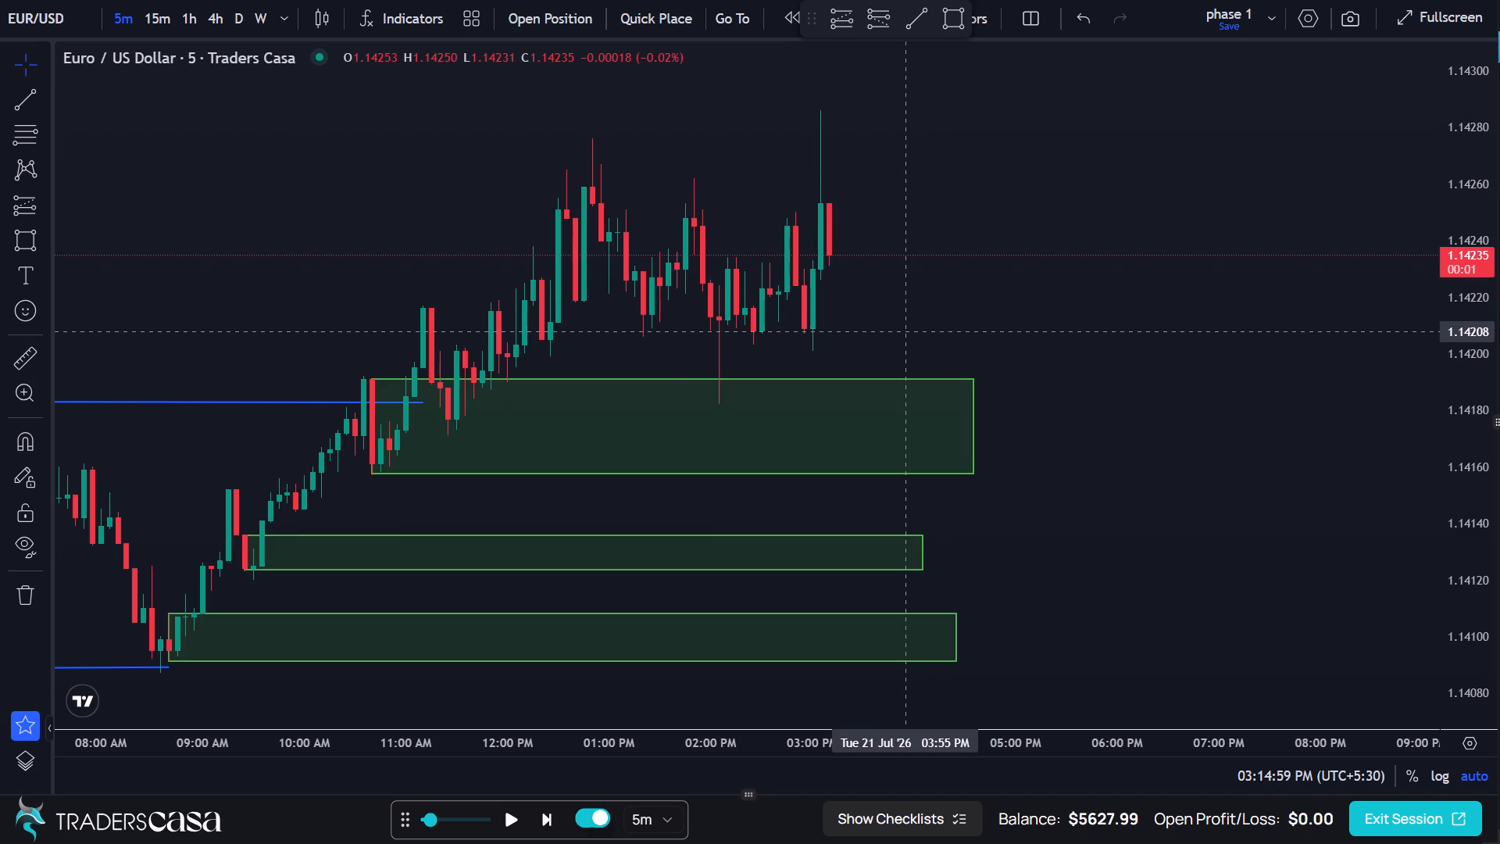
Advance the replay by 20 five-minute candles to 04:50 PM on 21 July to follow price back to the demand zone.
triple_click(541, 826)
triple_click(541, 826)
triple_click(541, 826)
triple_click(541, 826)
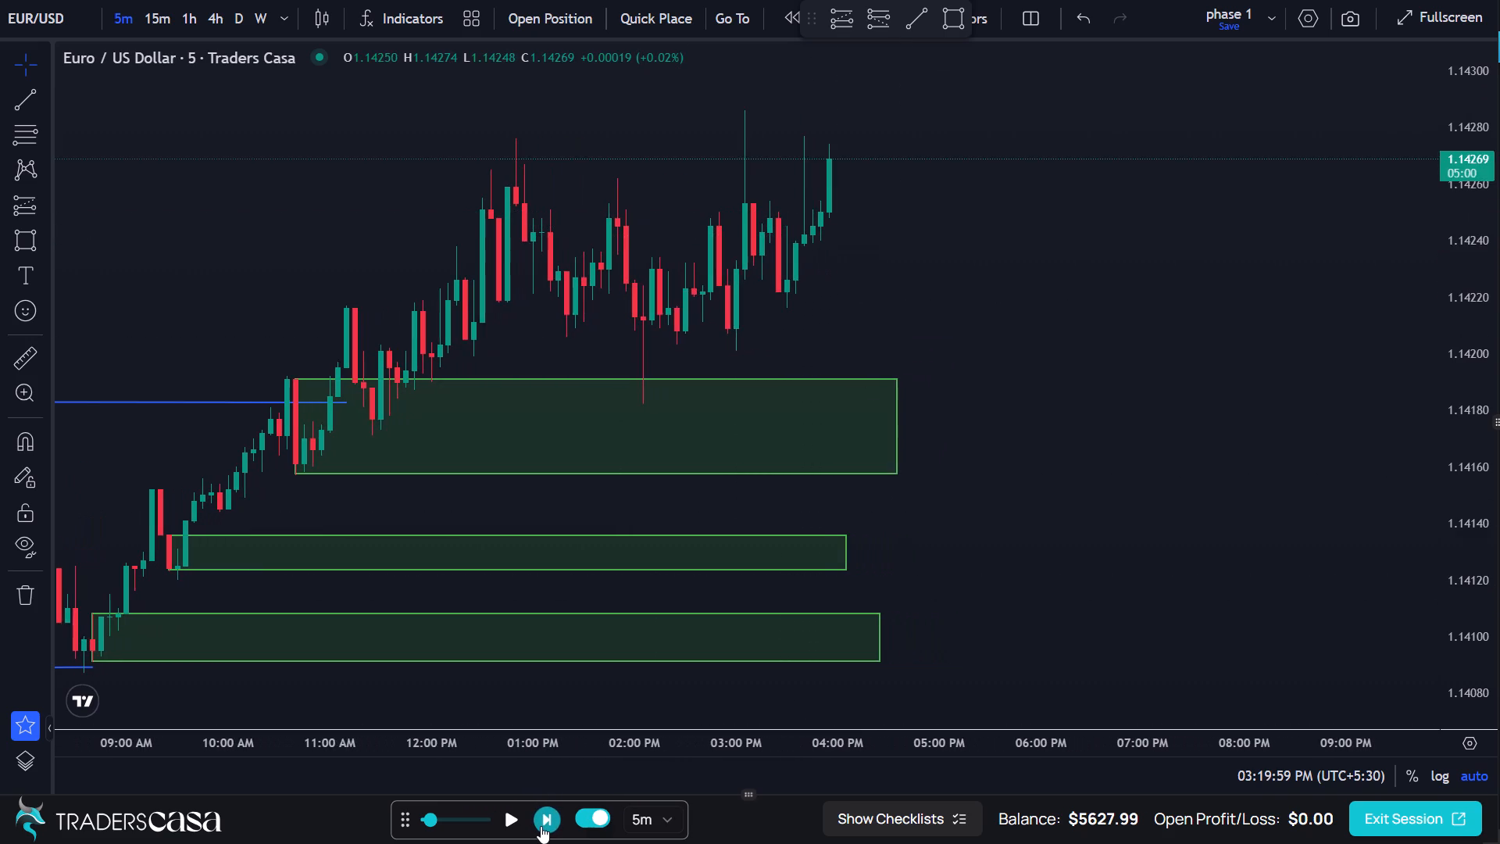
triple_click(541, 826)
triple_click(541, 826)
double_click(541, 826)
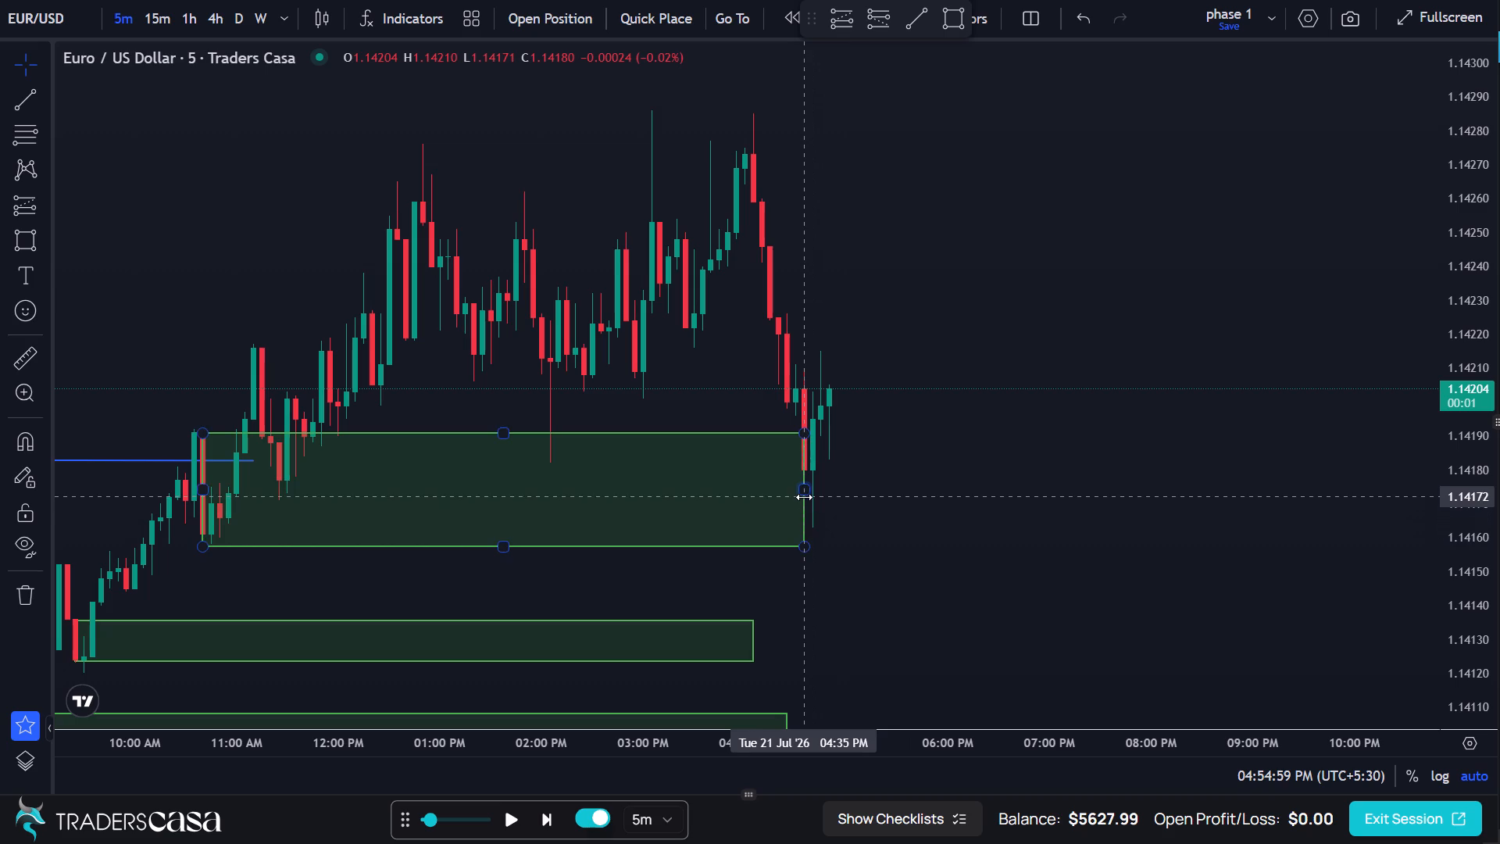
Extend the uppermost demand zone, 1.14157 to 1.14191, forward in time to about 07:15 PM on 21 July.
left_click_drag(802, 485, 950, 473)
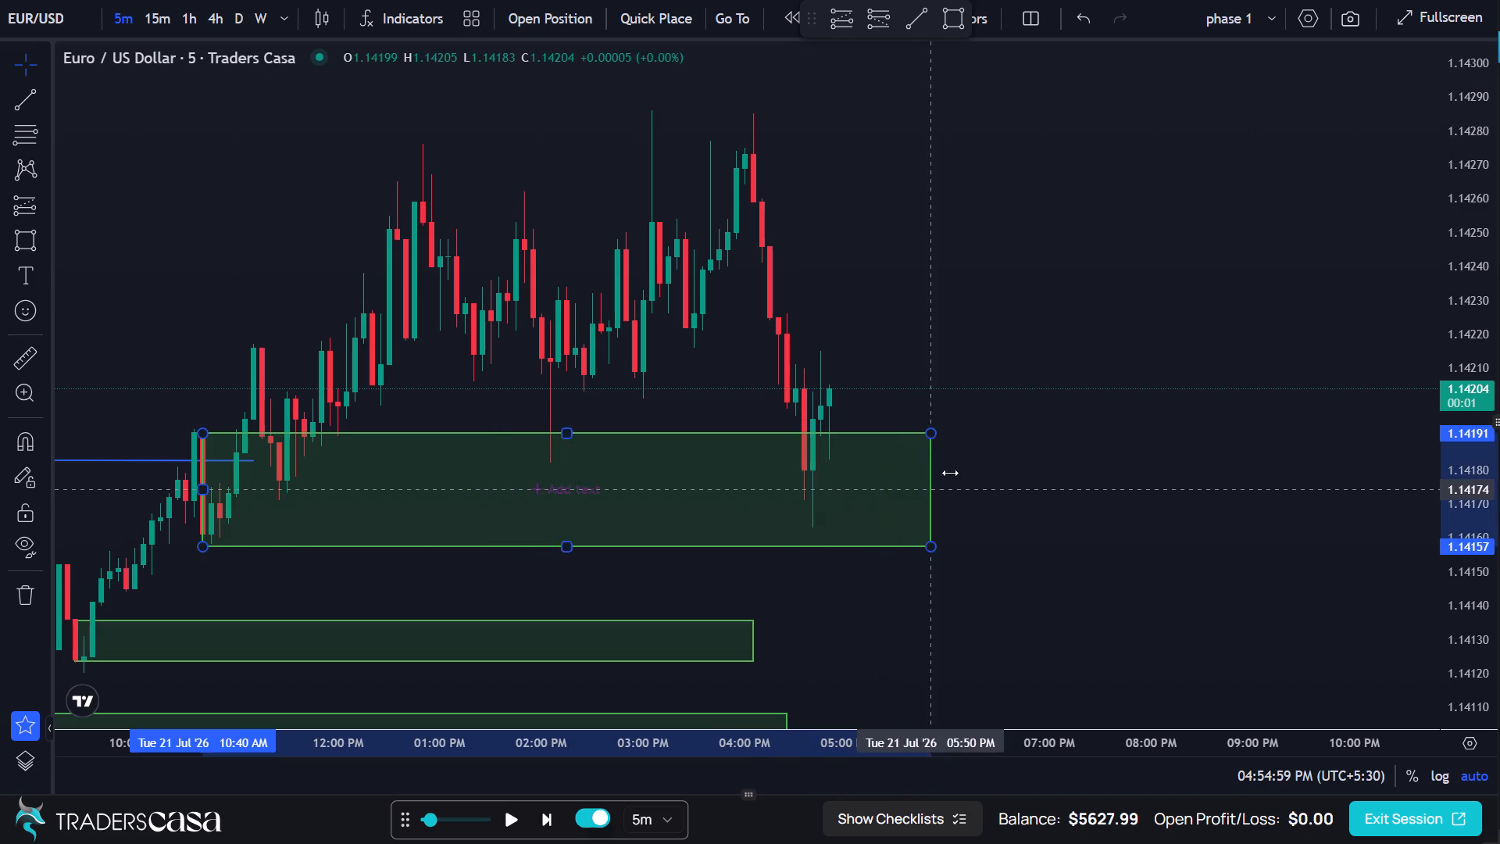
left_click_drag(950, 473, 1071, 463)
left_click(1018, 309)
Draw a long position from the 04:40 PM candle with entry at 1.14196, target at 1.14261 and stop at 1.14162.
scroll(1018, 309, "up", 2)
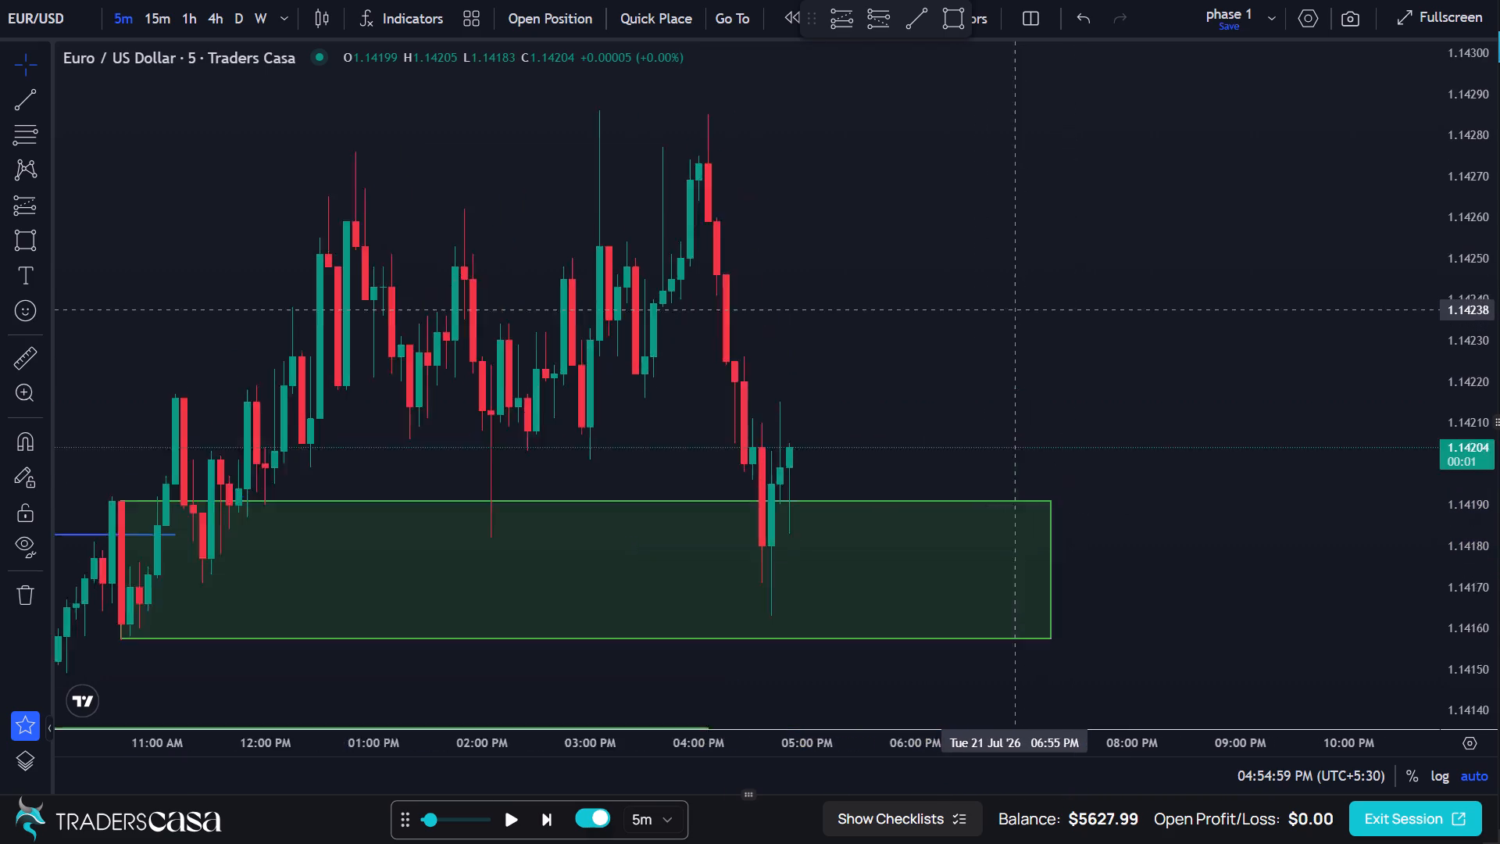
scroll(1018, 309, "up", 2)
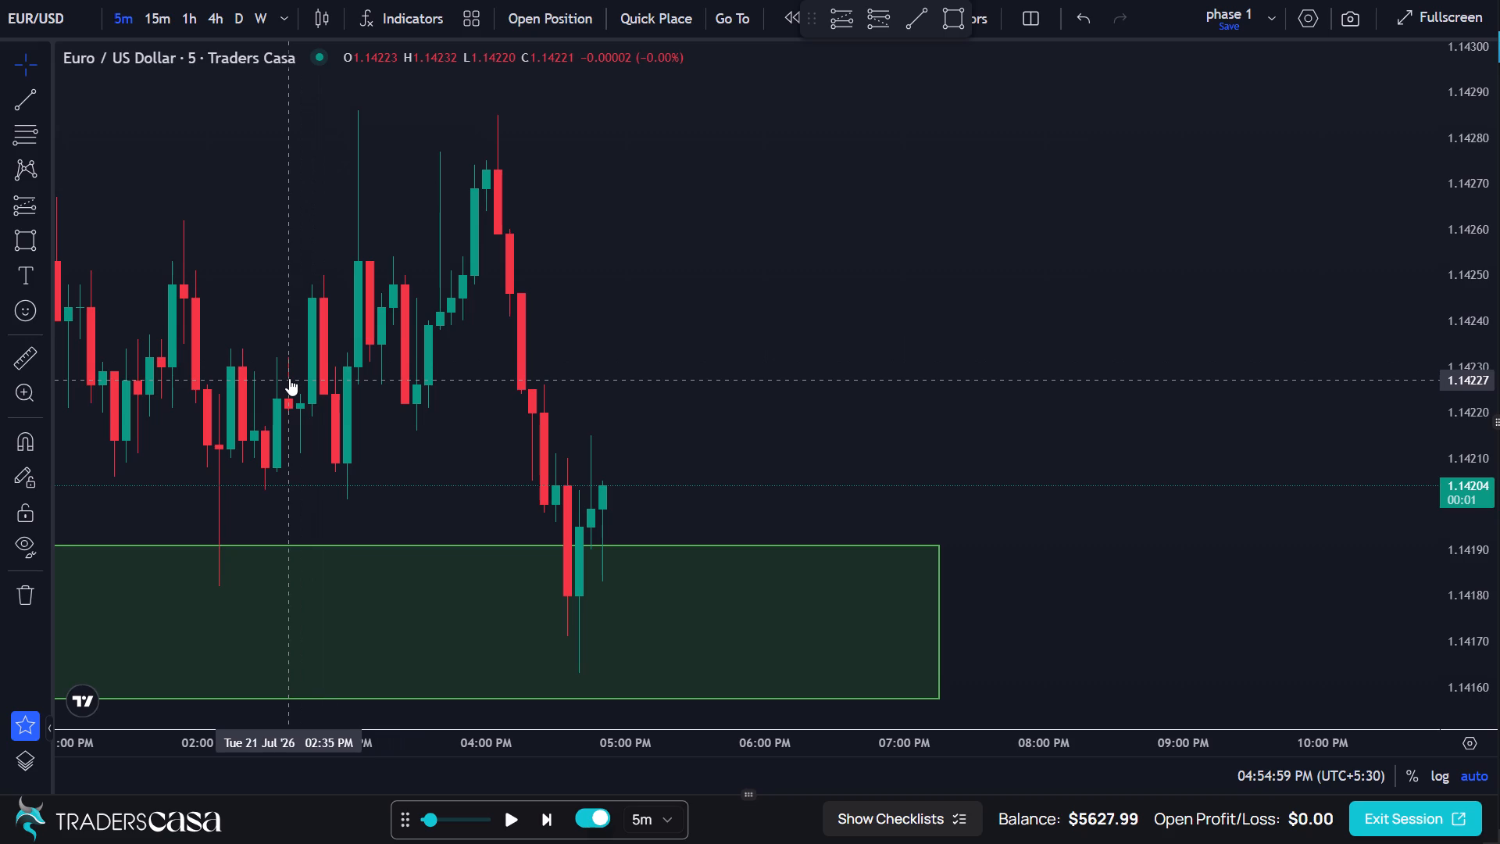
left_click_drag(40, 218, 24, 208)
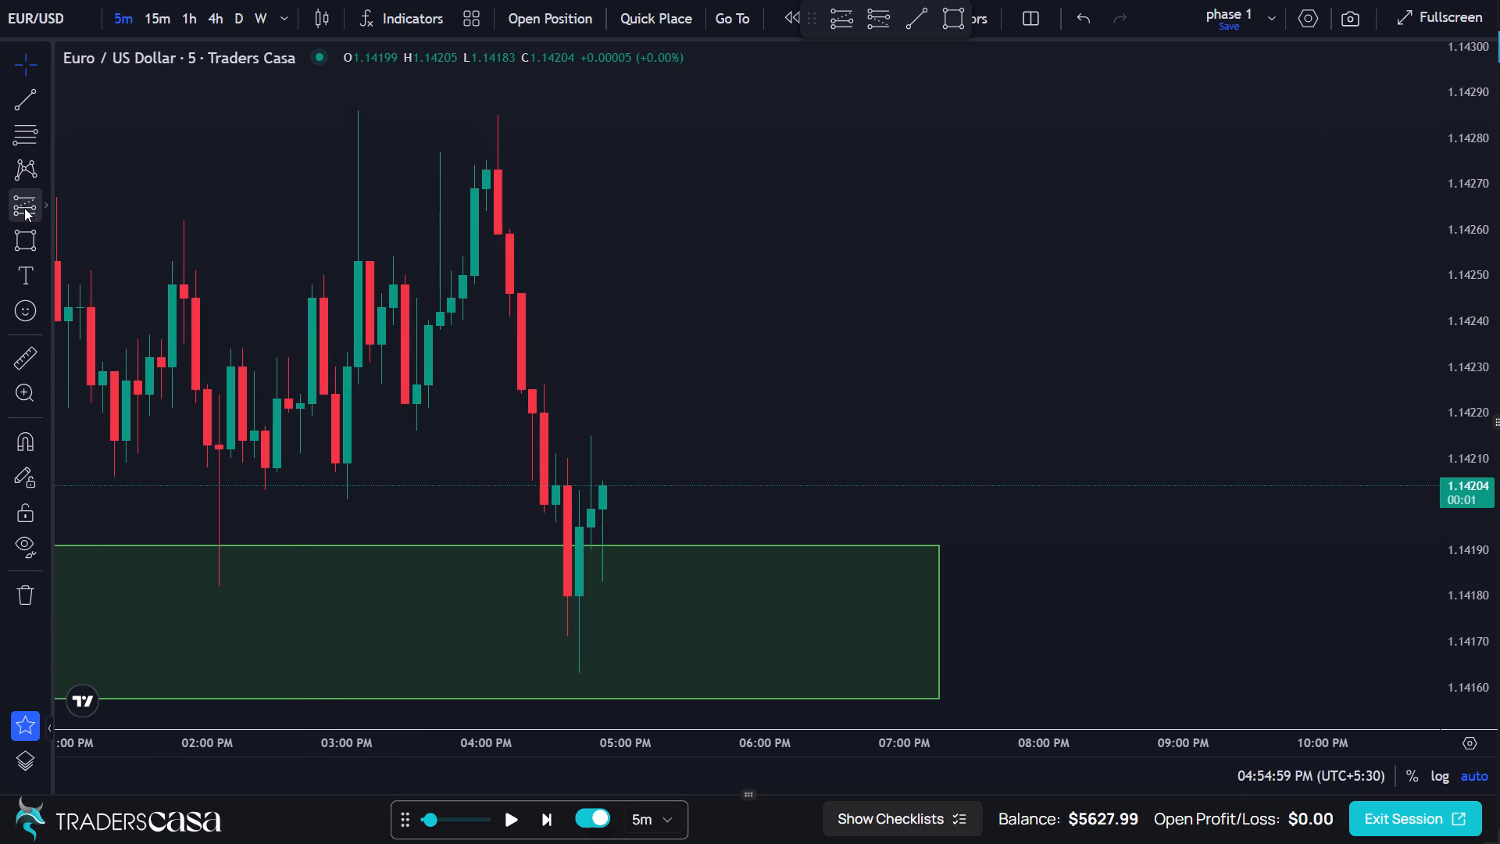
left_click_drag(24, 208, 23, 208)
left_click(23, 208)
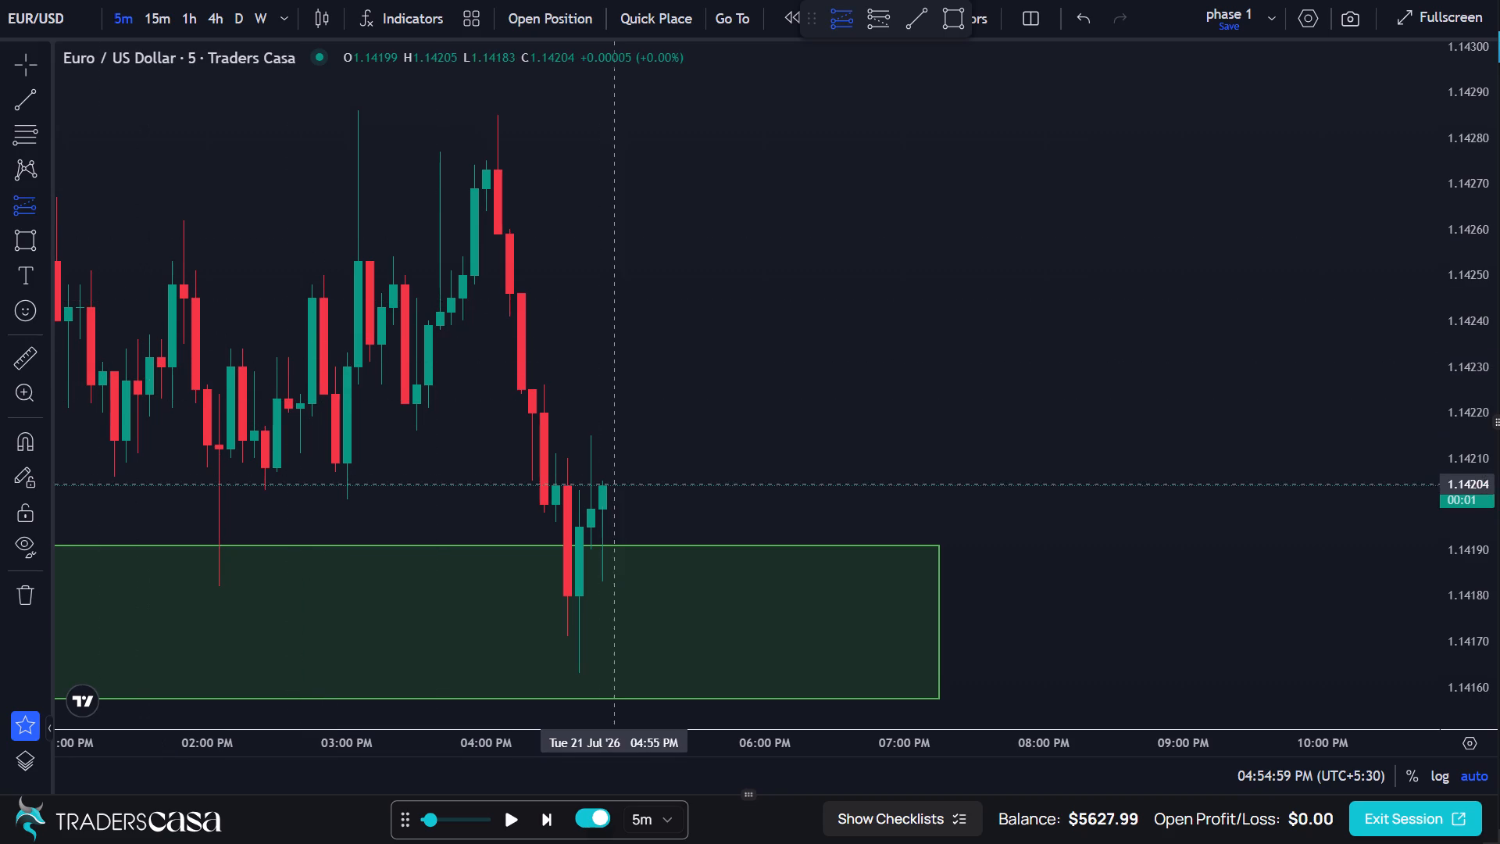
left_click(581, 524)
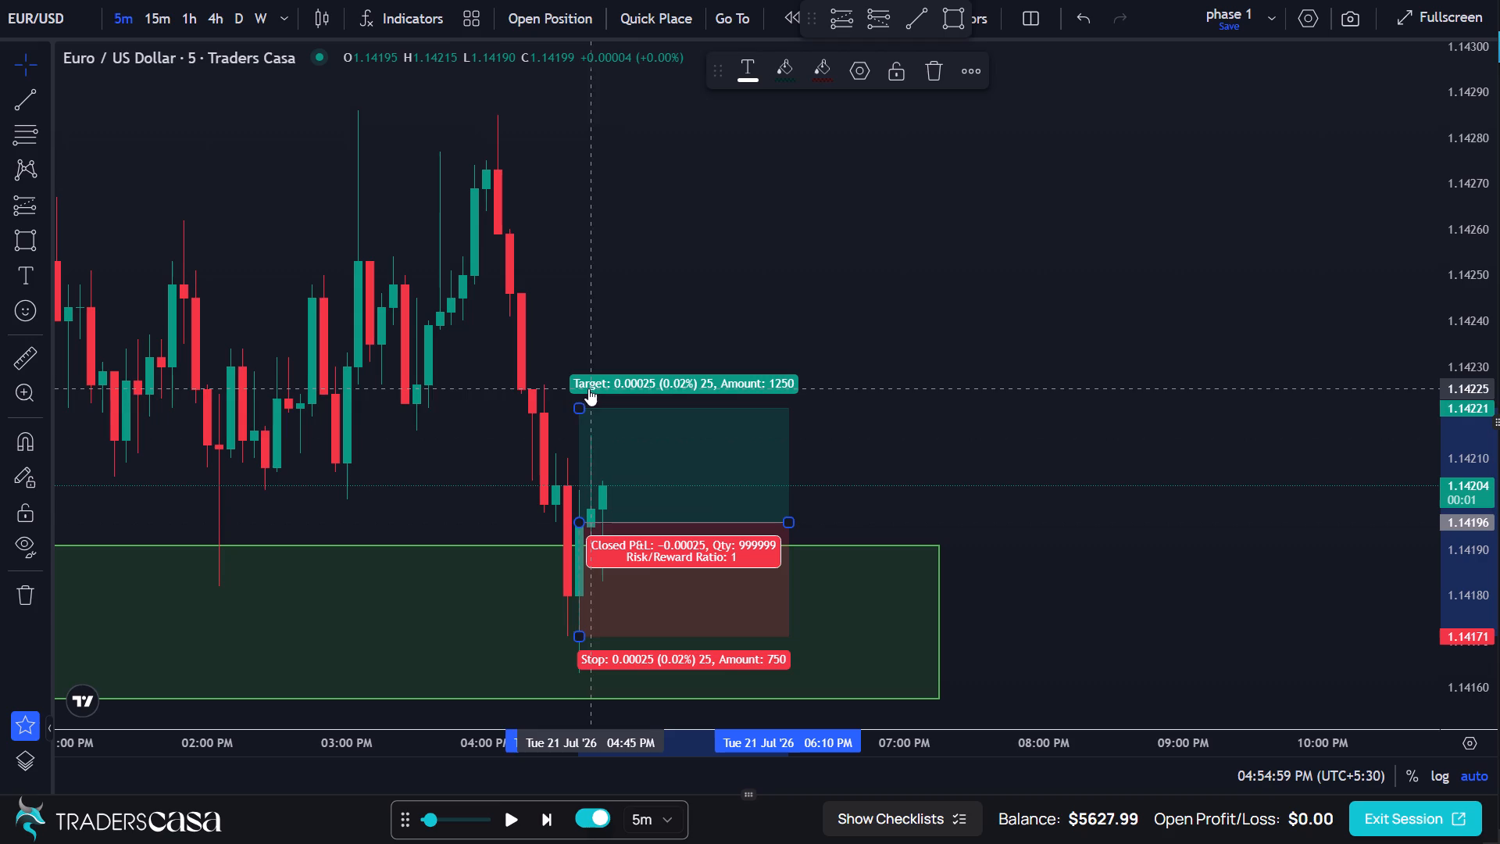
left_click_drag(583, 406, 580, 263)
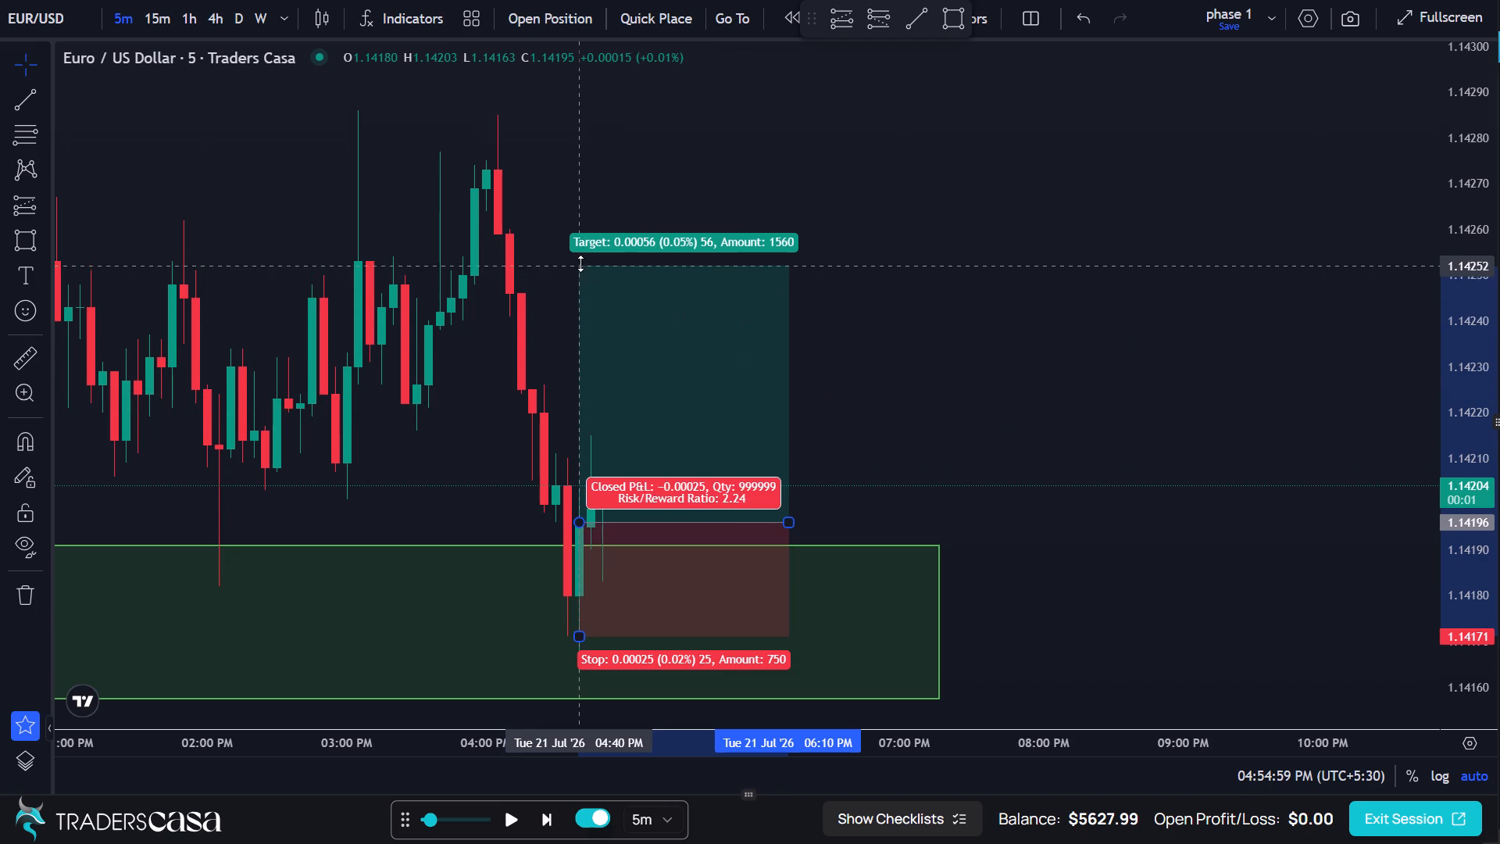
left_click_drag(580, 263, 589, 226)
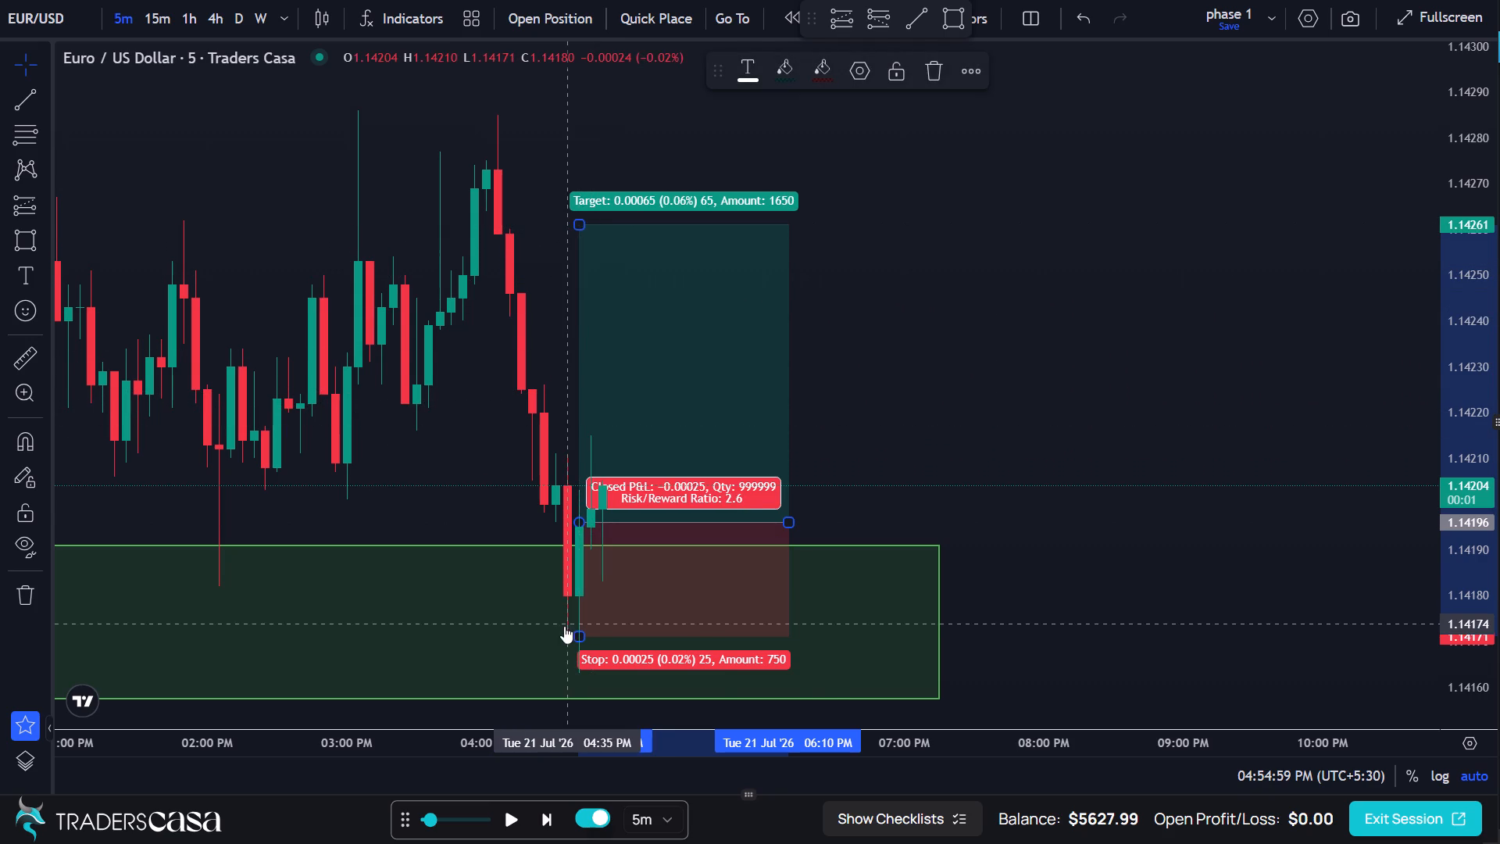
left_click_drag(579, 635, 630, 658)
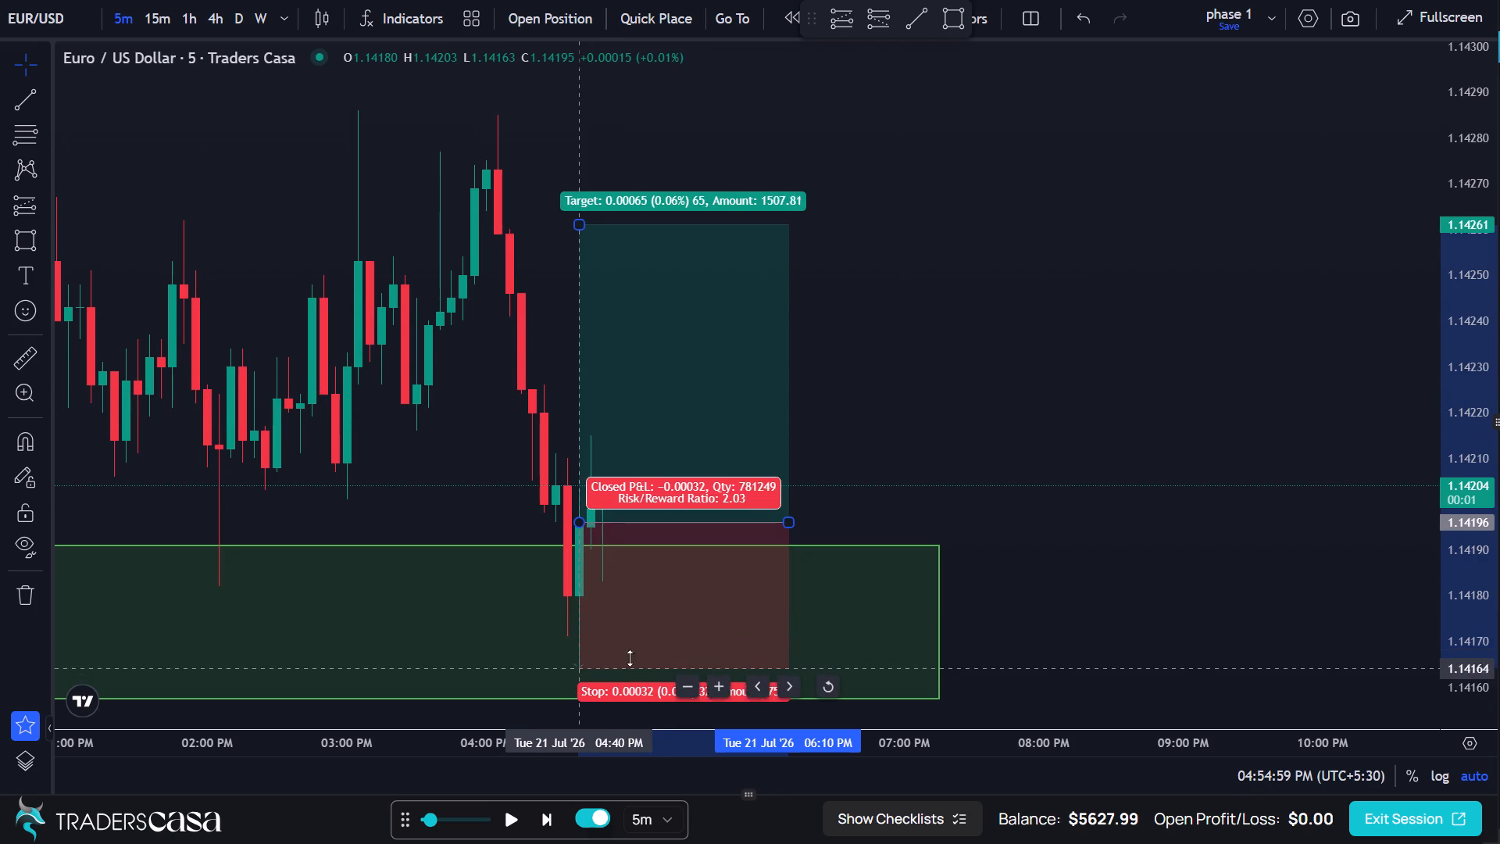
left_click_drag(630, 658, 714, 508)
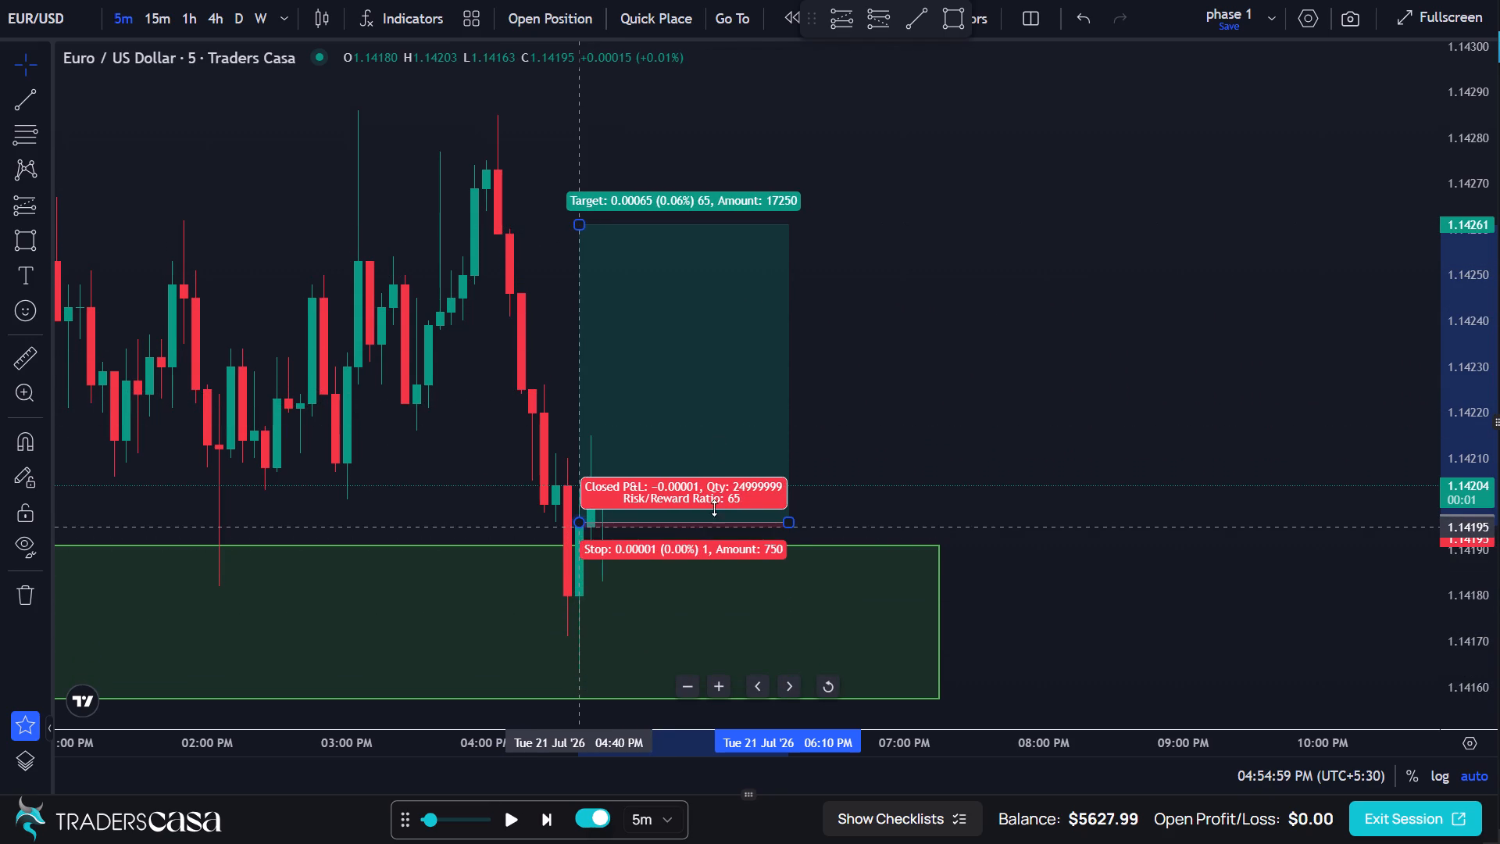
left_click_drag(714, 508, 695, 678)
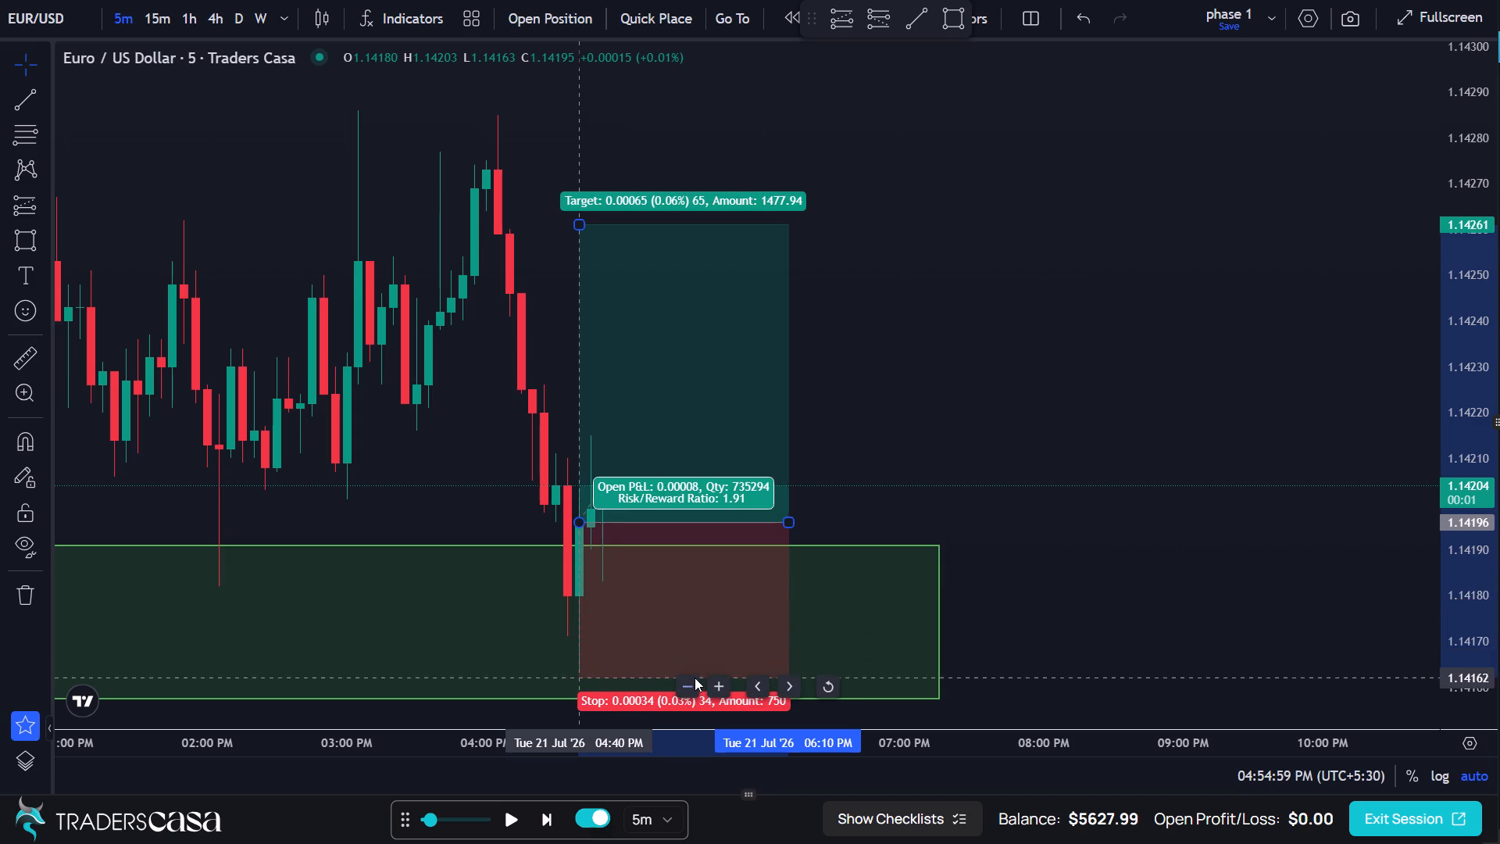
left_click_drag(695, 678, 695, 678)
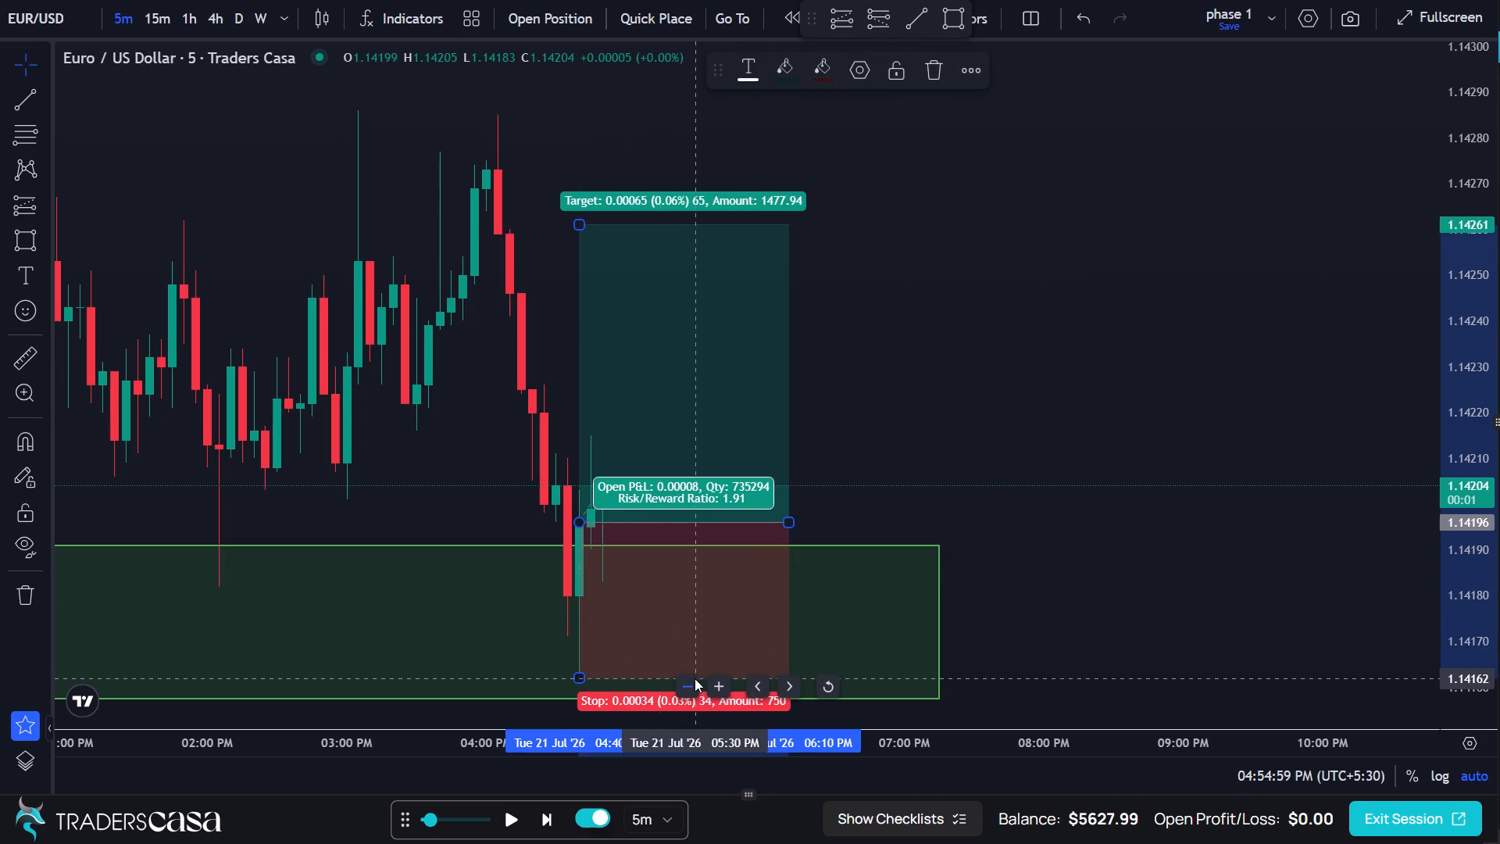
Raise the long position's target to 1.14264 for a risk/reward ratio of 2.
left_click(586, 228)
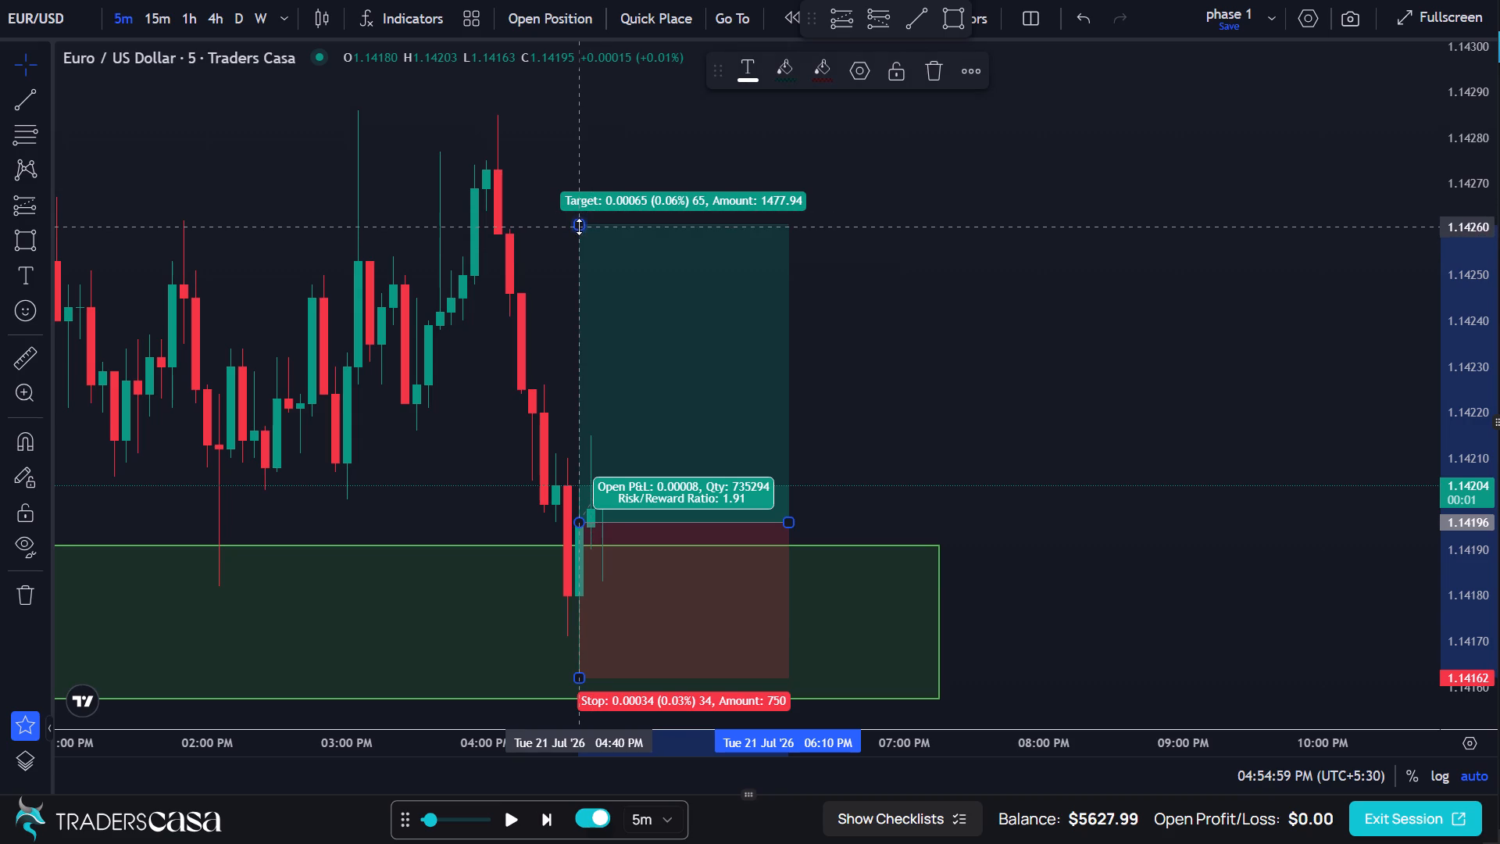
left_click_drag(579, 227, 588, 204)
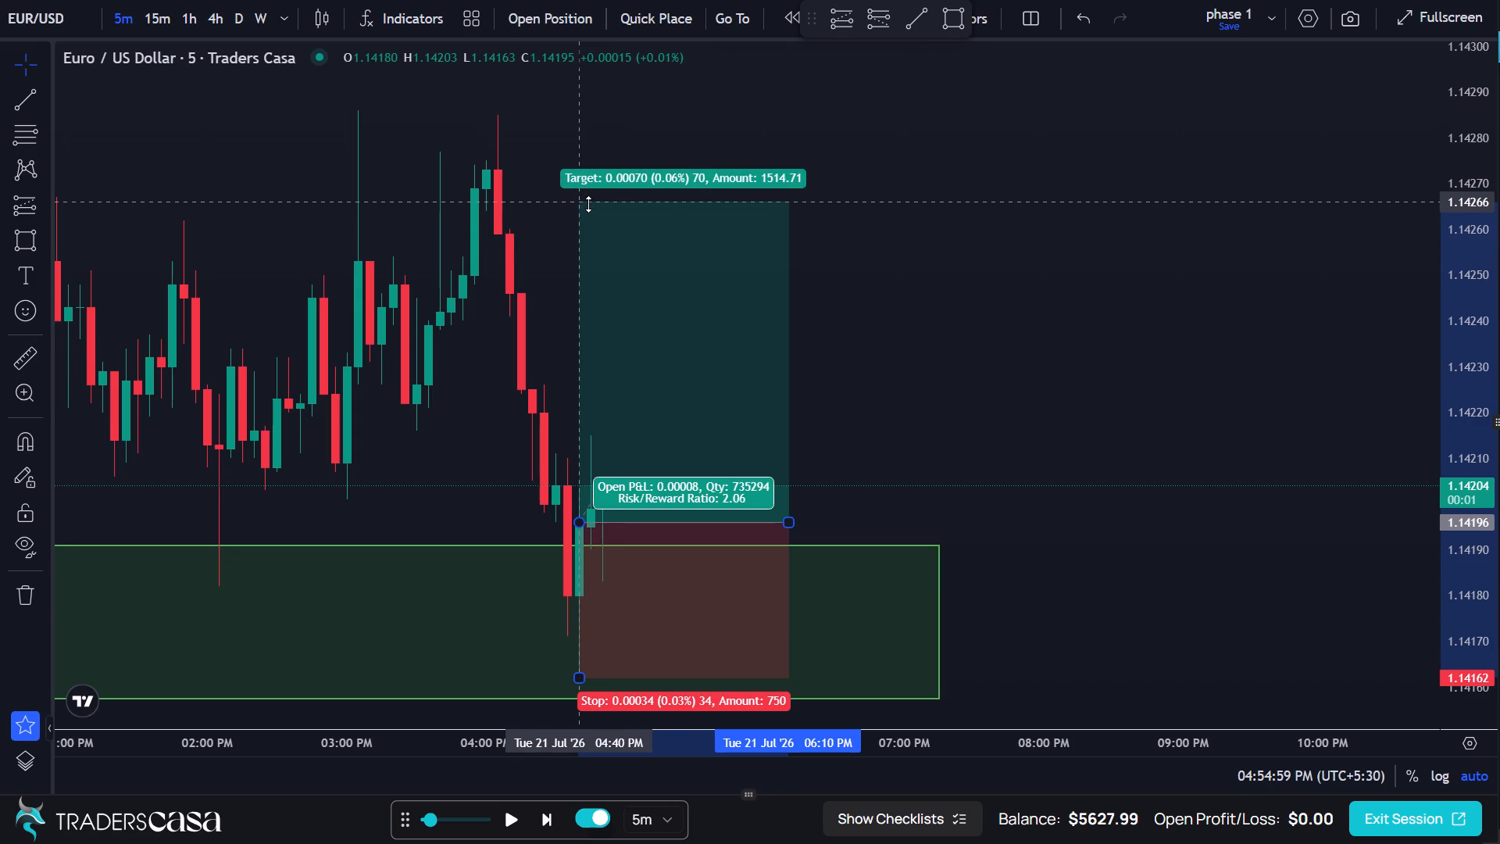
left_click_drag(588, 204, 589, 204)
left_click_drag(589, 204, 584, 212)
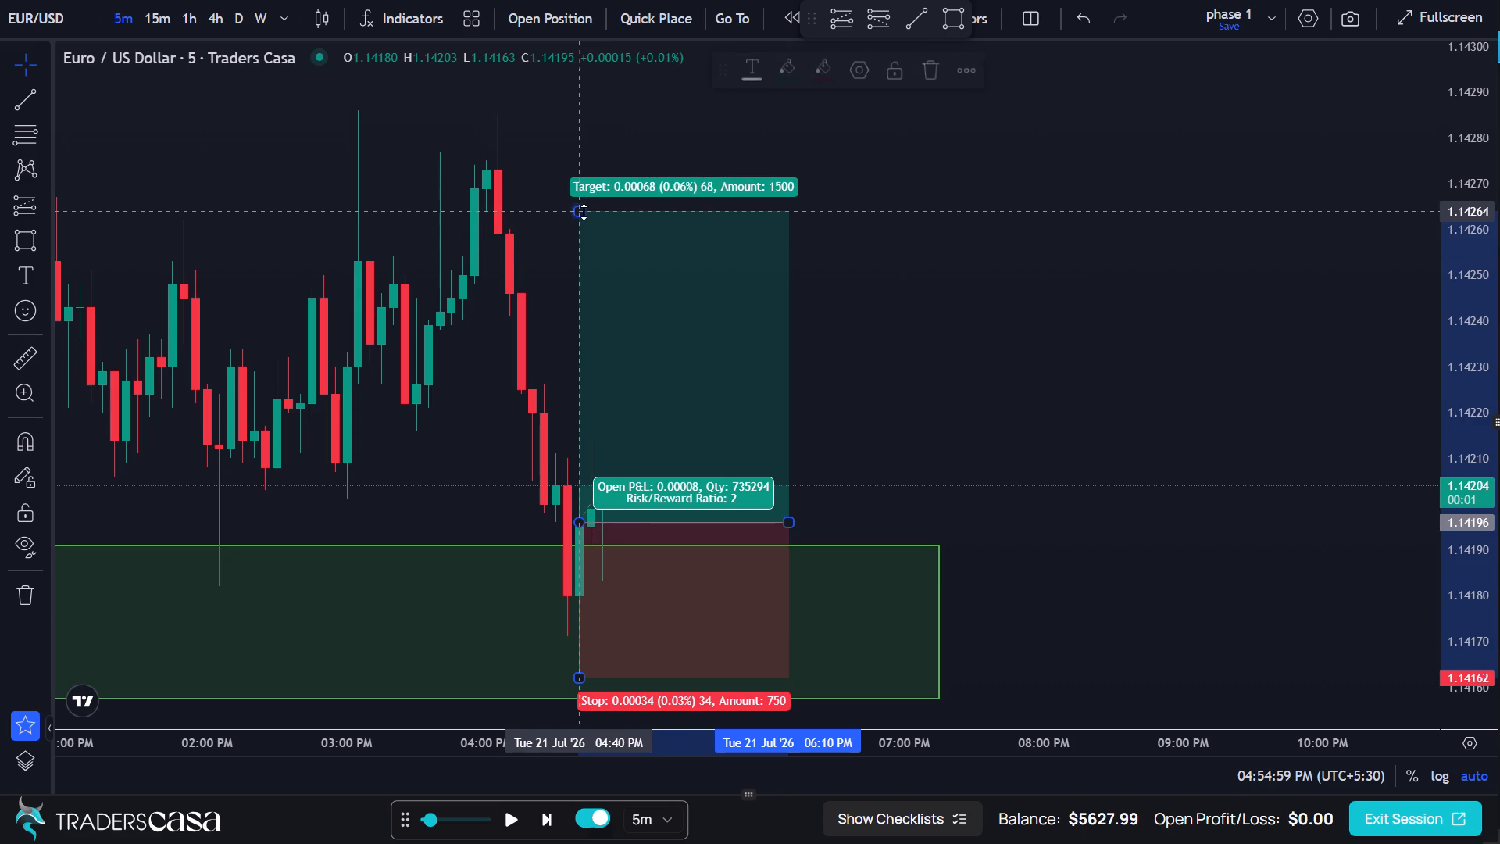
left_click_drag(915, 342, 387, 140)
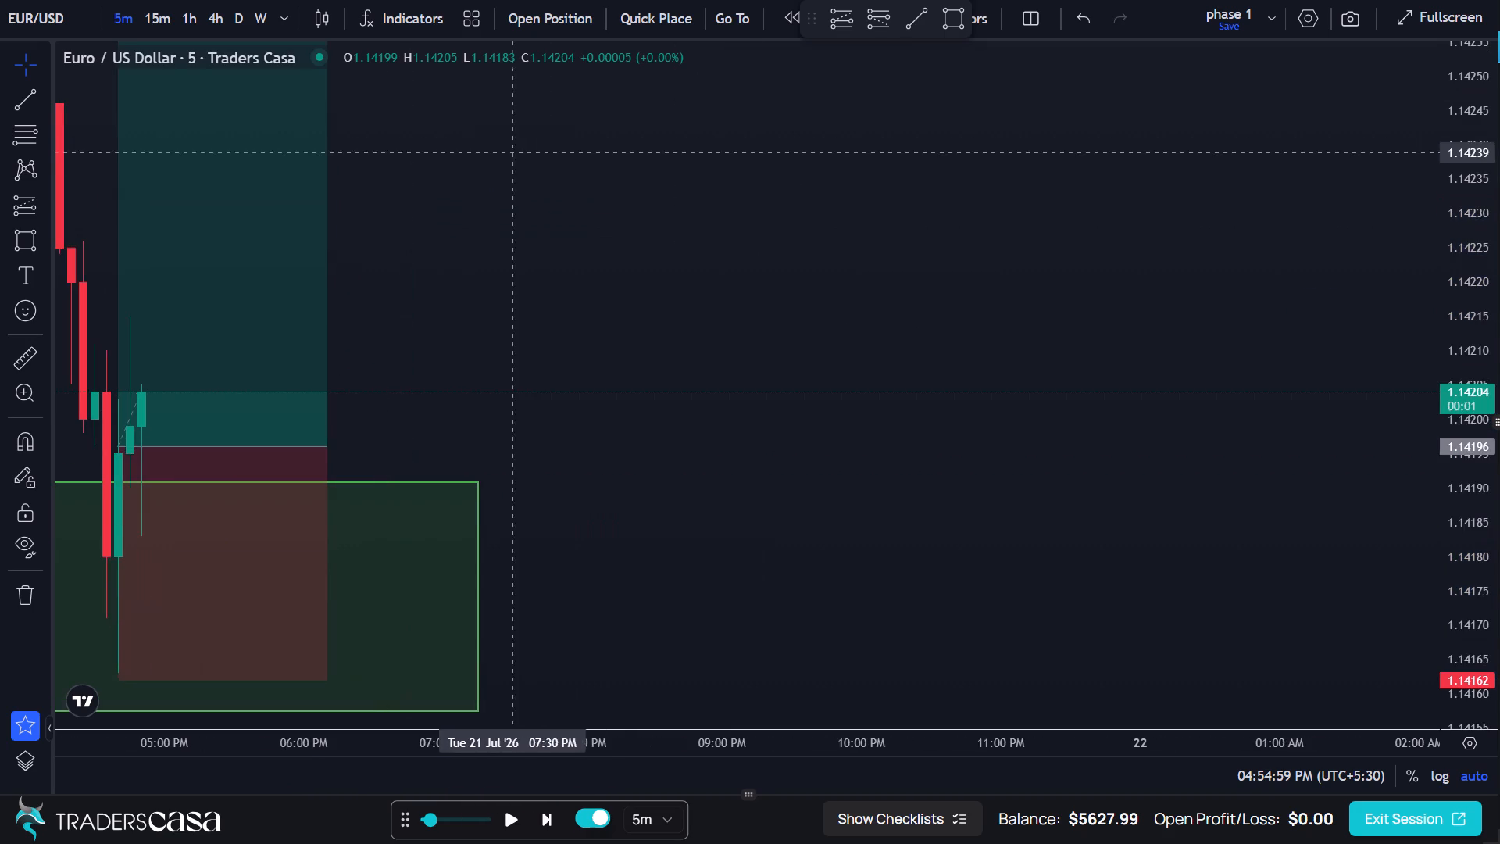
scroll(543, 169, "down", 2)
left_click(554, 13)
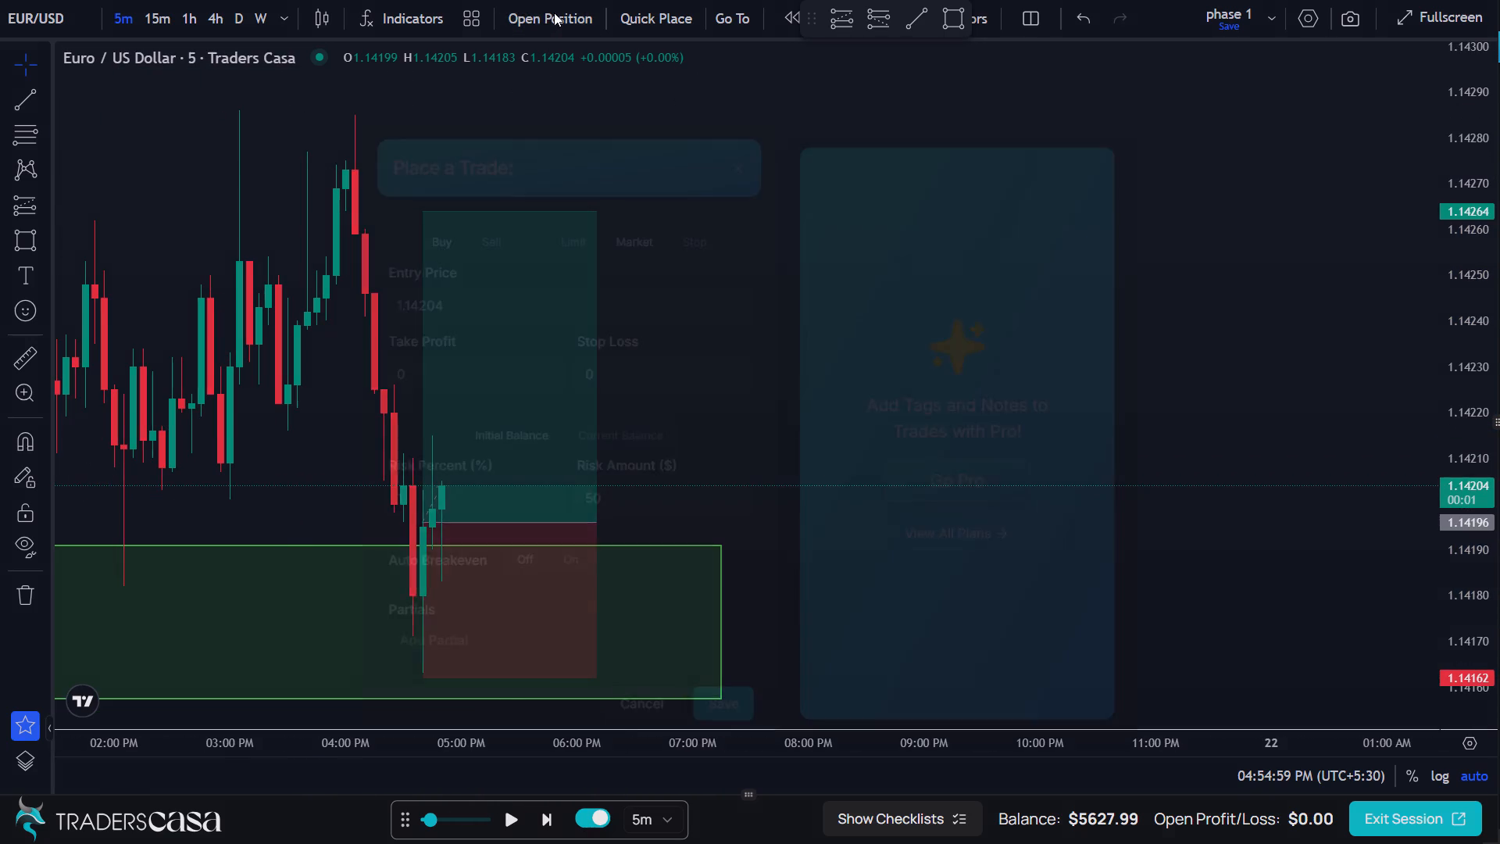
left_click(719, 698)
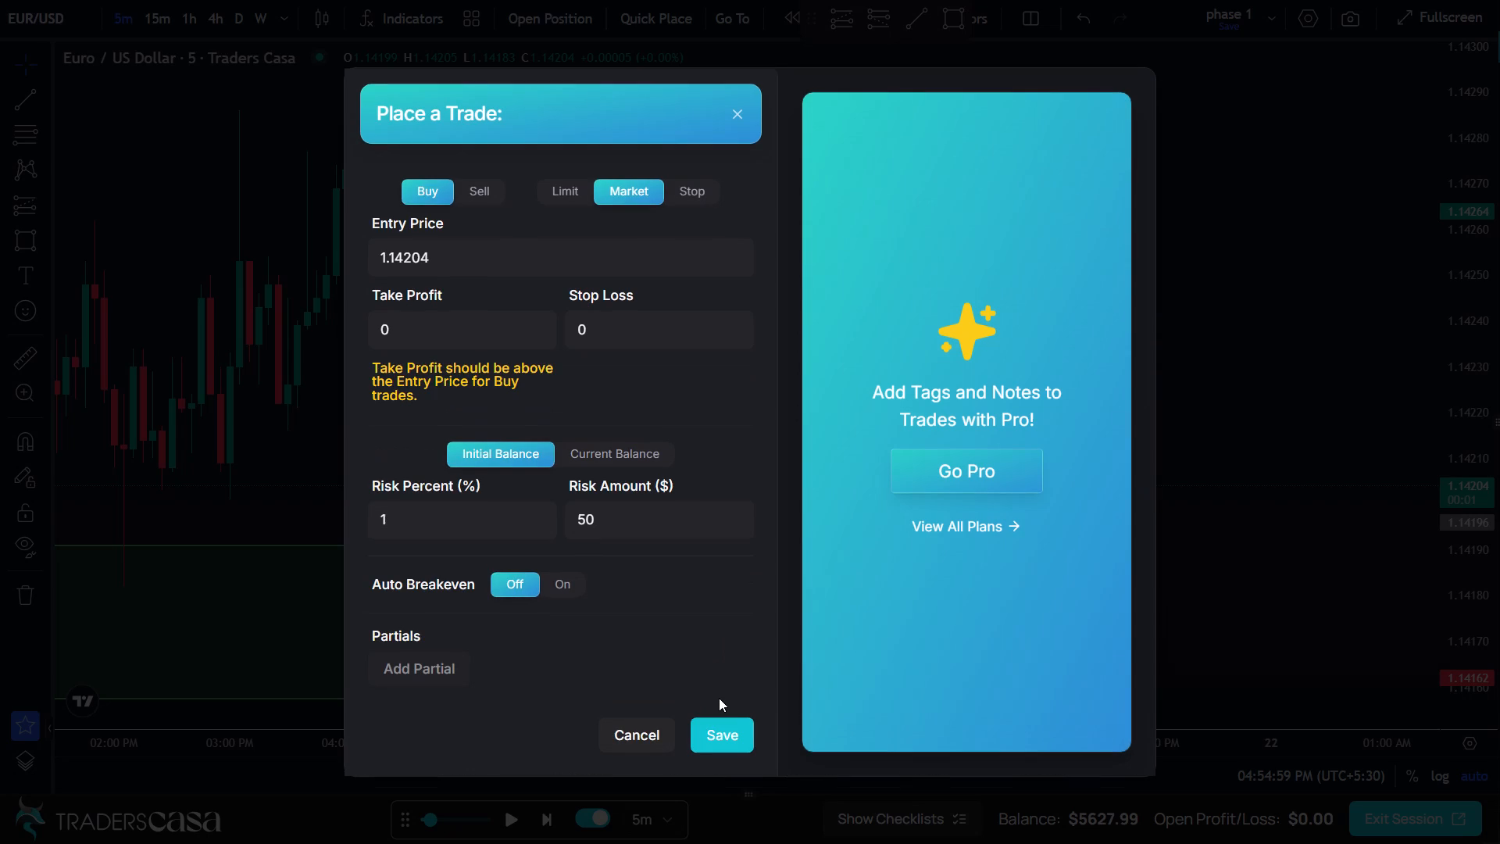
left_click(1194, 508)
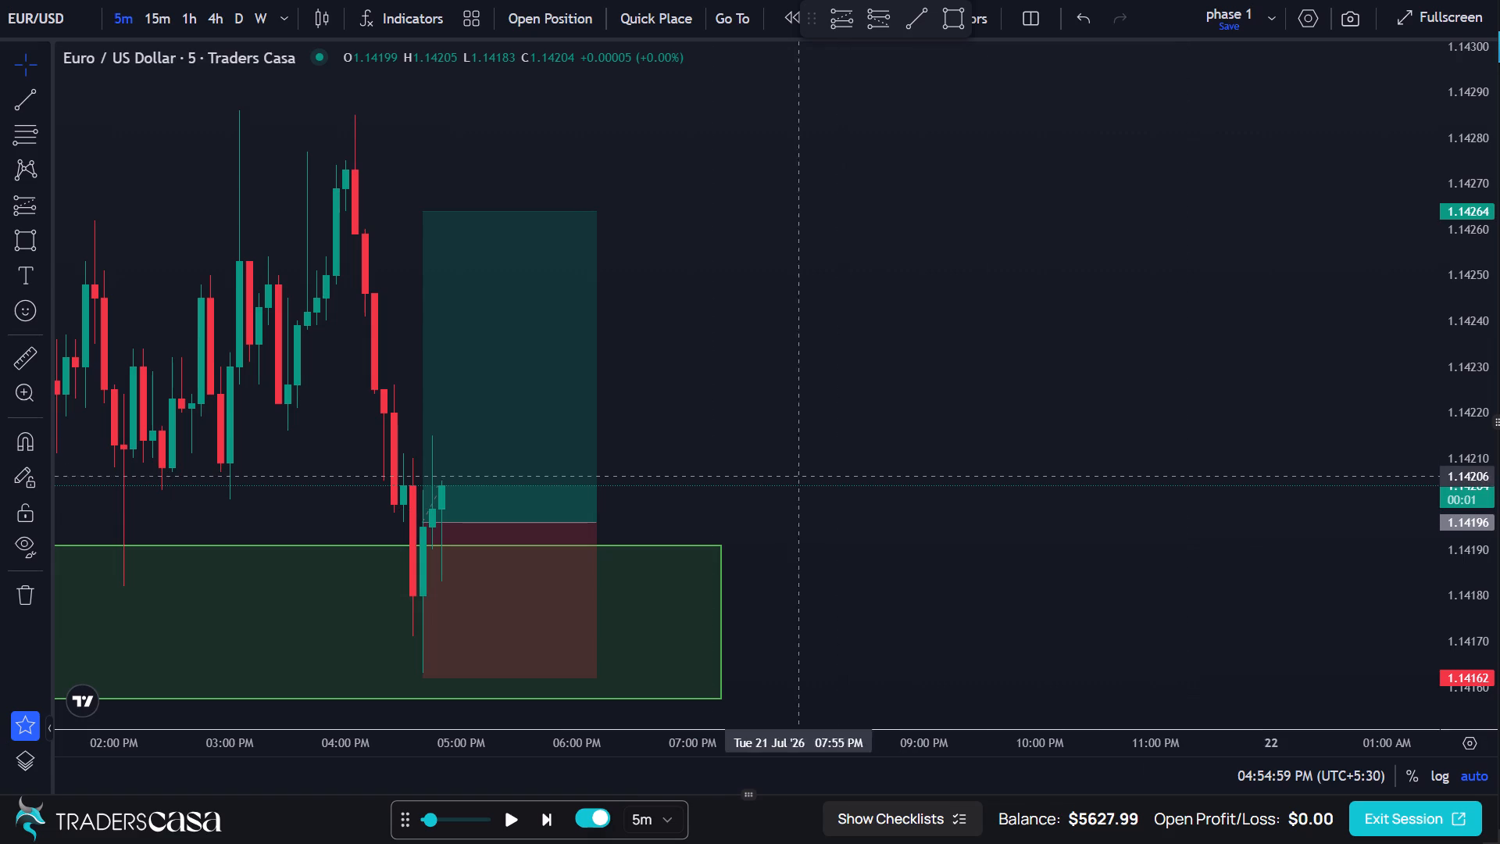
Place a buy limit order from the drawn long position at 1.14195, with take profit 1.14263, stop loss 1.14161 and 1% ($50) risk.
left_click(583, 427)
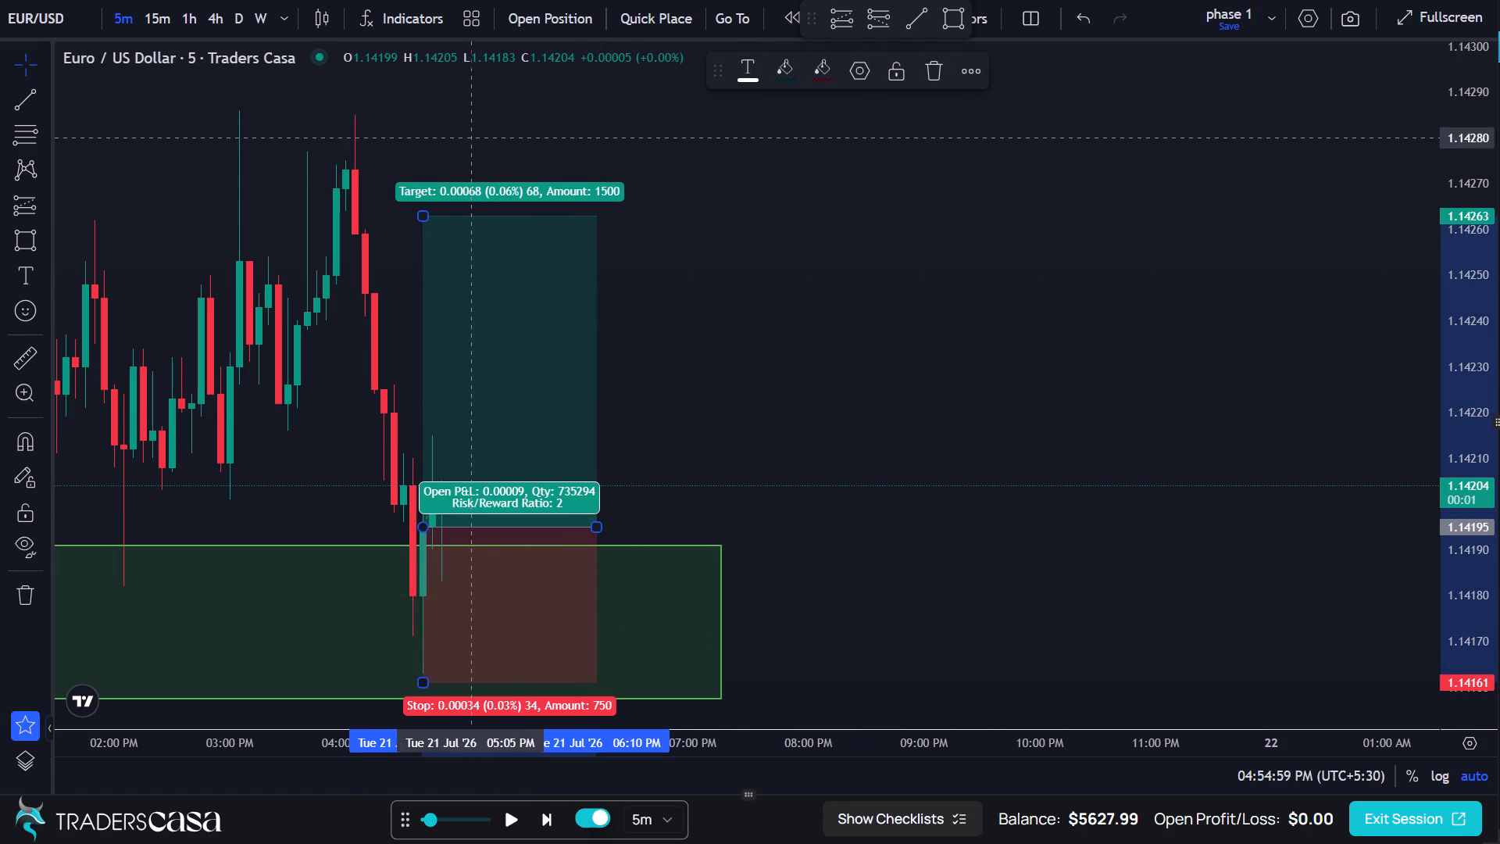
left_click(552, 13)
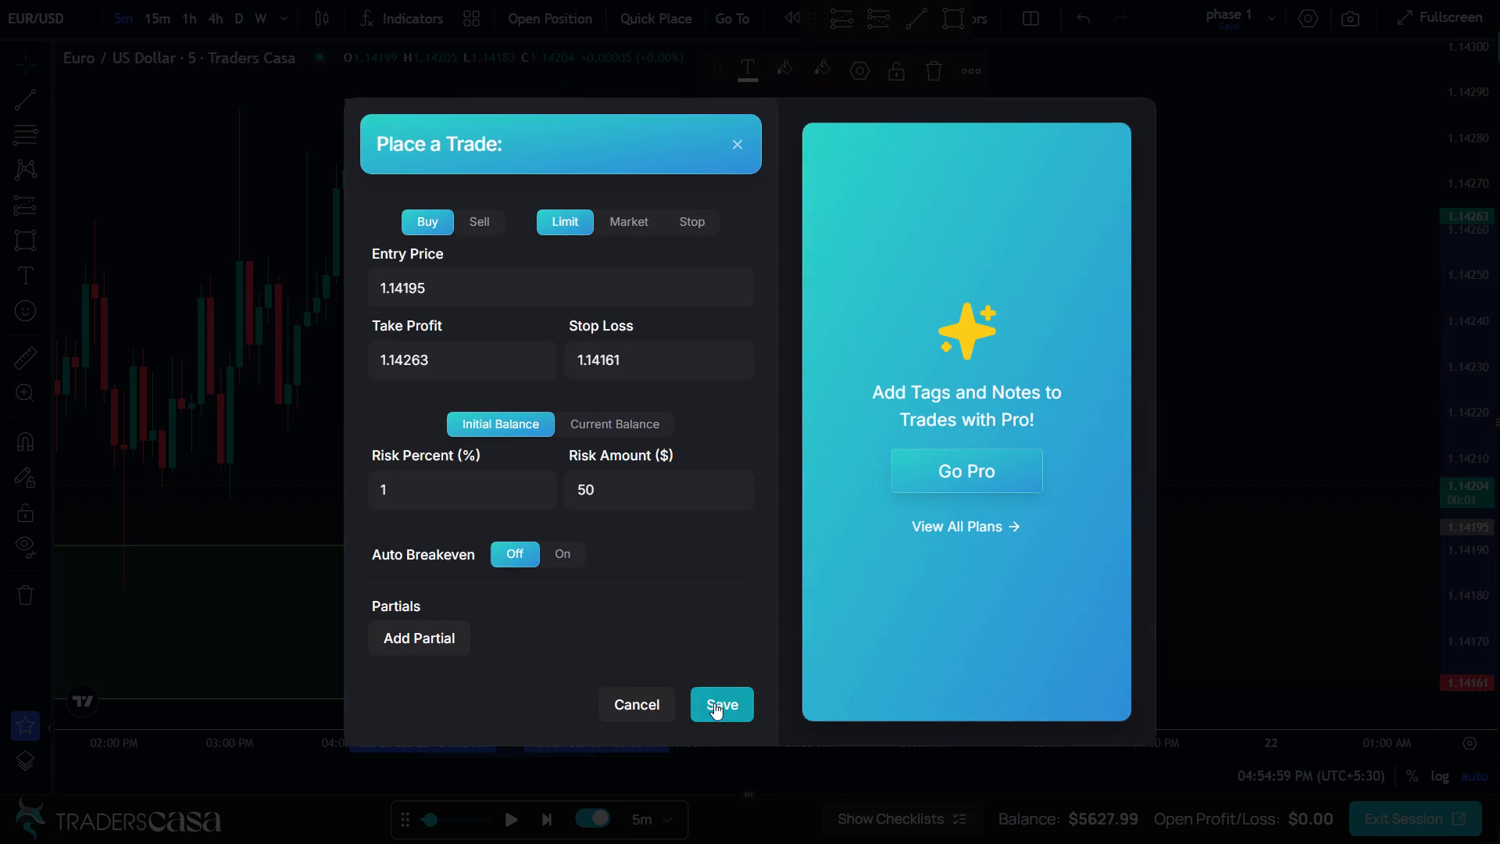
left_click(715, 692)
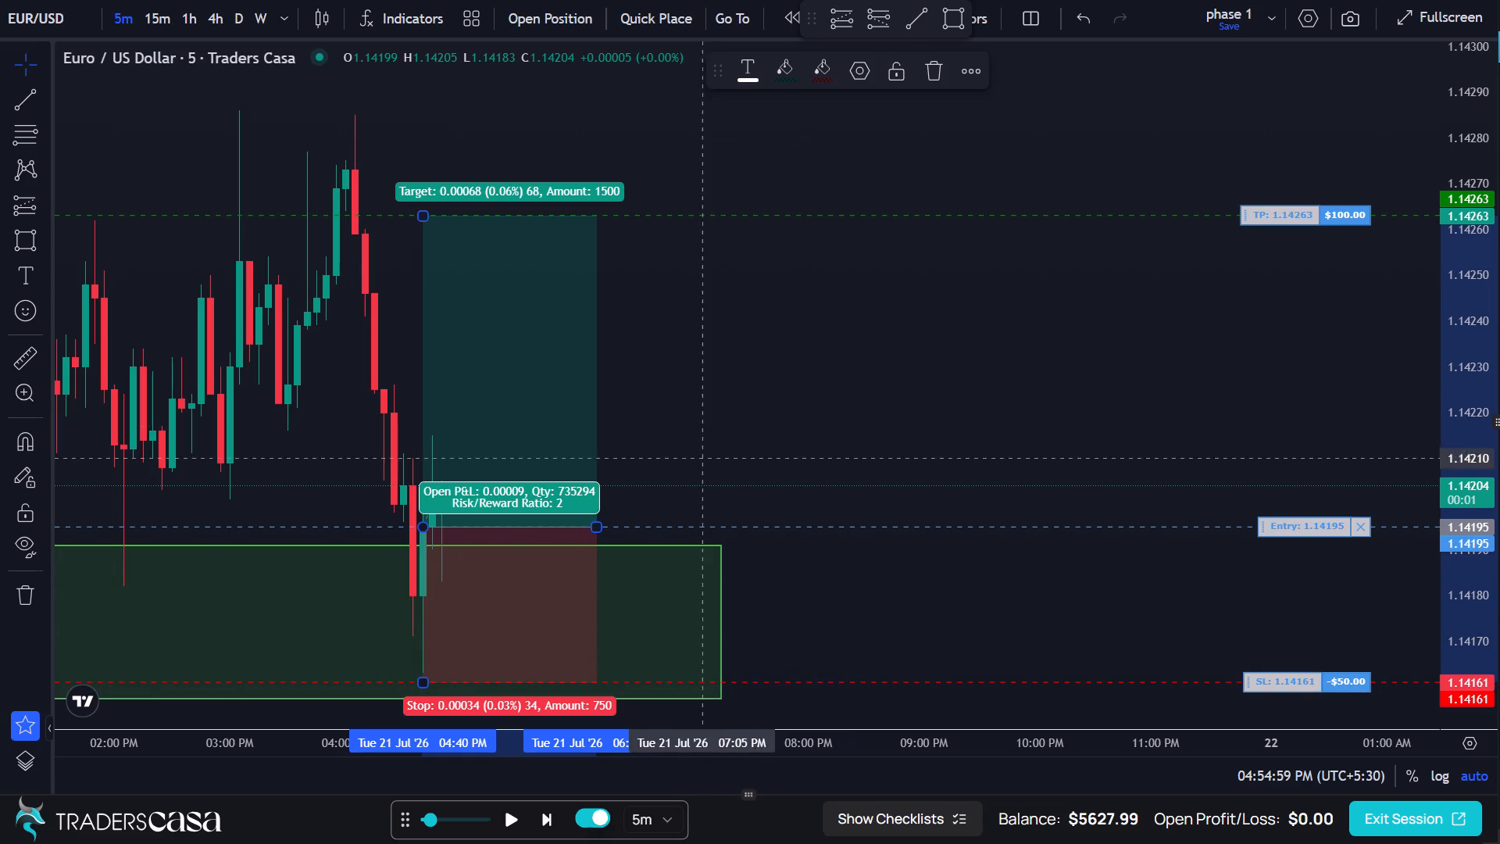
left_click(724, 417)
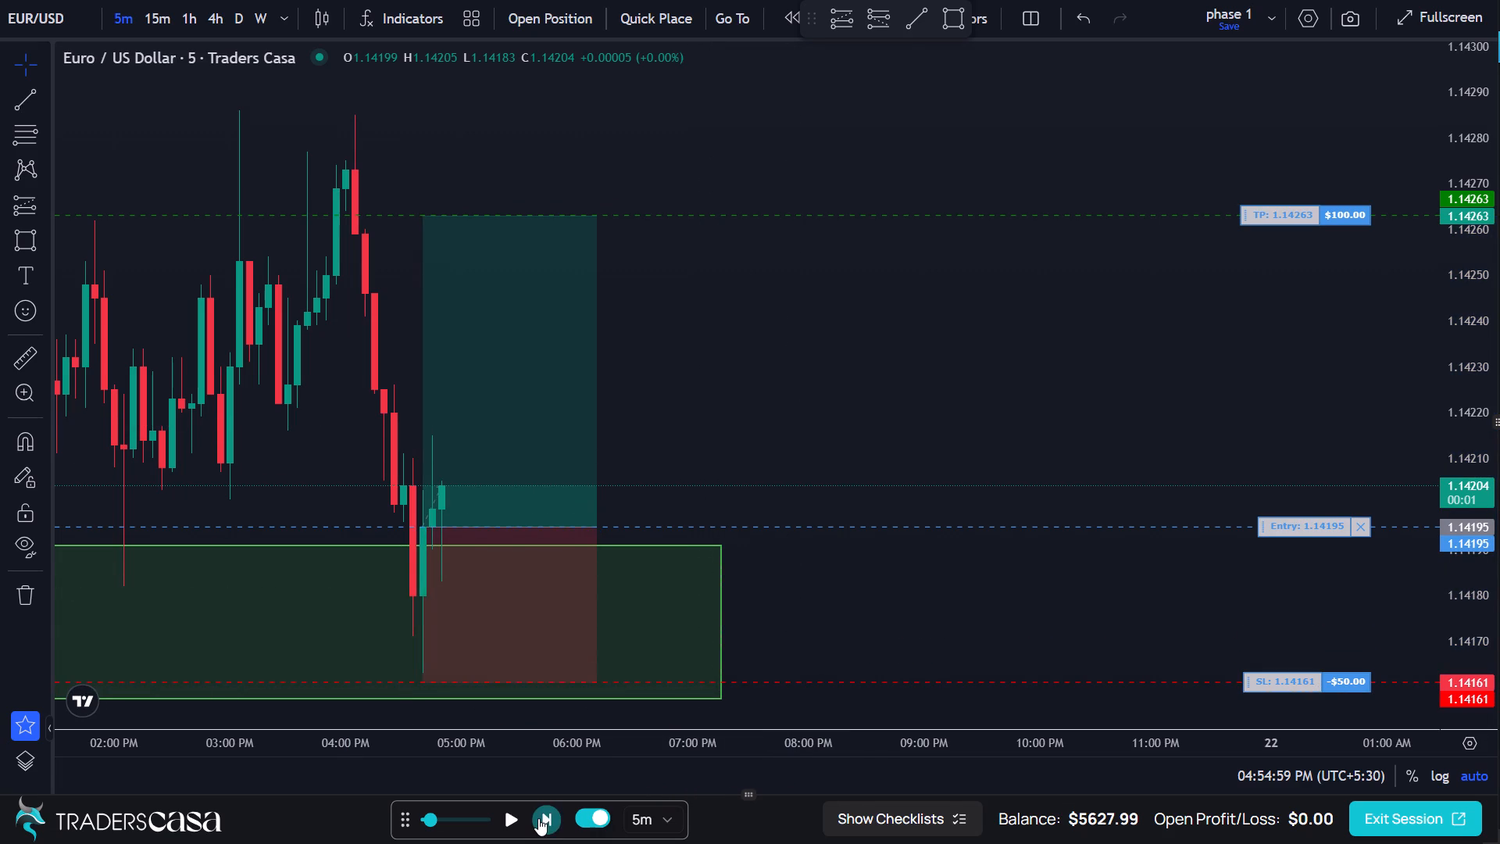
Advance the replay through thirteen 5-minute candles to 05:59:59 PM on 21 July.
triple_click(541, 818)
triple_click(541, 818)
triple_click(541, 818)
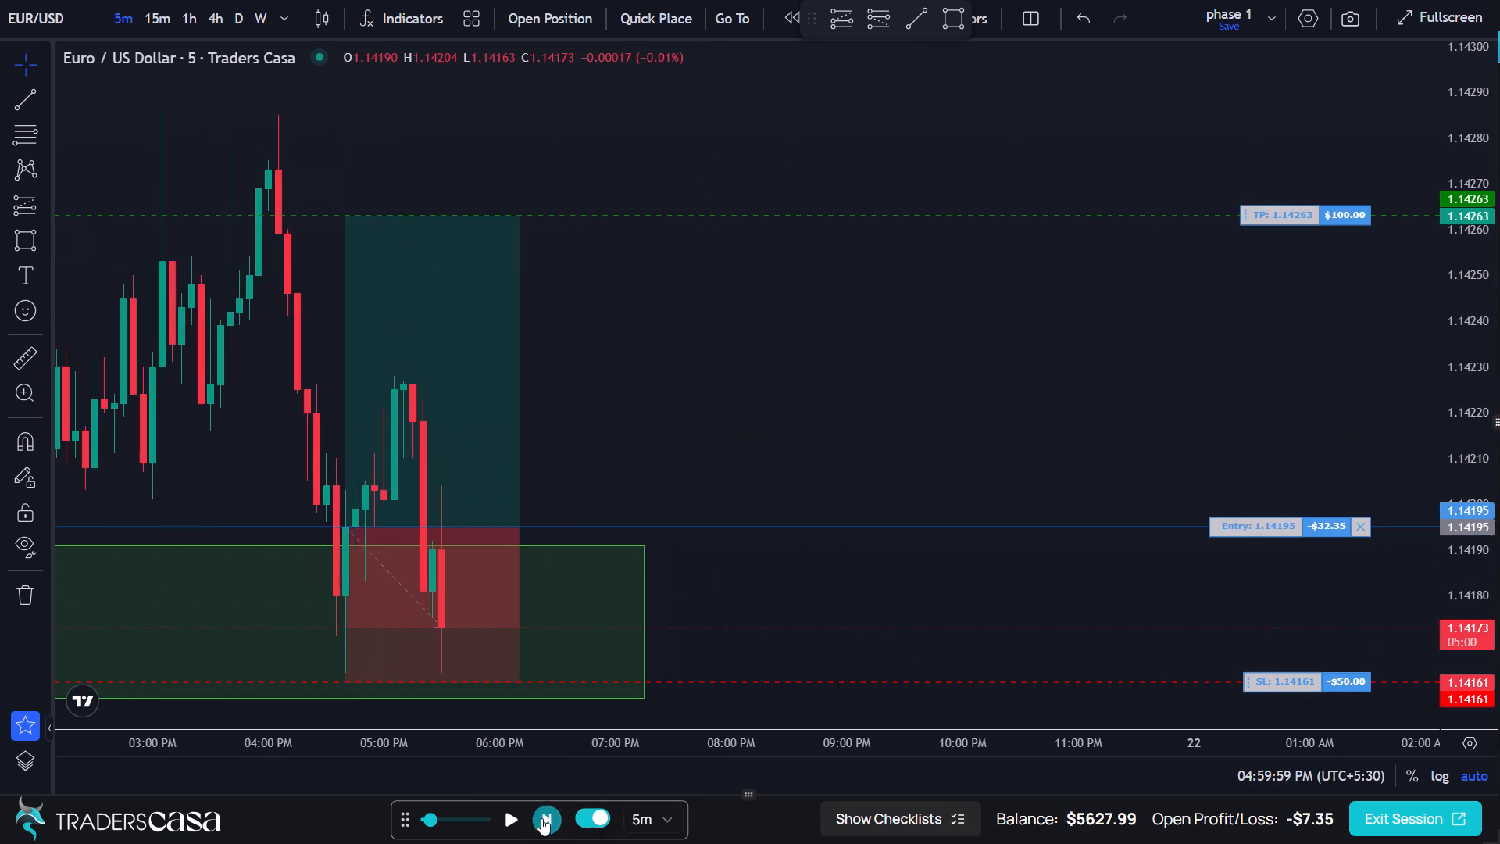
triple_click(541, 818)
left_click(541, 818)
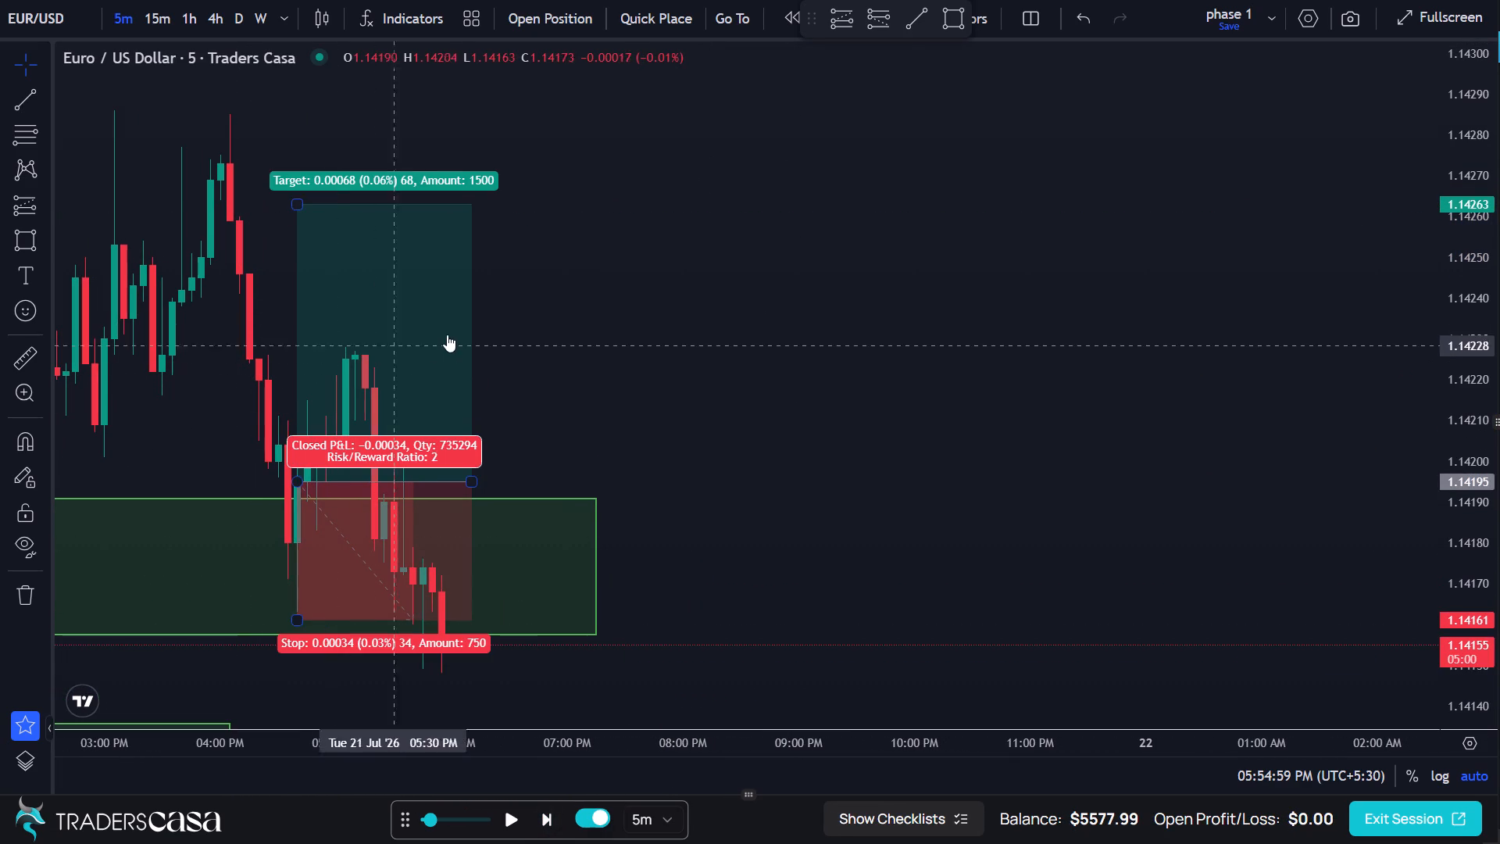
Delete the drawn long position that starts at the 04:40 PM candle.
left_click(459, 332)
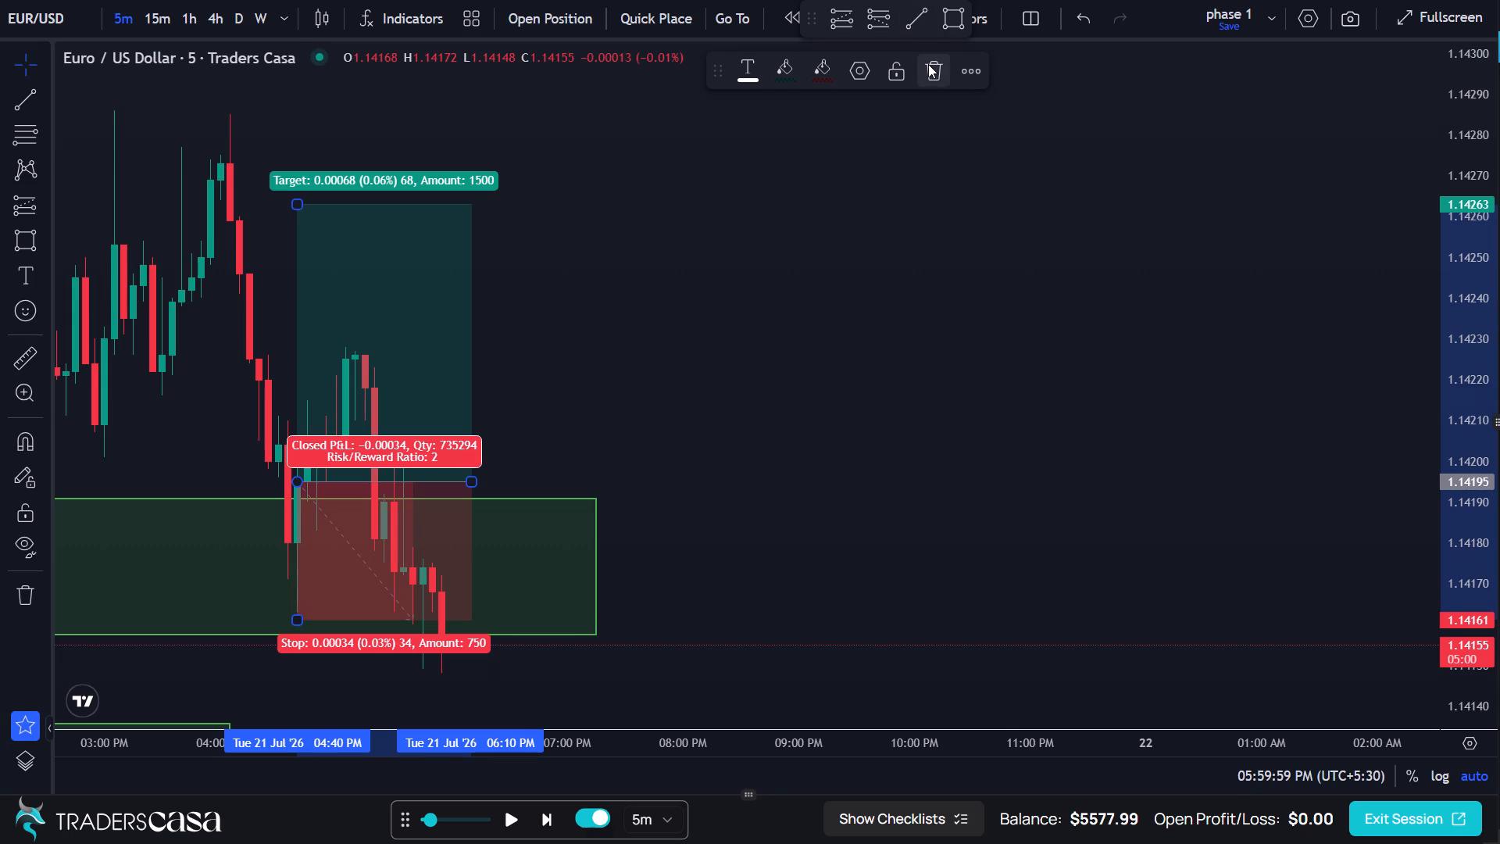
left_click(928, 64)
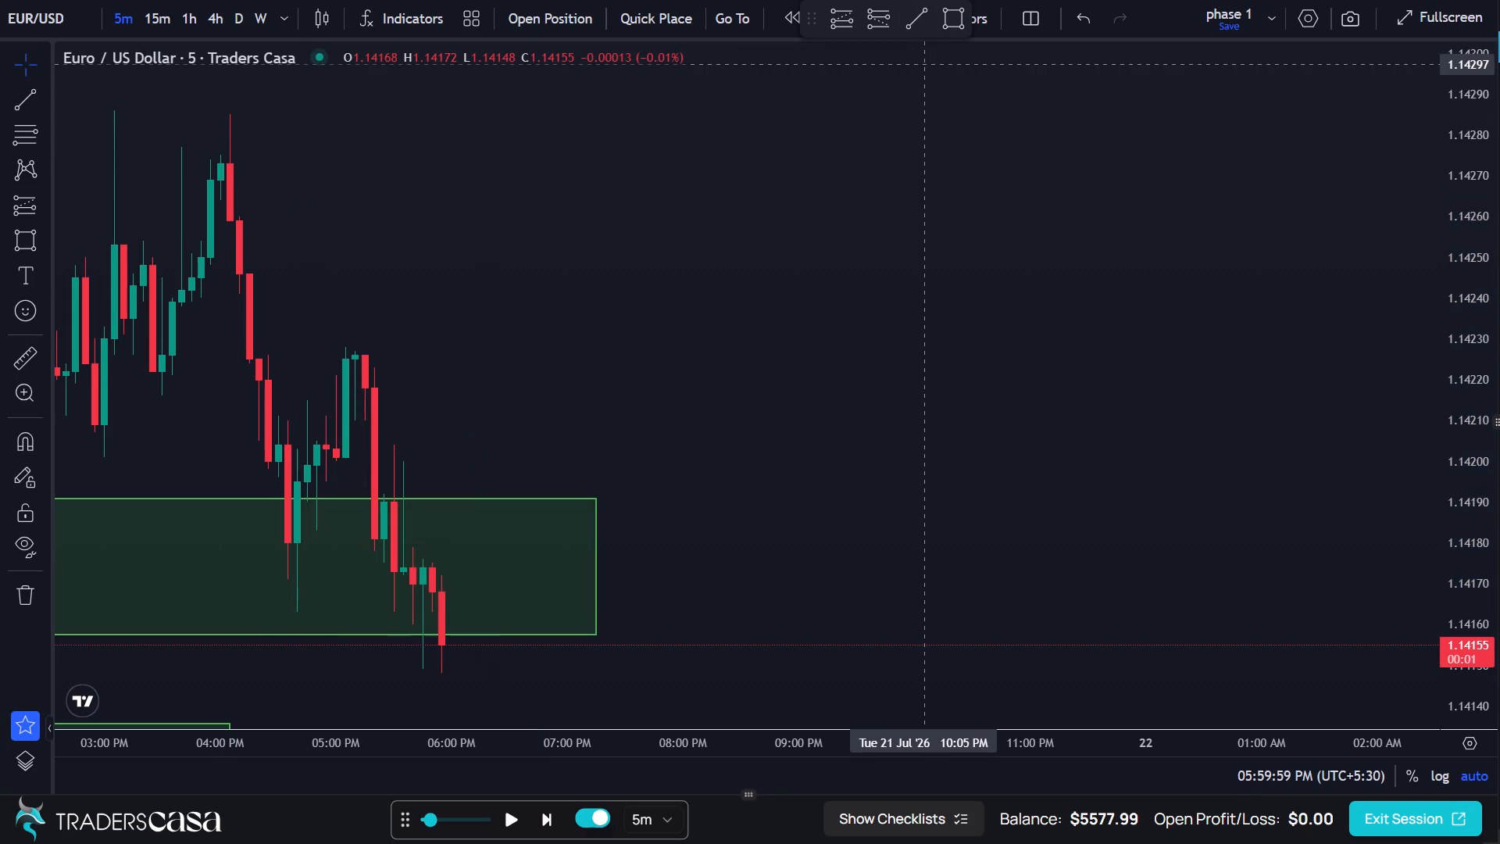
Advance the replay by one 5-minute candle to 06:04:59 PM.
left_click(540, 826)
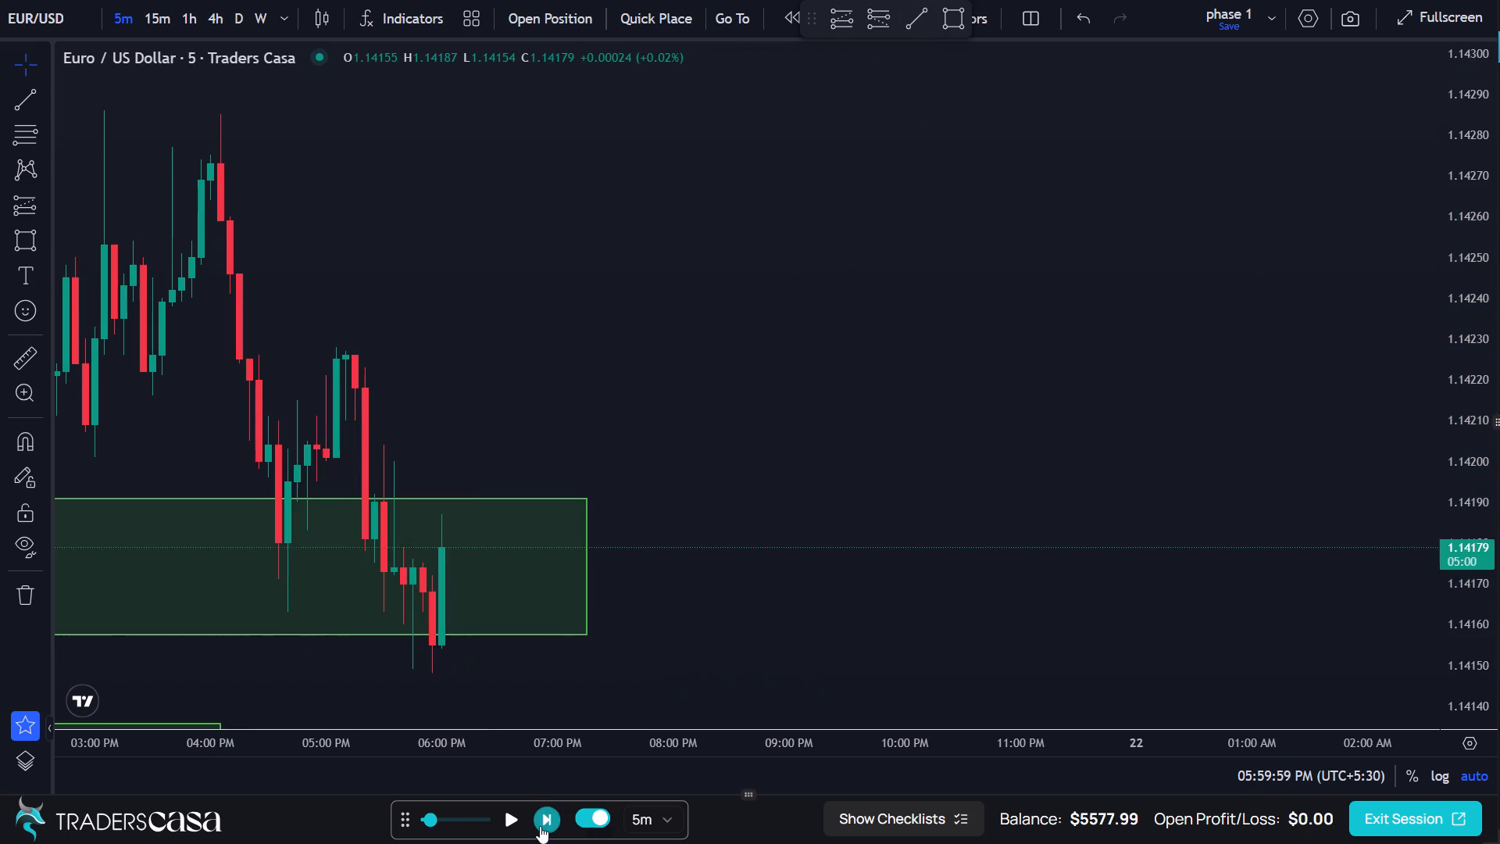
Draw a long position from the 06:00 PM candle with entry at 1.14179, target at 1.14251 and stop at 1.14144.
scroll(537, 513, "up", 3)
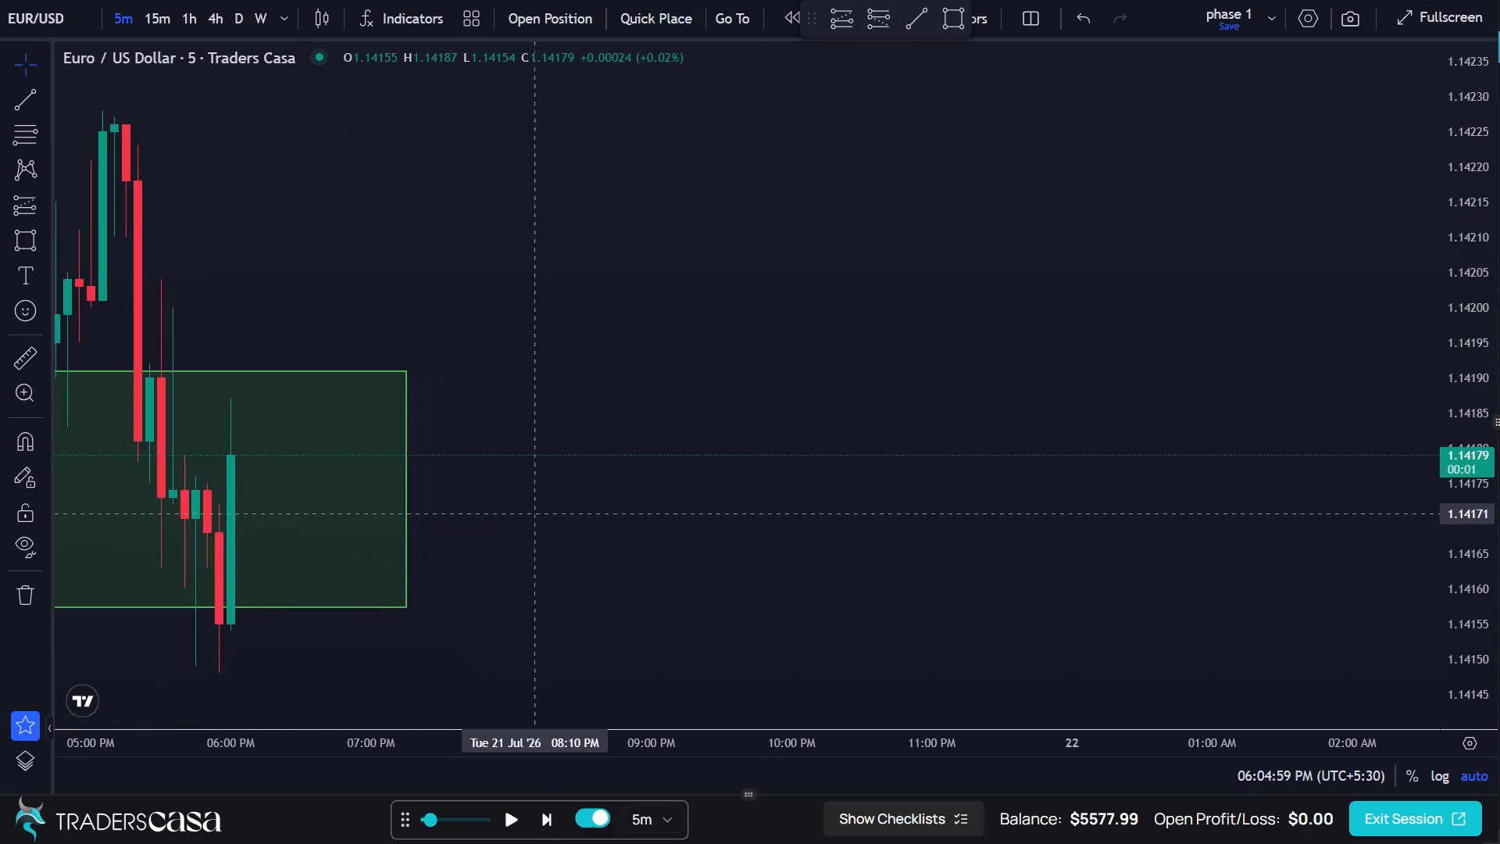
scroll(537, 513, "right", 4)
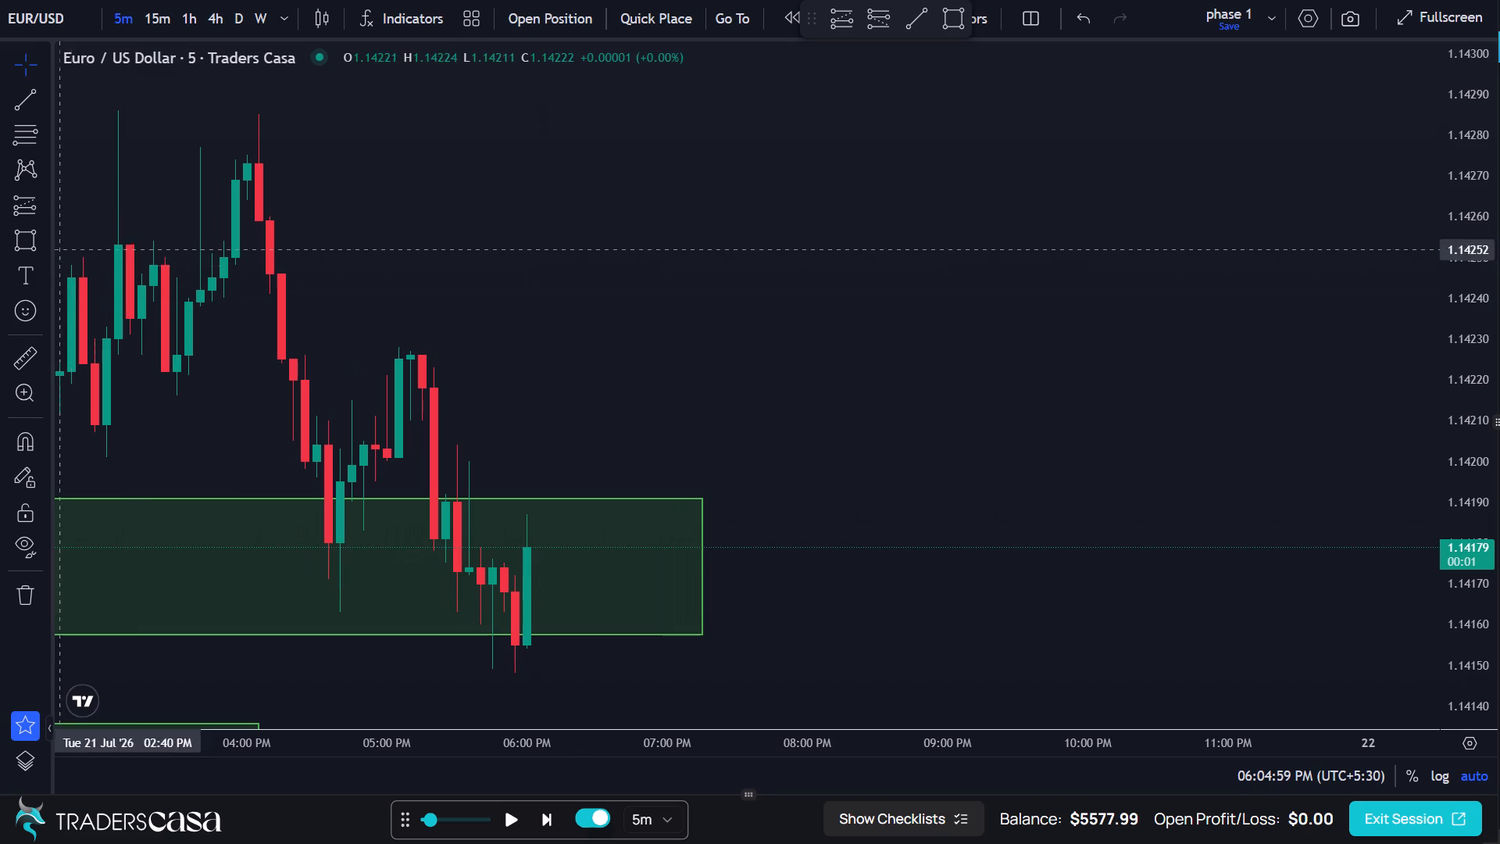
left_click(25, 207)
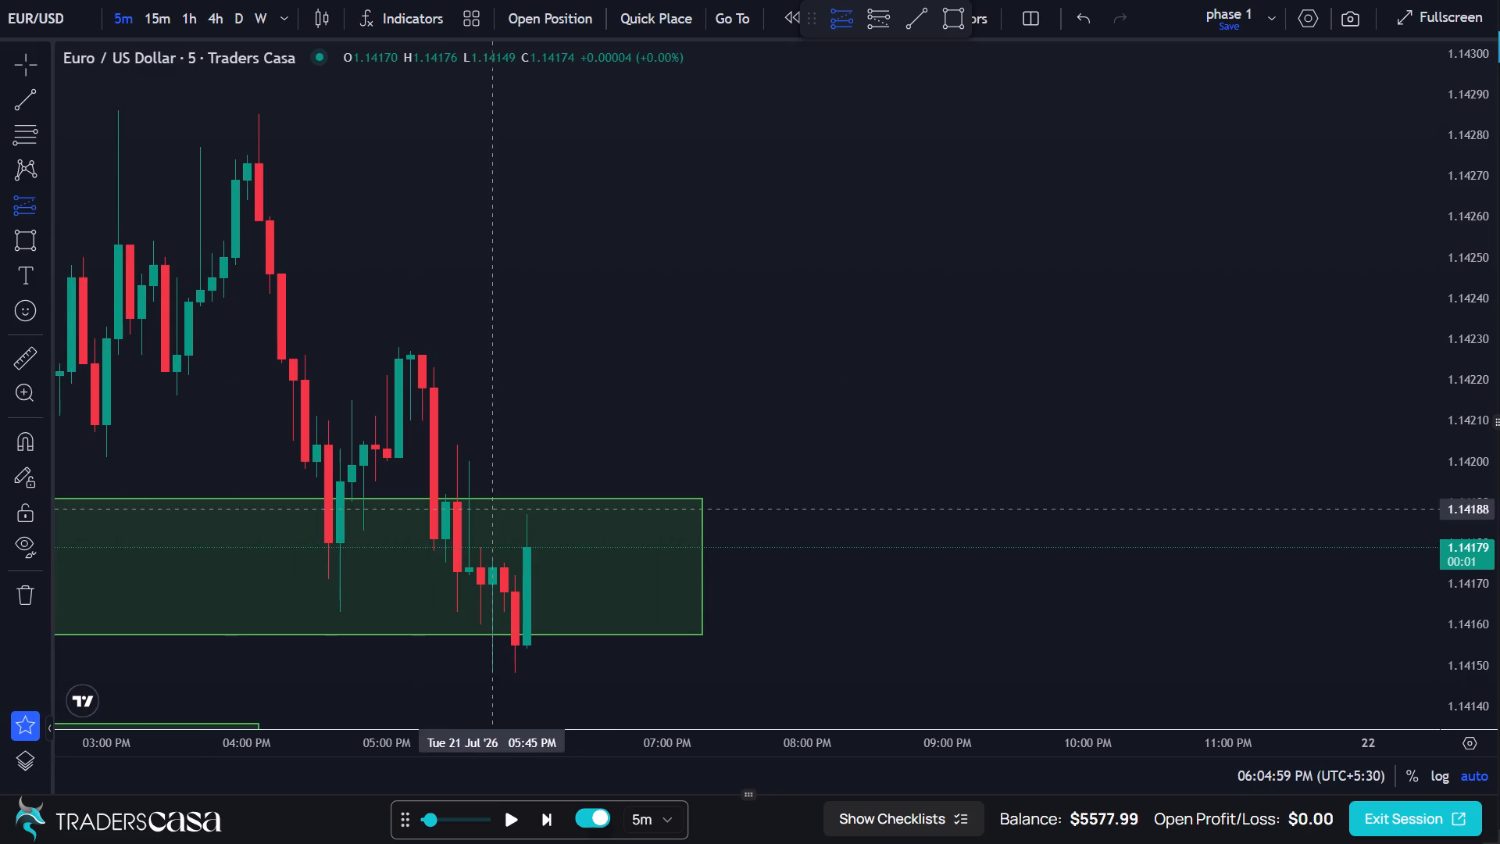
left_click_drag(528, 548, 534, 504)
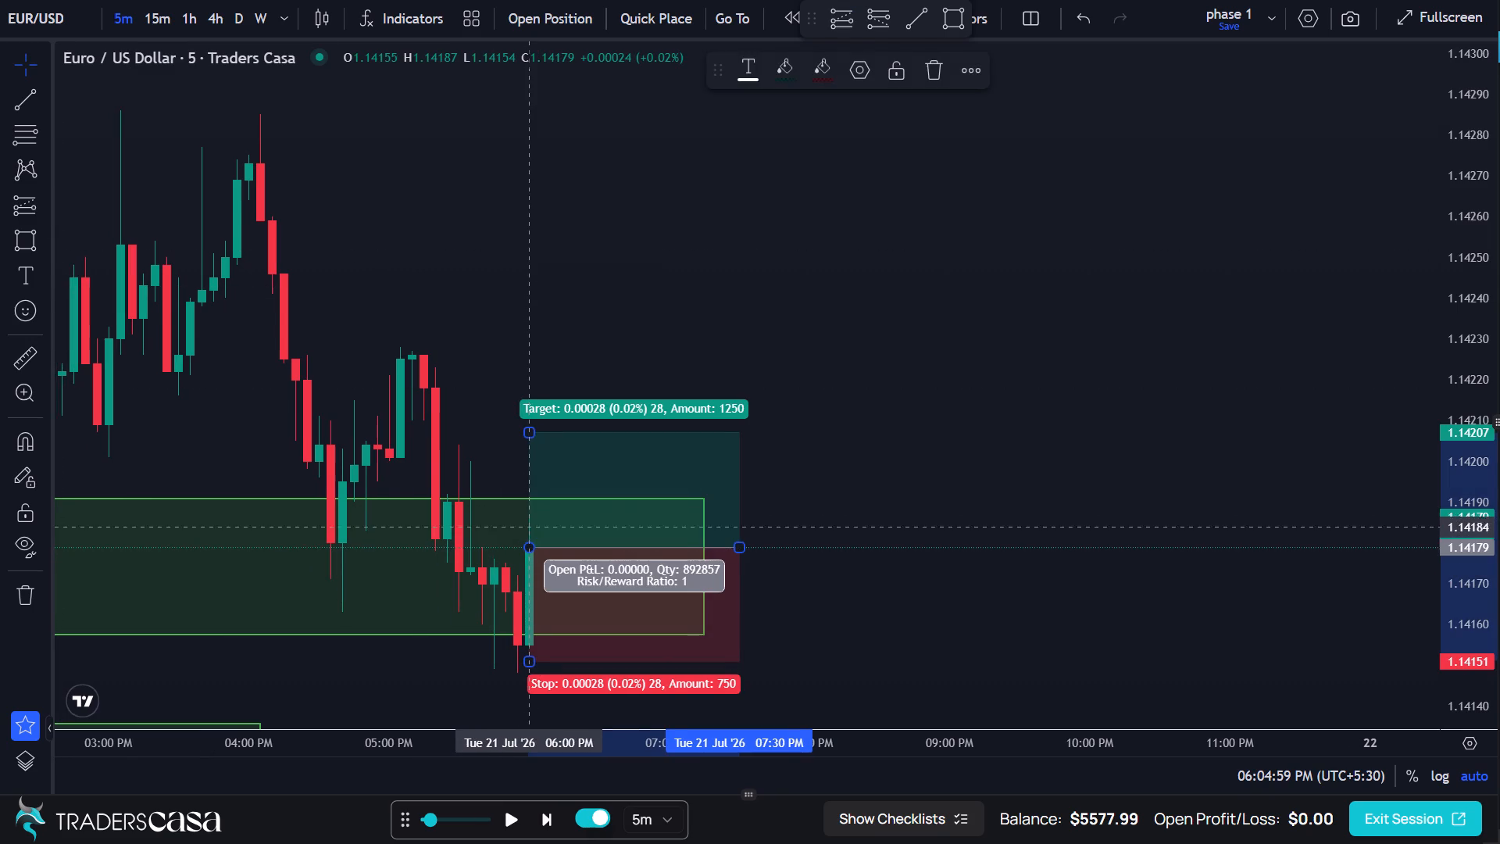
left_click_drag(534, 504, 530, 438)
left_click_drag(530, 438, 531, 378)
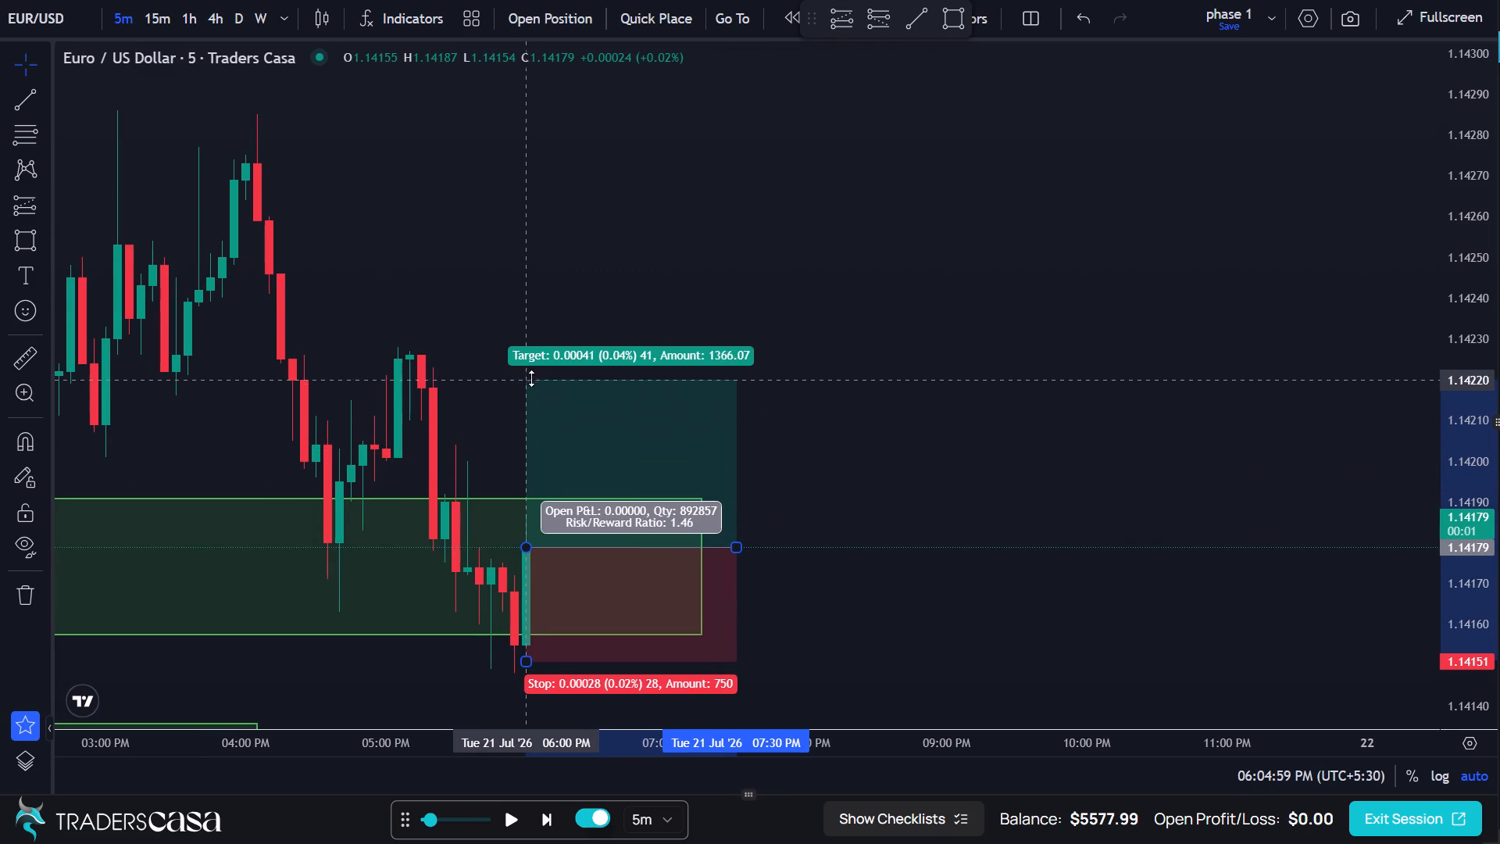
left_click_drag(531, 378, 534, 364)
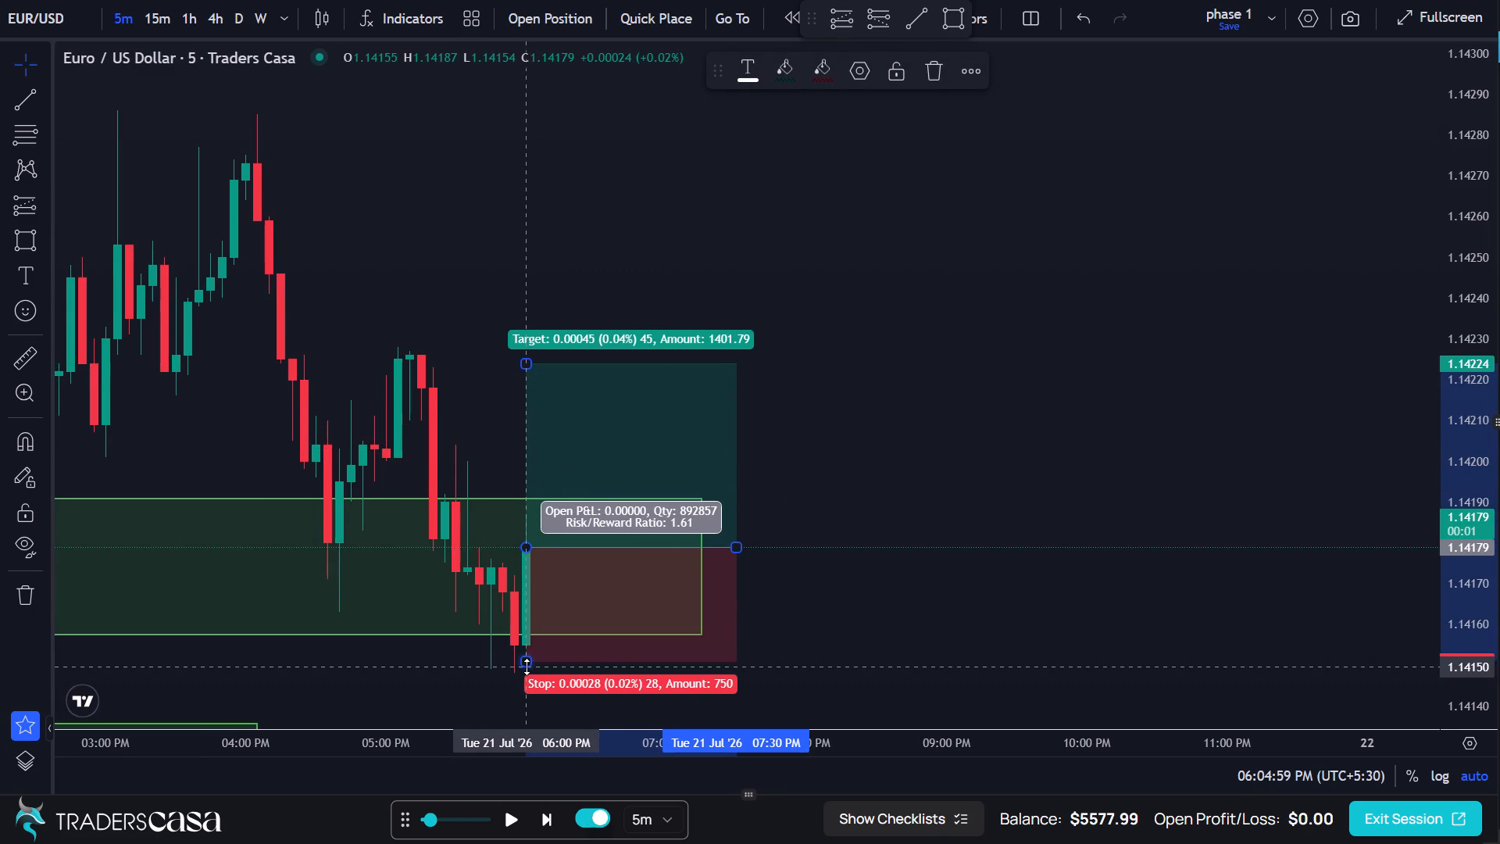
left_click_drag(527, 667, 527, 688)
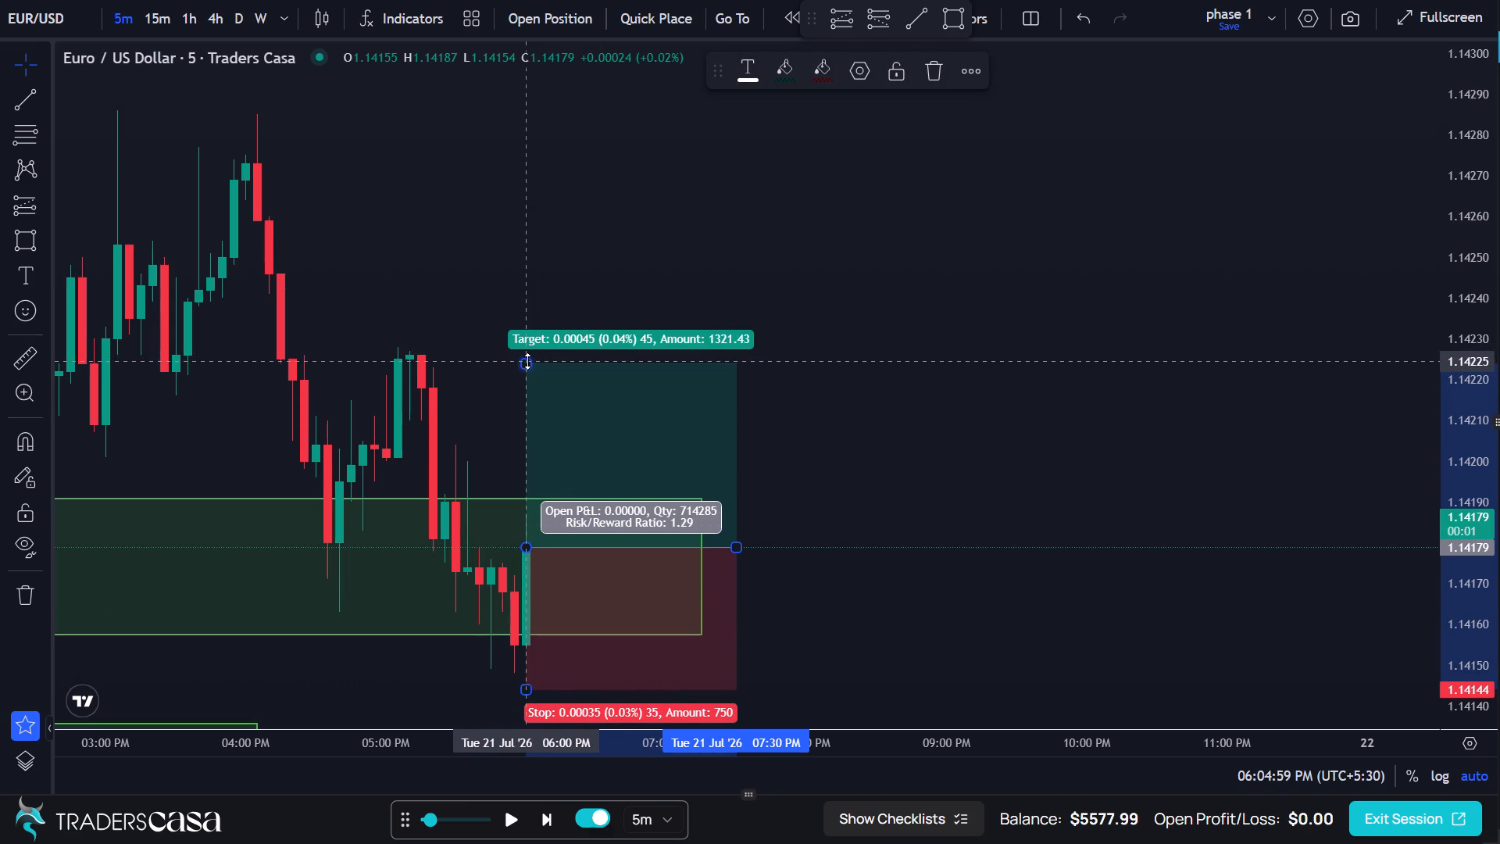
left_click_drag(527, 361, 532, 254)
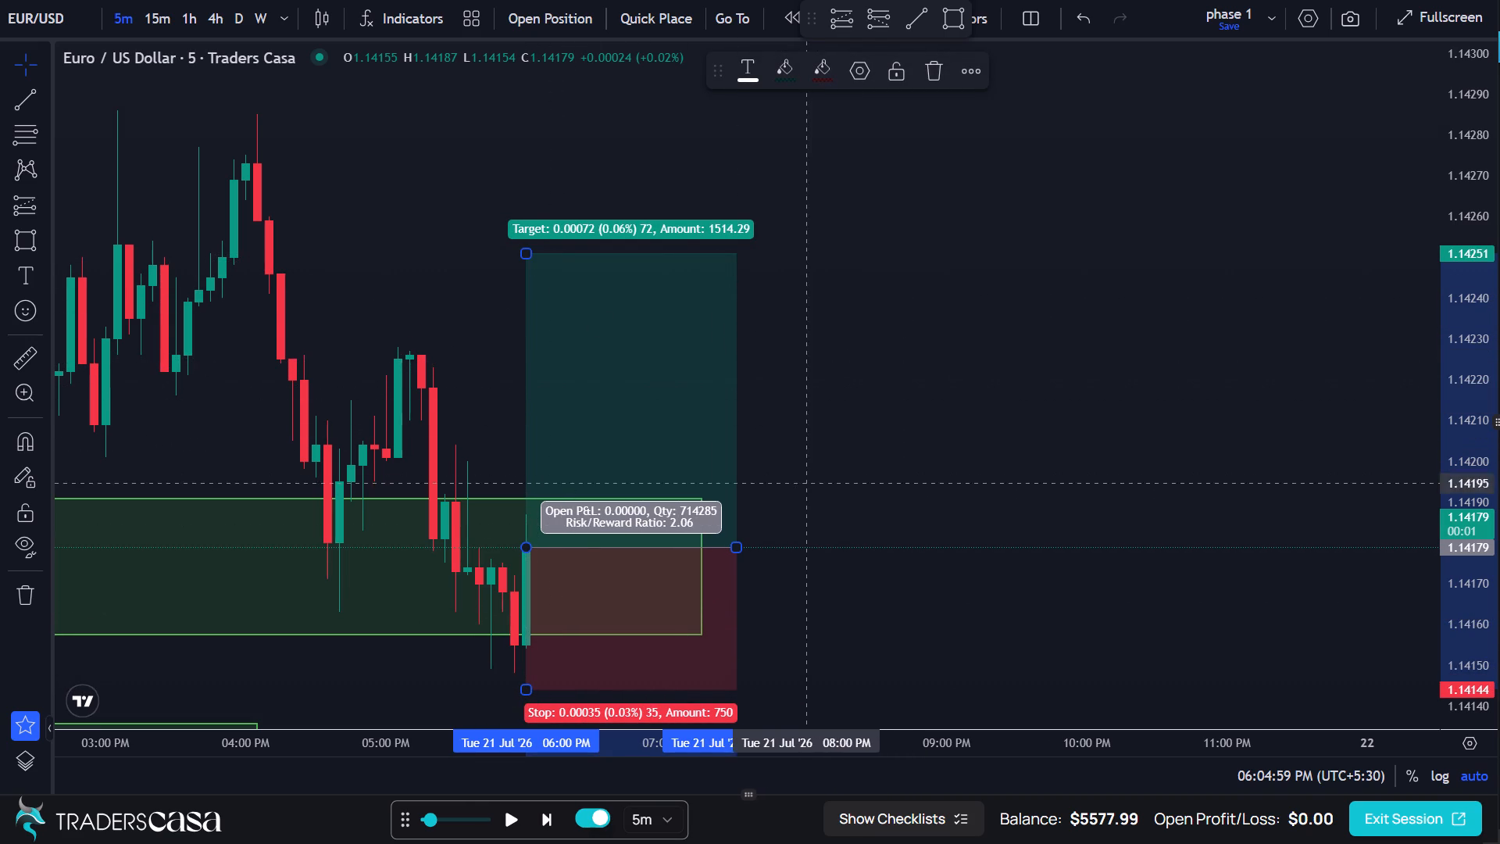
Place a market buy order at 1.14179 with take profit 1.14251, stop loss 1.14144 and 1% ($50) risk, and dismiss the advertisement.
left_click(528, 20)
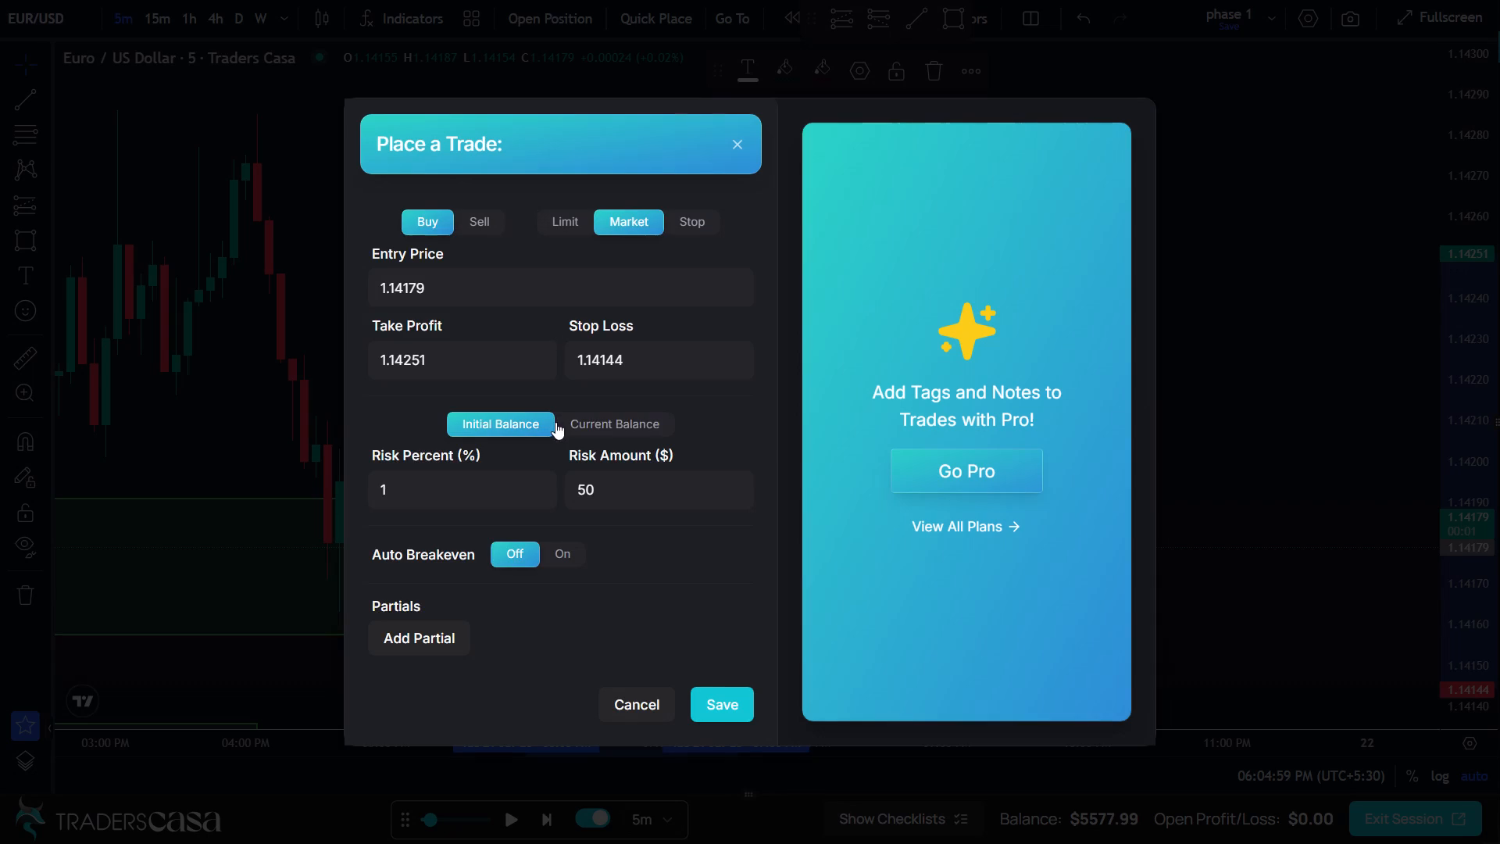
left_click(726, 703)
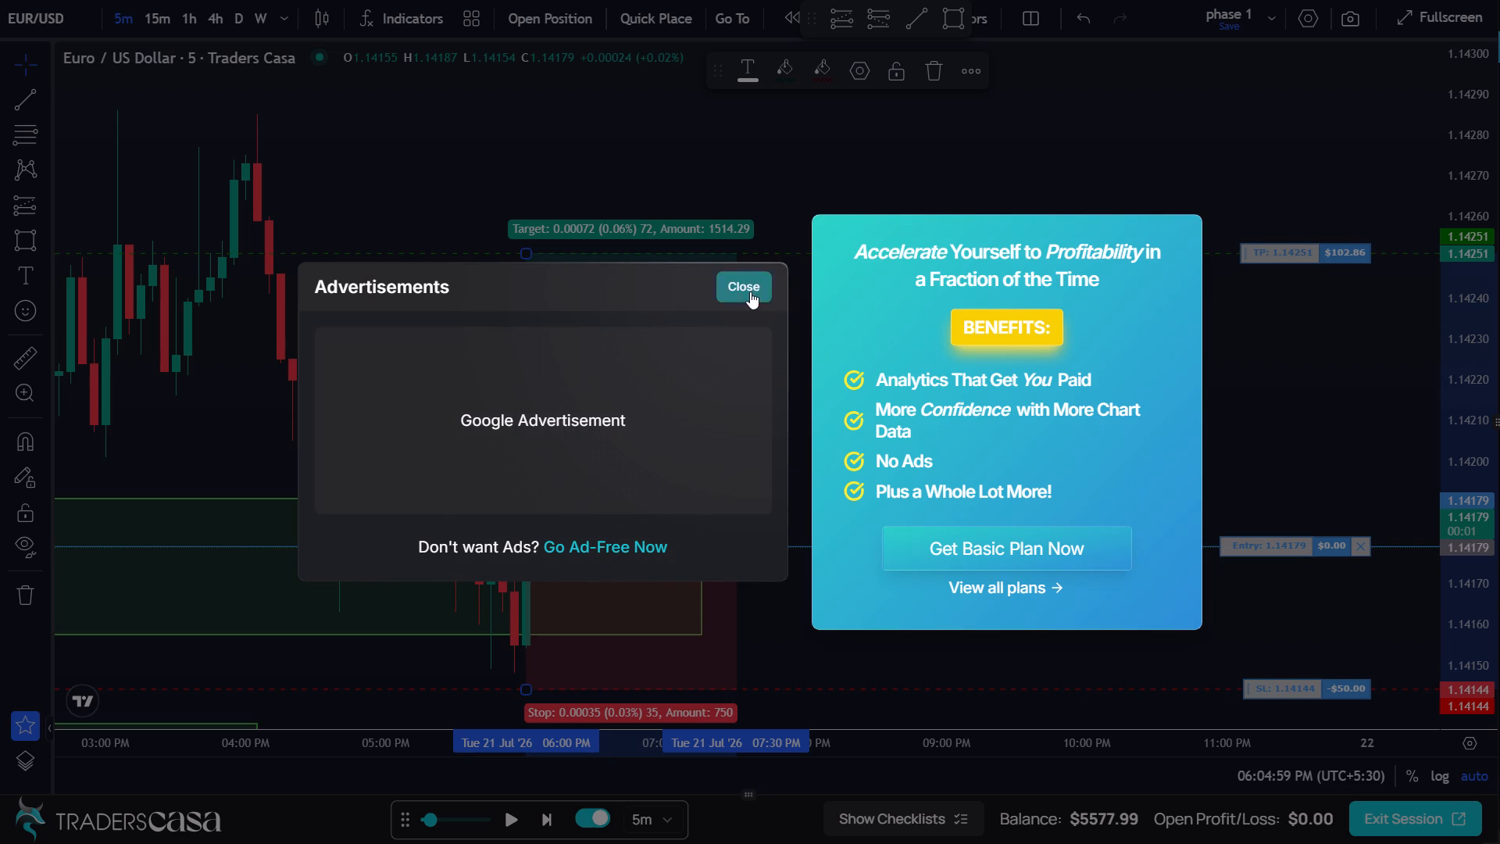
left_click(750, 291)
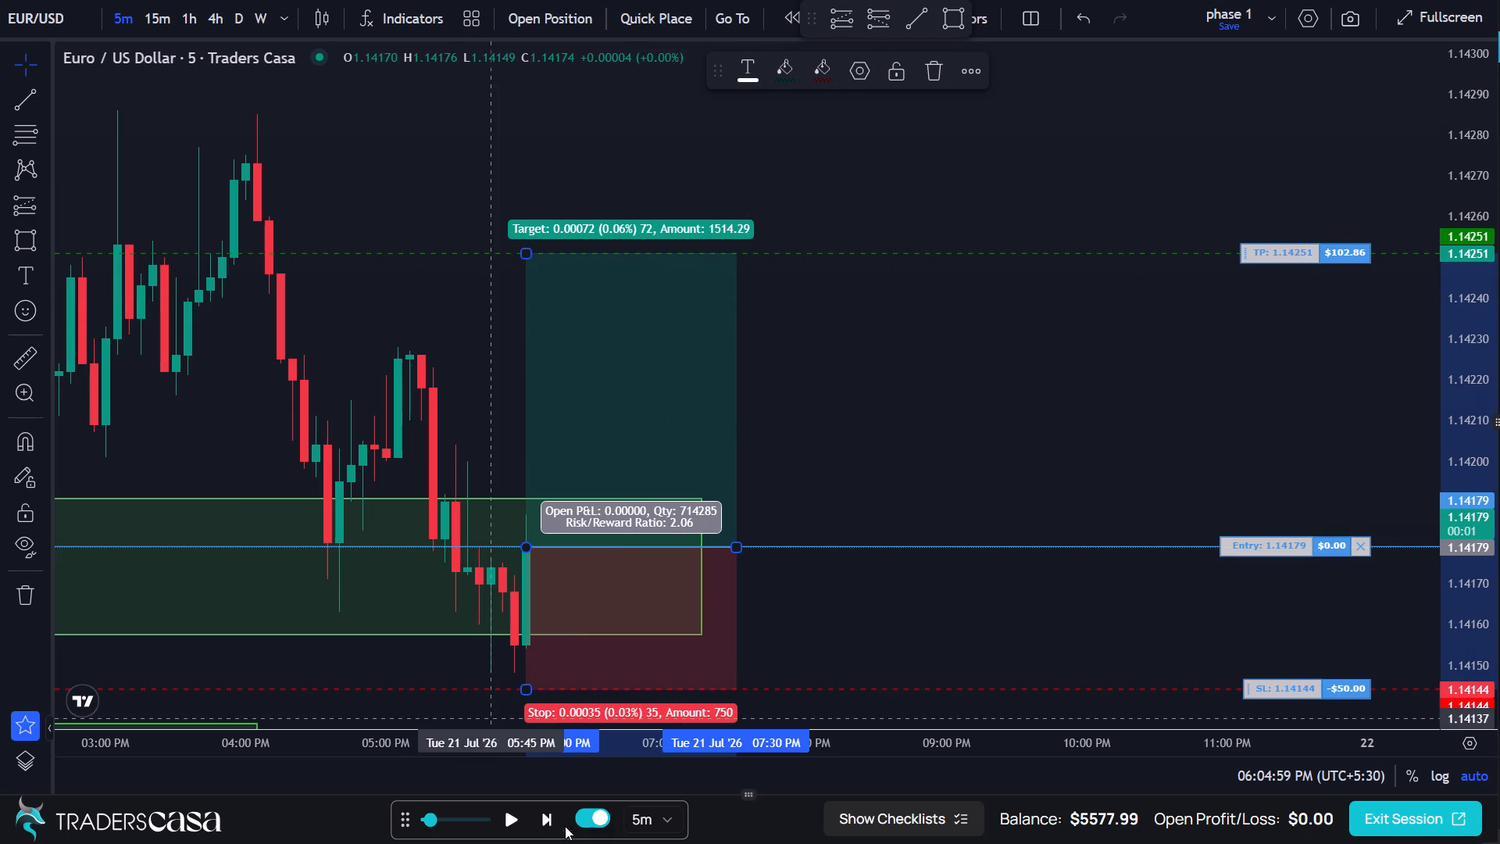
Advance the replay through four 5-minute candles to 06:24:59 PM.
triple_click(544, 808)
left_click(544, 808)
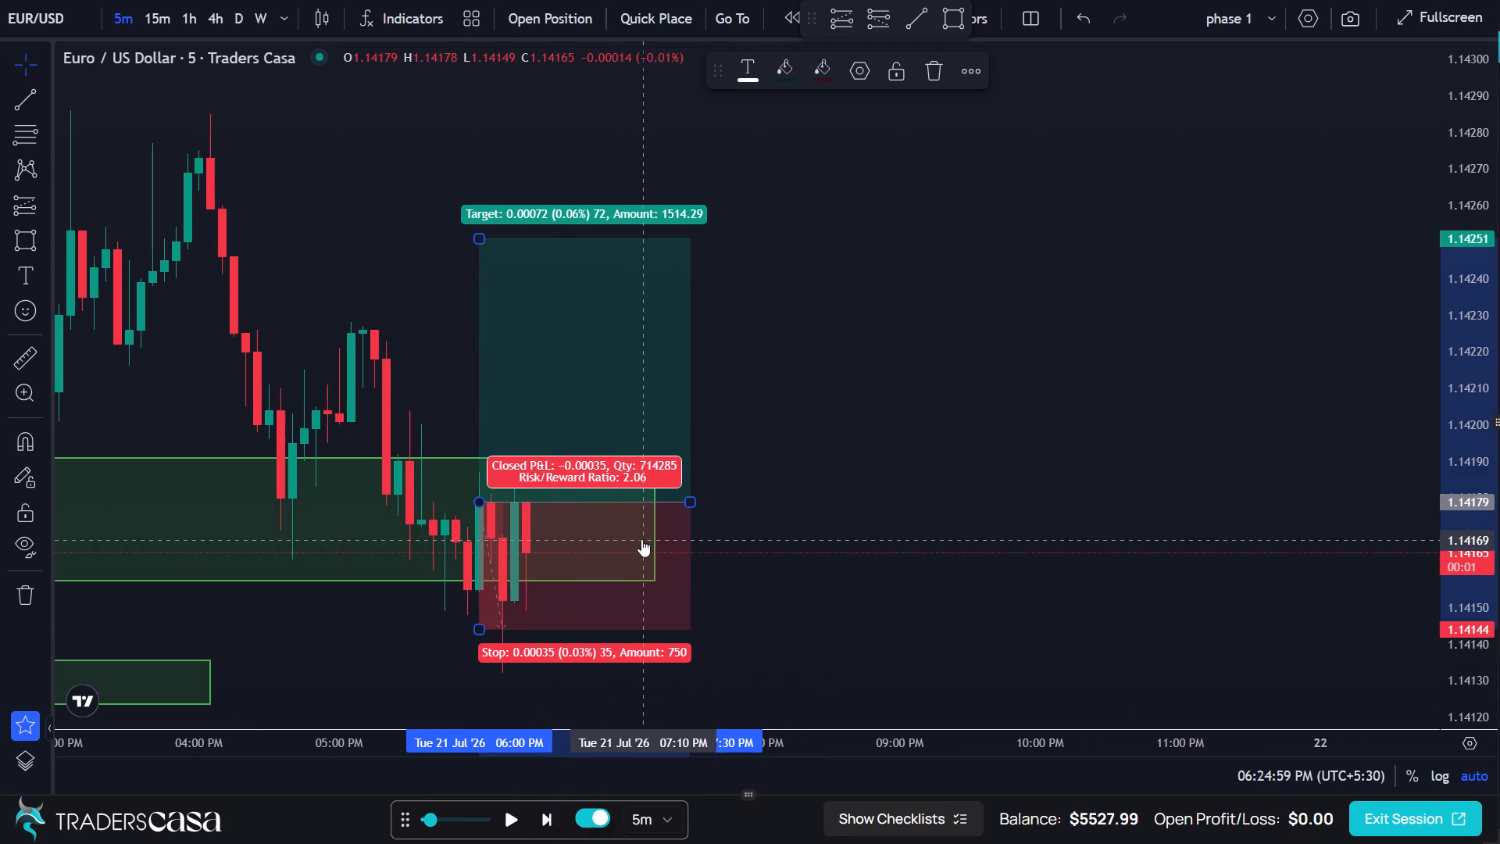
Delete the drawn long position that starts at the 06:00 PM candle.
left_click(635, 328)
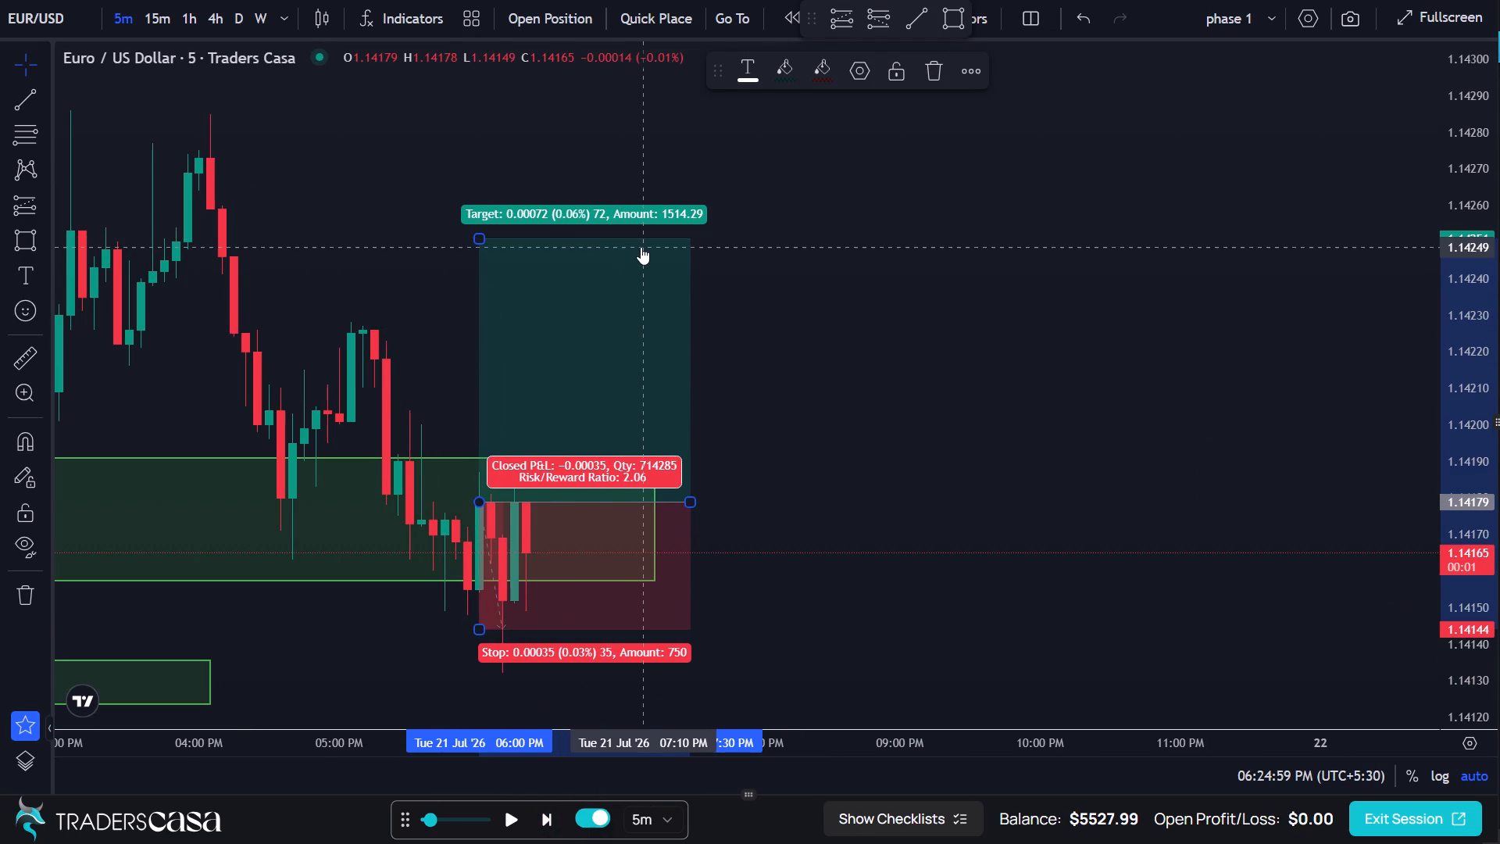
left_click(666, 236)
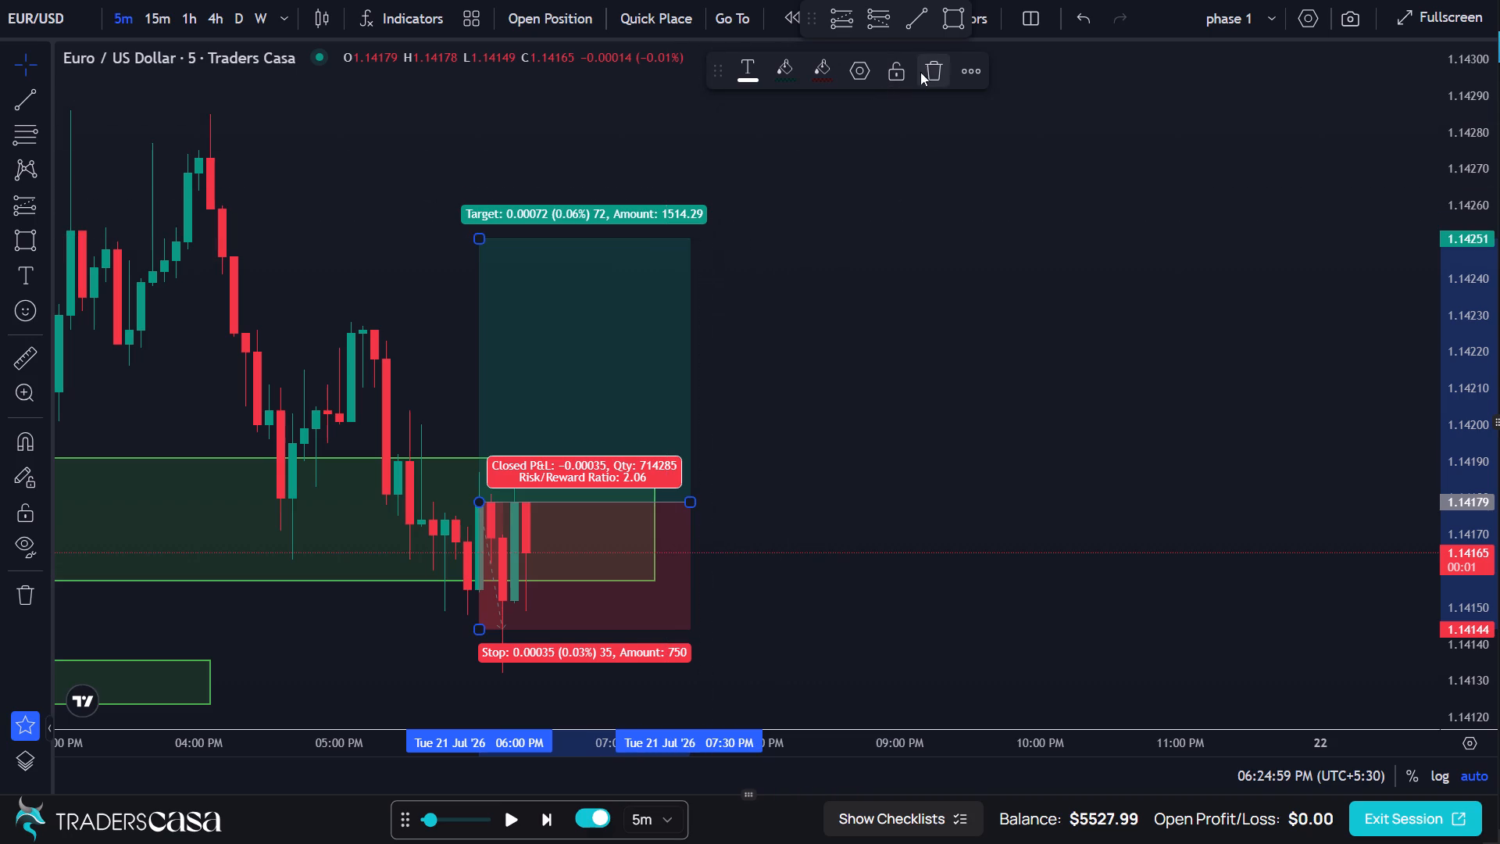
left_click(928, 66)
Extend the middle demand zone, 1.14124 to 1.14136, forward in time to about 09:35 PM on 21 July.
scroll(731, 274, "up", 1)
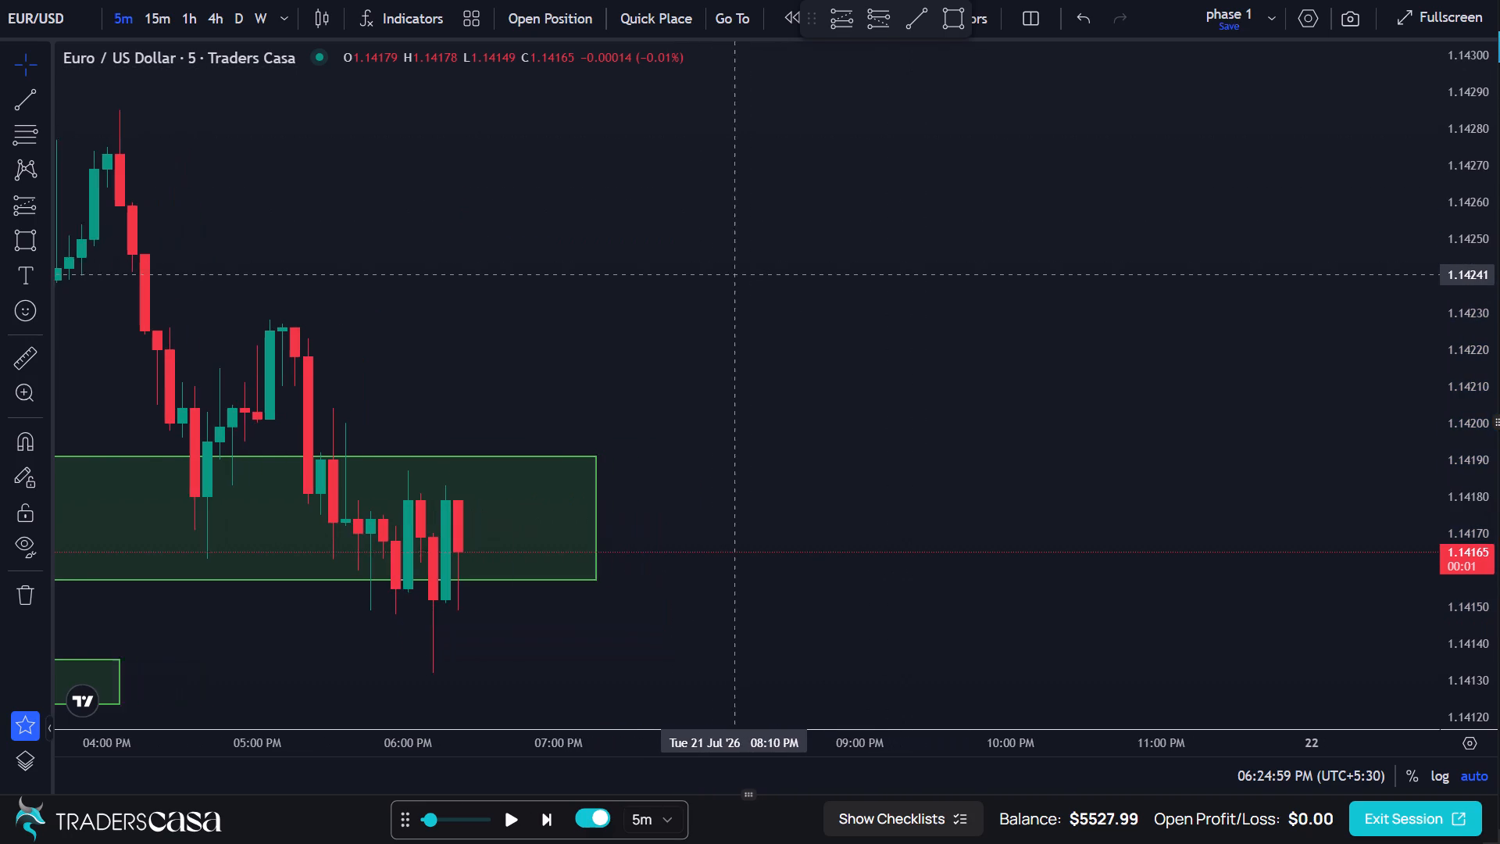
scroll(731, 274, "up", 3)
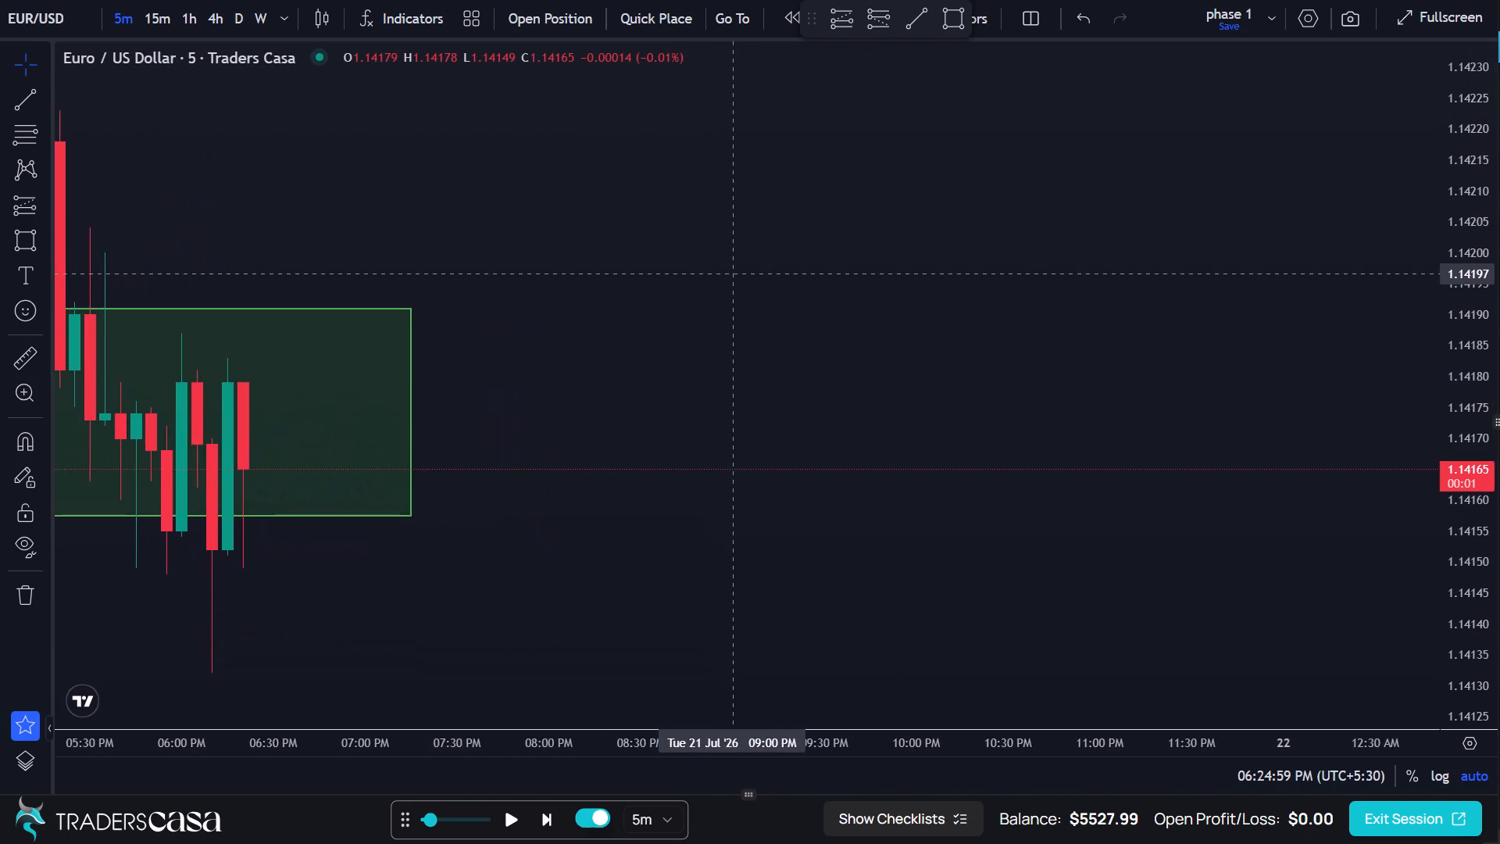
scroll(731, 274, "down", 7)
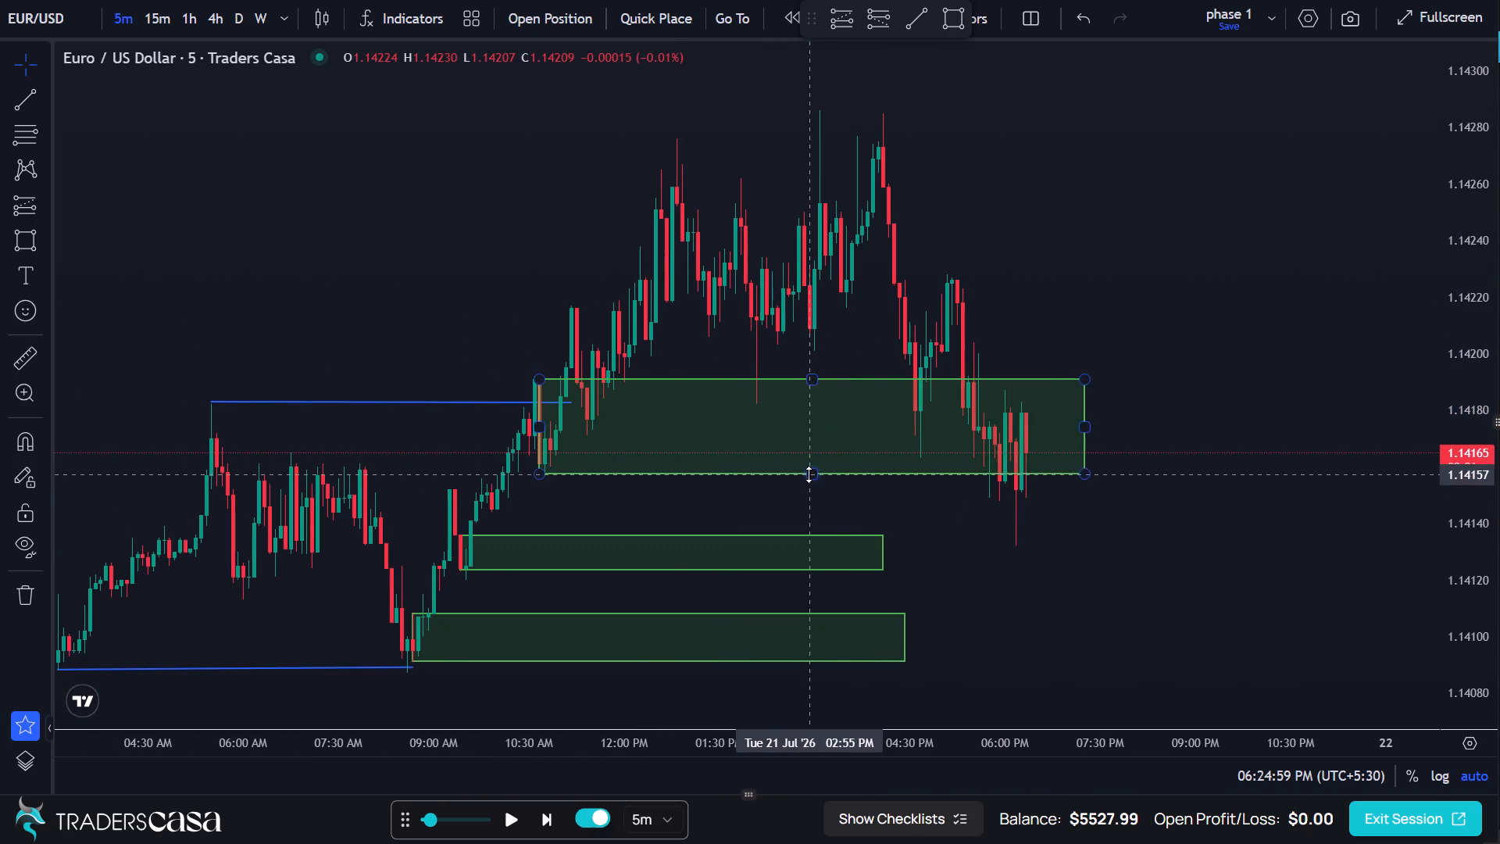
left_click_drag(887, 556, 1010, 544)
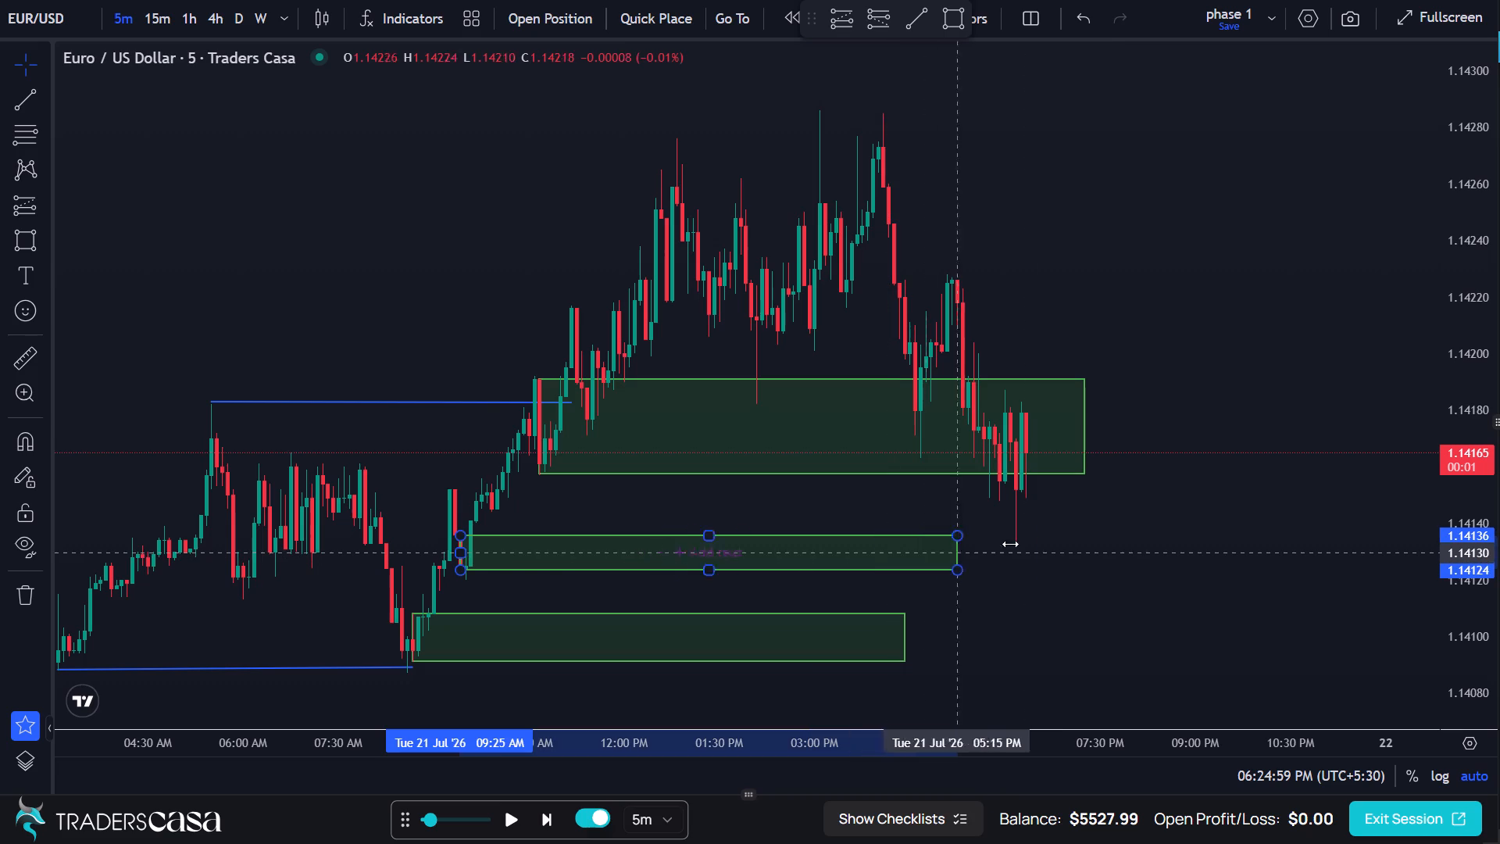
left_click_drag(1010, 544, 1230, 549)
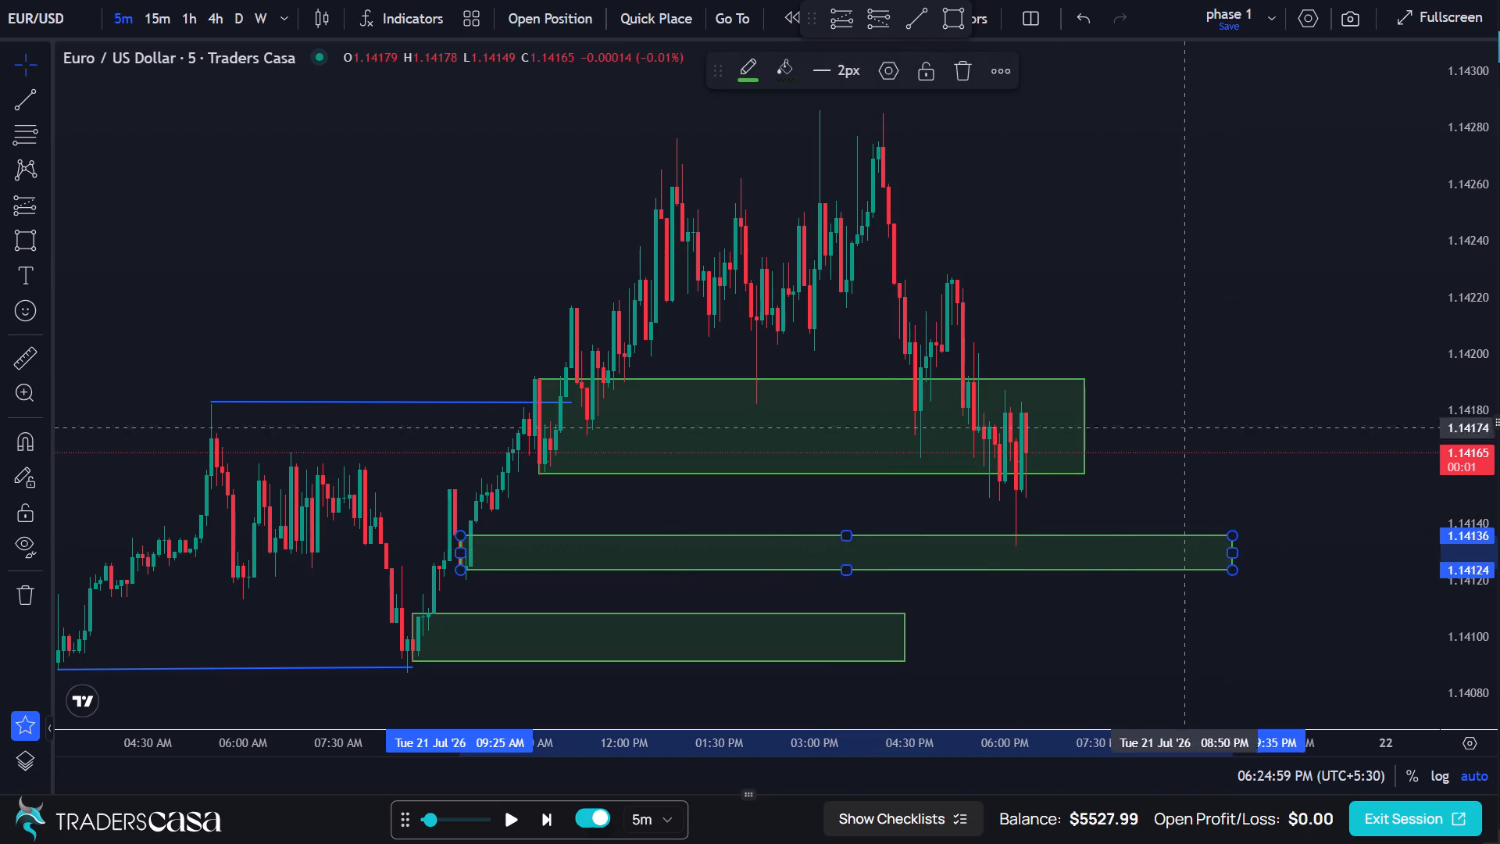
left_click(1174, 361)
Advance the replay through seven 5-minute candles to 06:59:59 PM.
scroll(1174, 361, "up", 9)
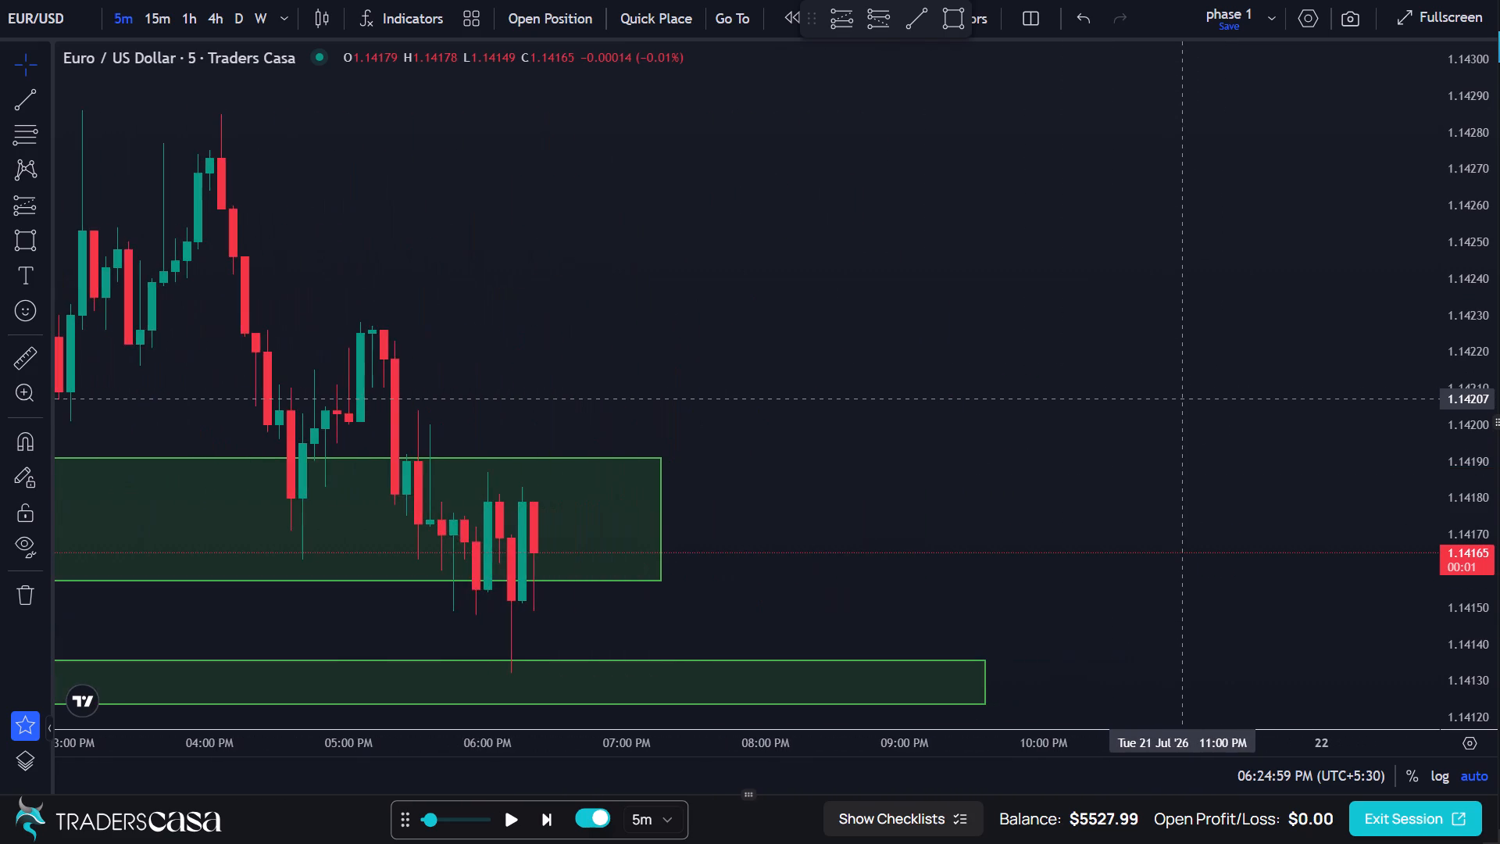
scroll(1180, 399, "right", 2)
scroll(1180, 399, "up", 1)
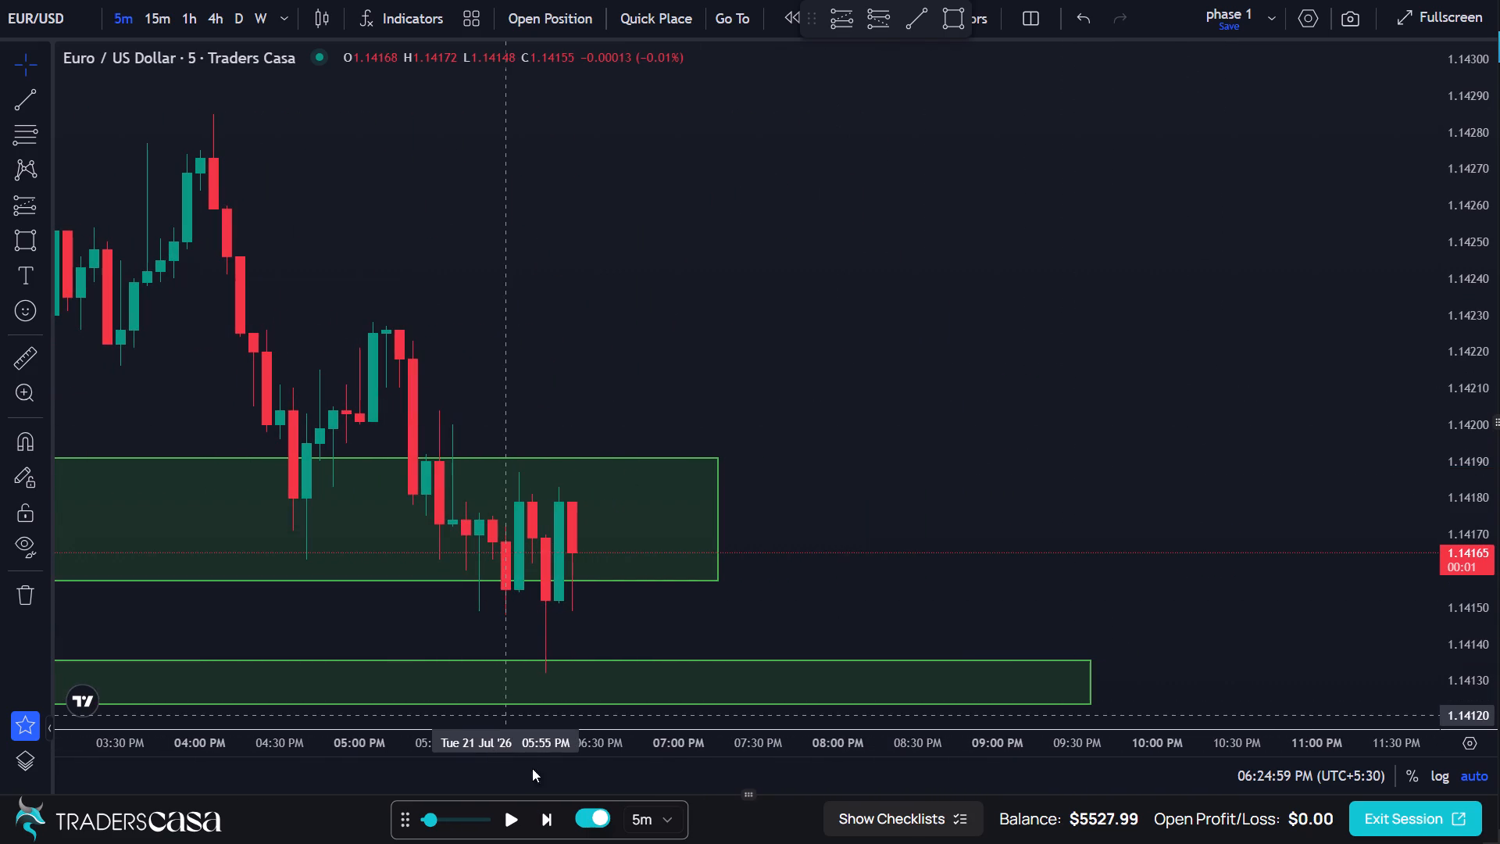
left_click(548, 816)
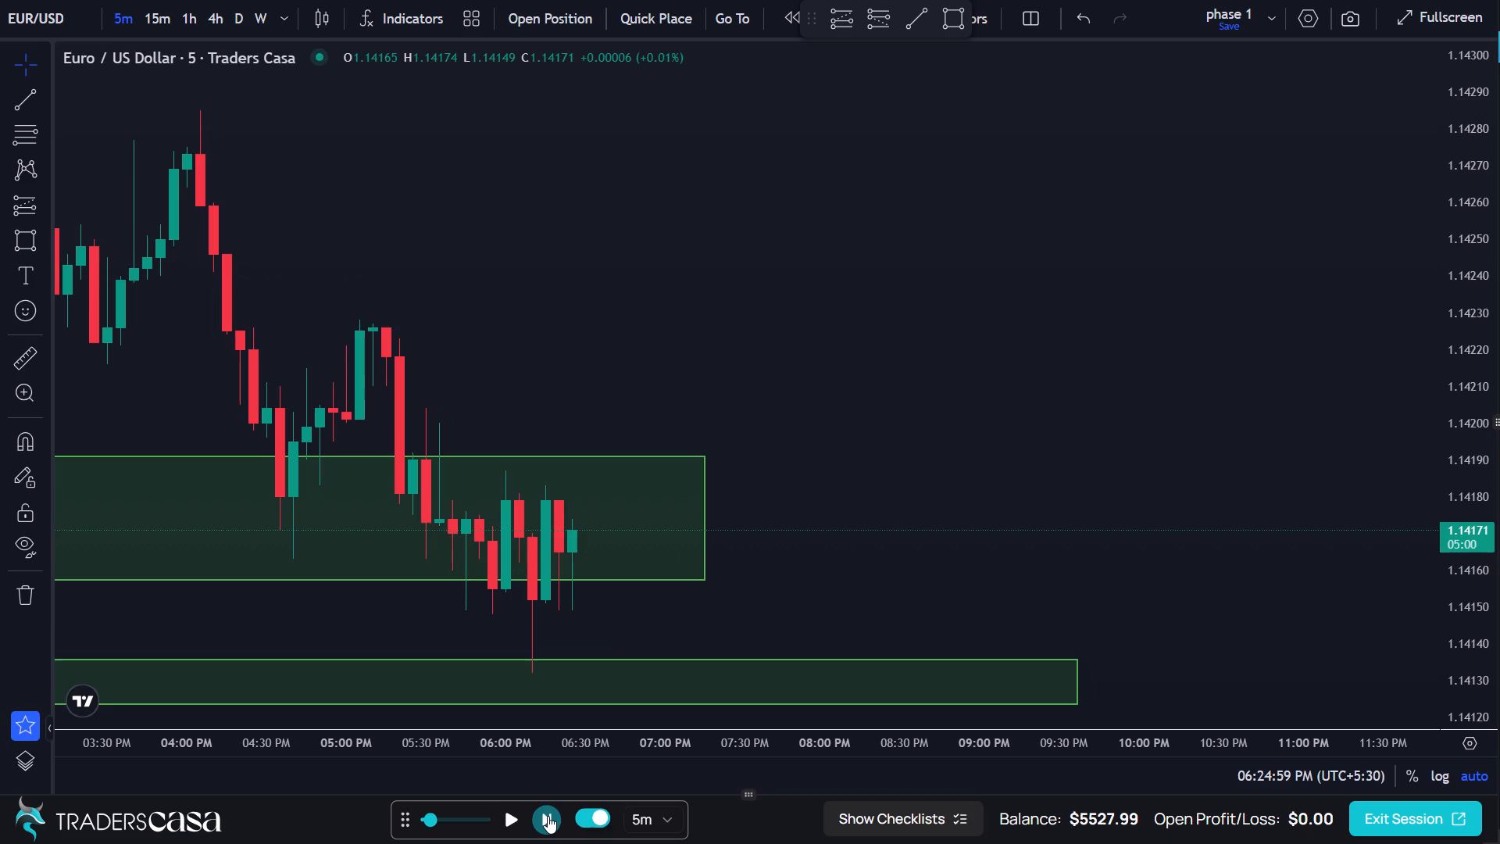
left_click(548, 816)
left_click(548, 816)
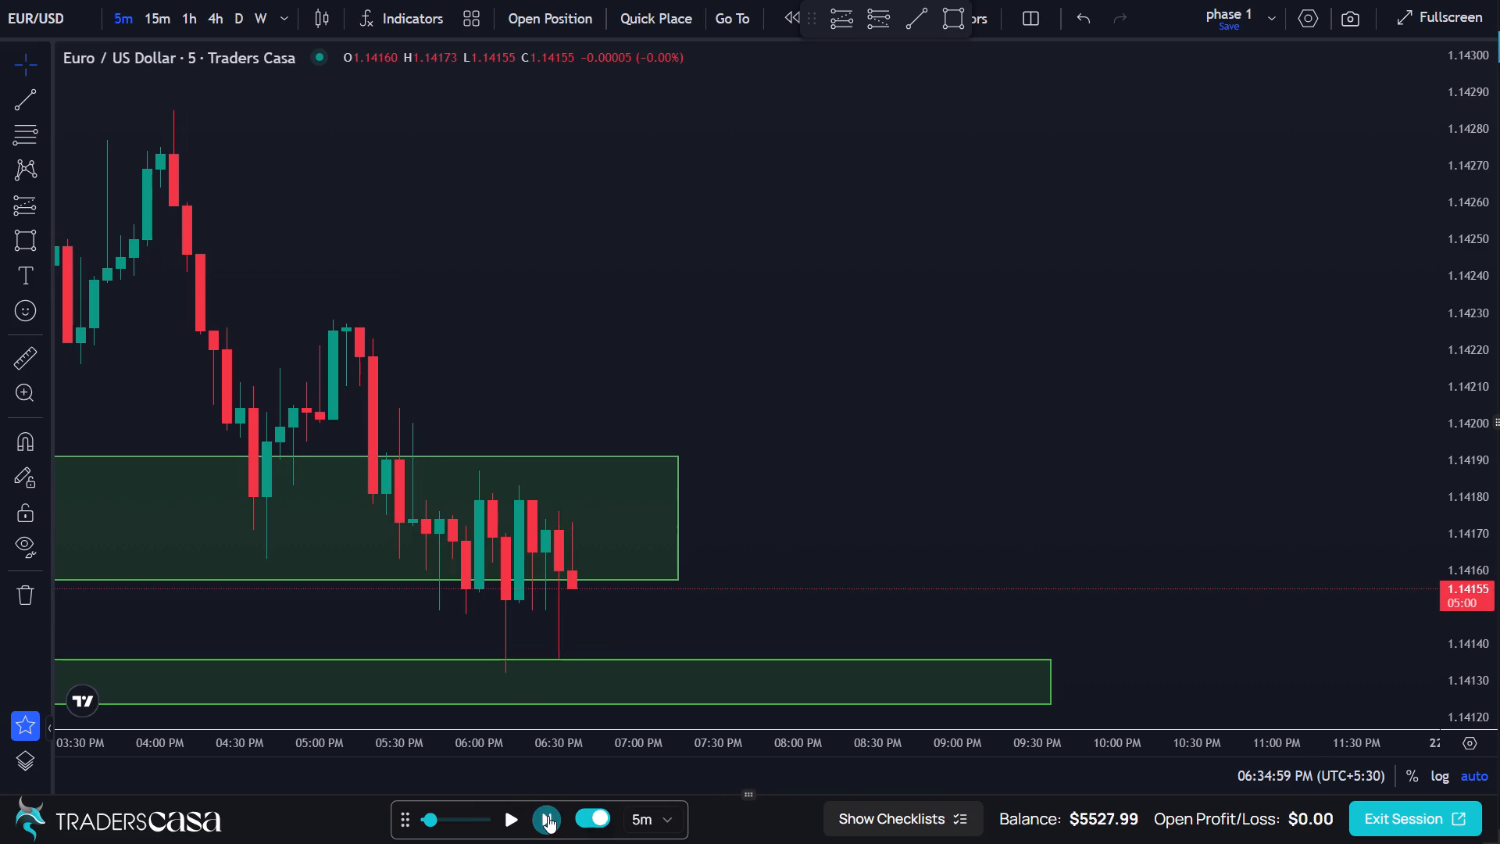
left_click(548, 816)
left_click(548, 816)
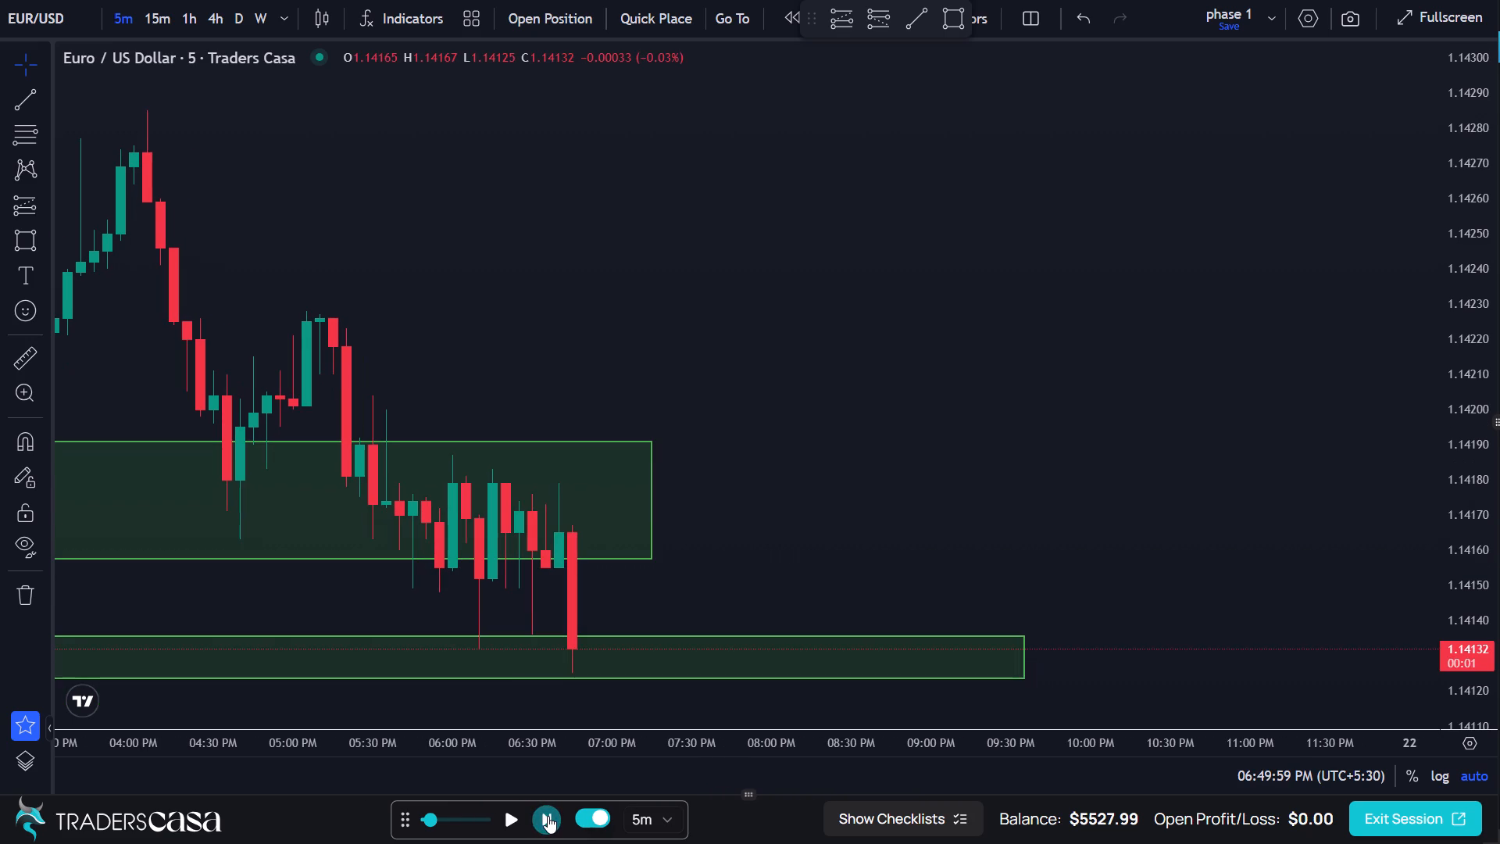
left_click(548, 816)
left_click(548, 816)
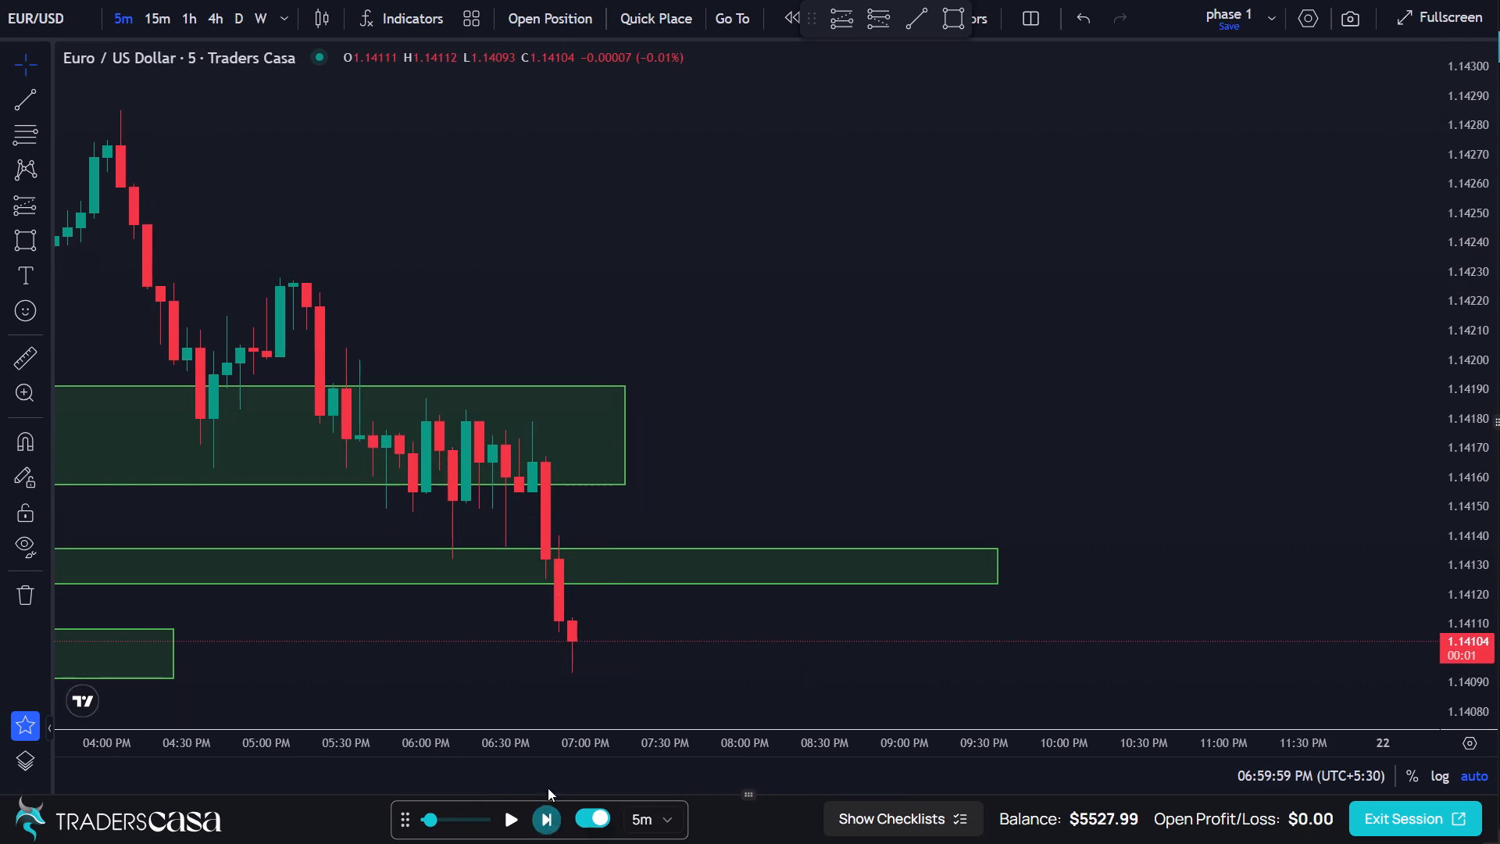
Extend the lowest demand zone, 1.14091 to 1.14108, forward in time to about 10:10 PM on 21 July.
scroll(611, 387, "down", 8)
scroll(611, 387, "up", 6)
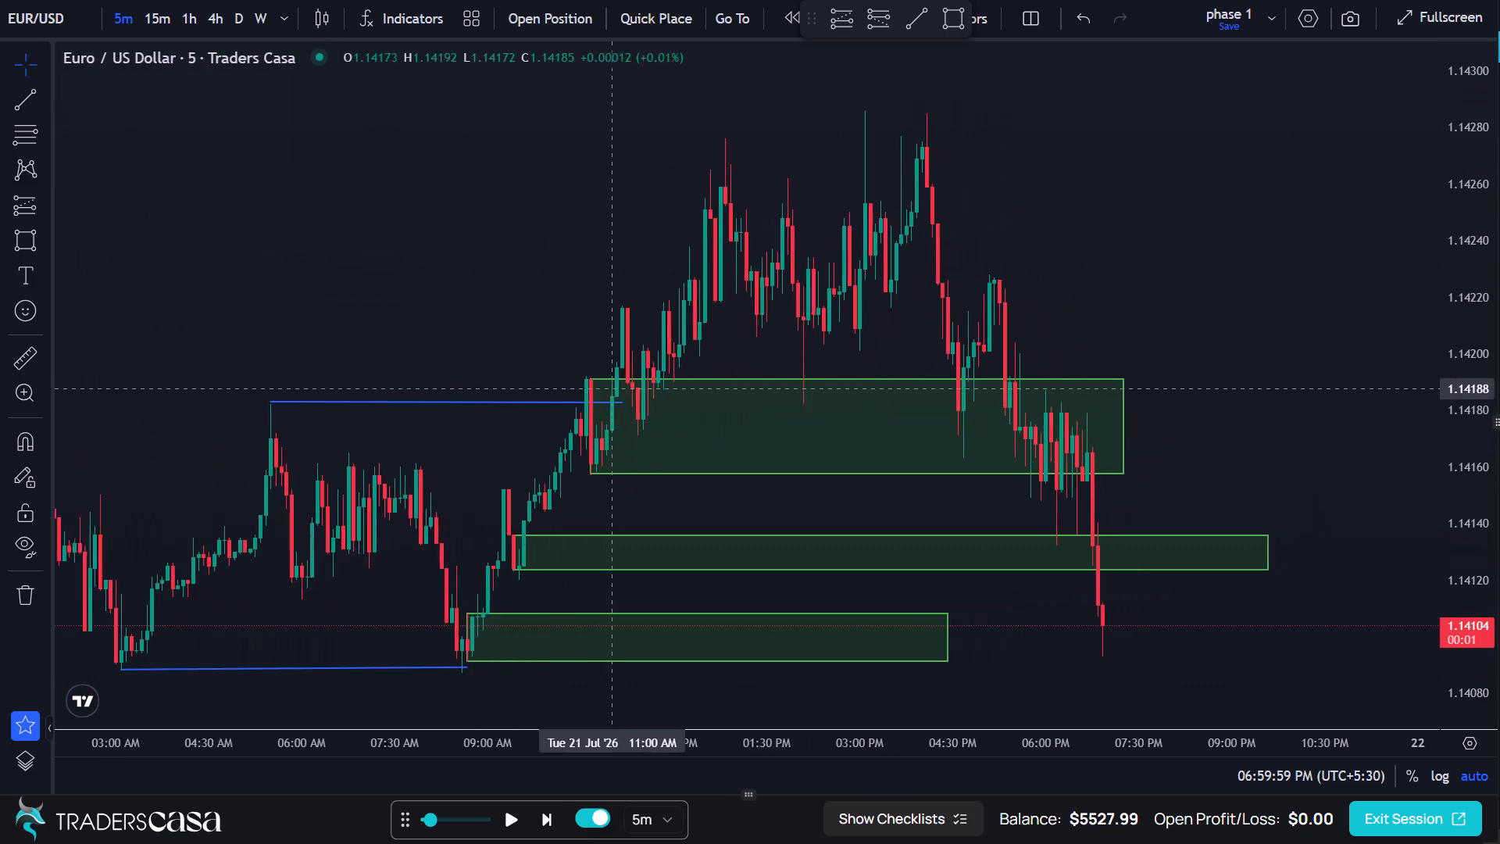
scroll(611, 388, "up", 1)
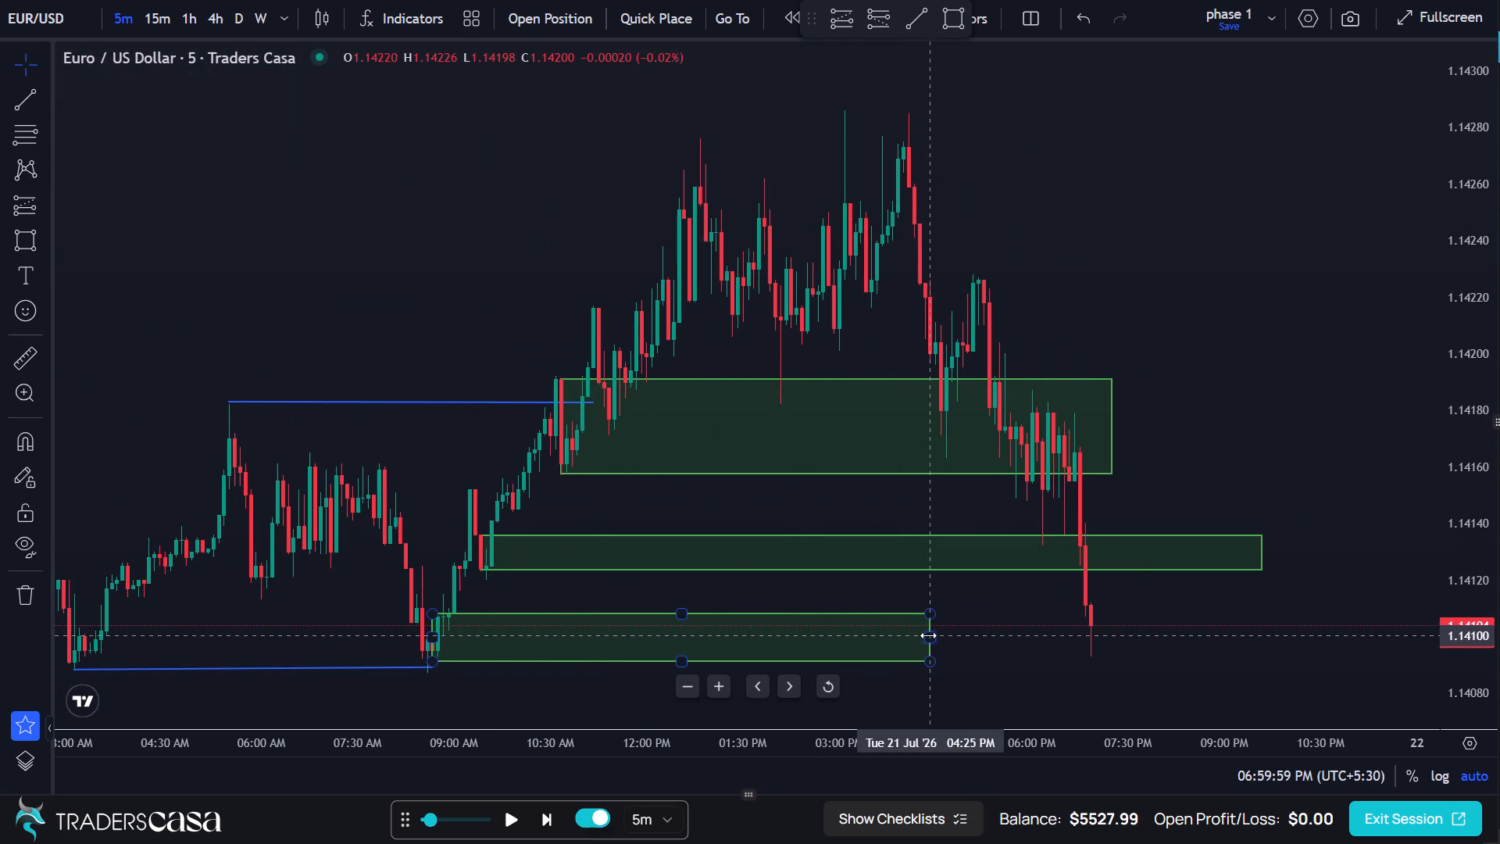
left_click_drag(928, 635, 1302, 624)
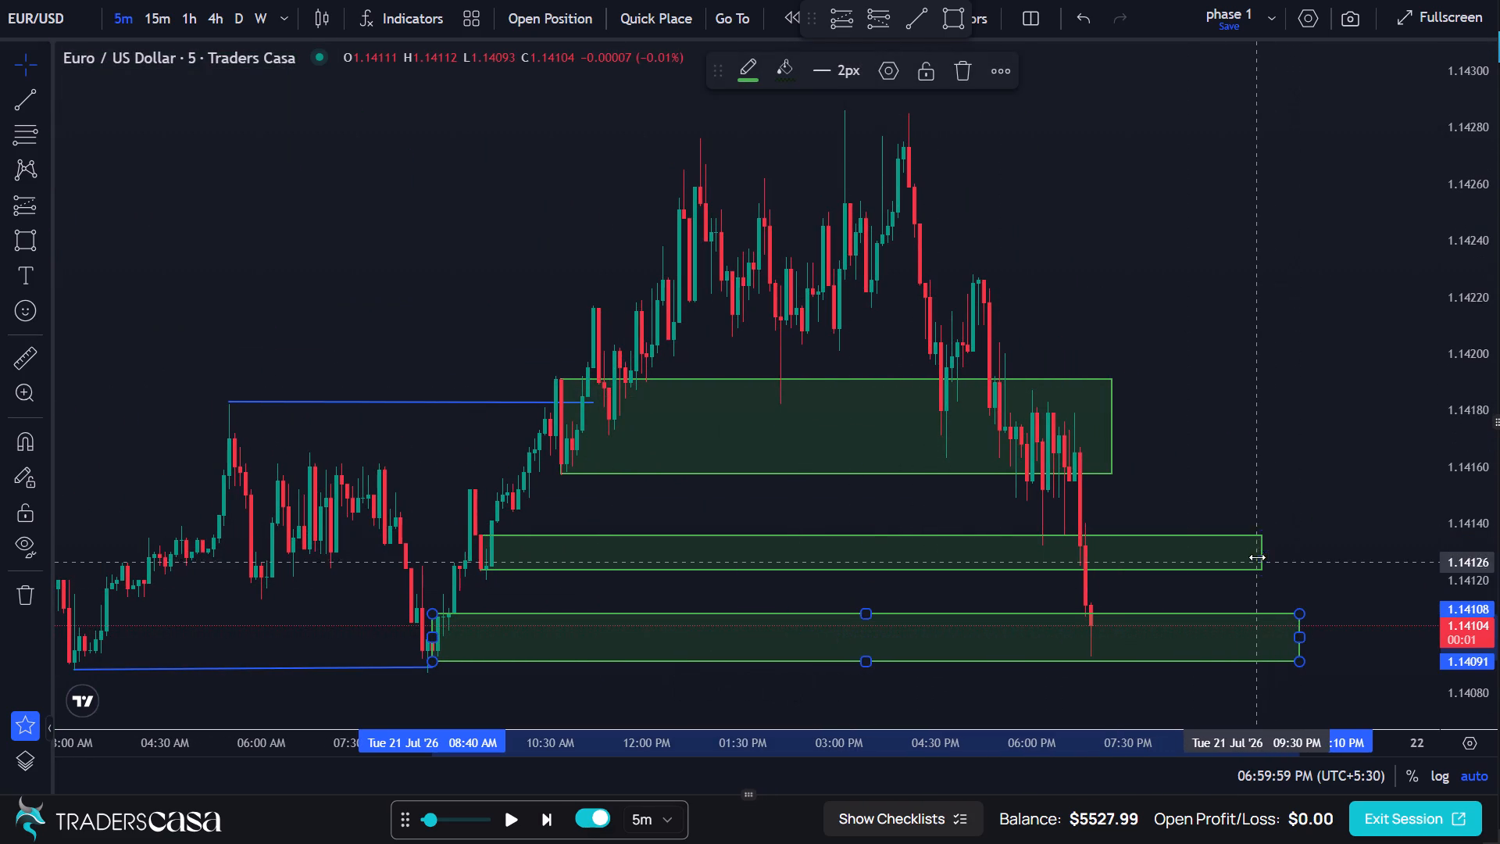
Delete the middle demand zone, 1.14124 to 1.14136.
left_click(1255, 538)
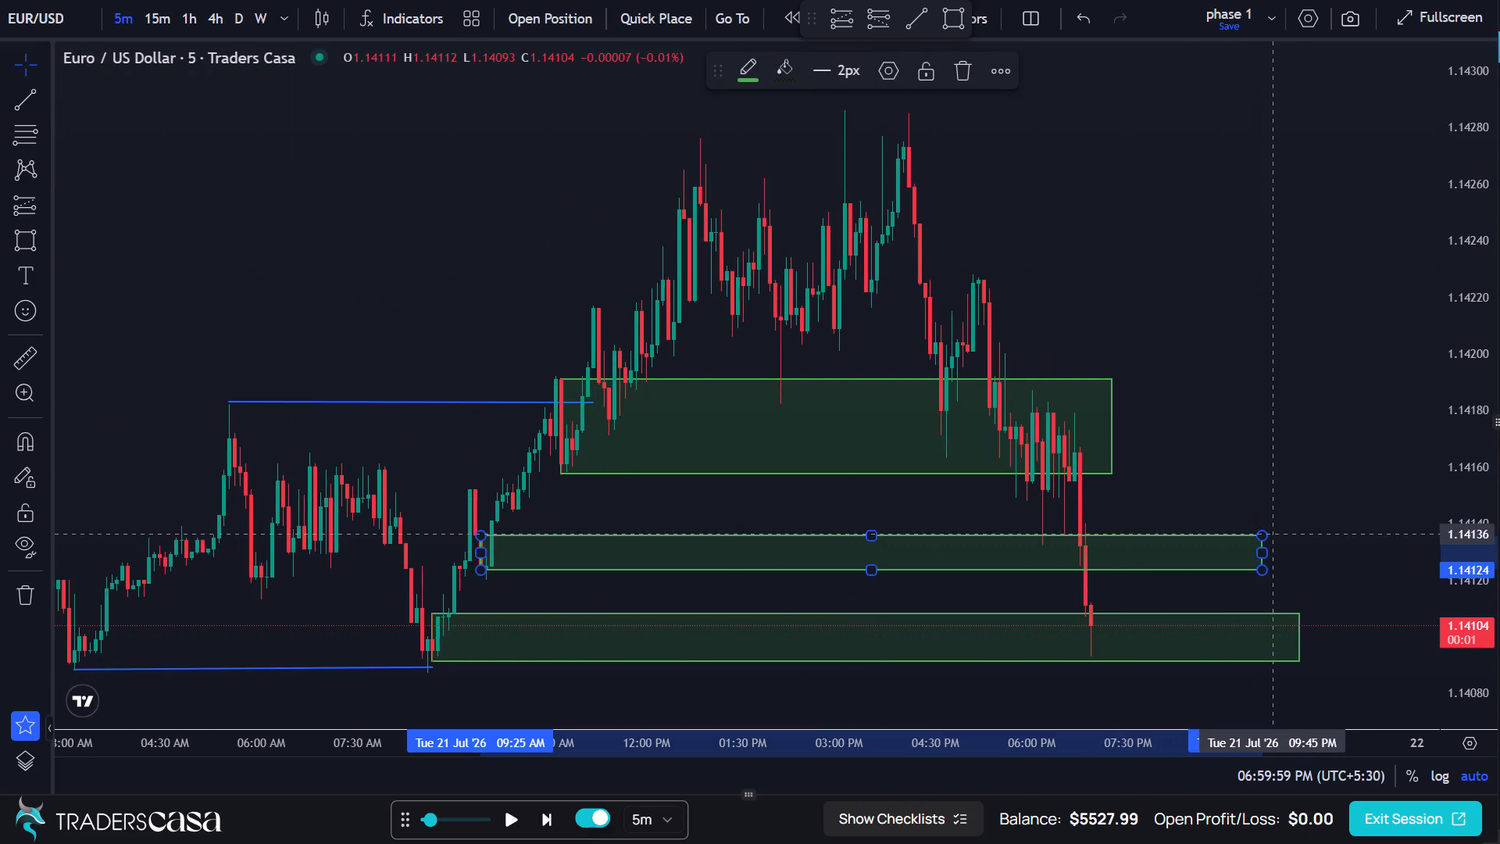
left_click(961, 64)
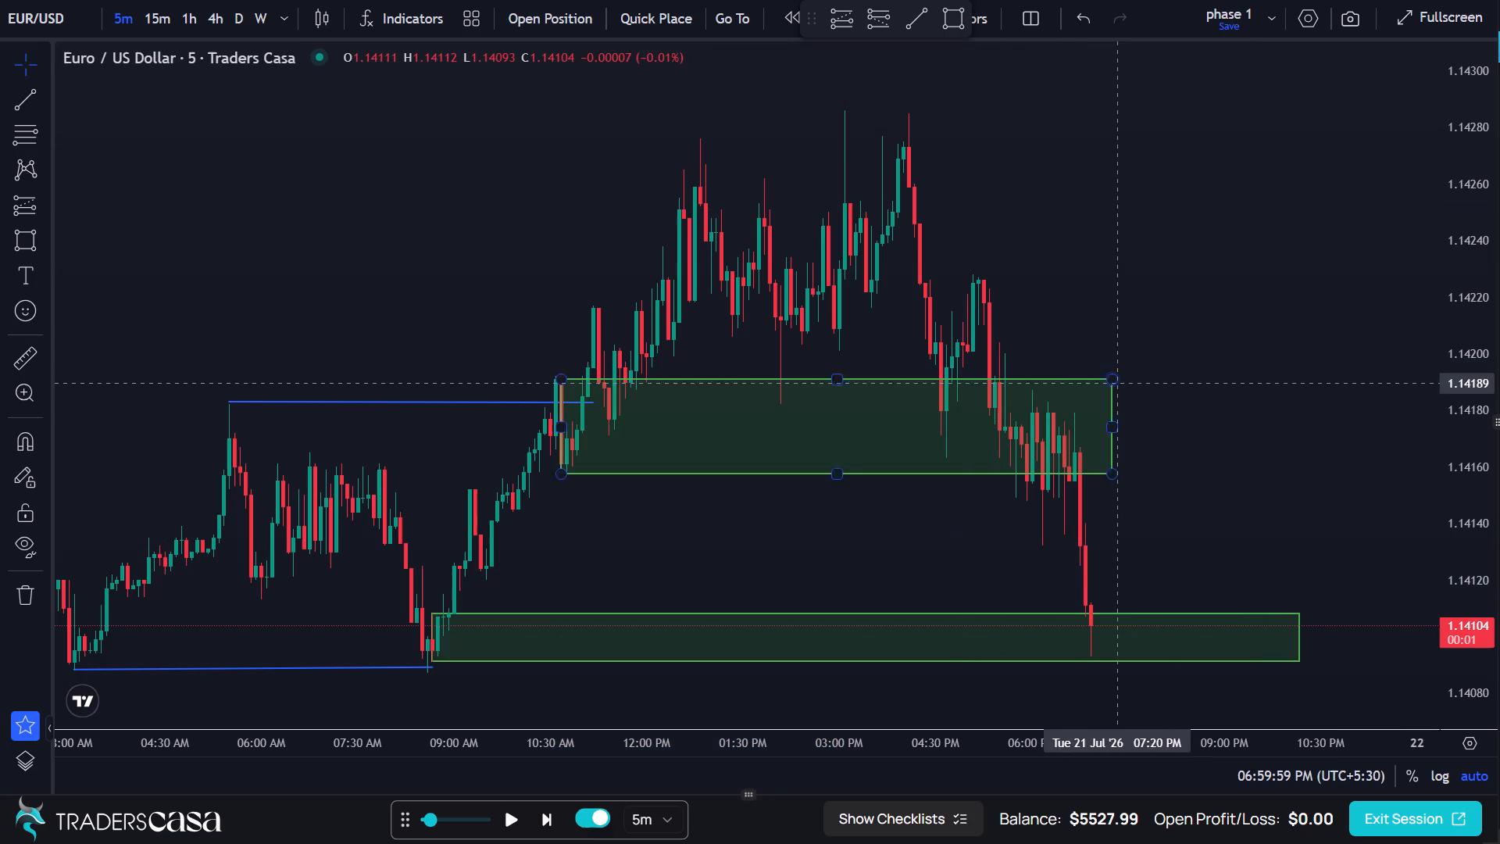
Delete the upper demand zone, 1.14157 to about 1.14191.
left_click(1109, 382)
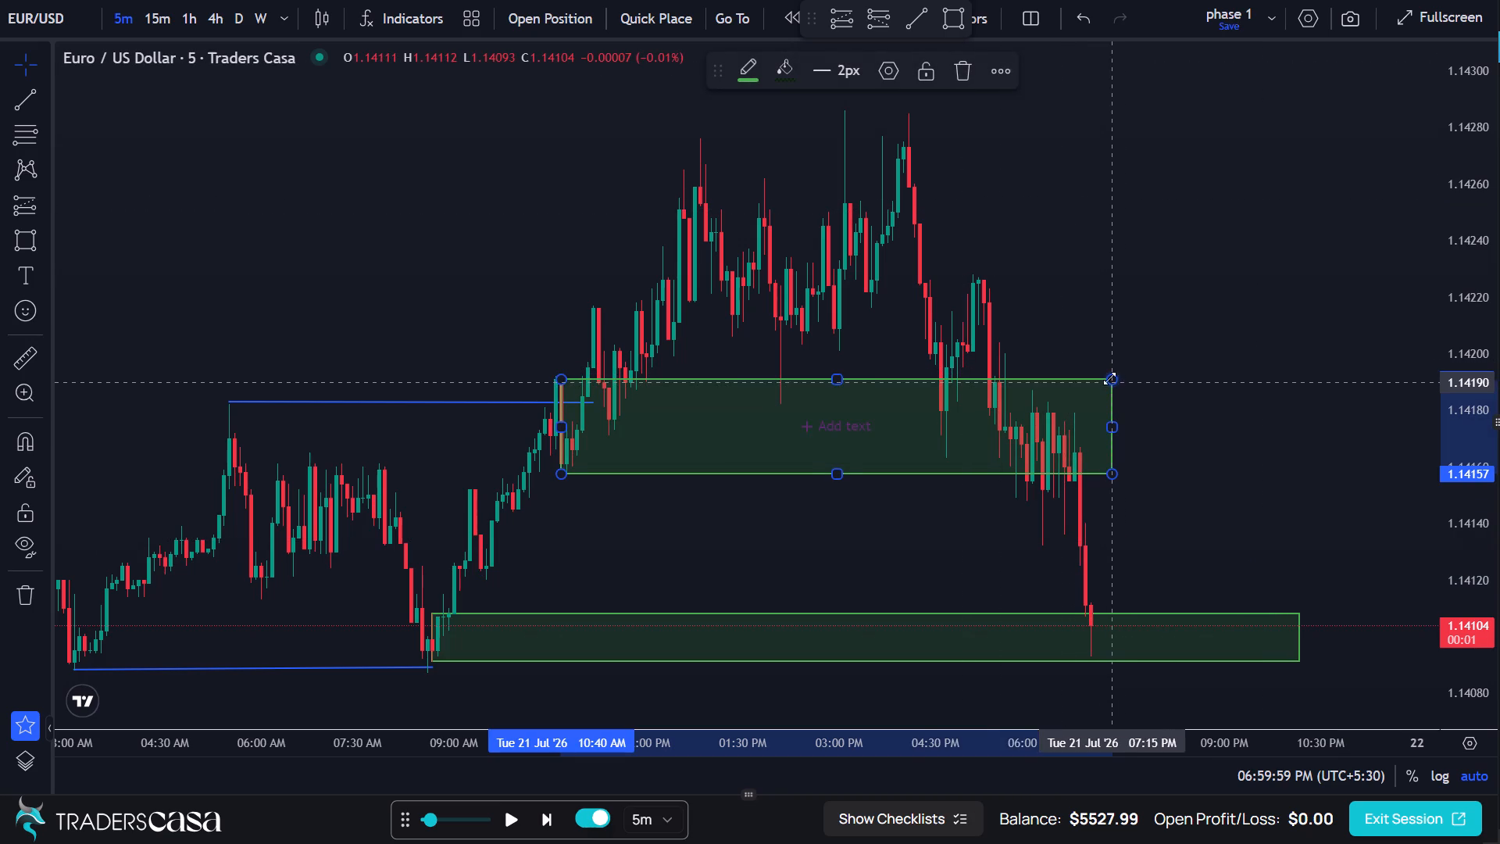
left_click(969, 65)
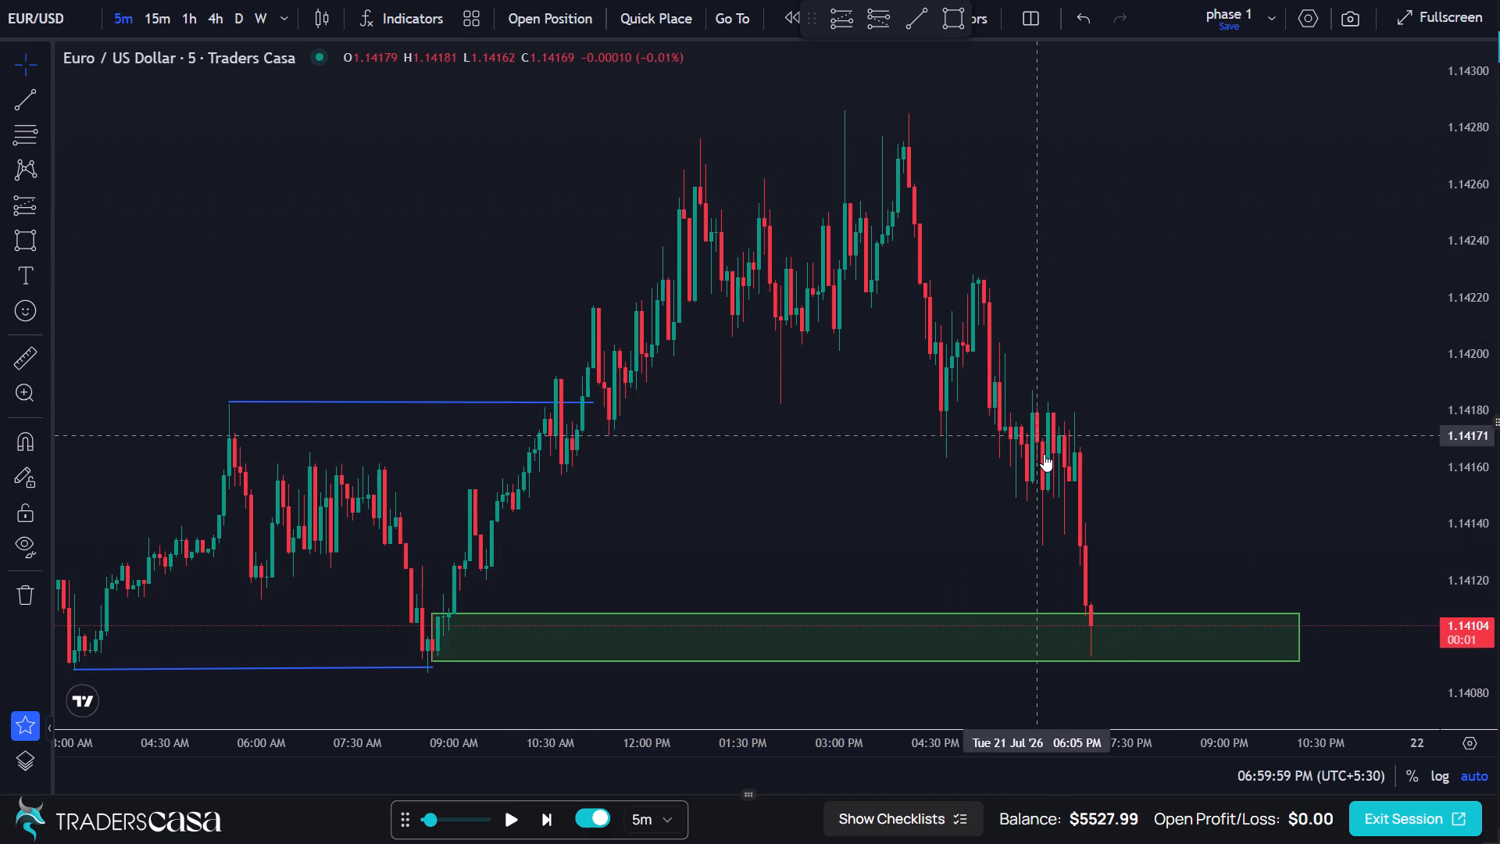
Examine the wider price structure and marked zones back to 9 July, and the current price at the remaining demand zone.
scroll(1044, 454, "down", 4)
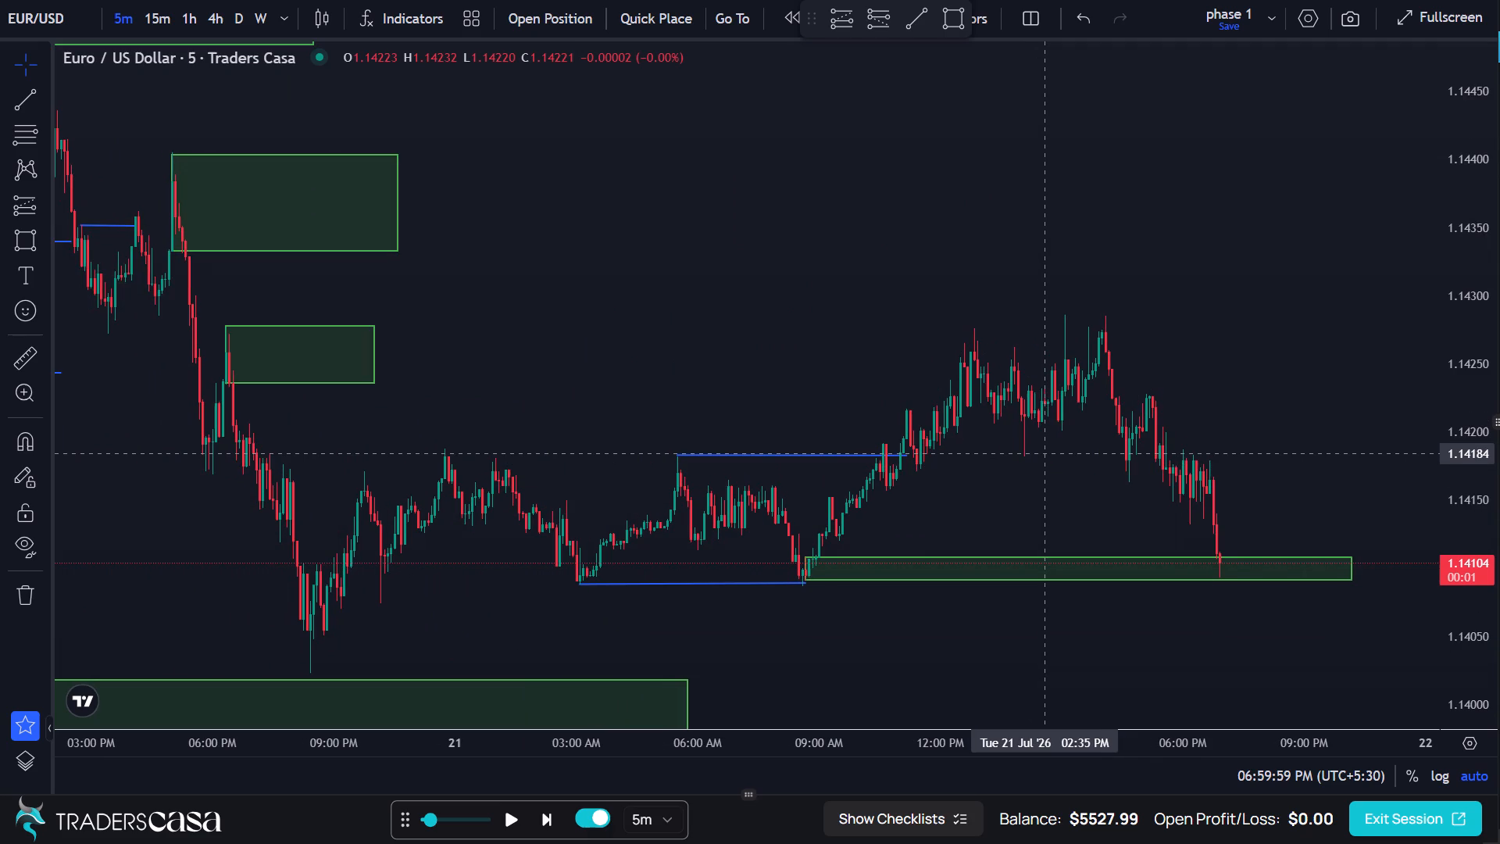
scroll(1044, 454, "down", 11)
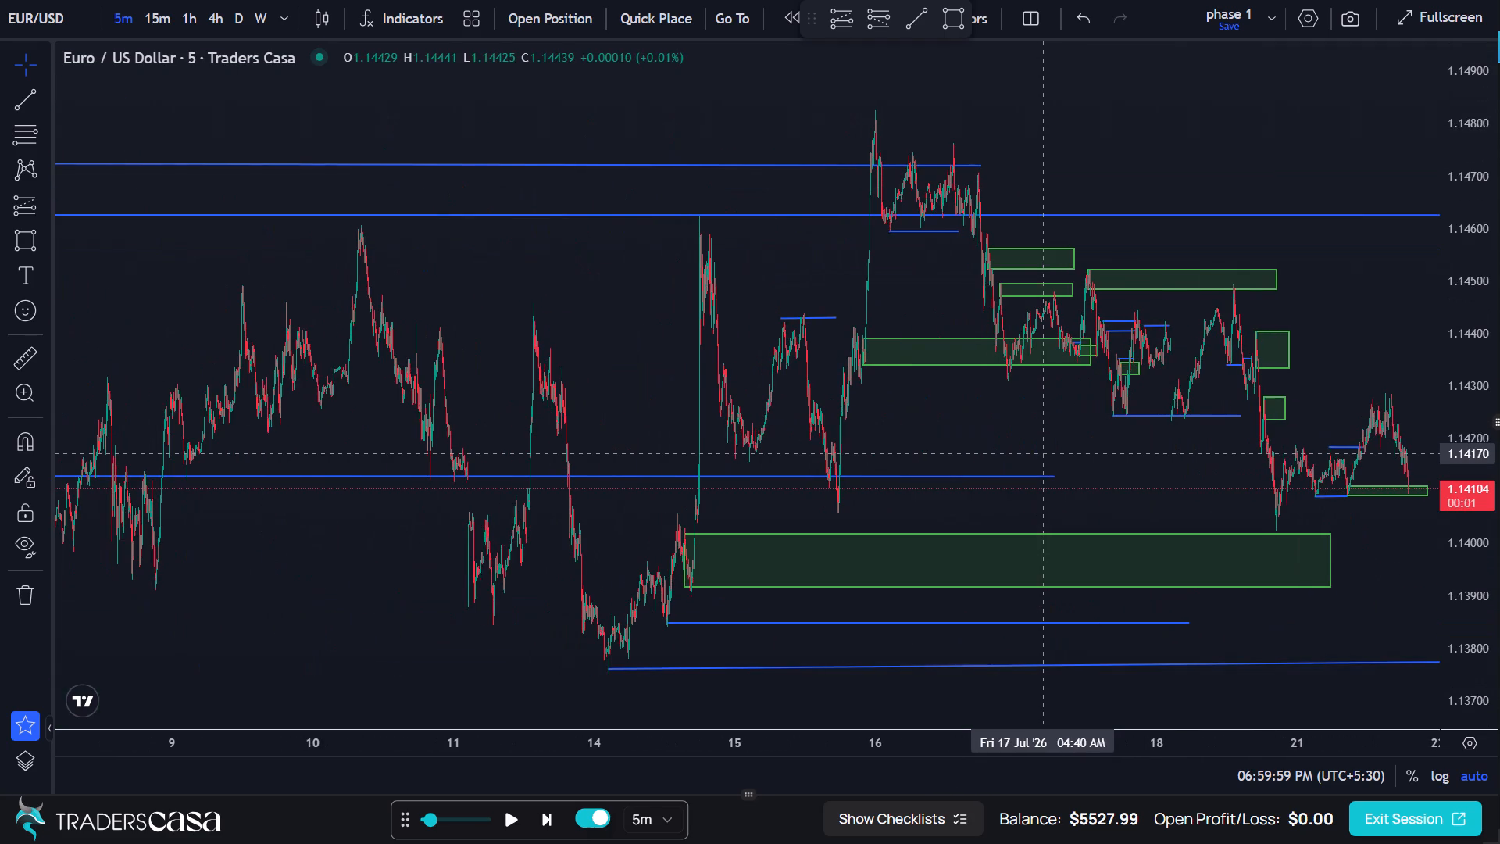
scroll(1044, 454, "left", 5)
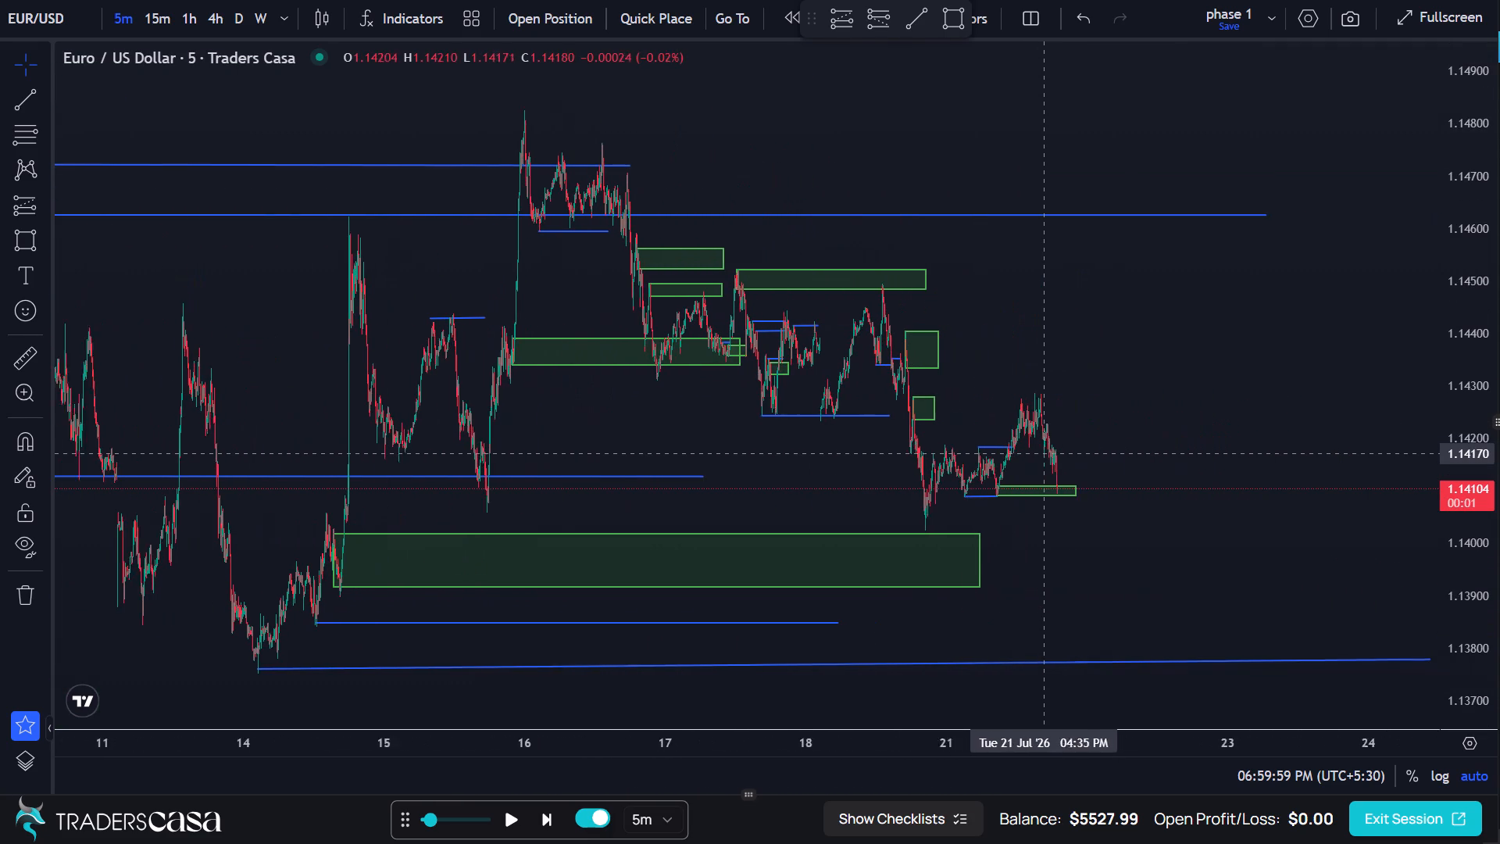
scroll(1044, 454, "left", 1)
scroll(1044, 454, "up", 9)
scroll(1053, 473, "right", 3)
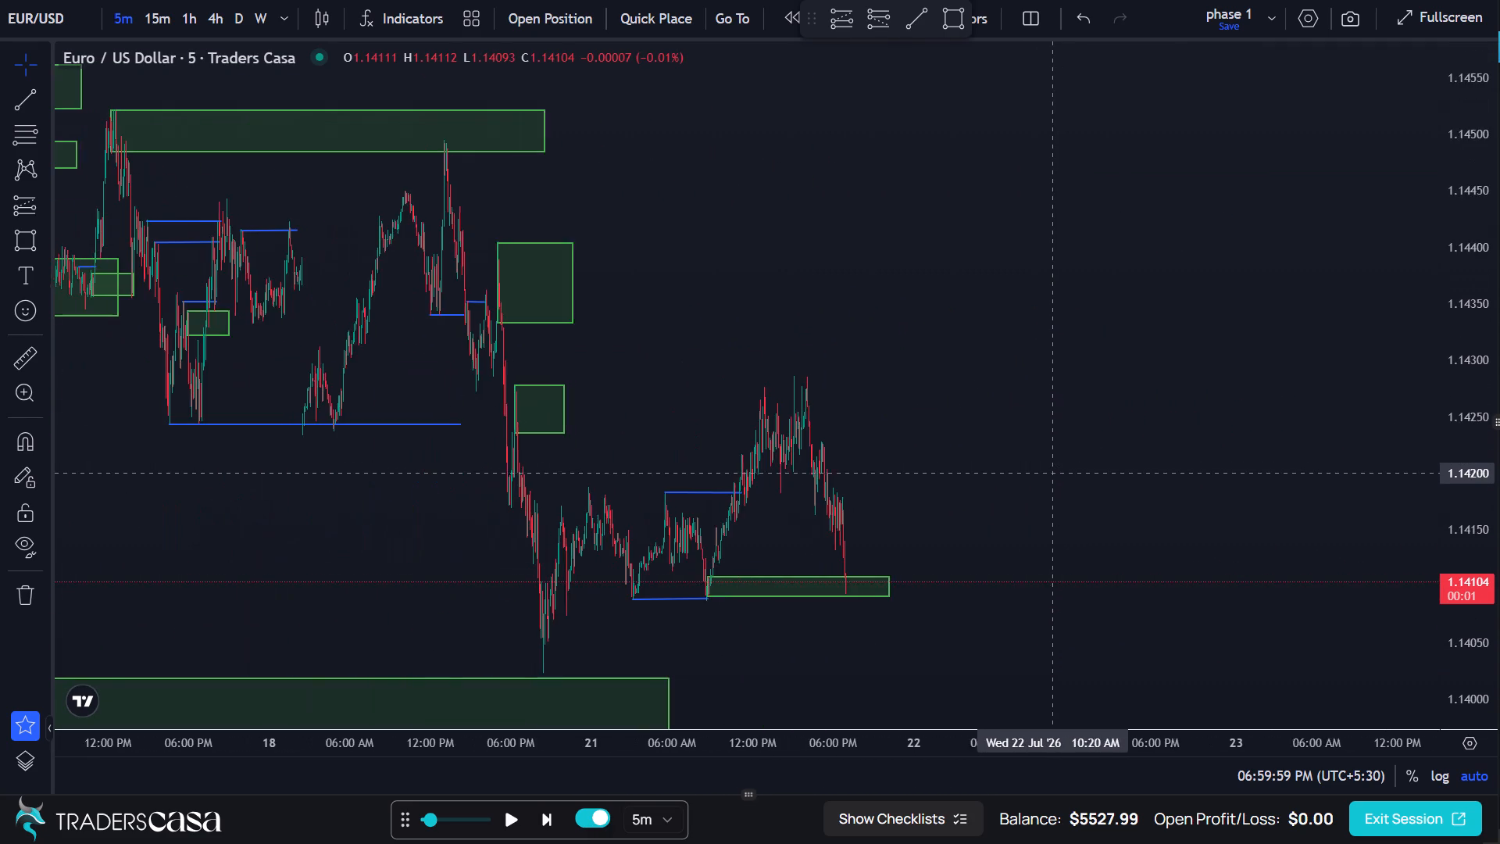
scroll(1053, 473, "right", 1)
scroll(1053, 473, "up", 6)
scroll(1053, 473, "right", 5)
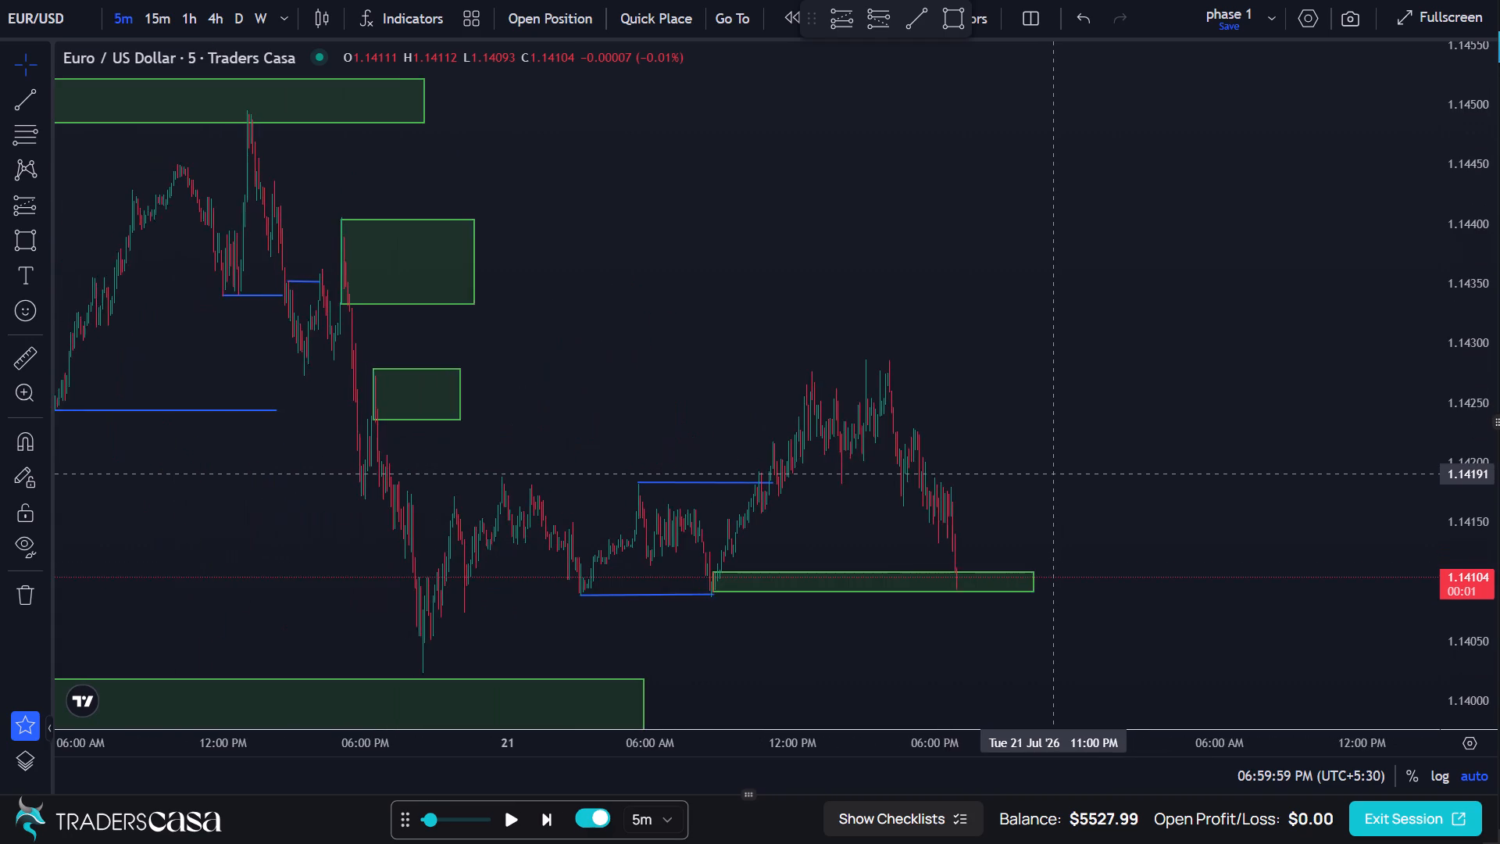
scroll(1053, 473, "up", 5)
scroll(1053, 473, "right", 3)
scroll(1053, 473, "up", 1)
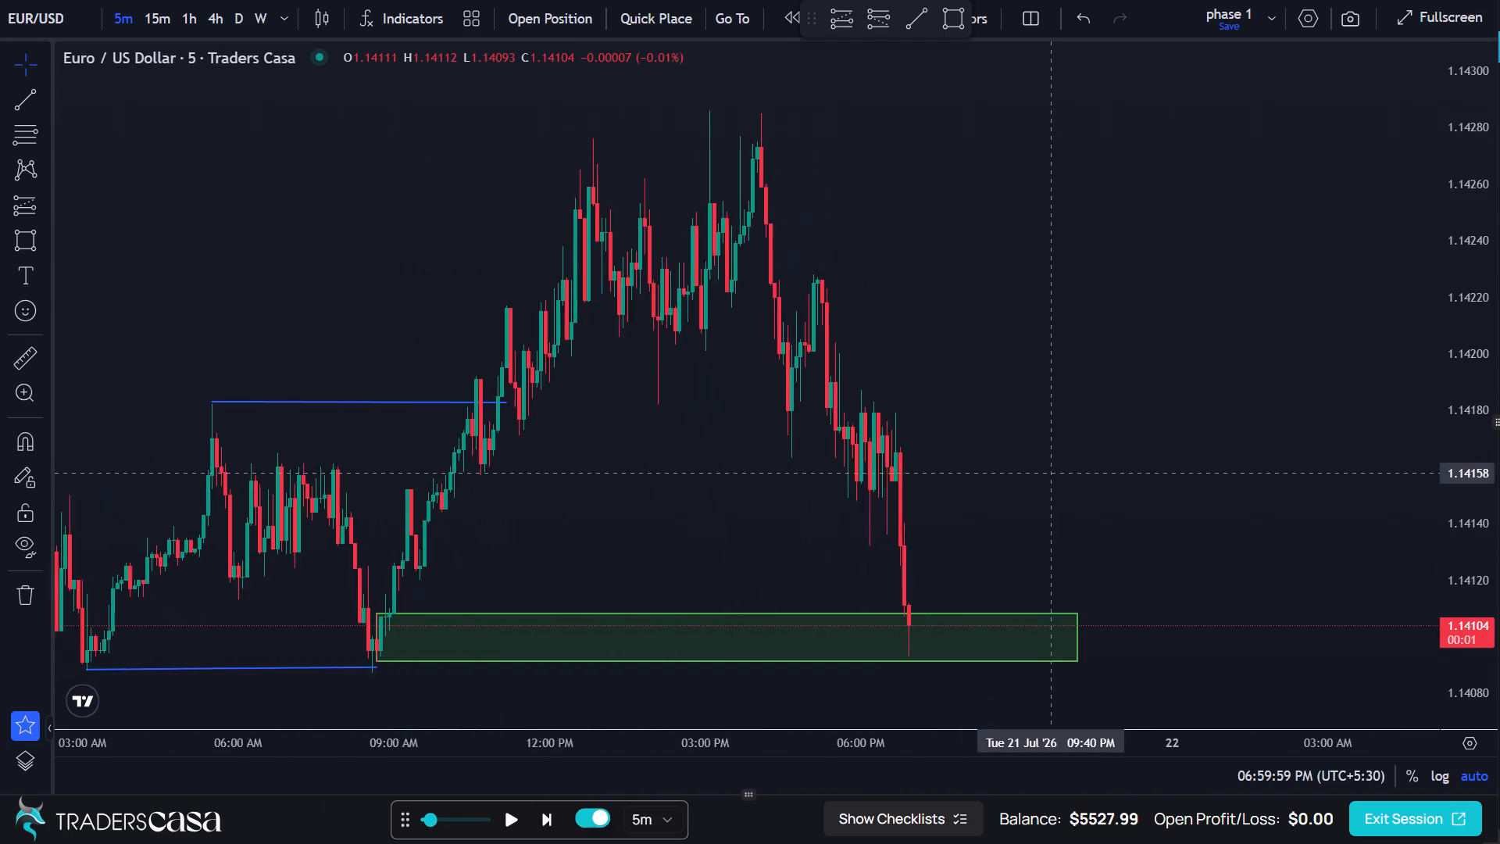
scroll(1053, 473, "up", 3)
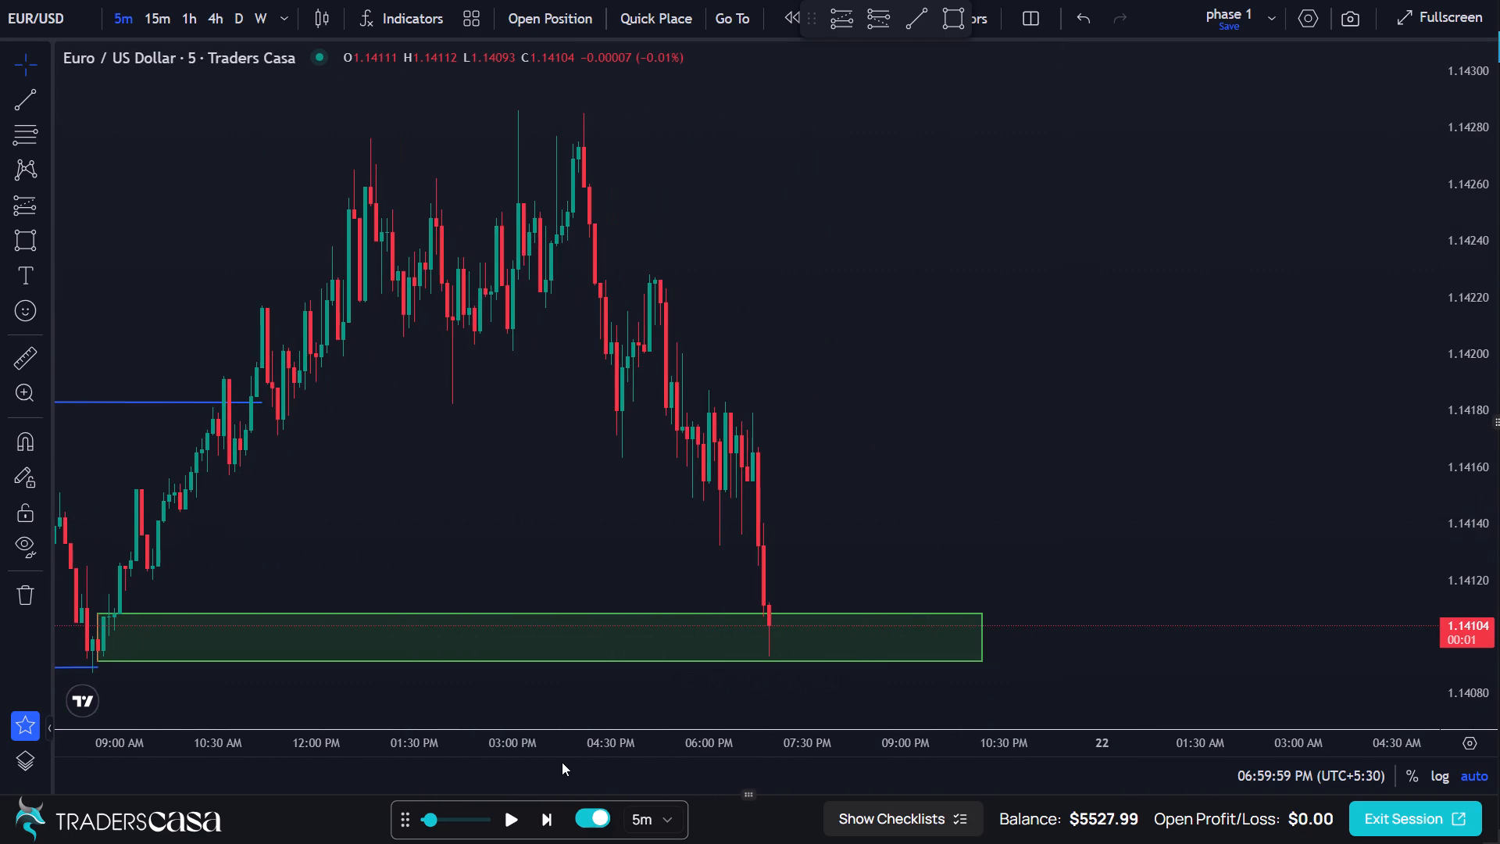
Advance the replay through four 5-minute candles to 07:19:59 PM.
left_click(546, 822)
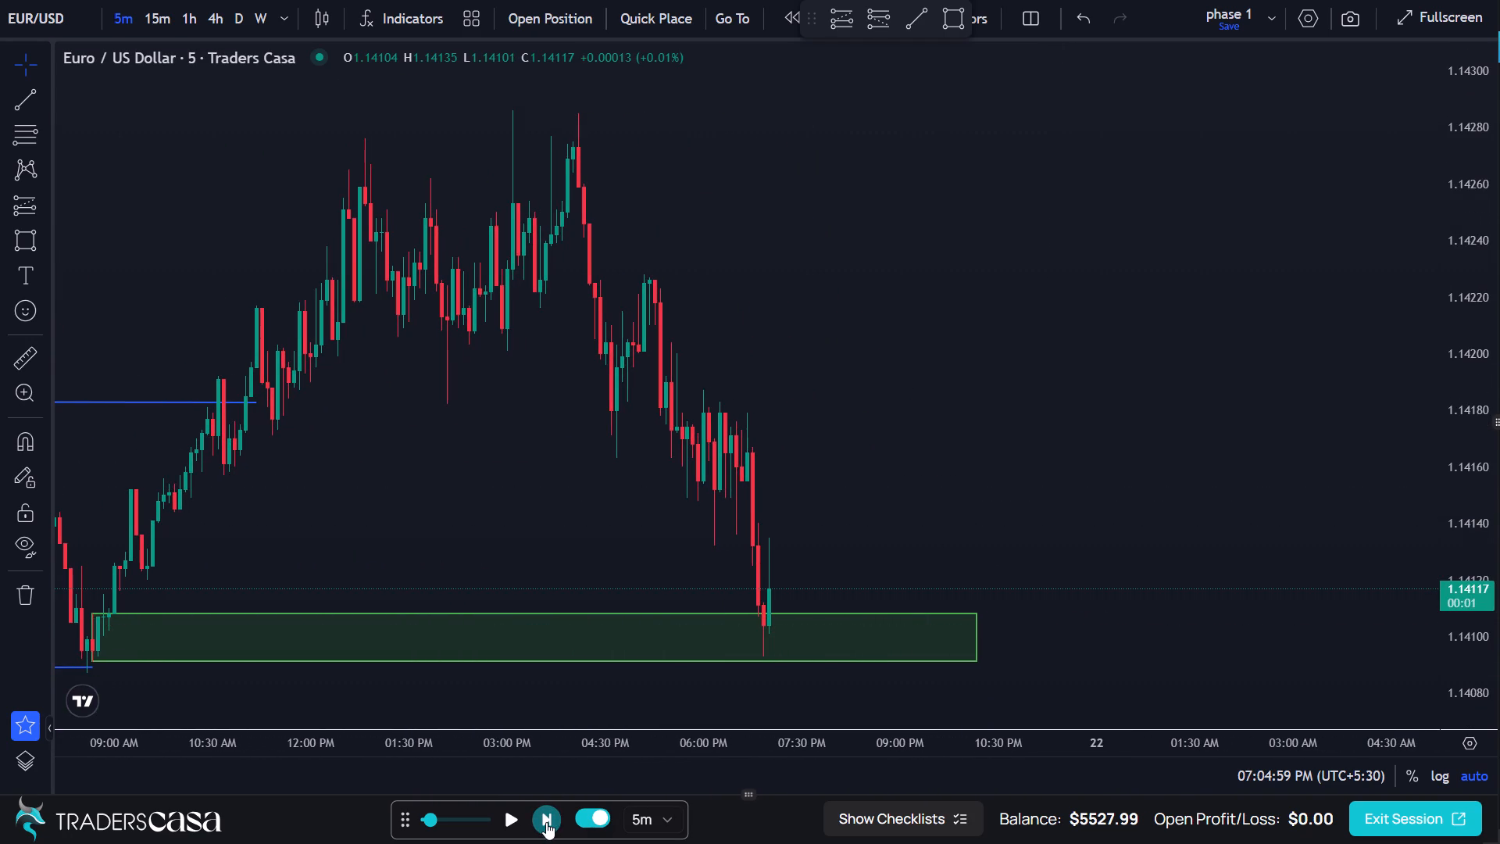
left_click(546, 822)
left_click(546, 822)
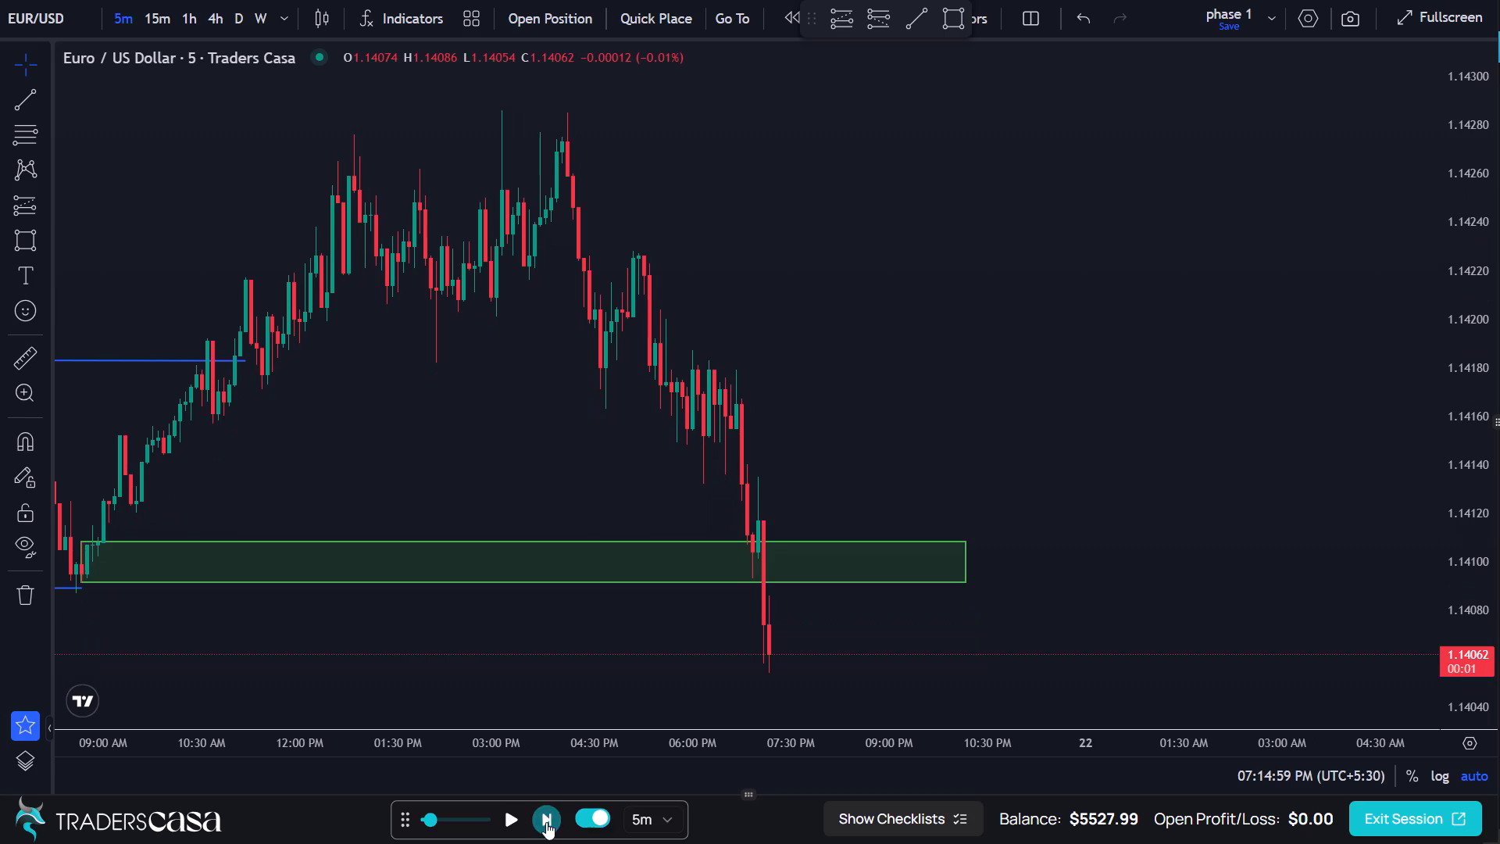
left_click(546, 822)
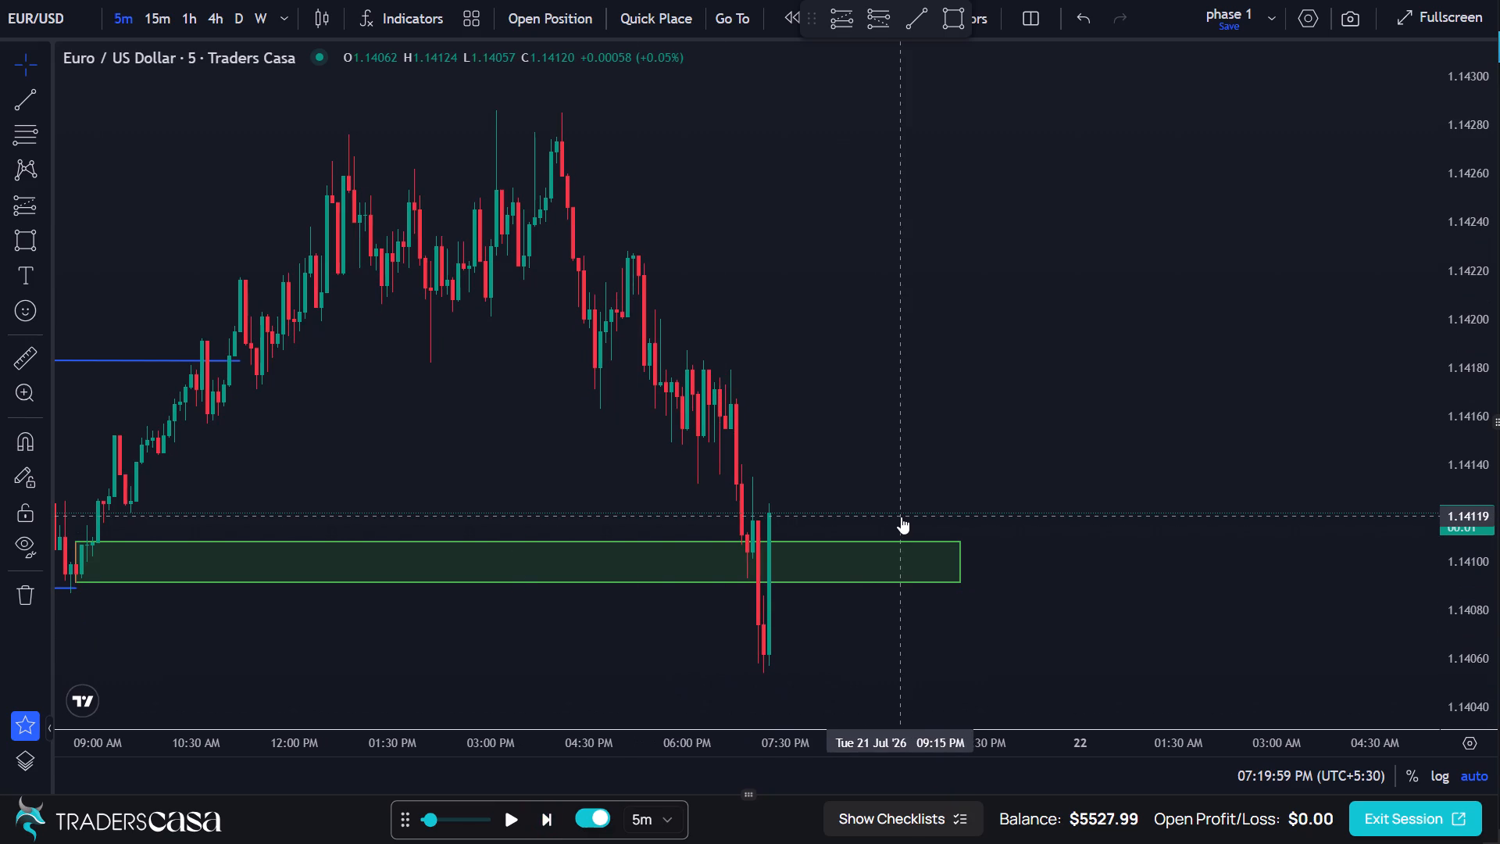
Draw a long position from the 07:15 PM candle with entry 1.14120, target 1.14228 and stop 1.14052.
scroll(901, 517, "up", 4)
scroll(901, 517, "right", 3)
scroll(901, 517, "up", 2)
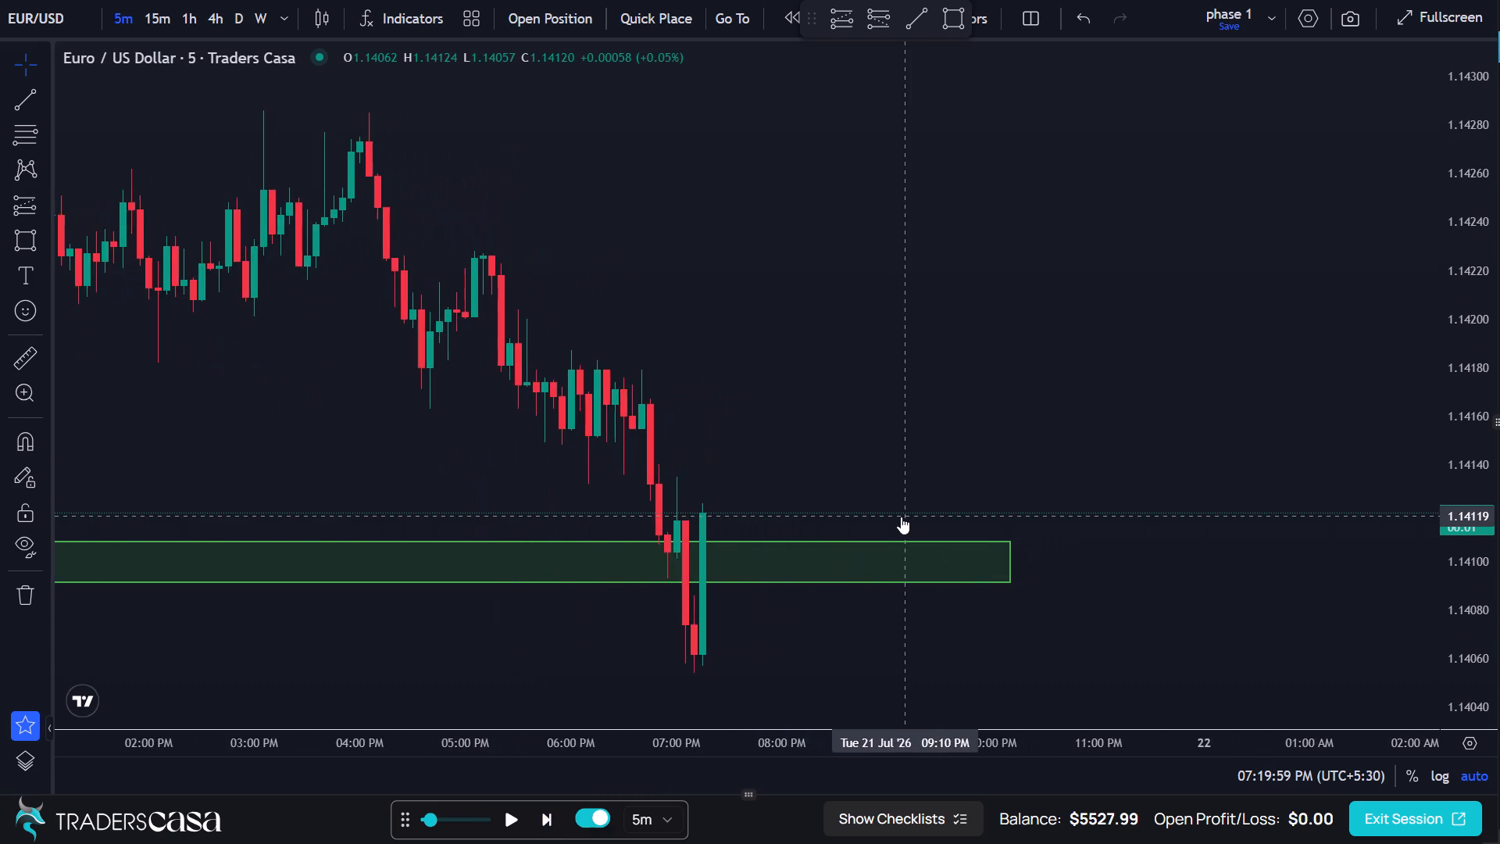
scroll(901, 517, "up", 1)
left_click(37, 200)
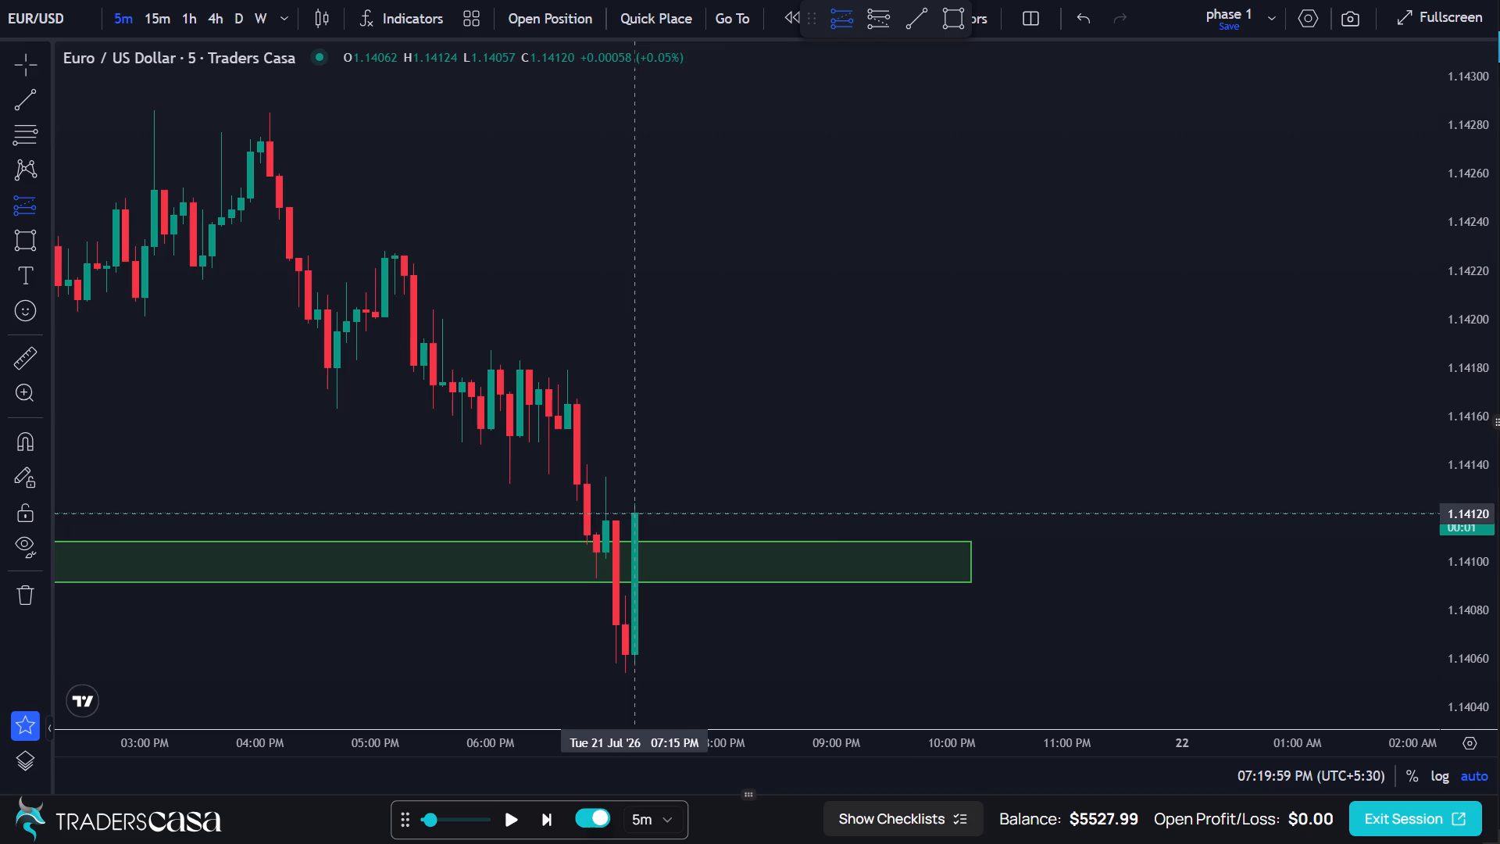
left_click_drag(637, 513, 632, 402)
double_click(632, 402)
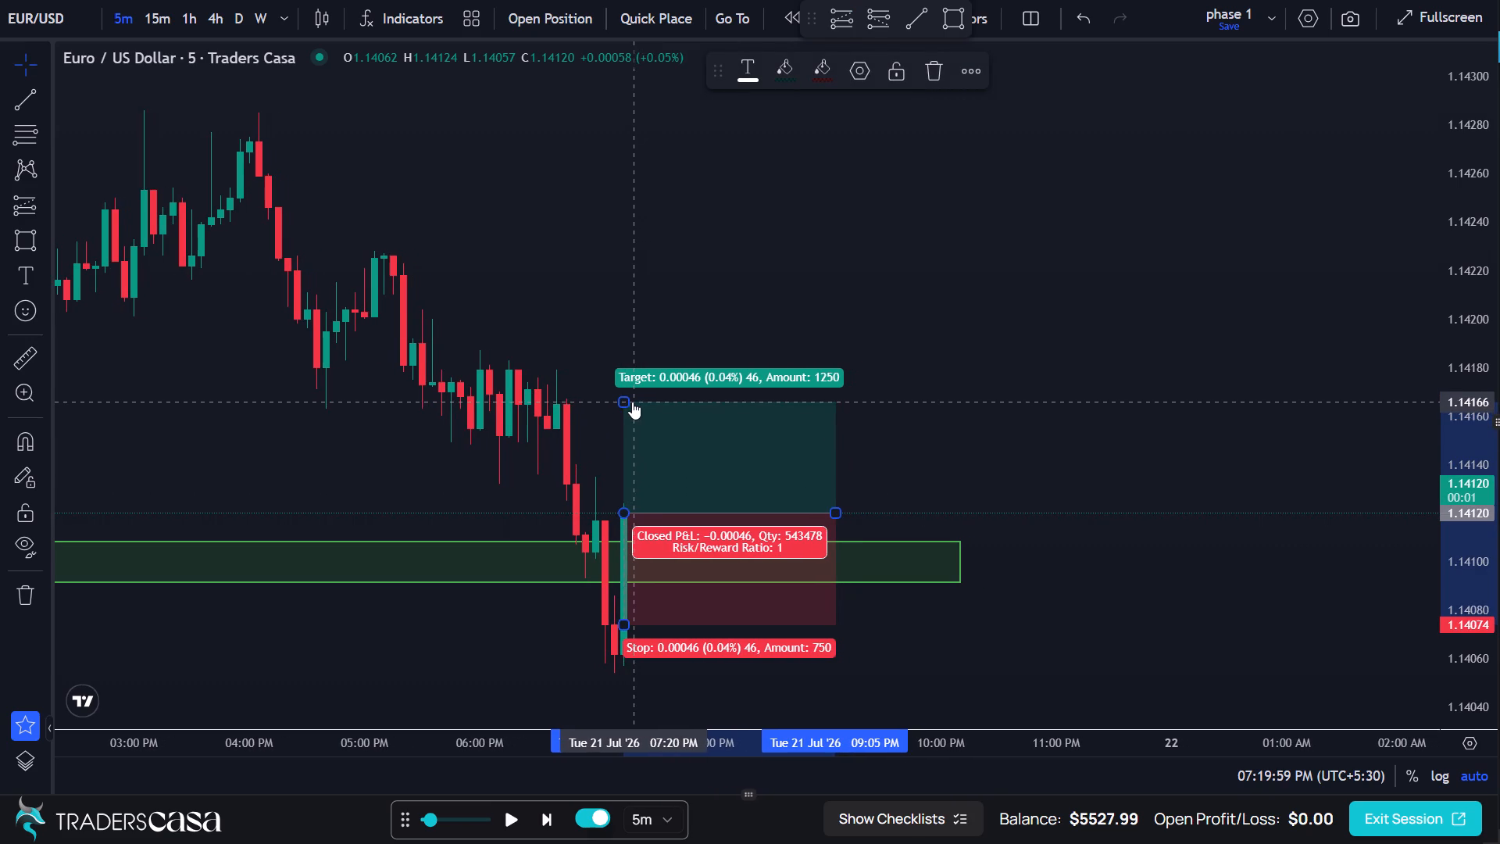
left_click_drag(625, 402, 623, 287)
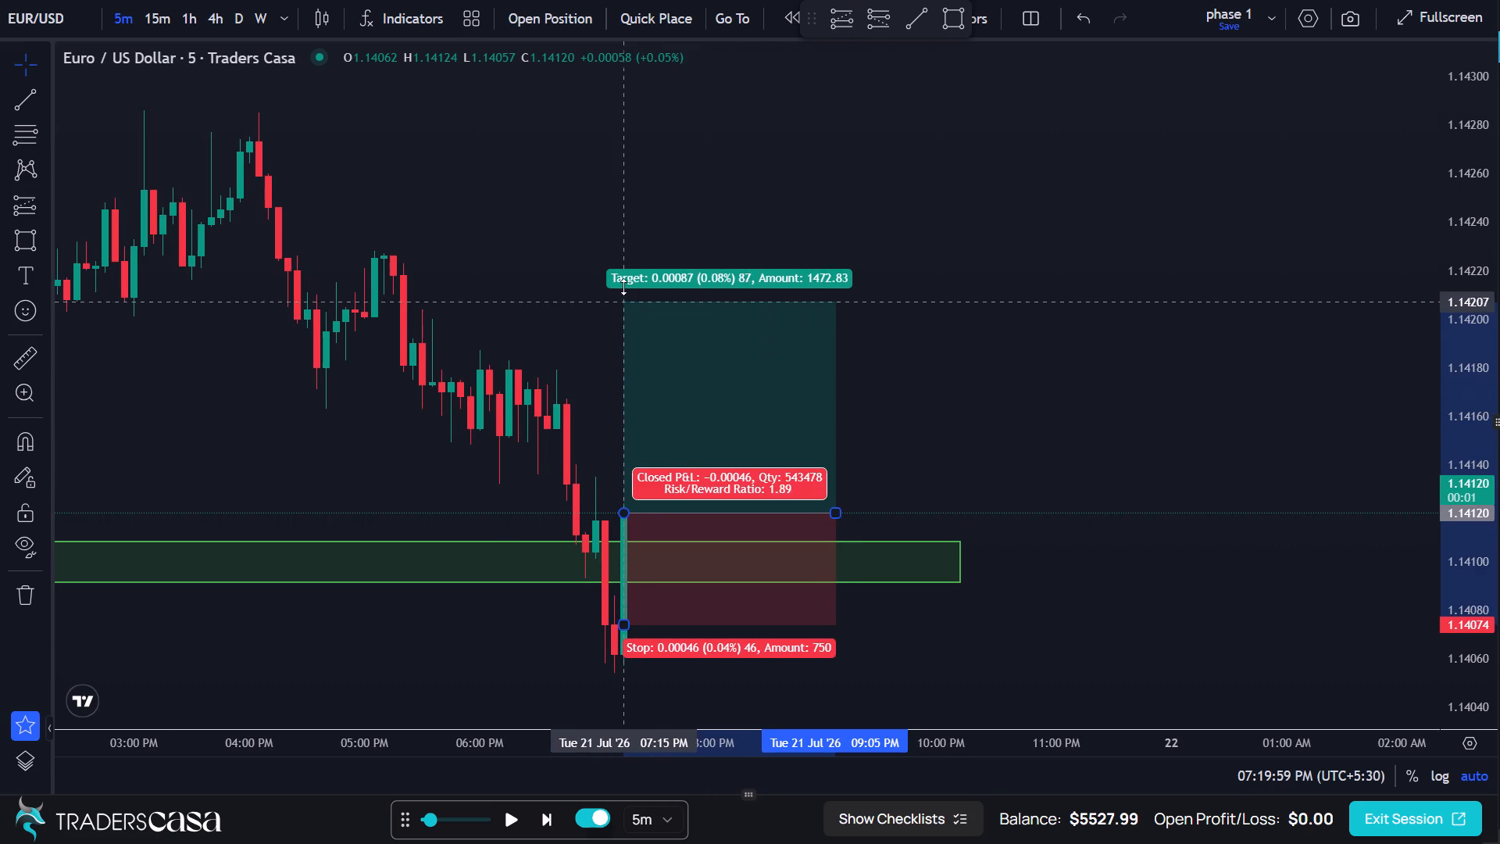
left_click_drag(623, 287, 623, 268)
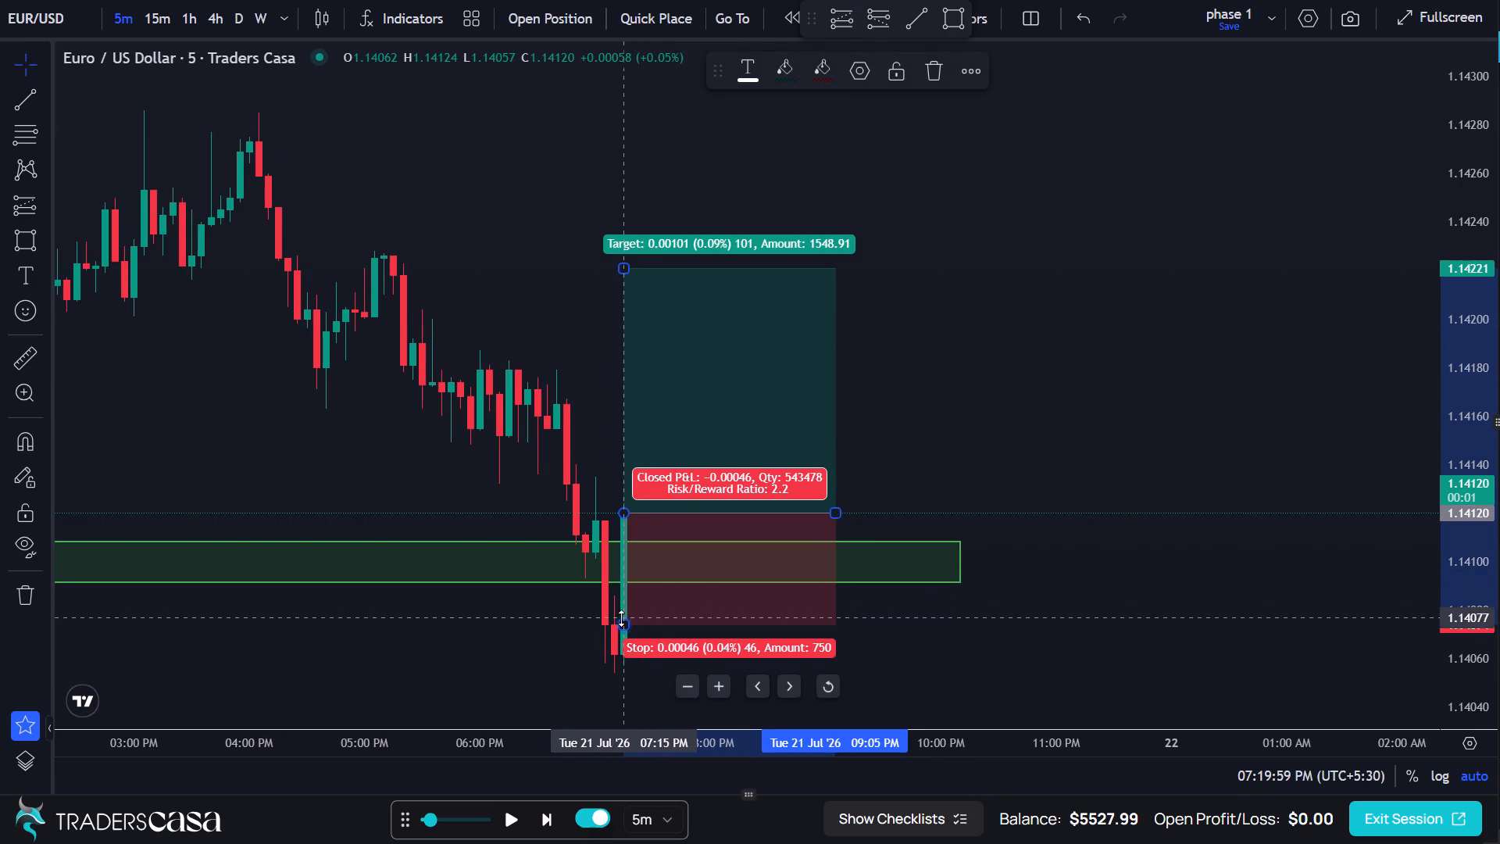
left_click_drag(621, 618, 626, 674)
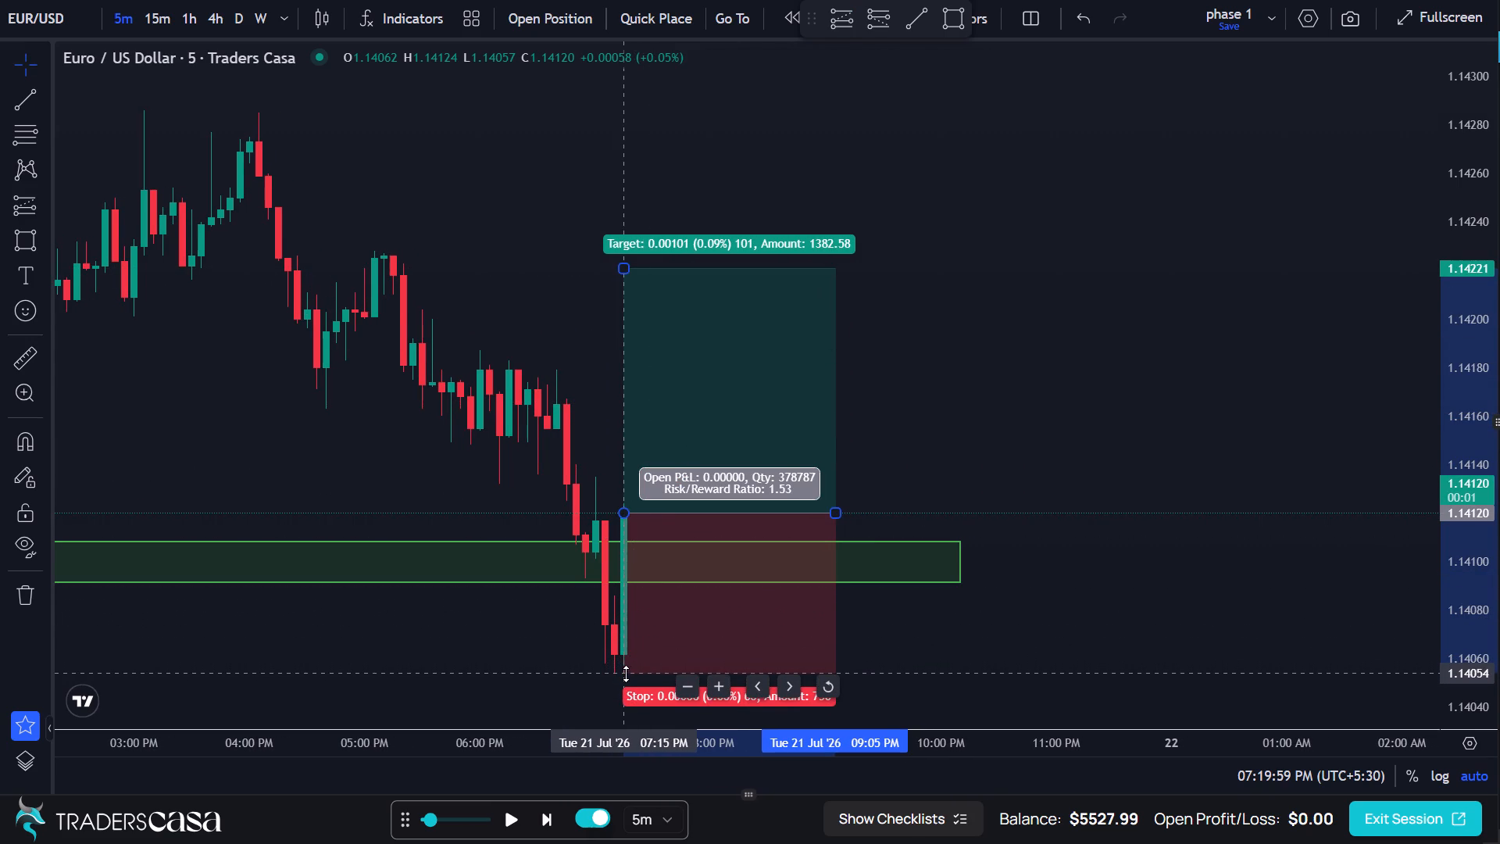
left_click_drag(626, 674, 625, 678)
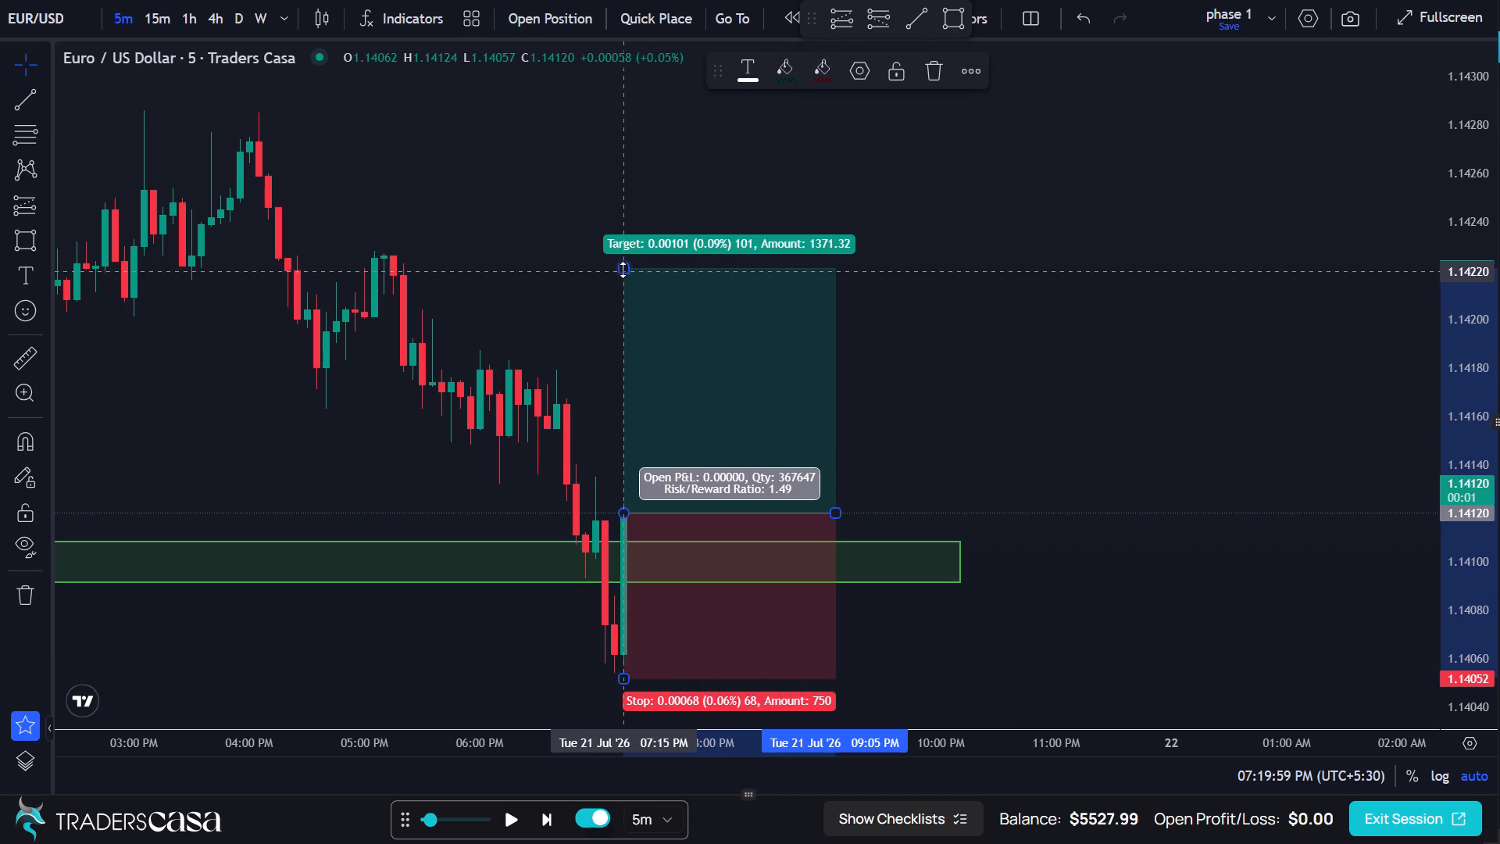
left_click_drag(623, 269, 622, 260)
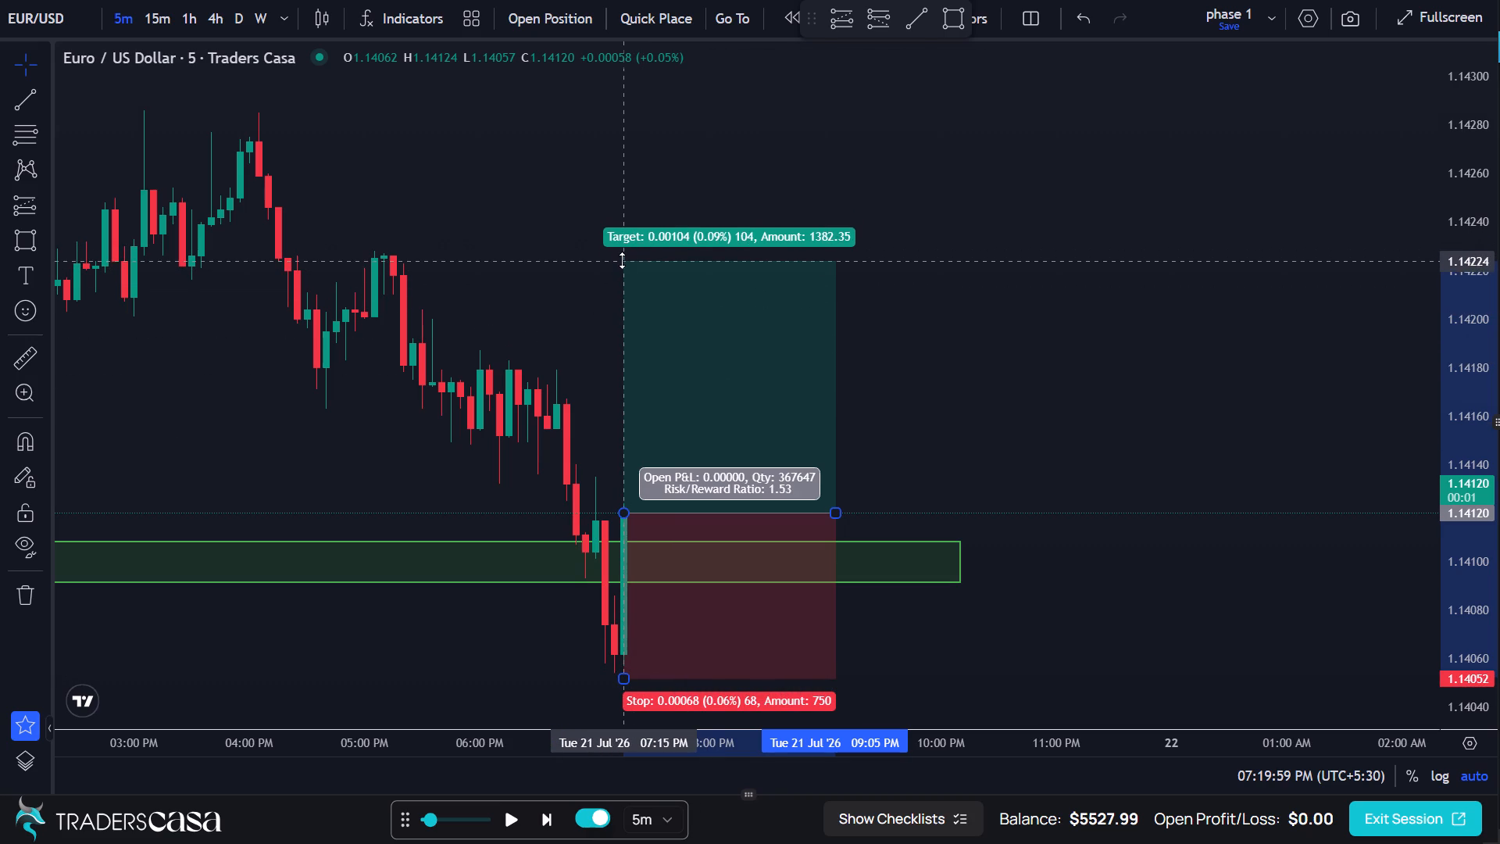
left_click_drag(622, 260, 626, 251)
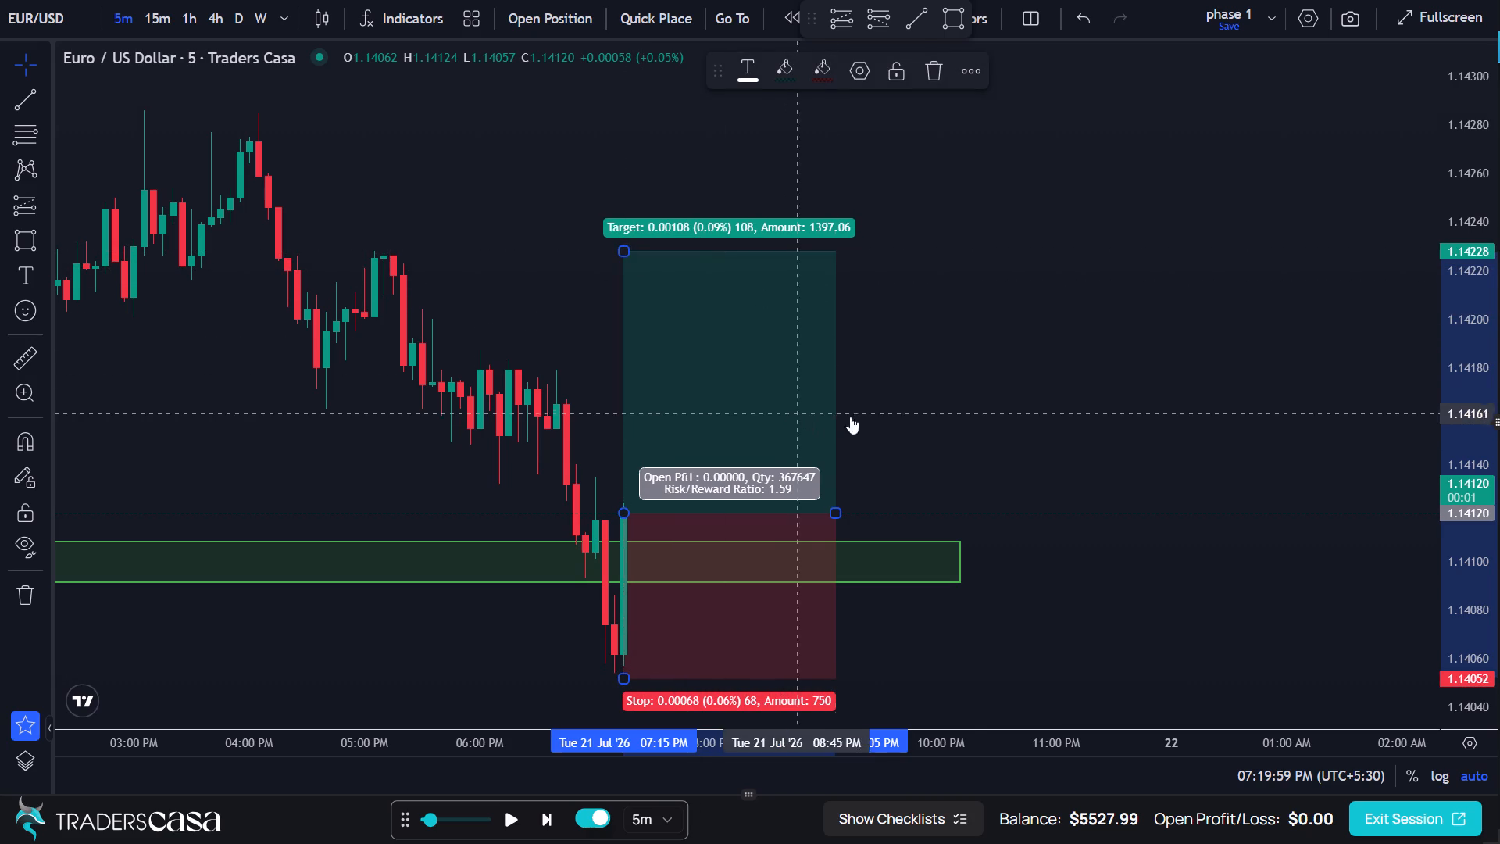
left_click(934, 413)
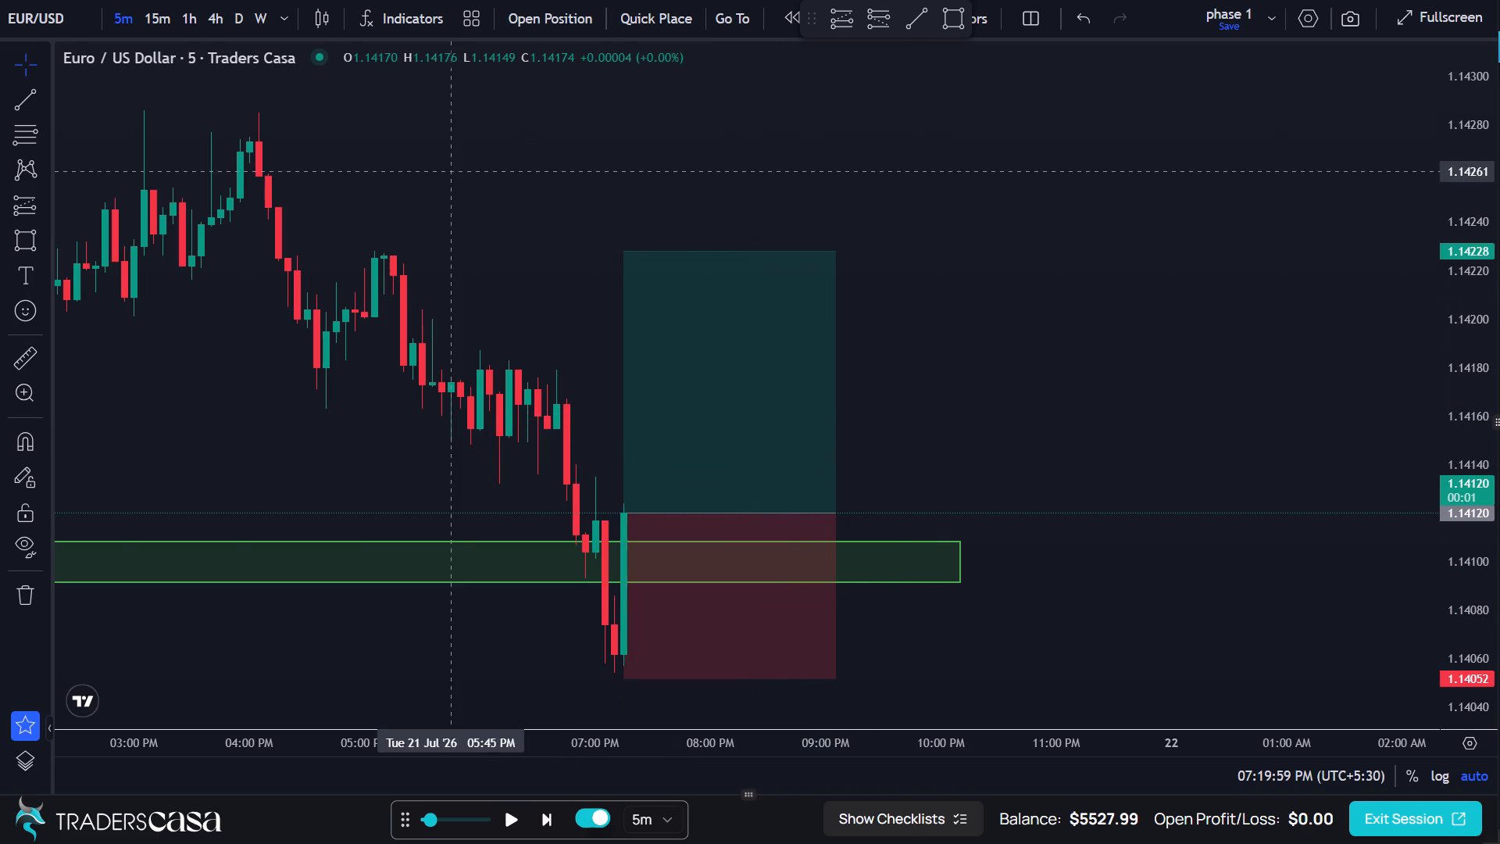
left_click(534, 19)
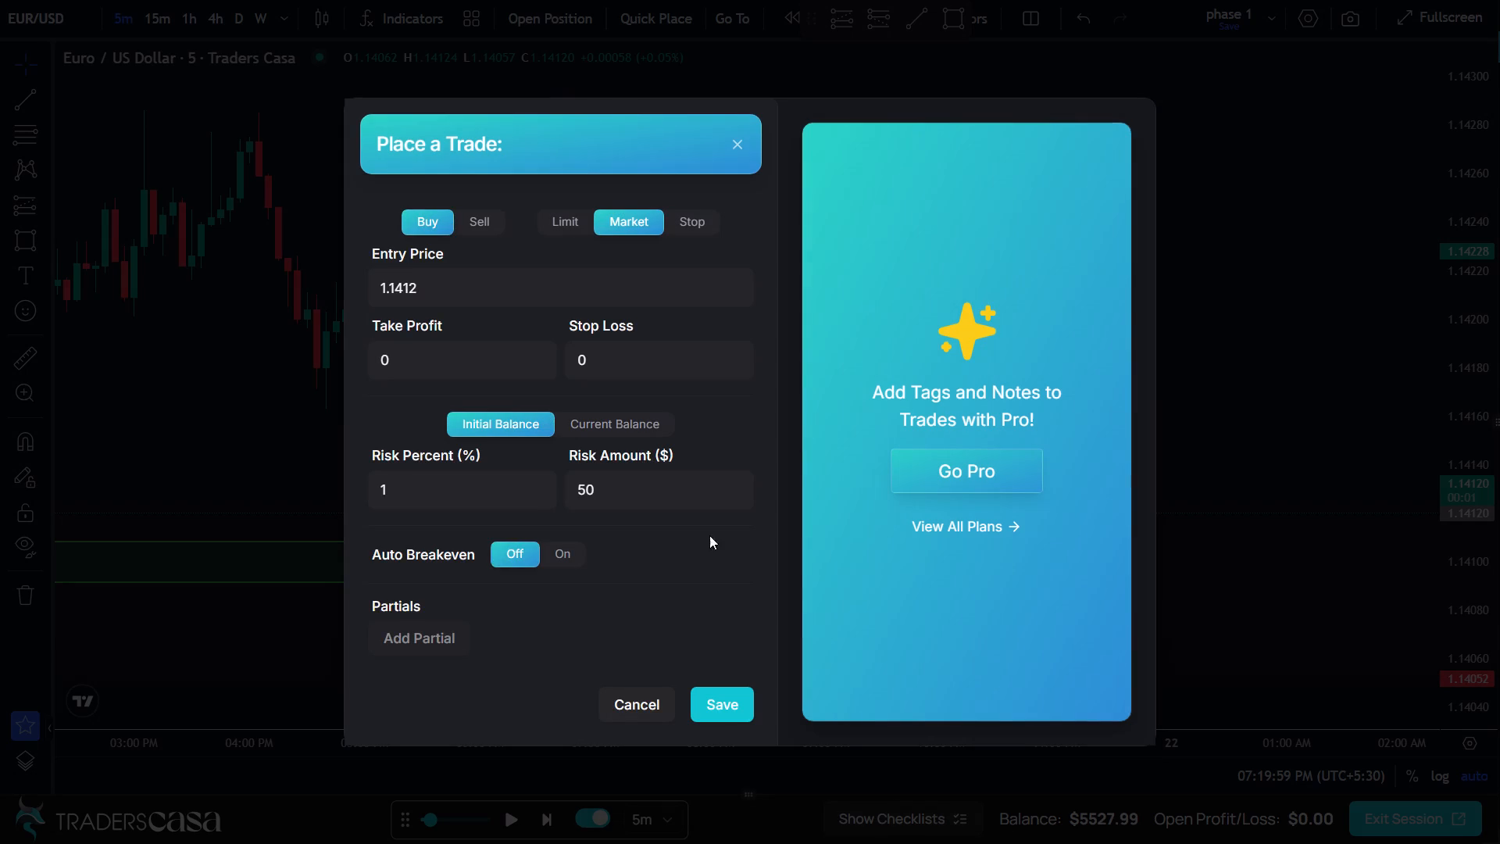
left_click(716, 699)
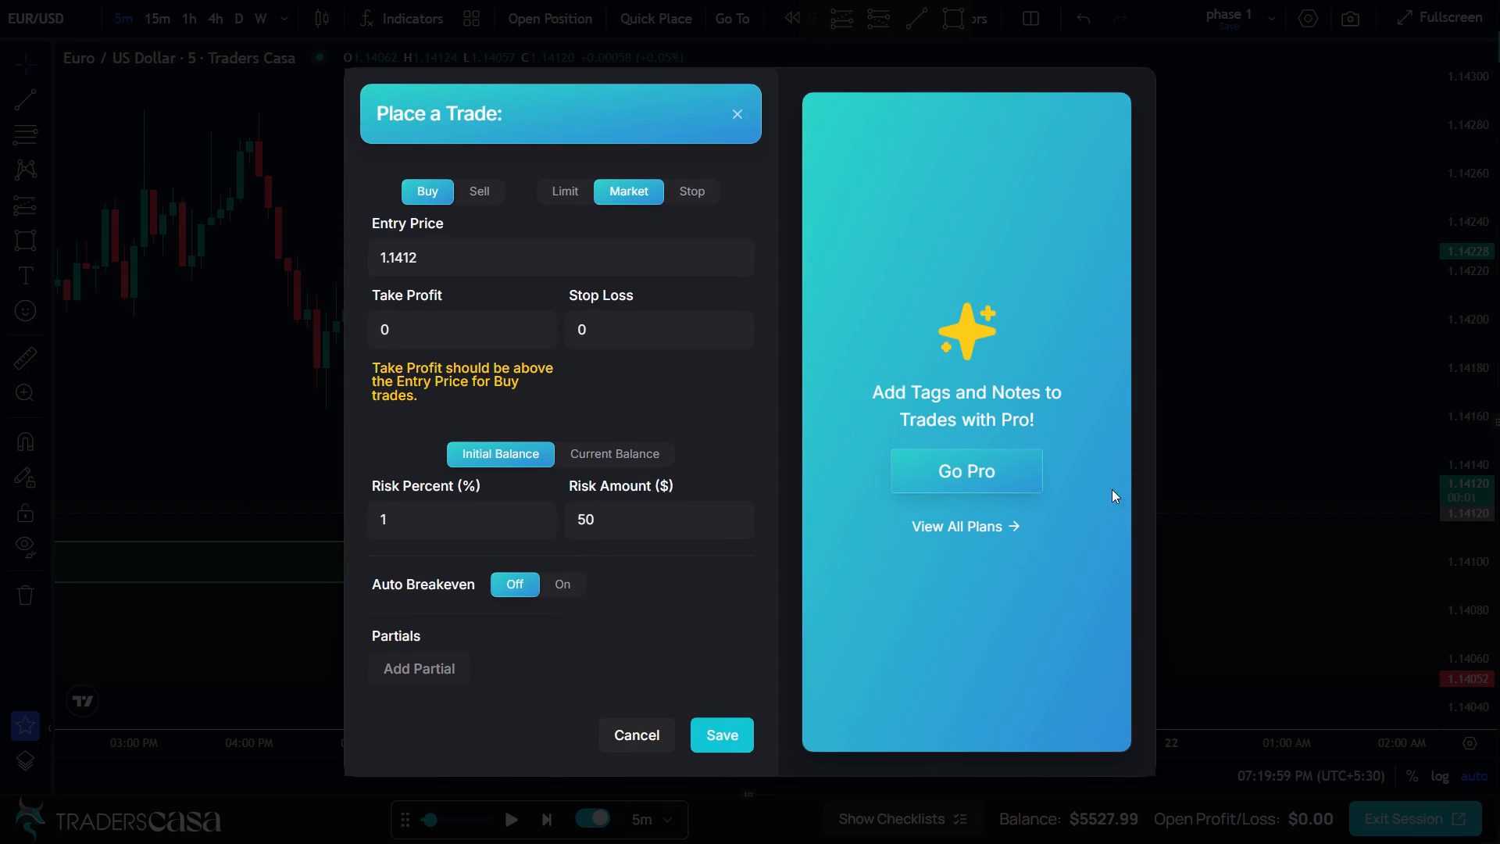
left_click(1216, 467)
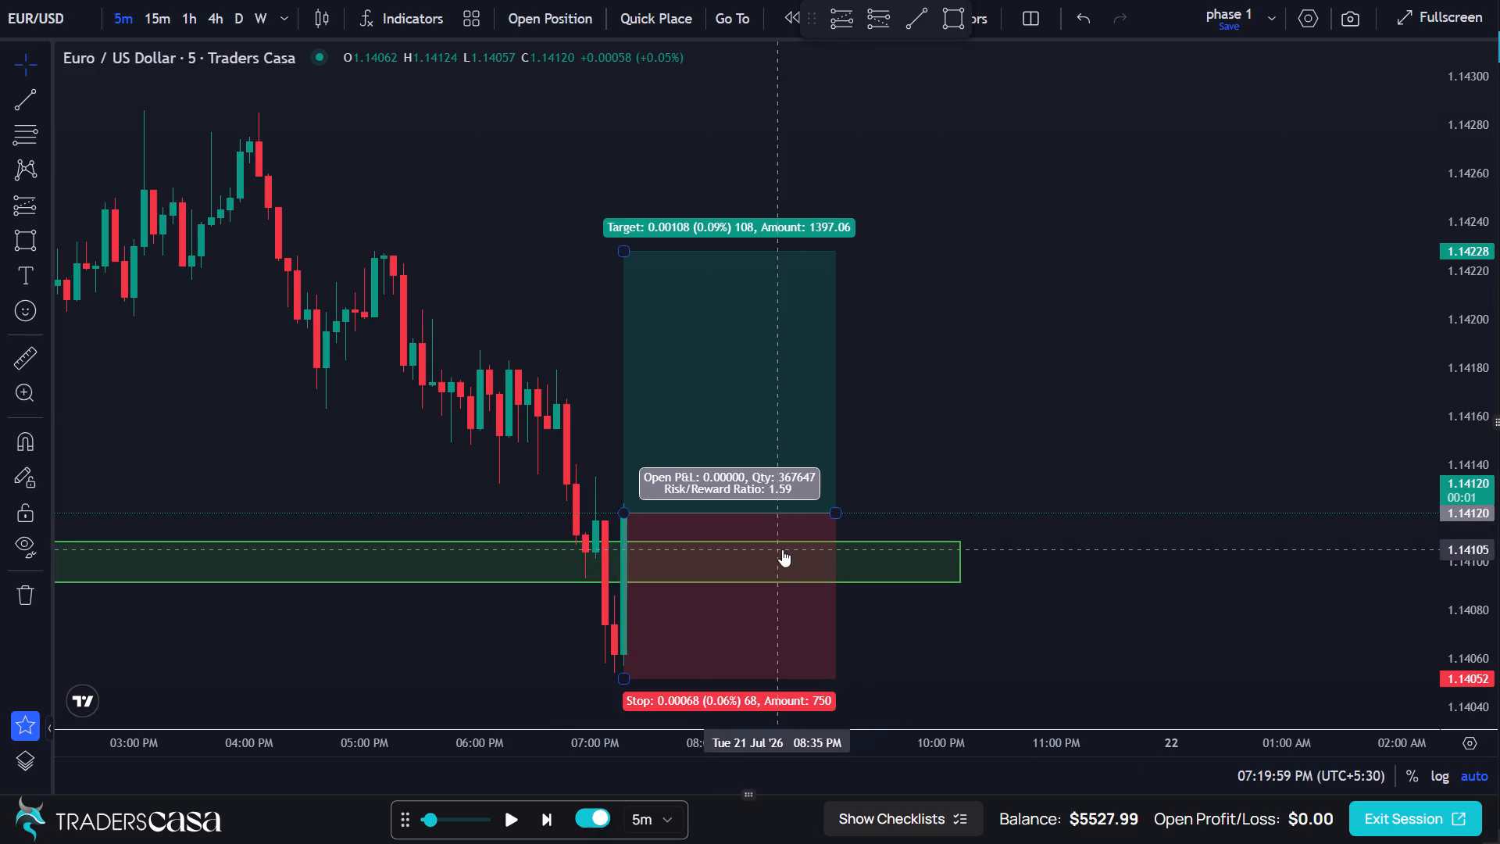
Shift the long position up to entry 1.14121 and place its buy stop order with take profit 1.14229, stop loss 1.14053 and 1% risk.
left_click(782, 549)
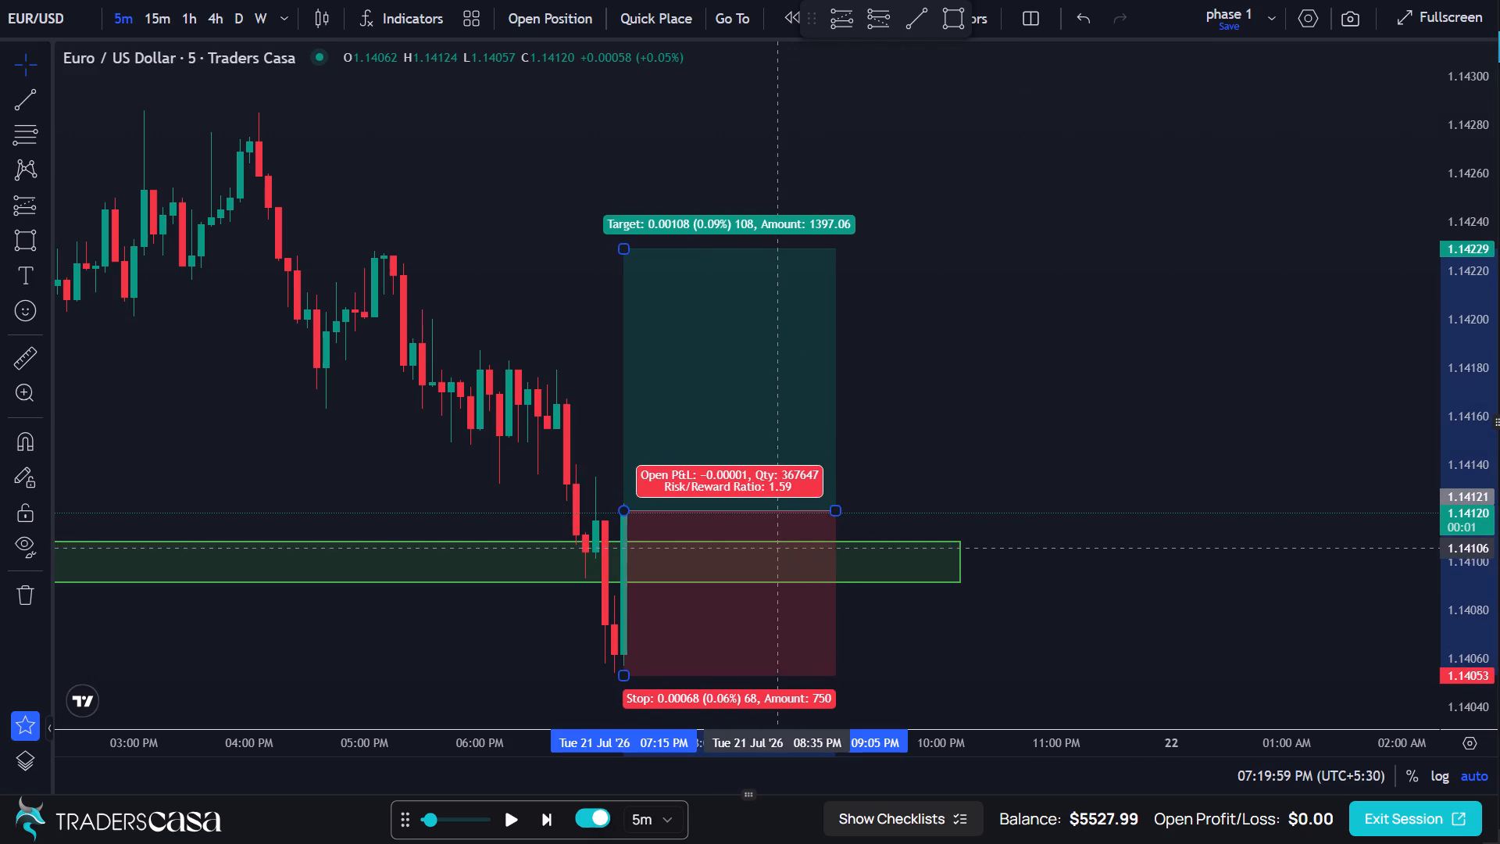
left_click(573, 30)
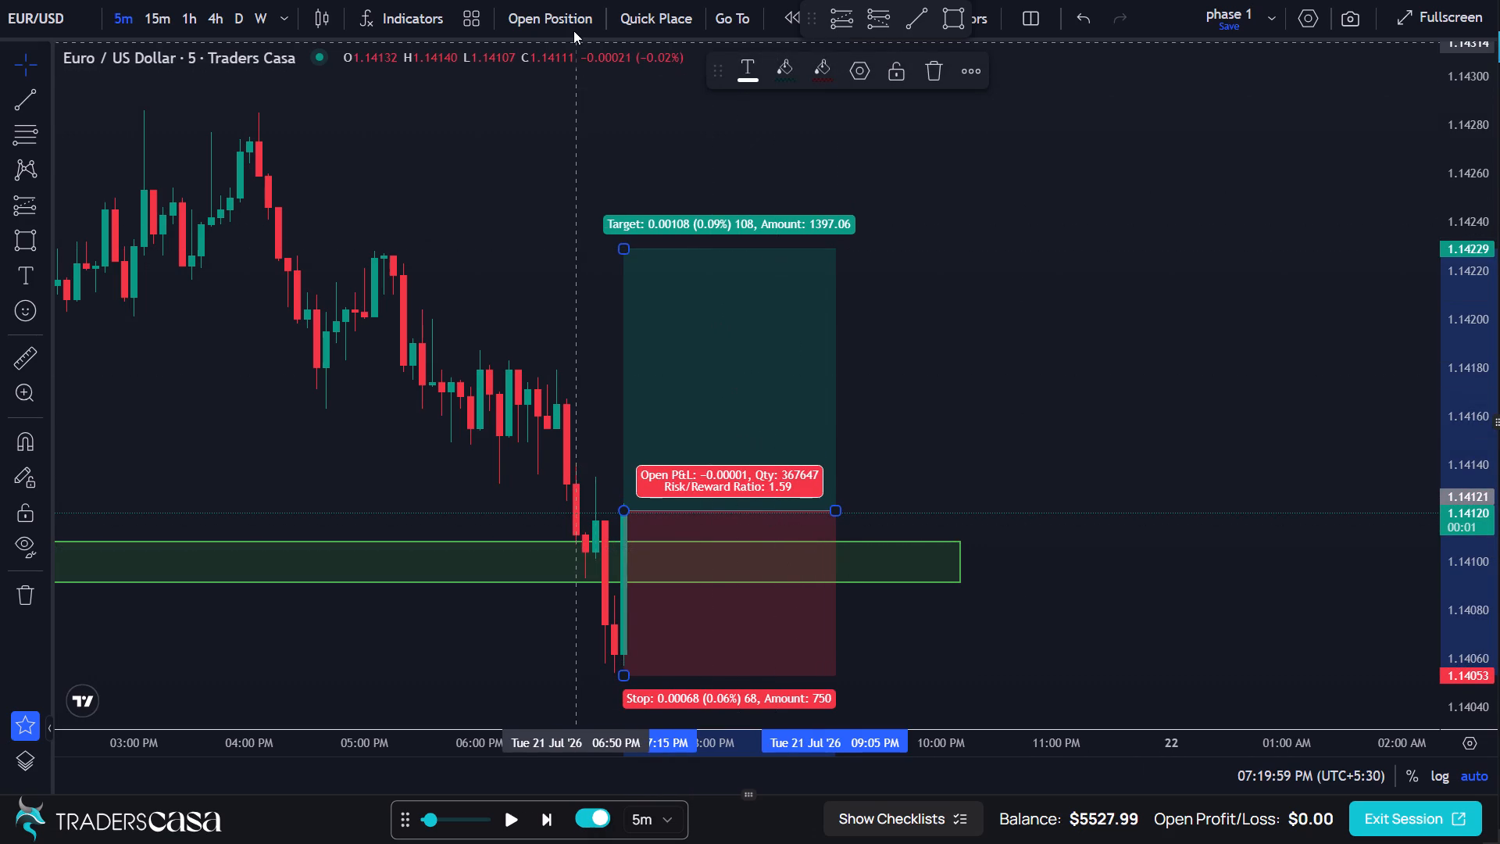
left_click(734, 693)
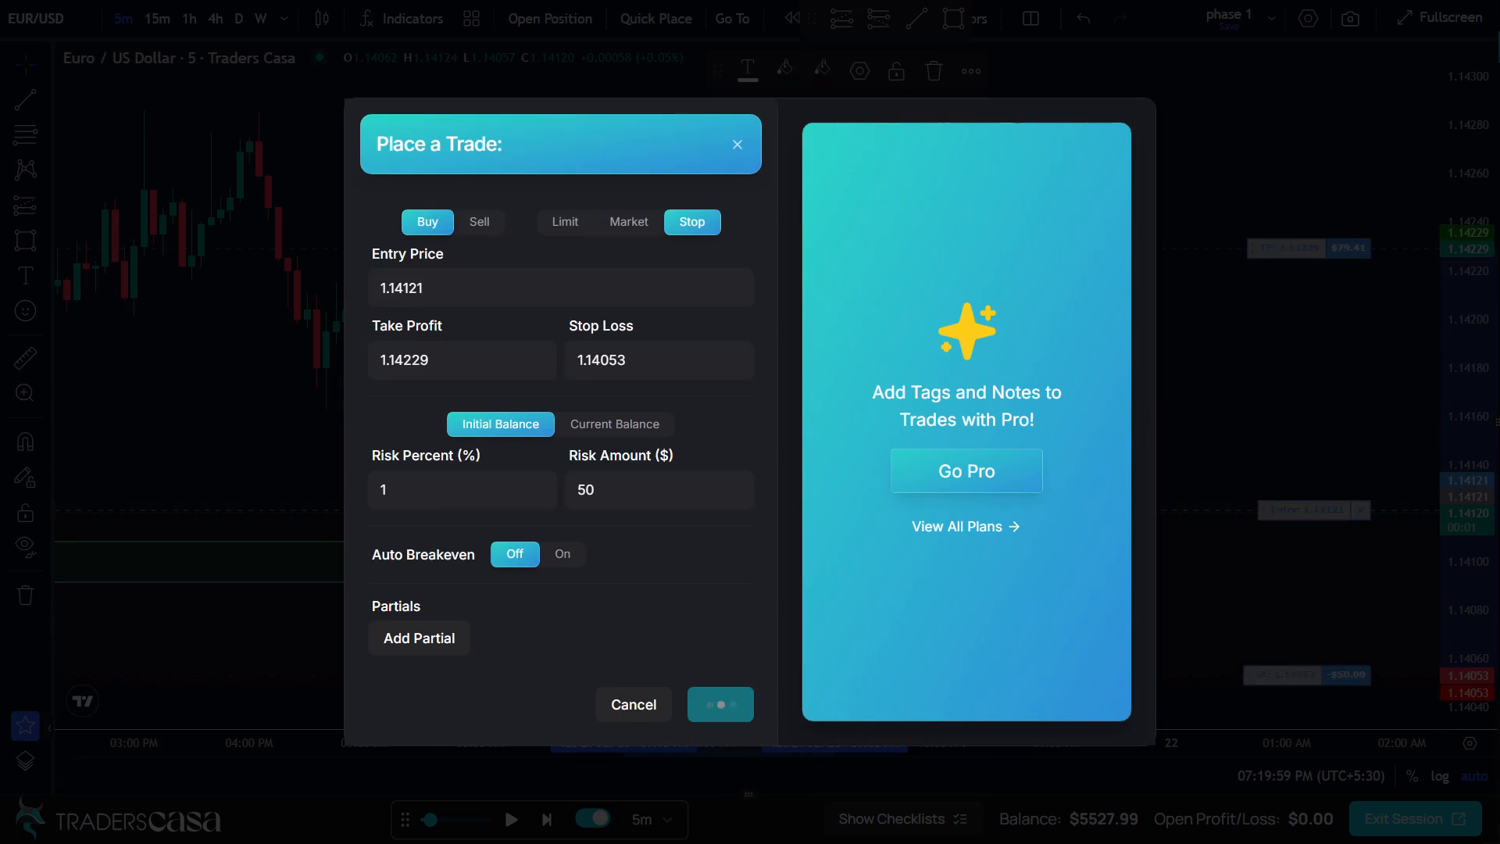
Advance the replay through ten 5-minute candles to 08:09:59 PM to follow the long trade.
left_click(545, 818)
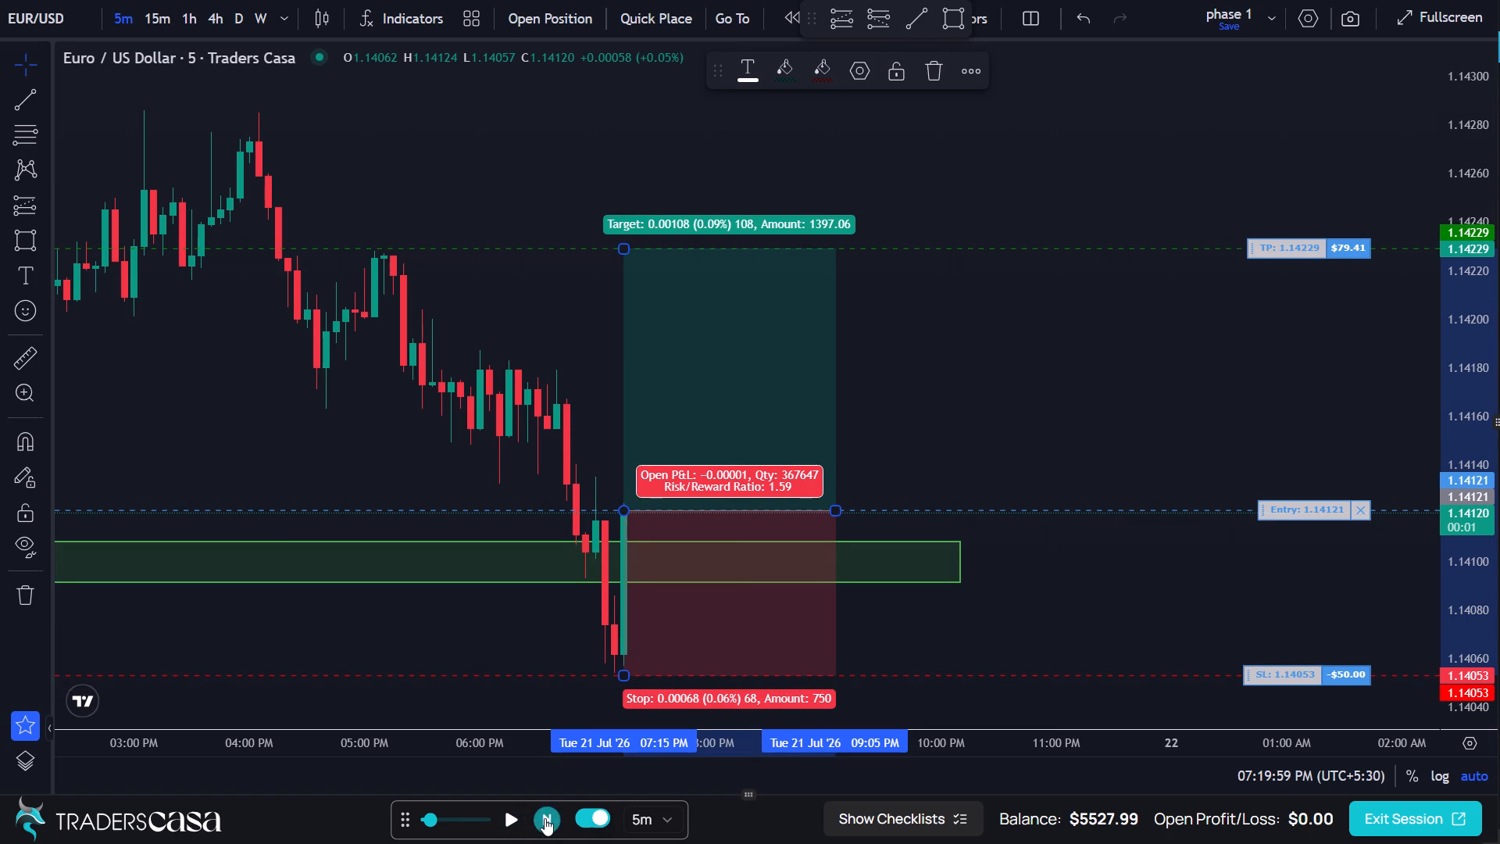
left_click(545, 818)
left_click(545, 818)
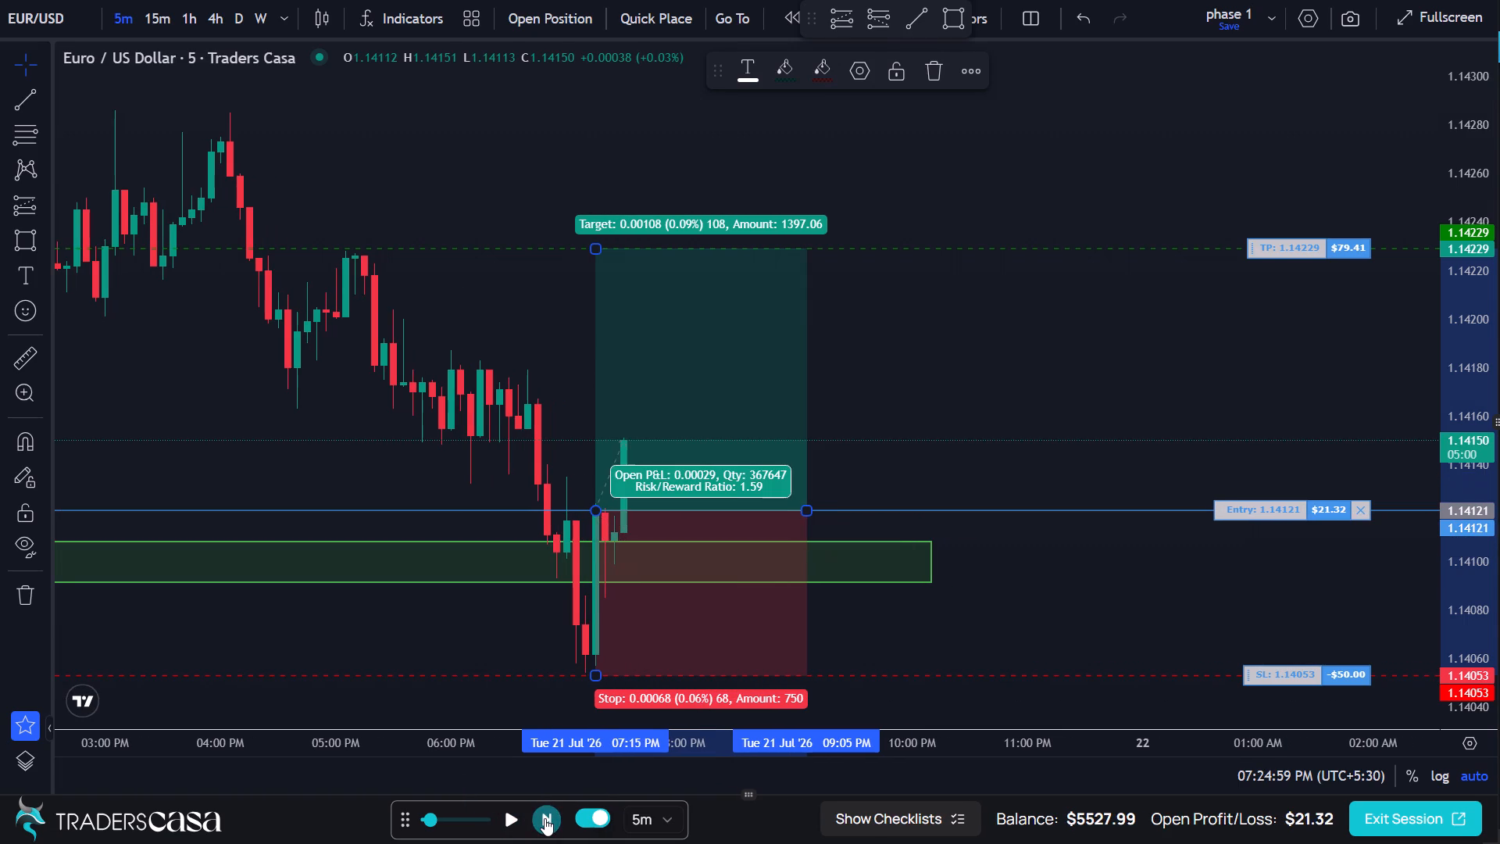
left_click(545, 818)
left_click(545, 818)
left_click(545, 818)
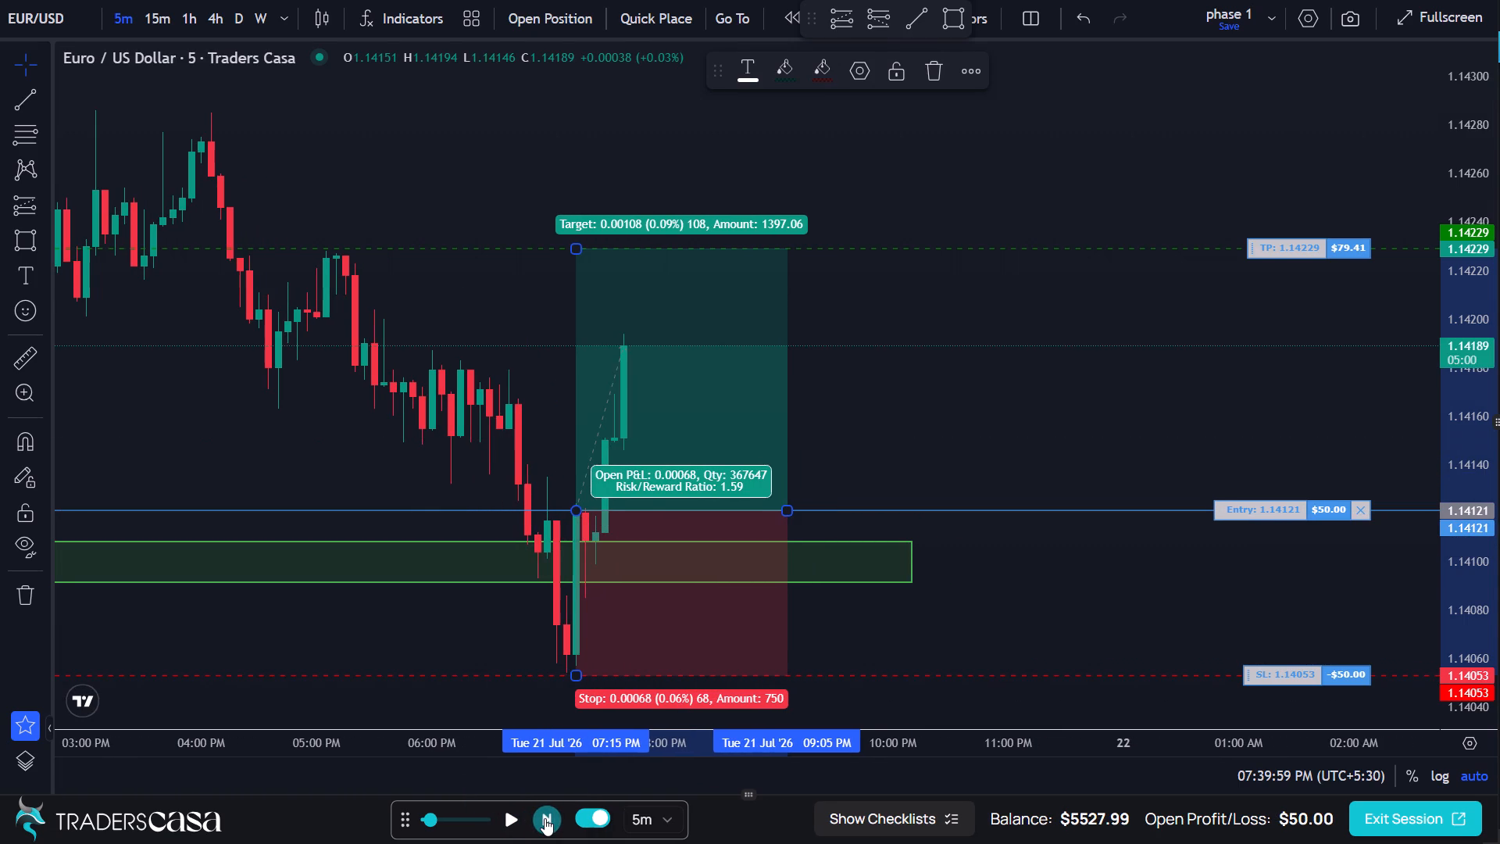
left_click(545, 818)
left_click(545, 818)
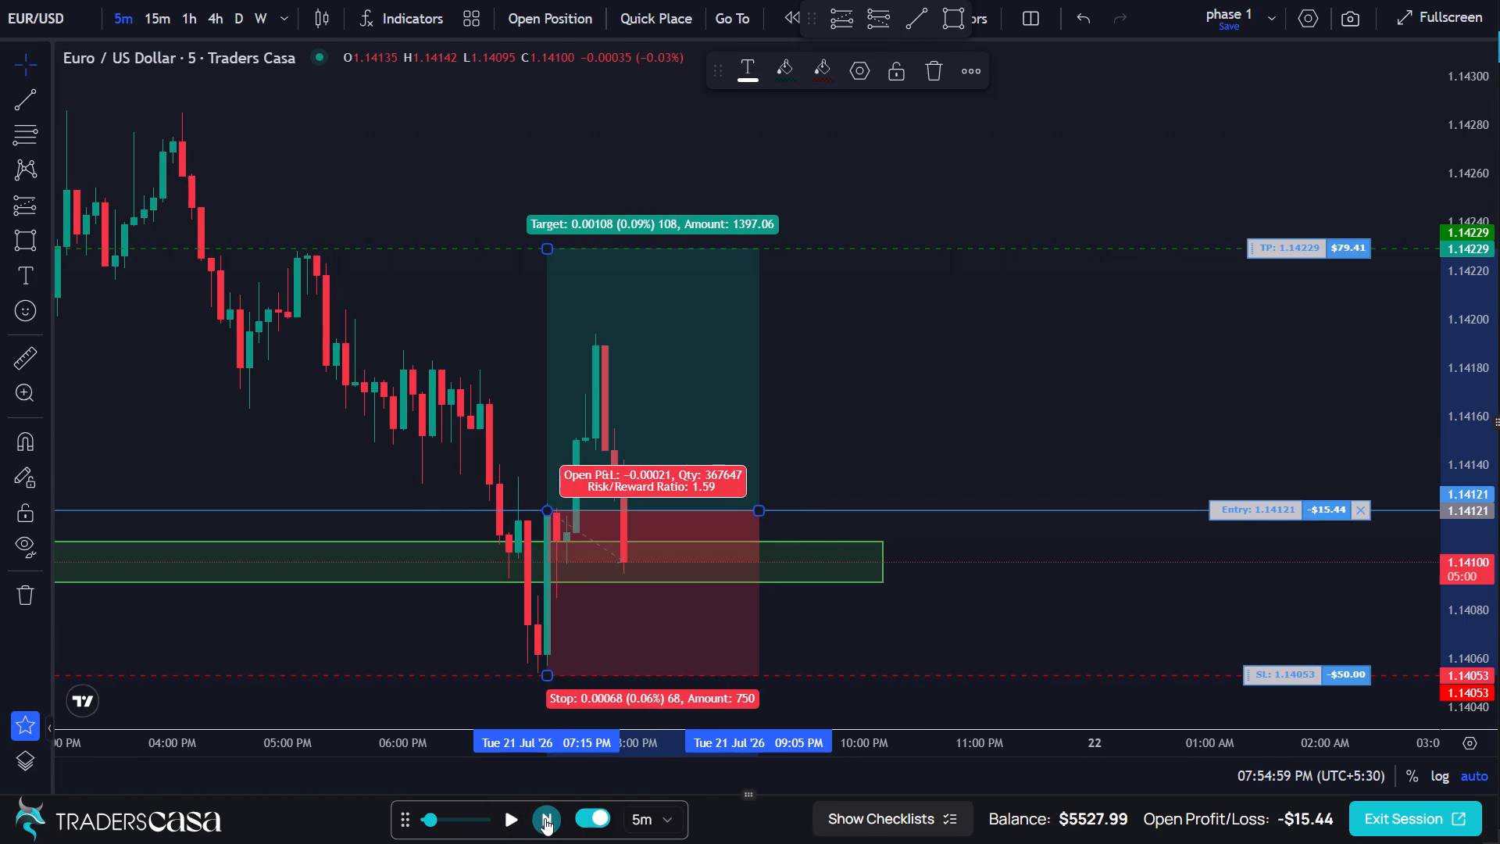
left_click(545, 818)
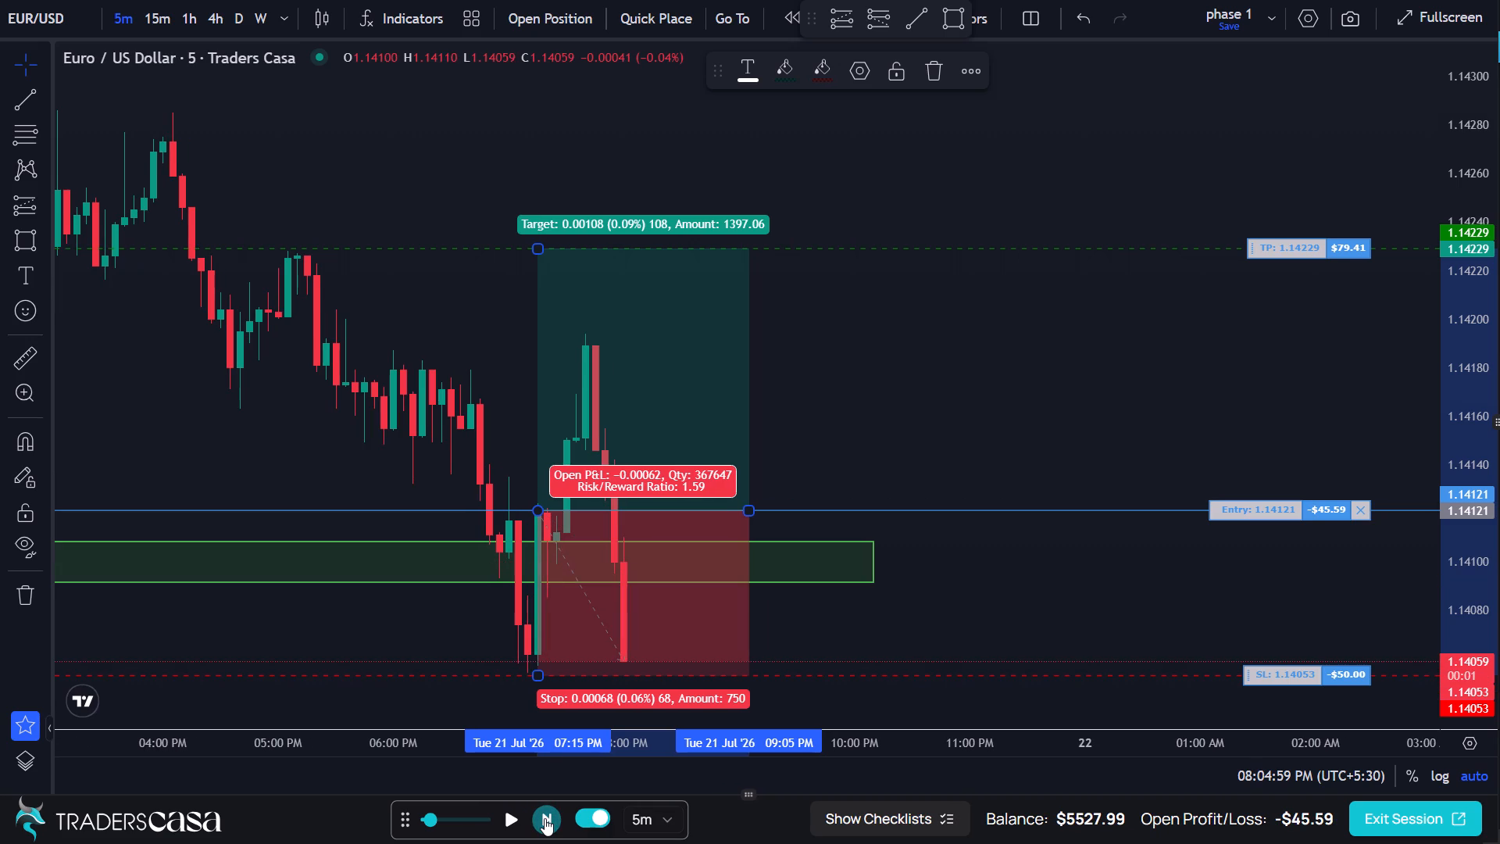
left_click(545, 818)
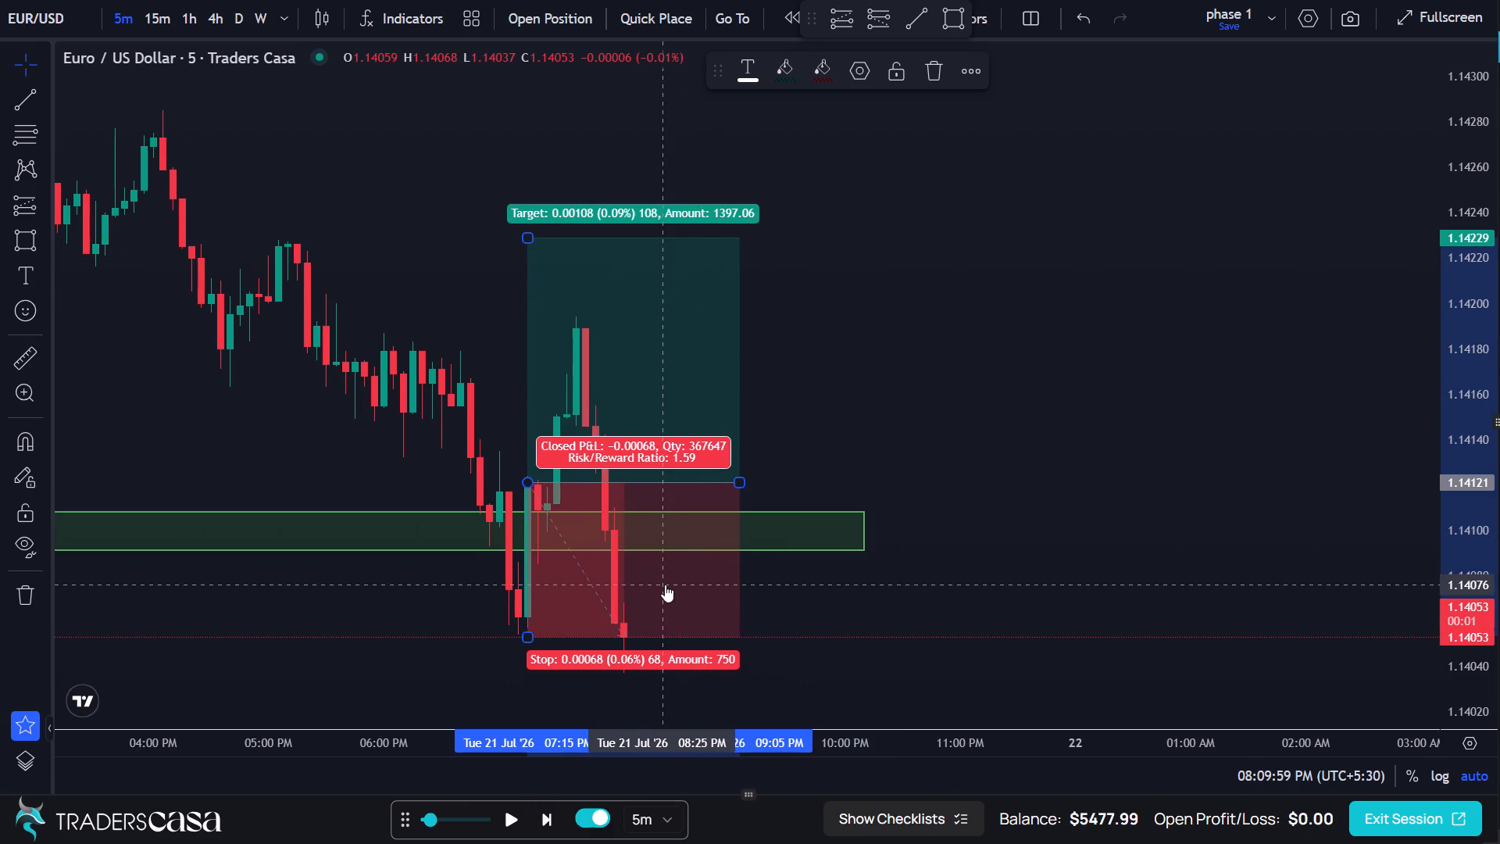
Lower the long position drawing's target to 1.14189 for a risk/reward ratio of 1.
left_click_drag(526, 240, 529, 302)
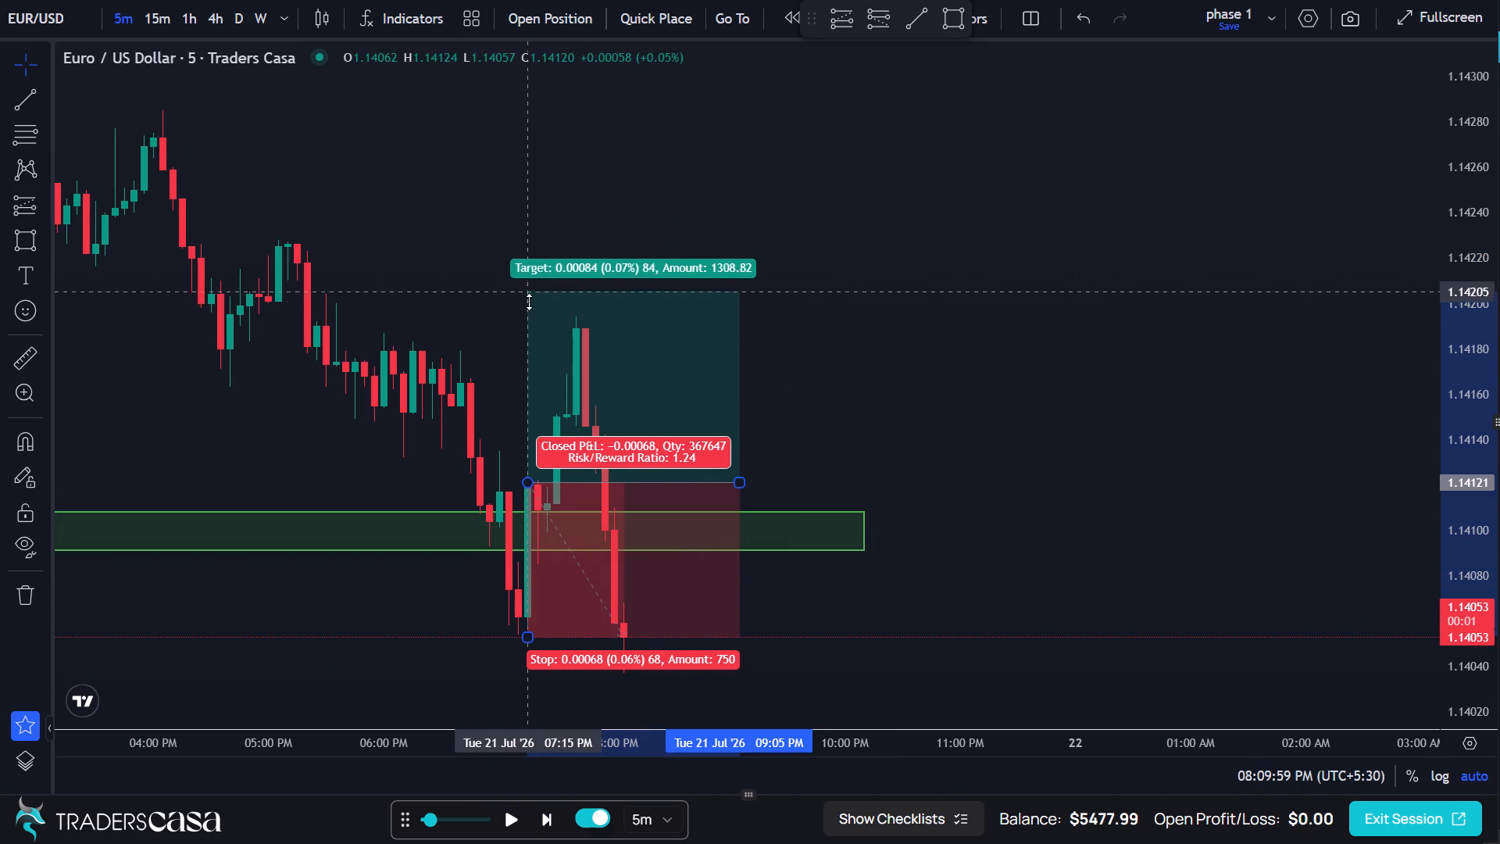
left_click_drag(529, 302, 546, 329)
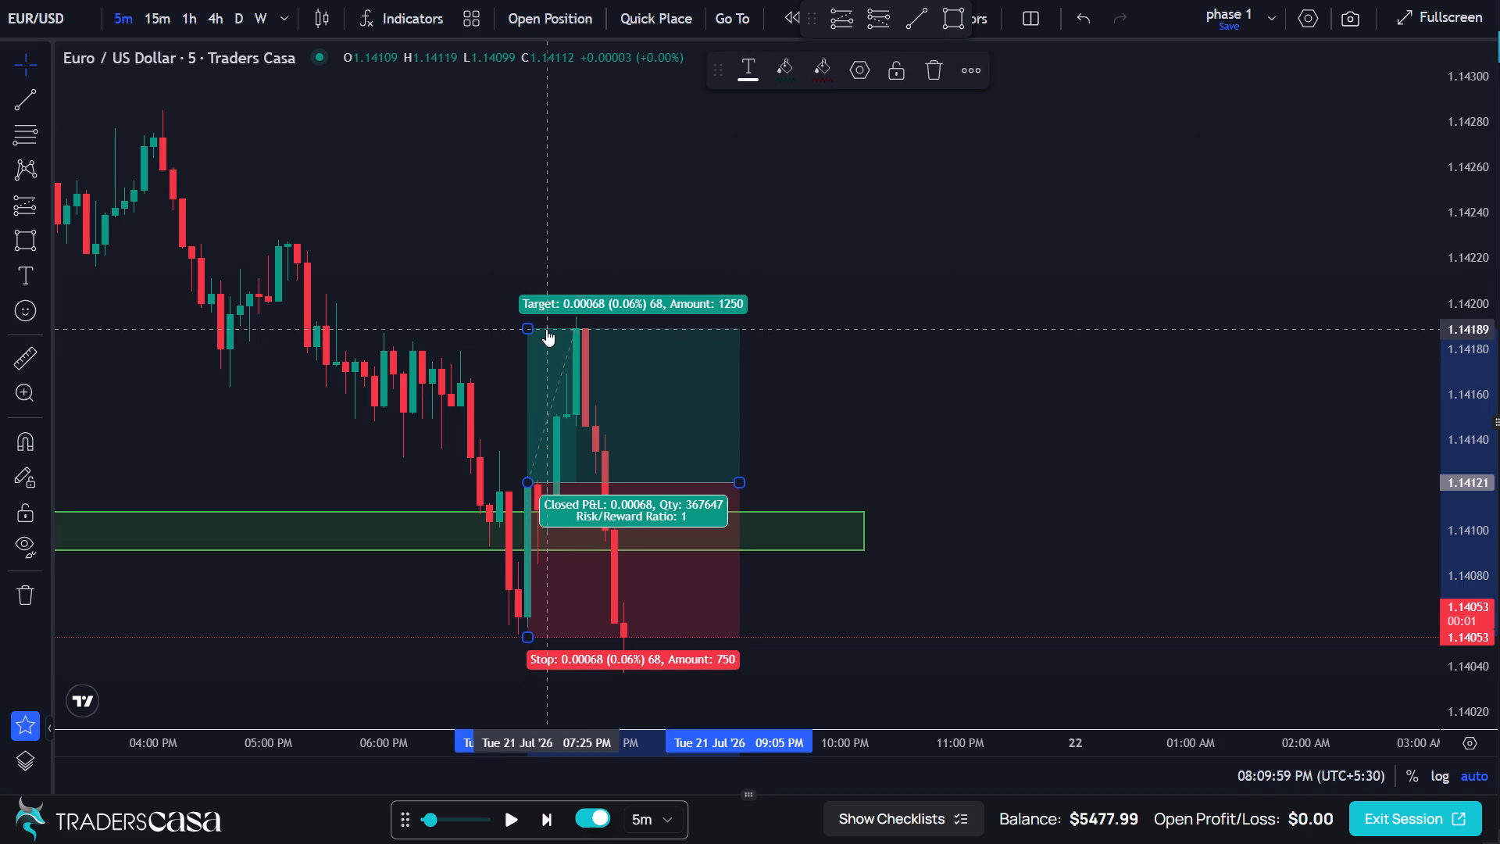
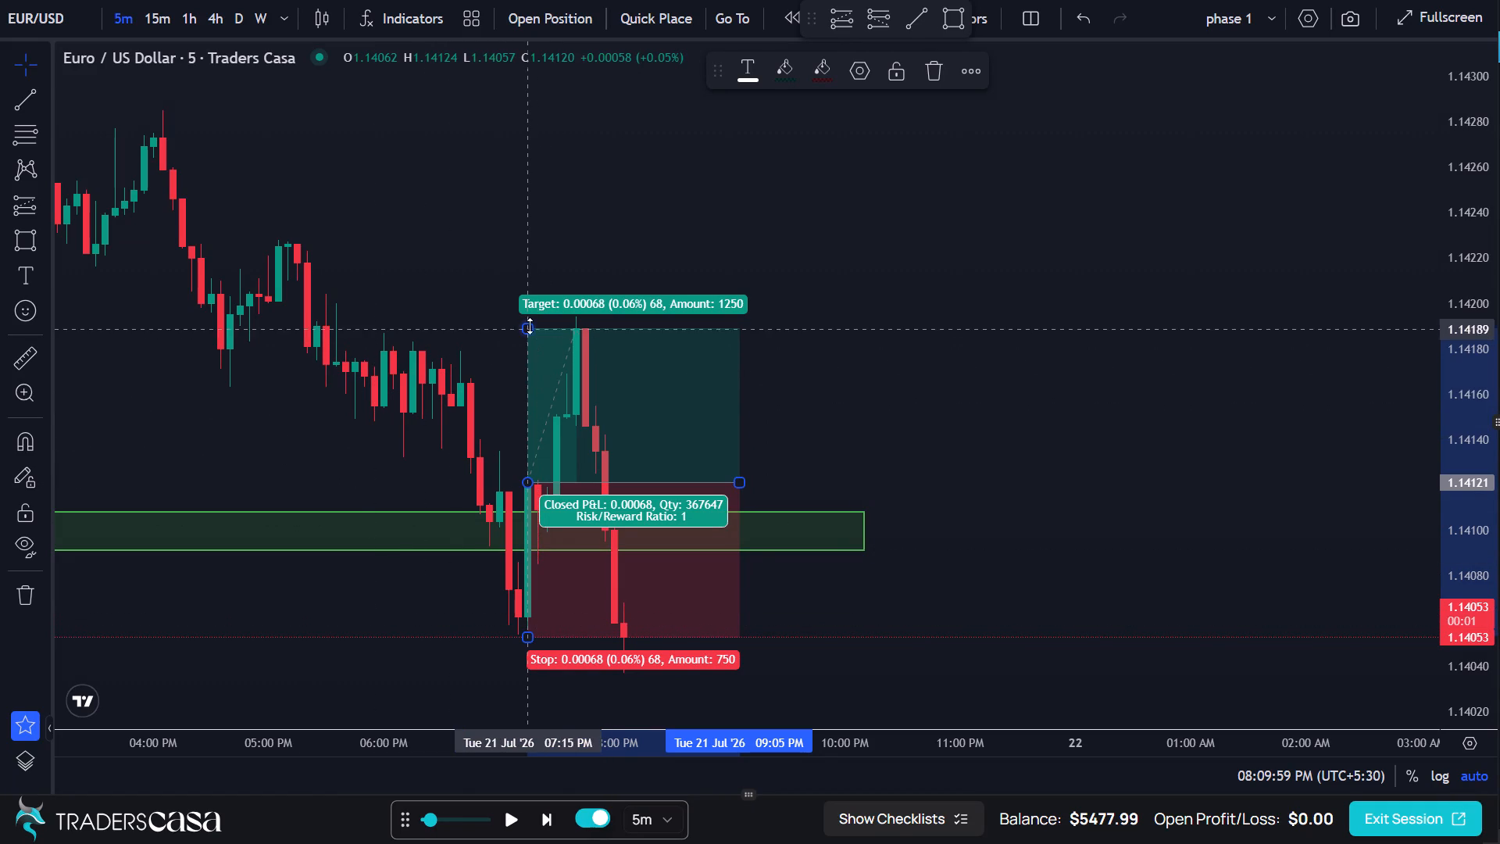
Draw a horizontal trend line at 1.14024 from the 20 July 08:25 PM low to 12:40 AM on 22 July.
scroll(623, 592, "down", 5)
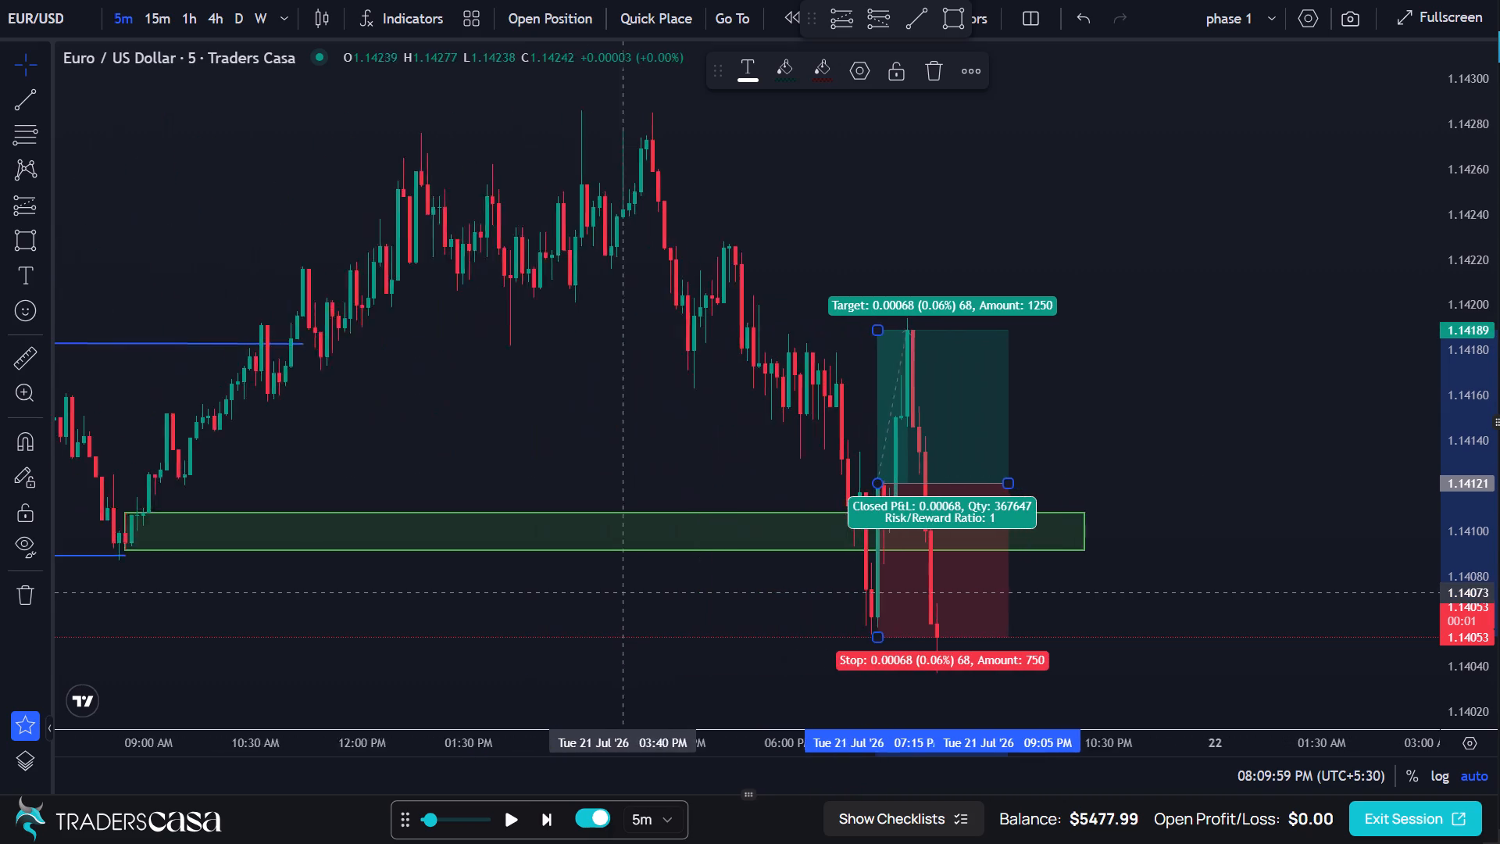
scroll(623, 592, "down", 3)
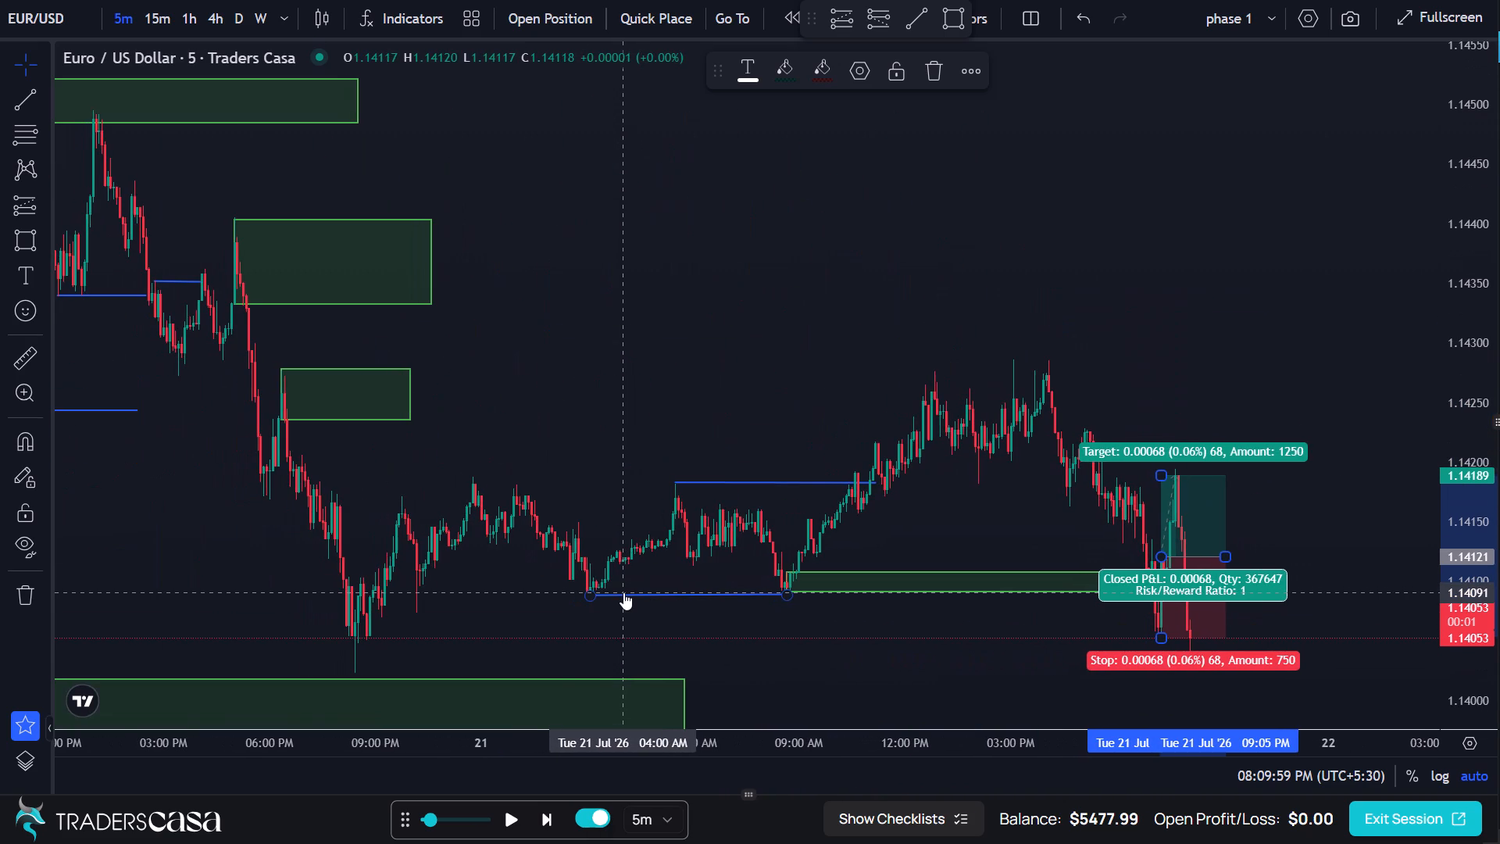
scroll(1054, 546, "up", 4)
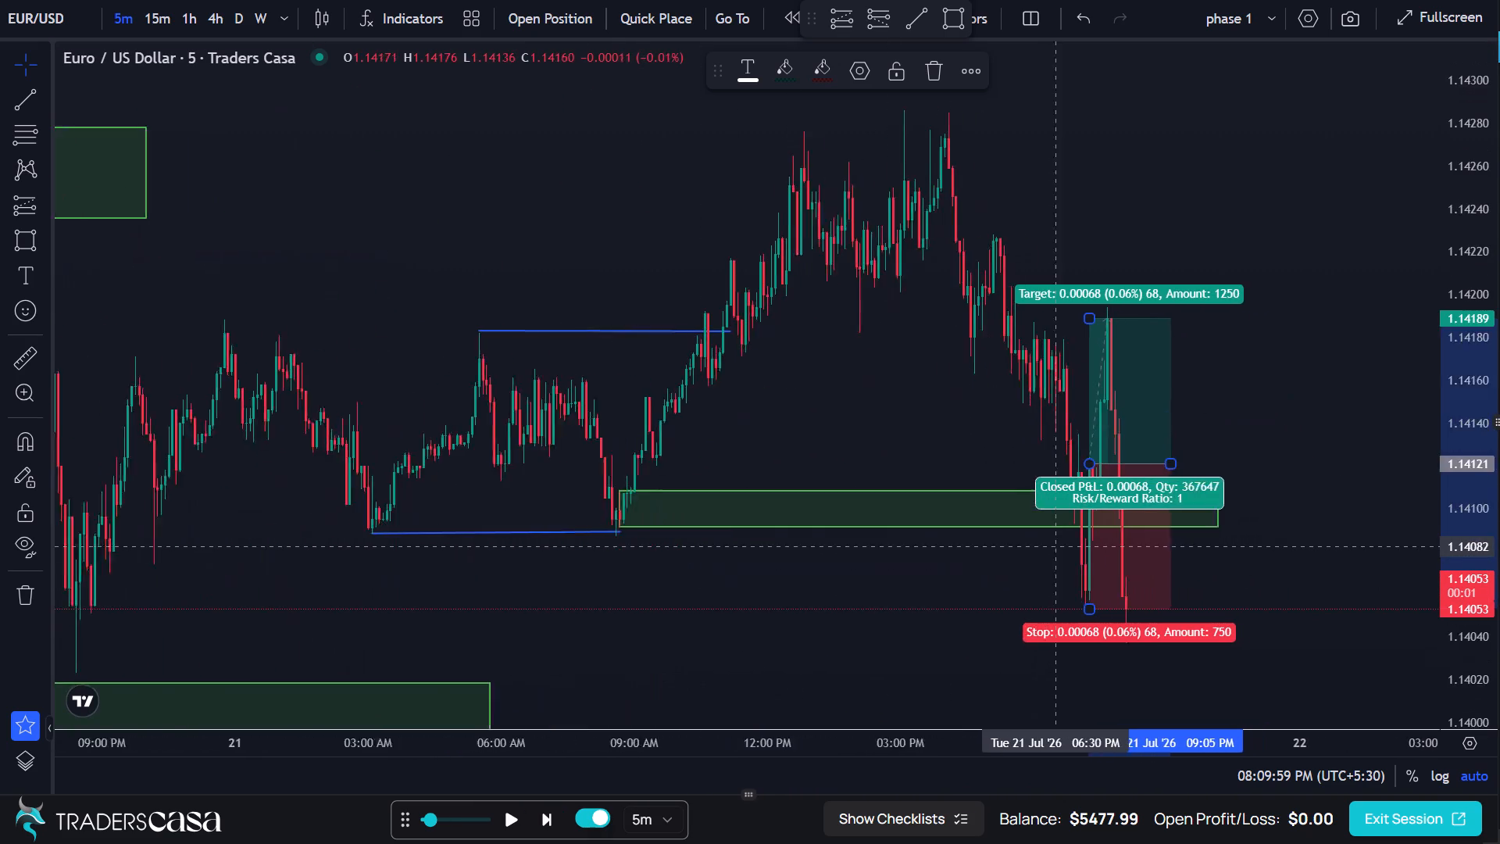
scroll(1054, 546, "up", 4)
scroll(1054, 546, "down", 4)
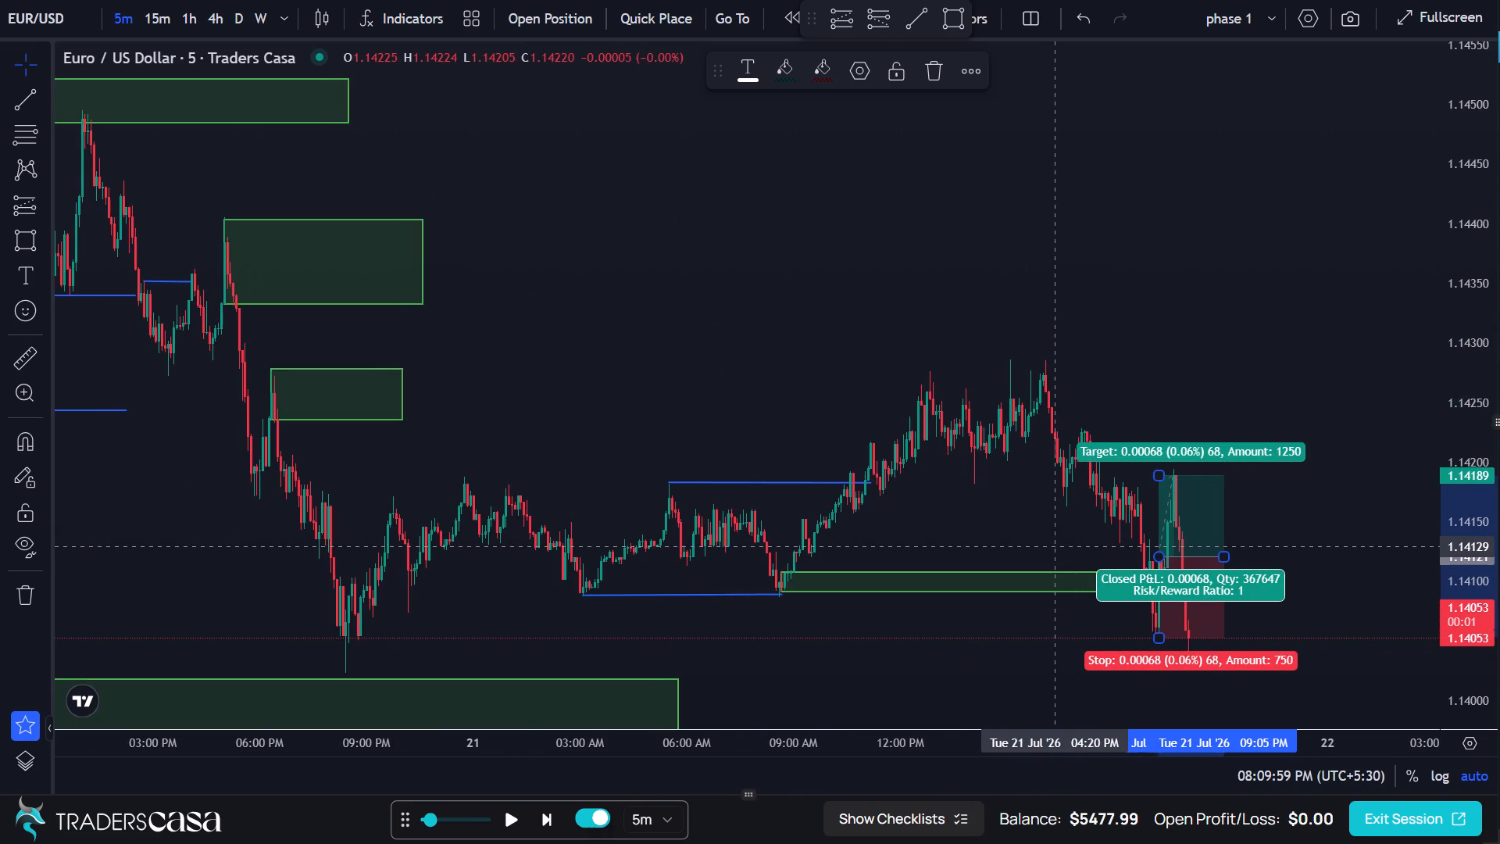
scroll(943, 529, "up", 2)
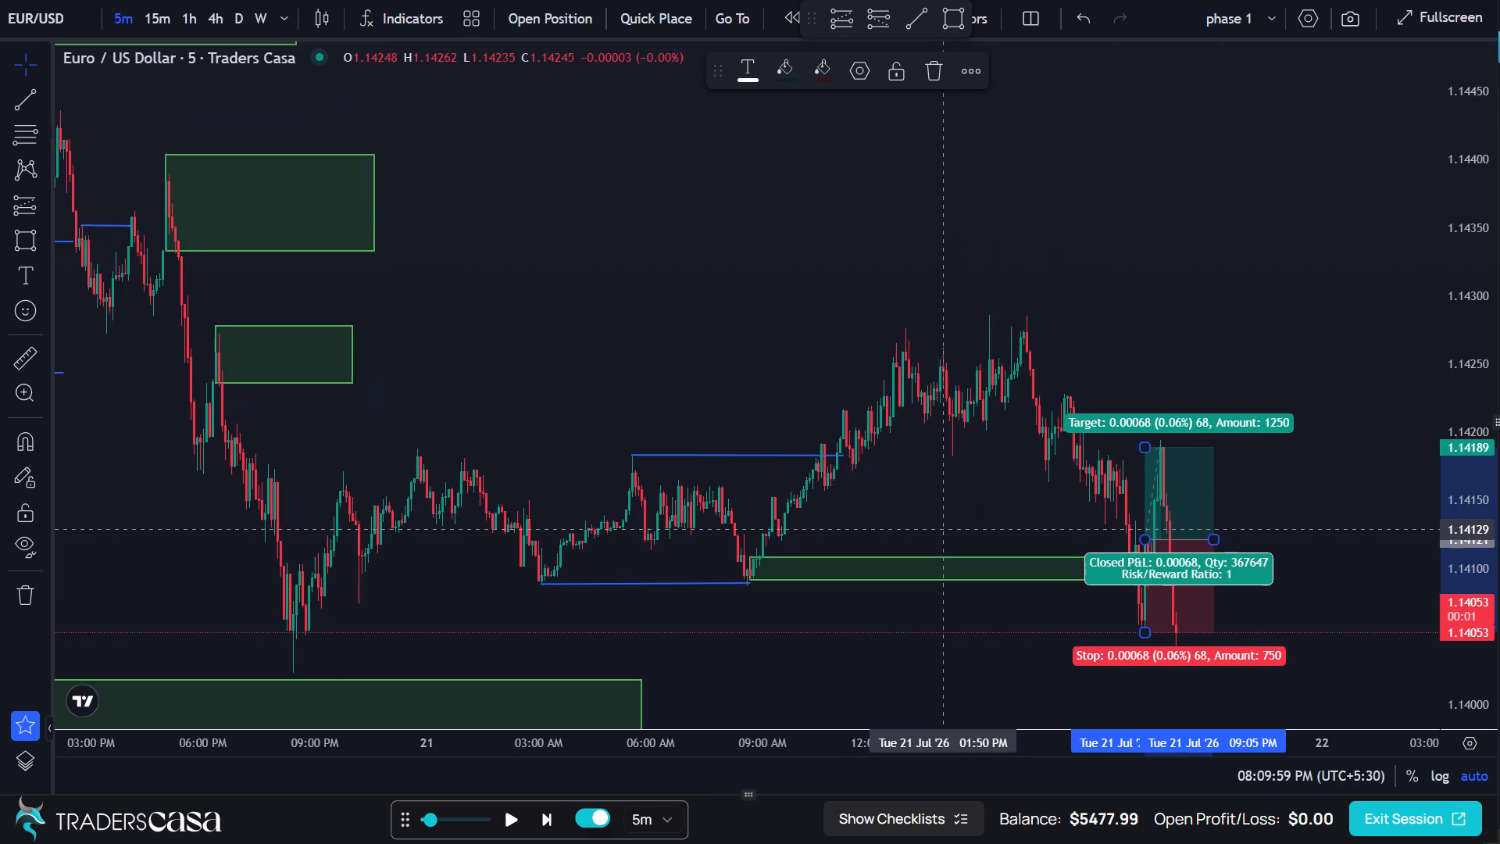
scroll(943, 529, "up", 2)
scroll(943, 529, "down", 2)
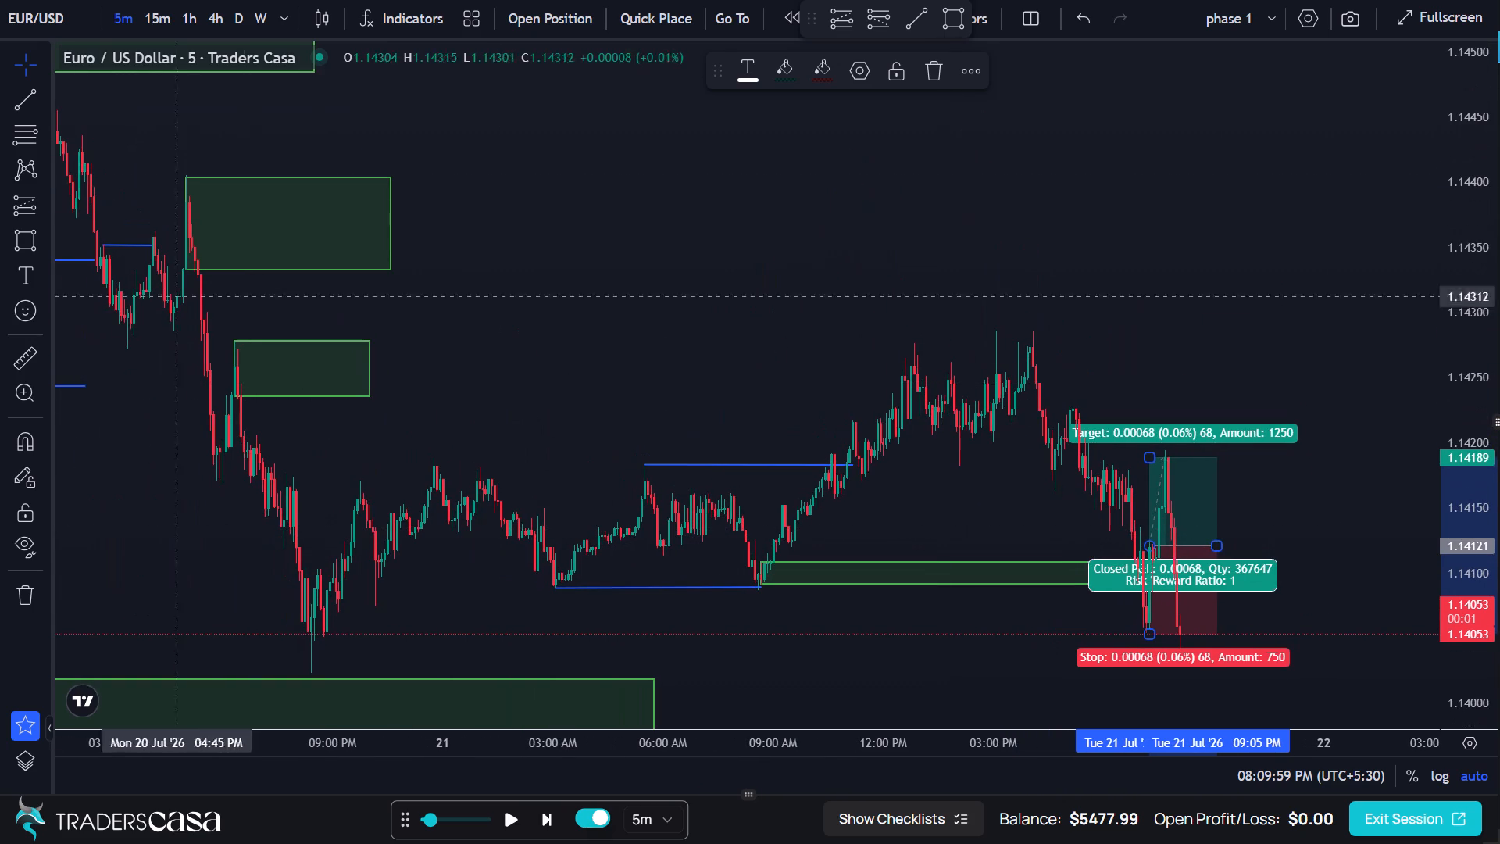
left_click(19, 108)
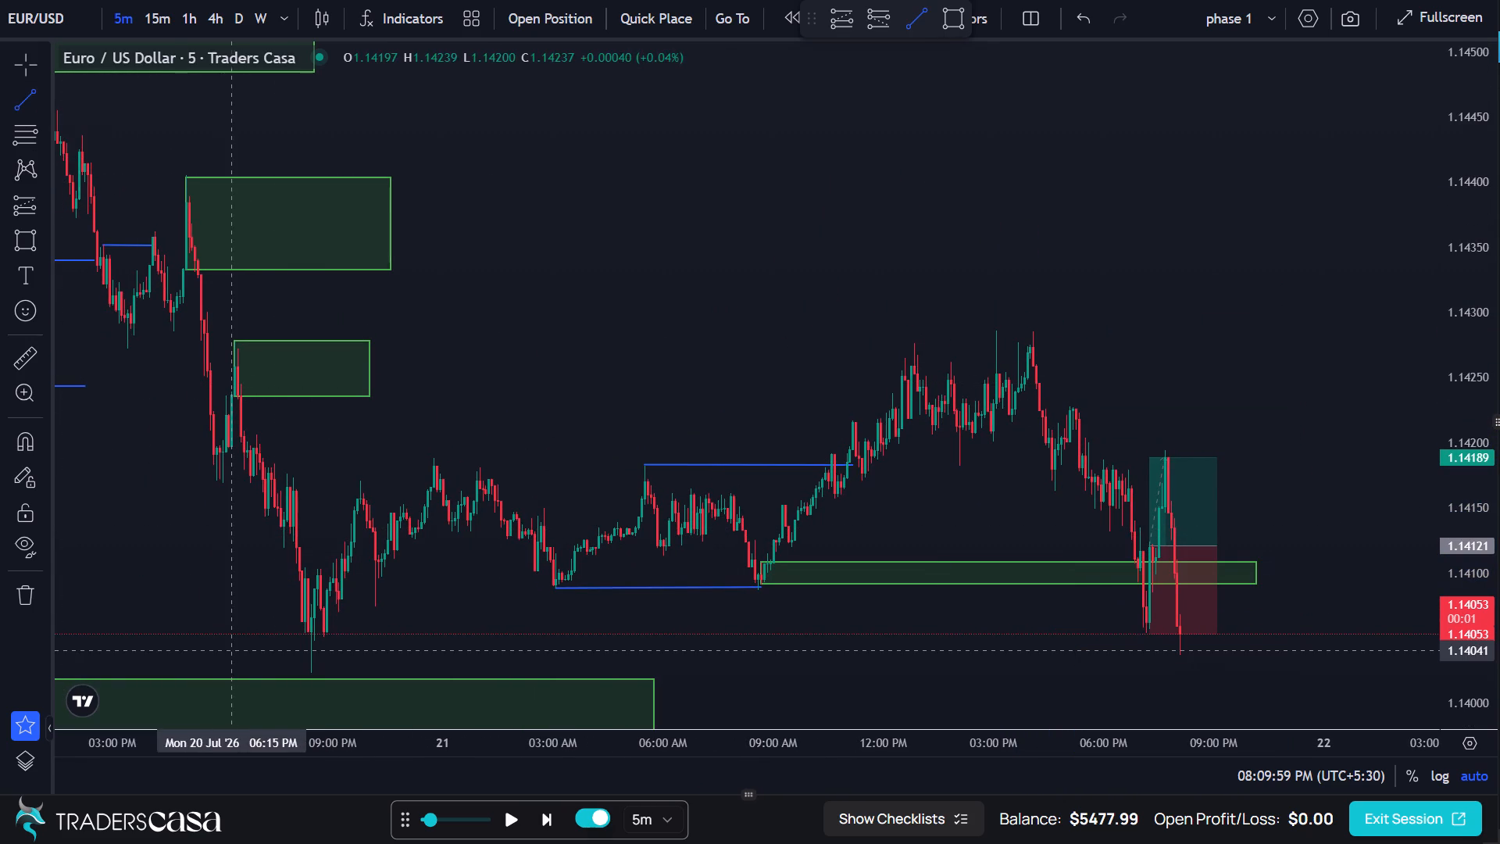
left_click(311, 672)
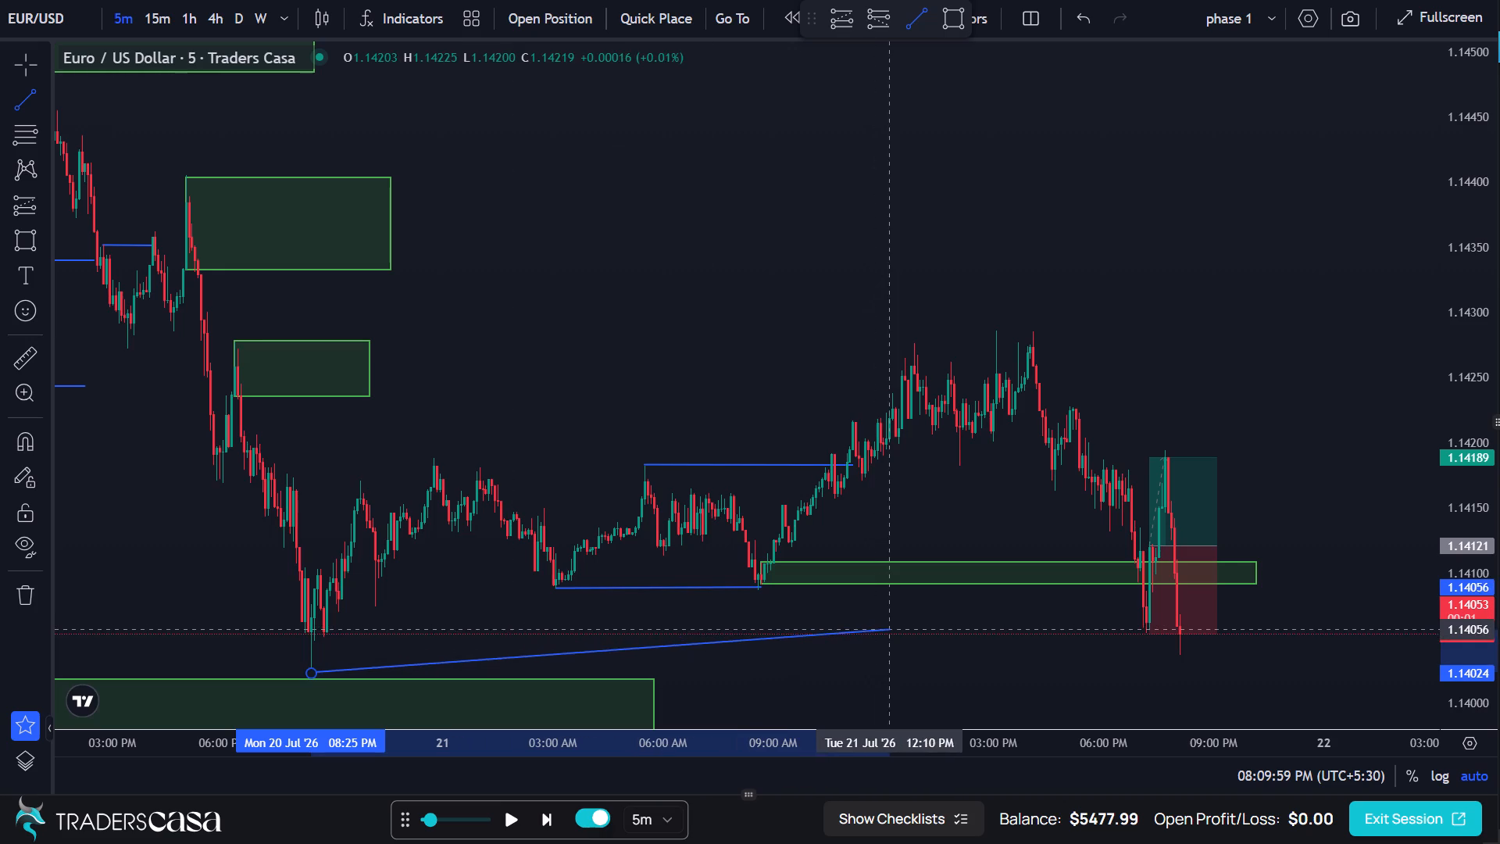
left_click(1349, 673)
left_click(1348, 620)
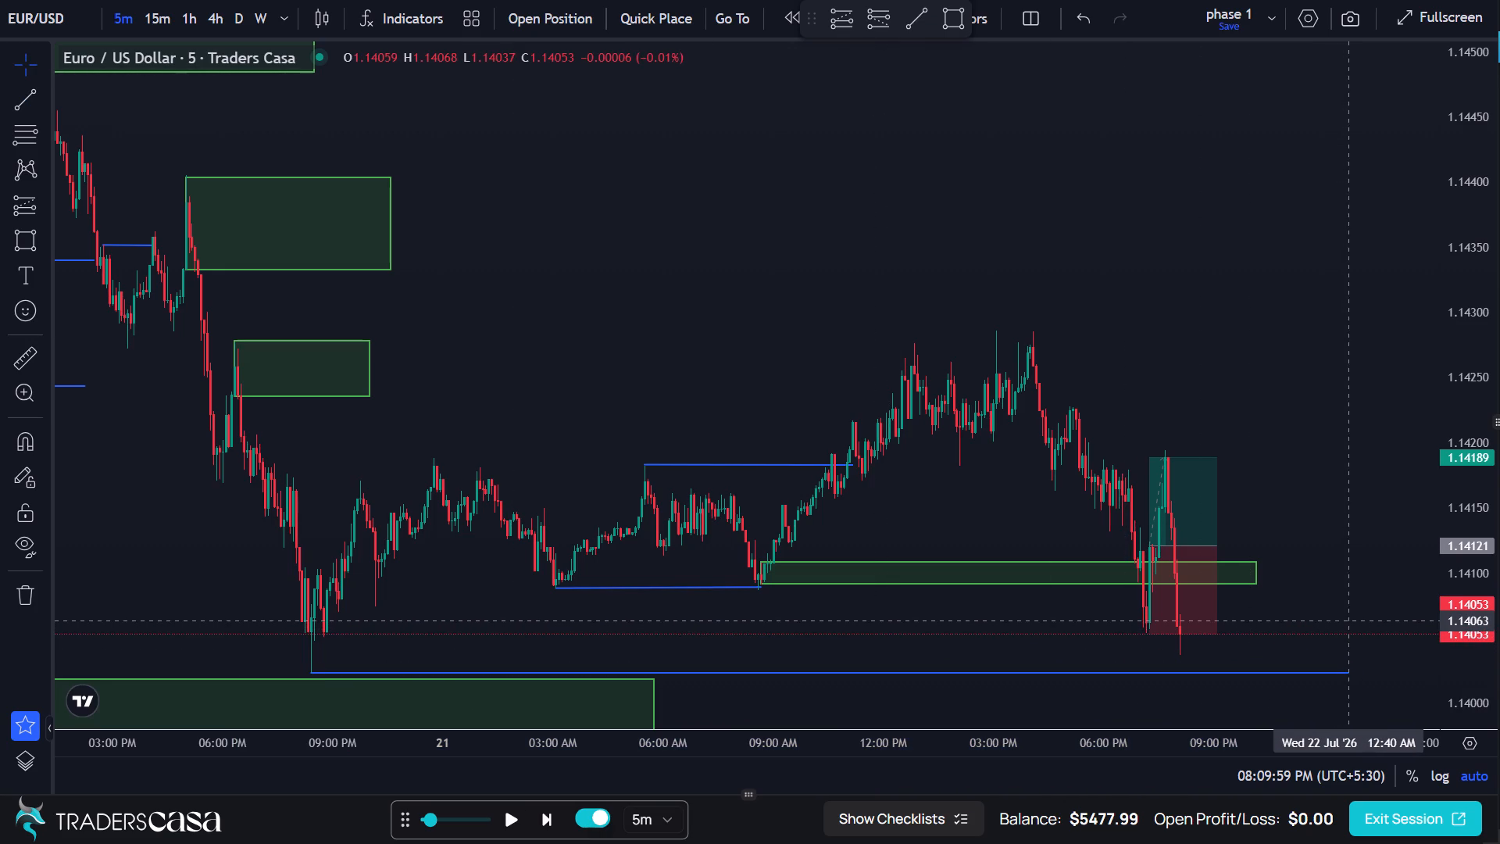
Advance the replay three 5-minute candles to 08:24:59 PM.
scroll(1348, 620, "up", 6)
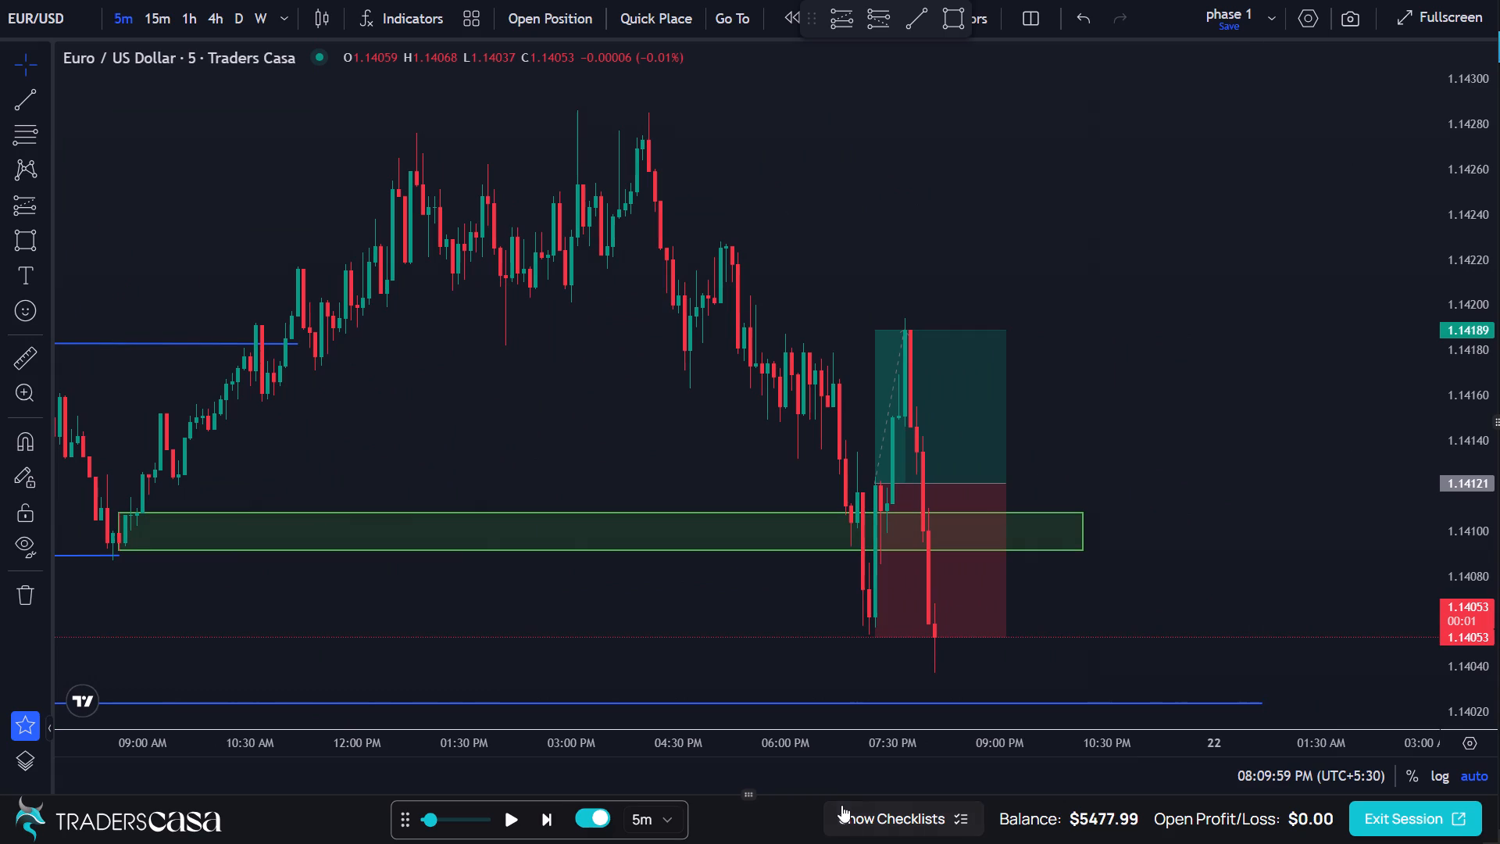
left_click(549, 821)
left_click(549, 821)
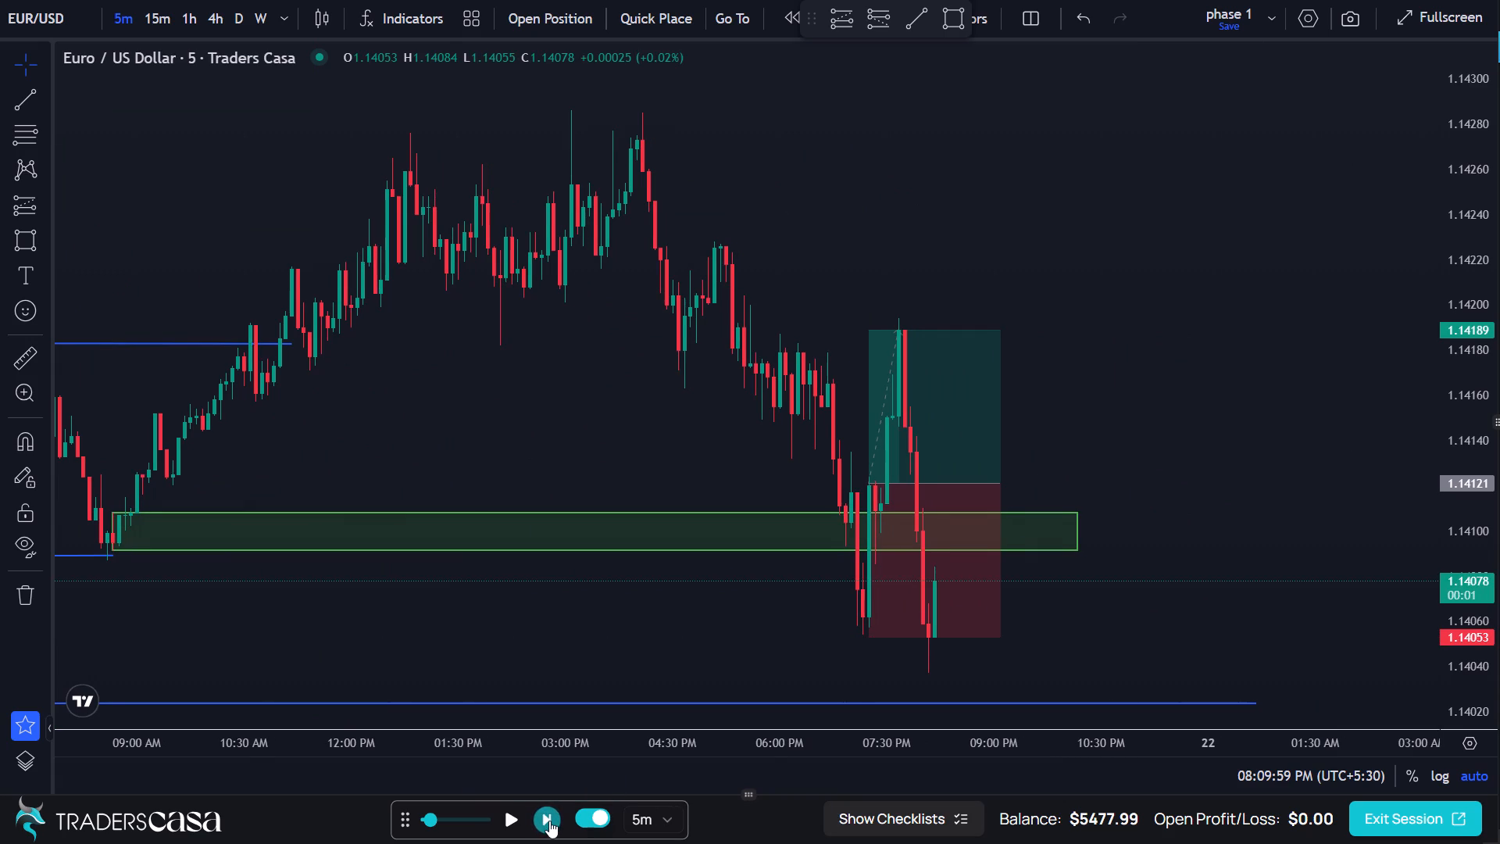
left_click(549, 821)
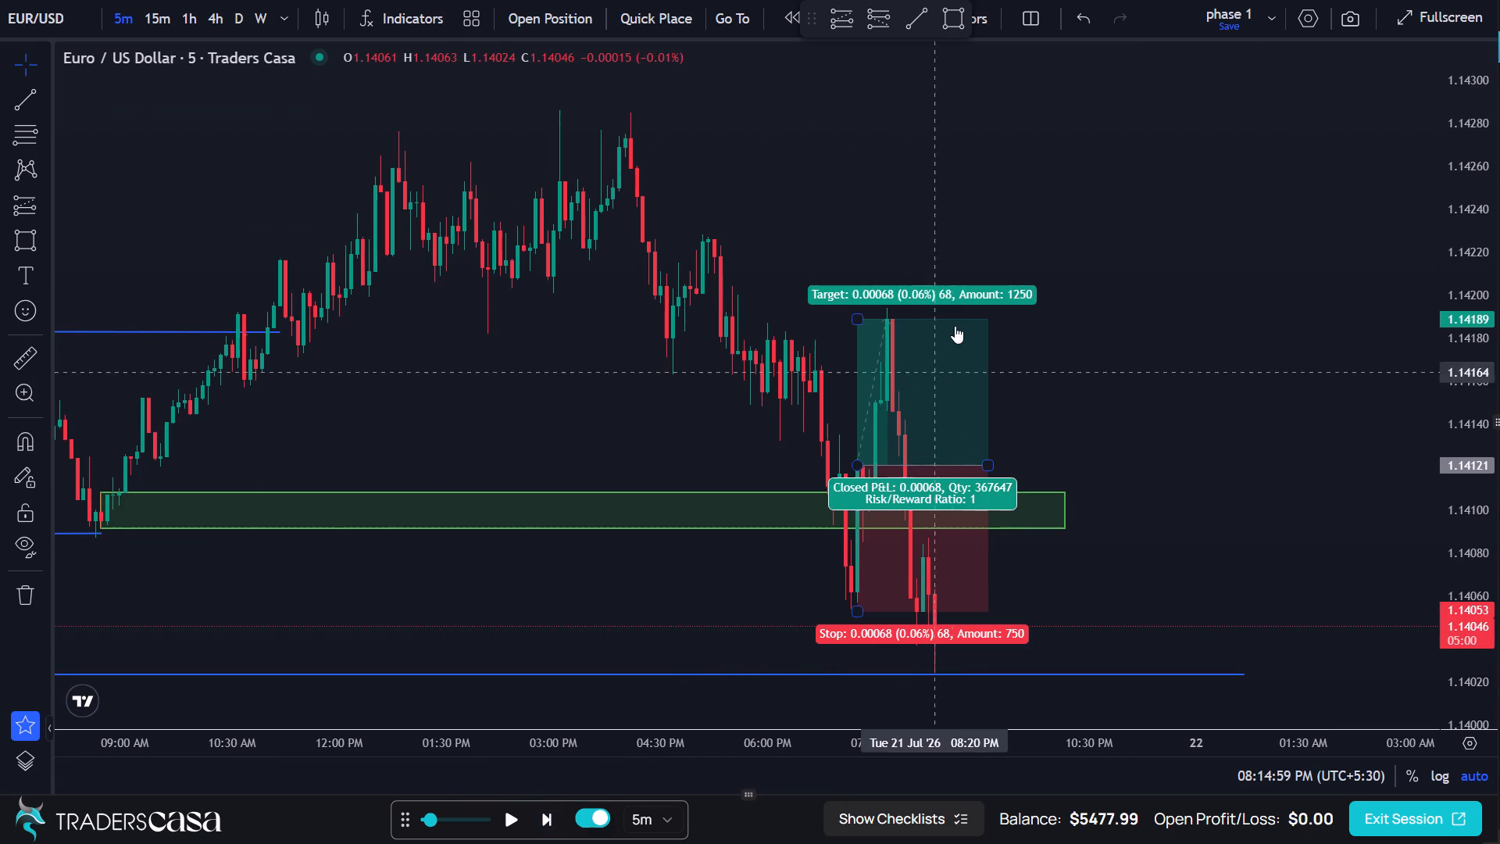
Delete the closed long position drawing with entry 1.14121.
left_click(958, 321)
left_click(930, 72)
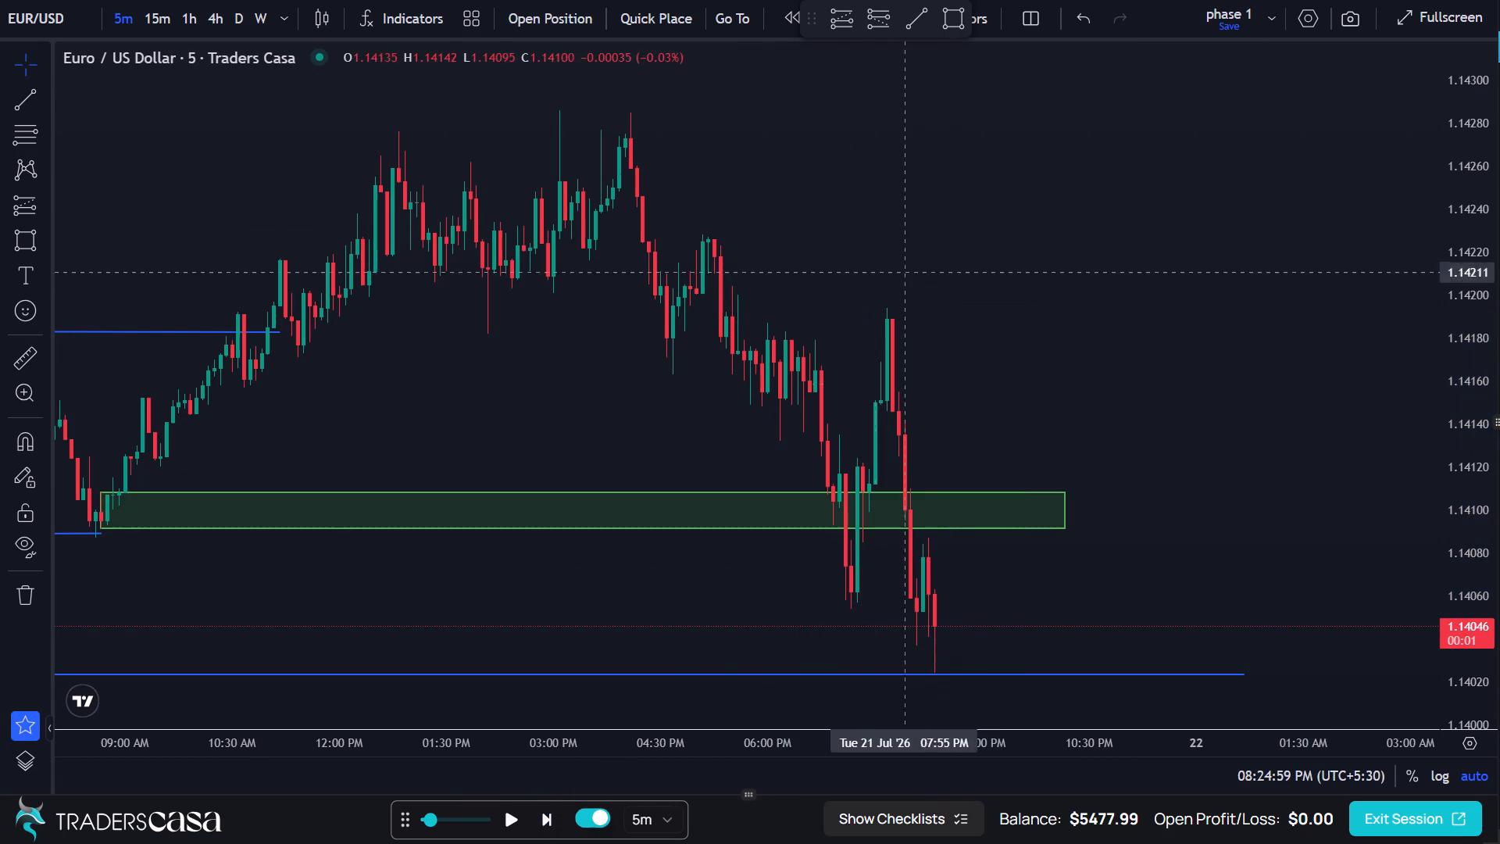
Advance the replay through six more 5-minute candles to 08:54:59 PM.
left_click(538, 813)
left_click(538, 813)
left_click(538, 813)
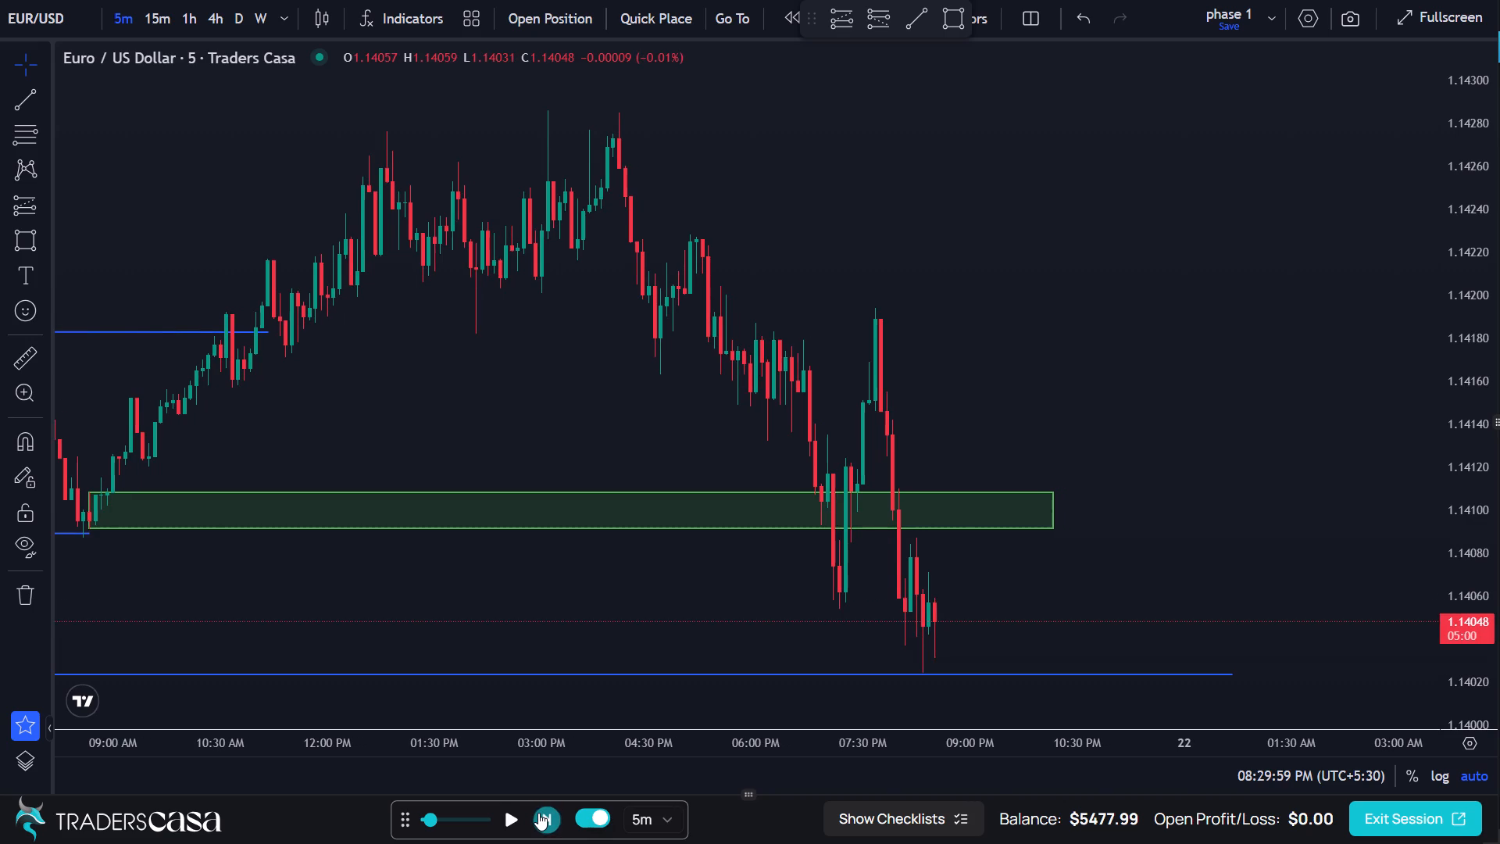
left_click(538, 813)
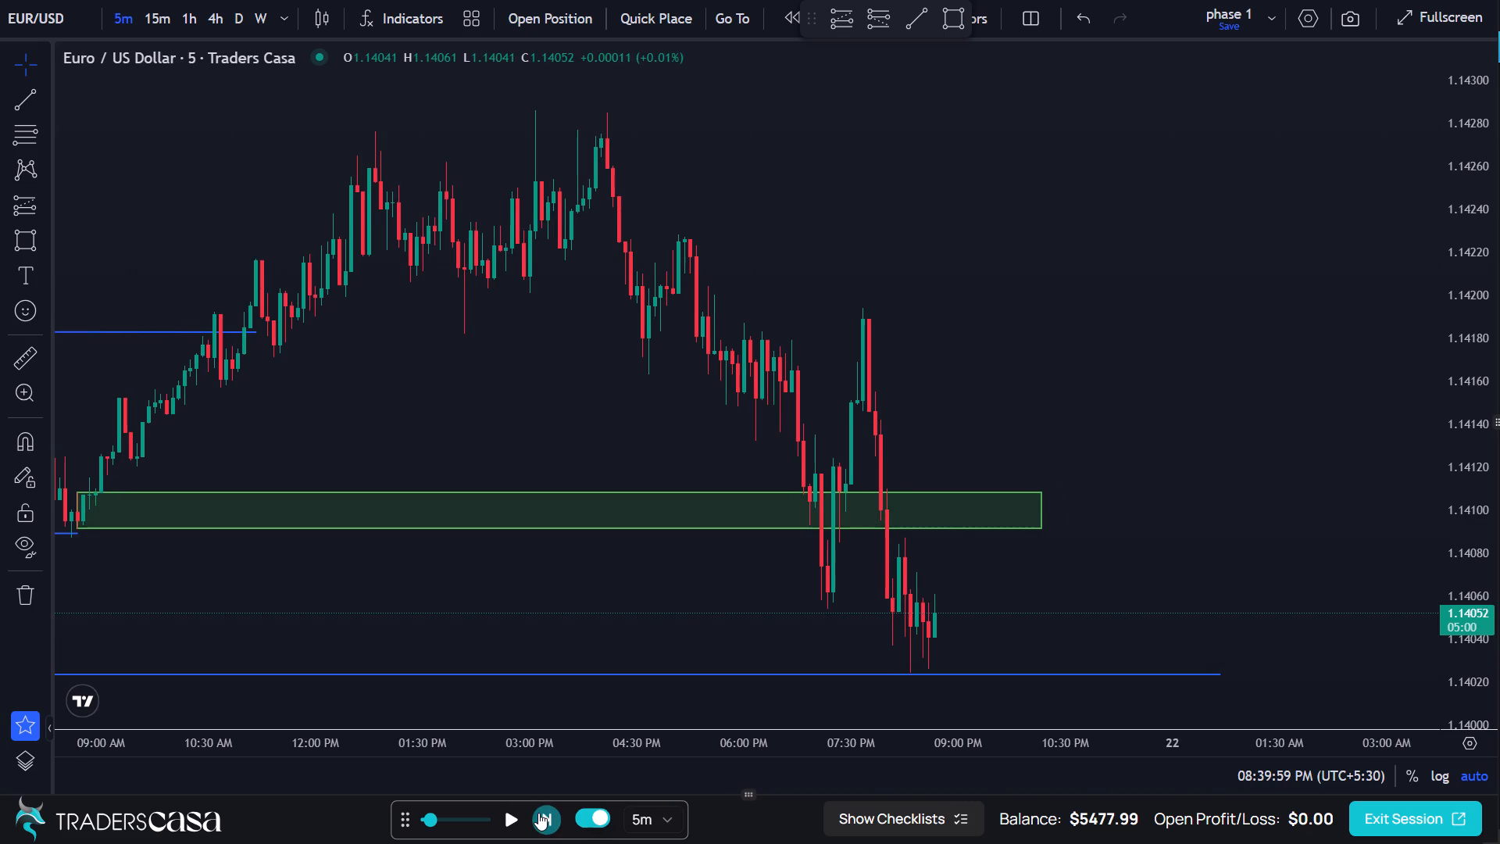
left_click(538, 813)
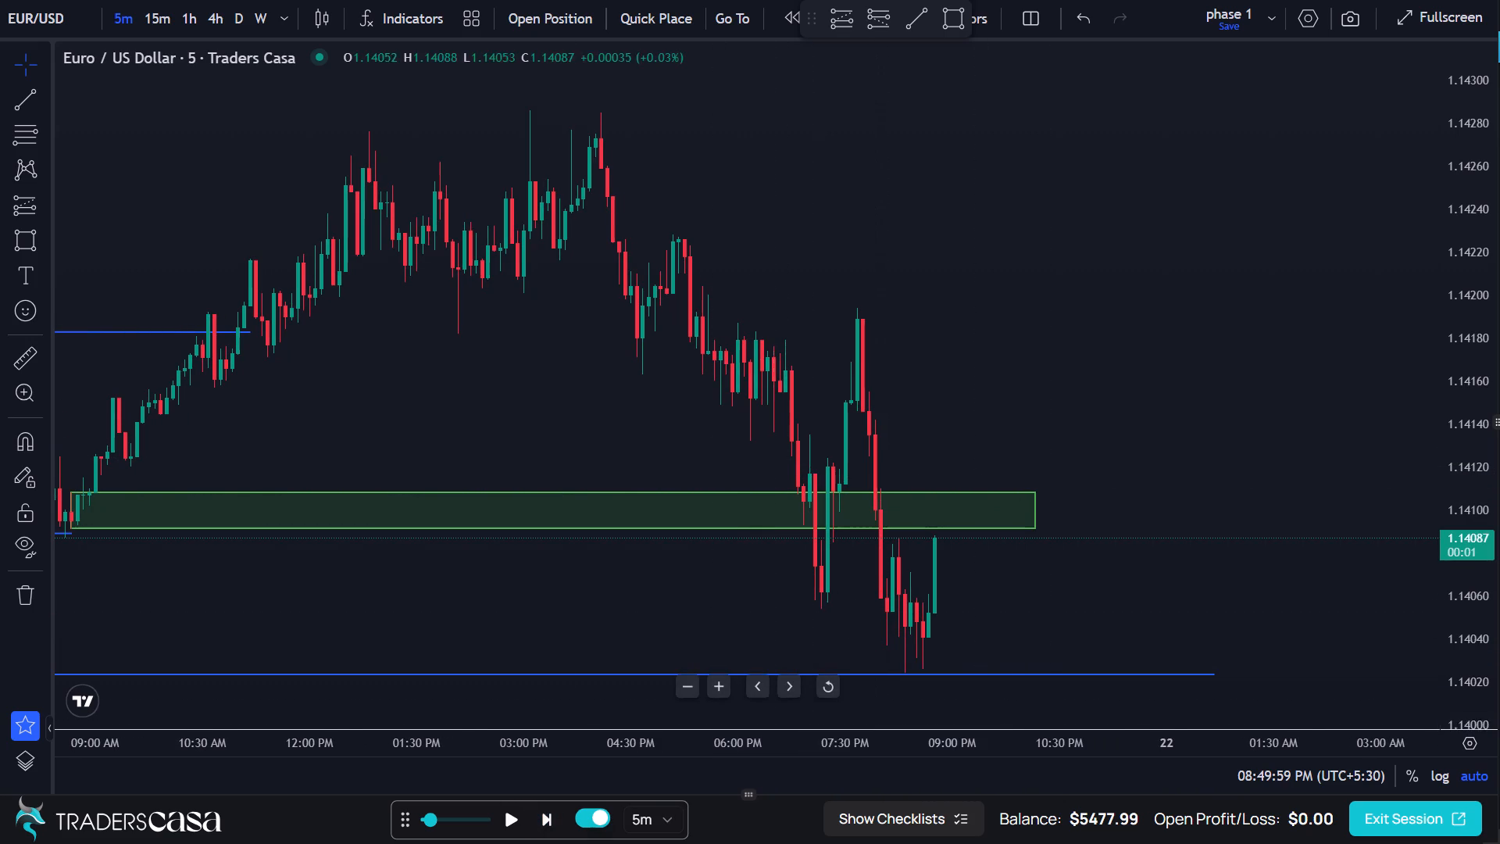
left_click(537, 806)
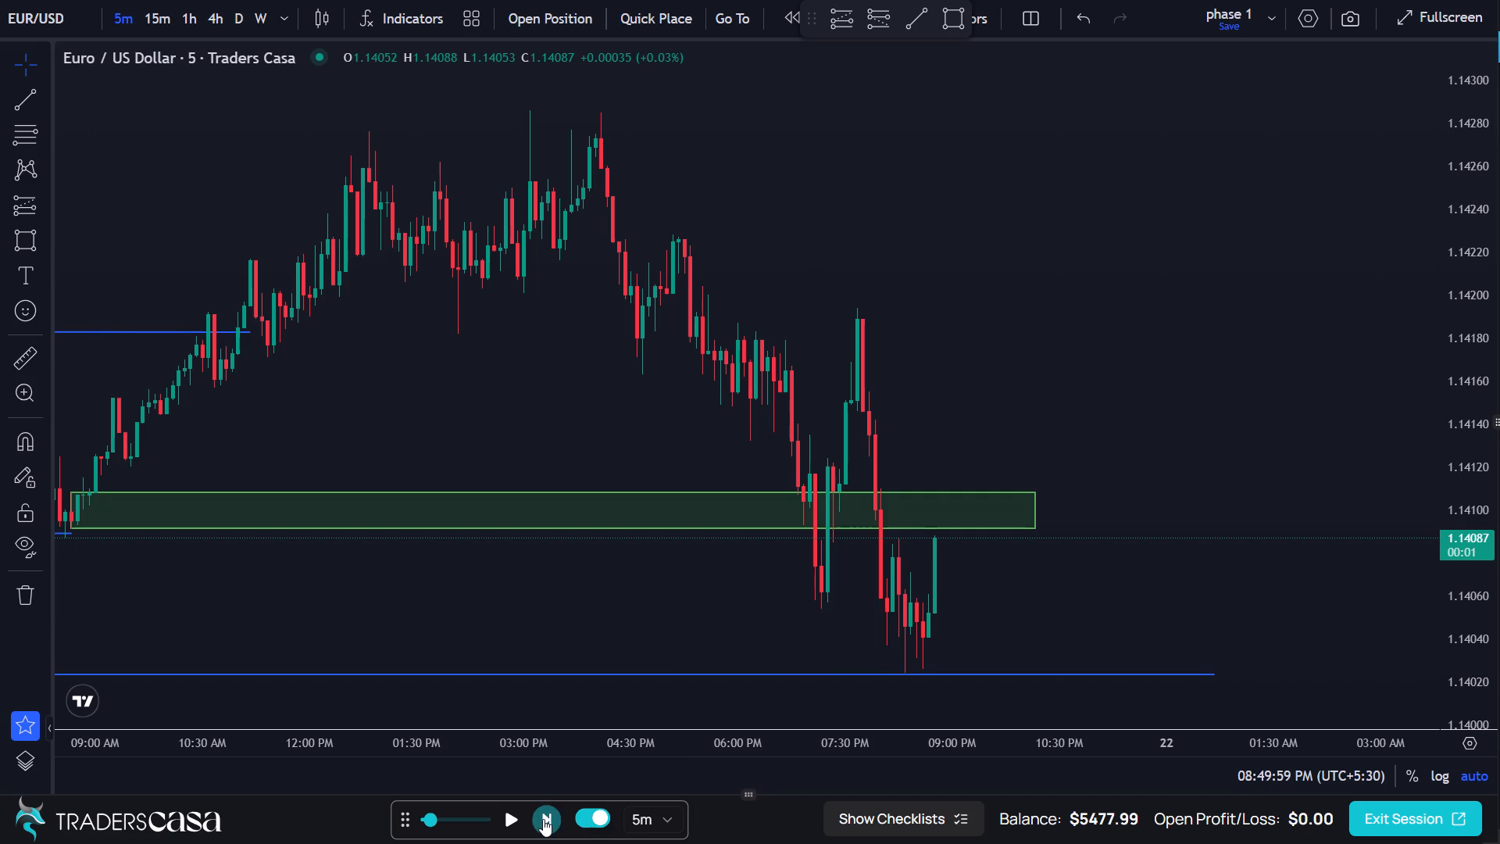
left_click(543, 819)
Draw a demand zone rectangle from the 08:35 PM candle between 1.14057 and 1.14026, extending past midnight.
scroll(894, 543, "up", 4)
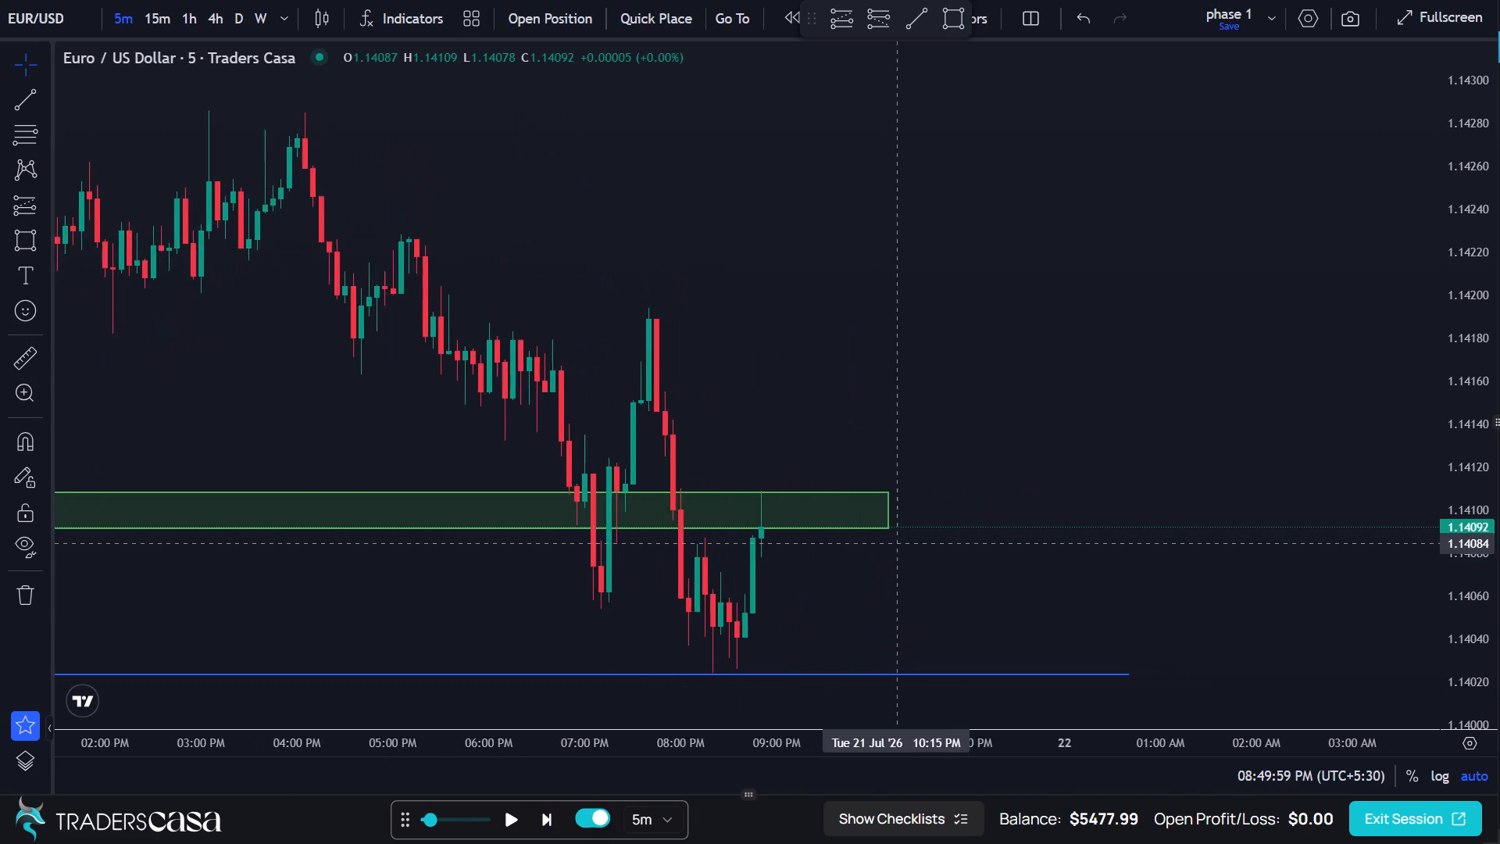
scroll(894, 543, "up", 1)
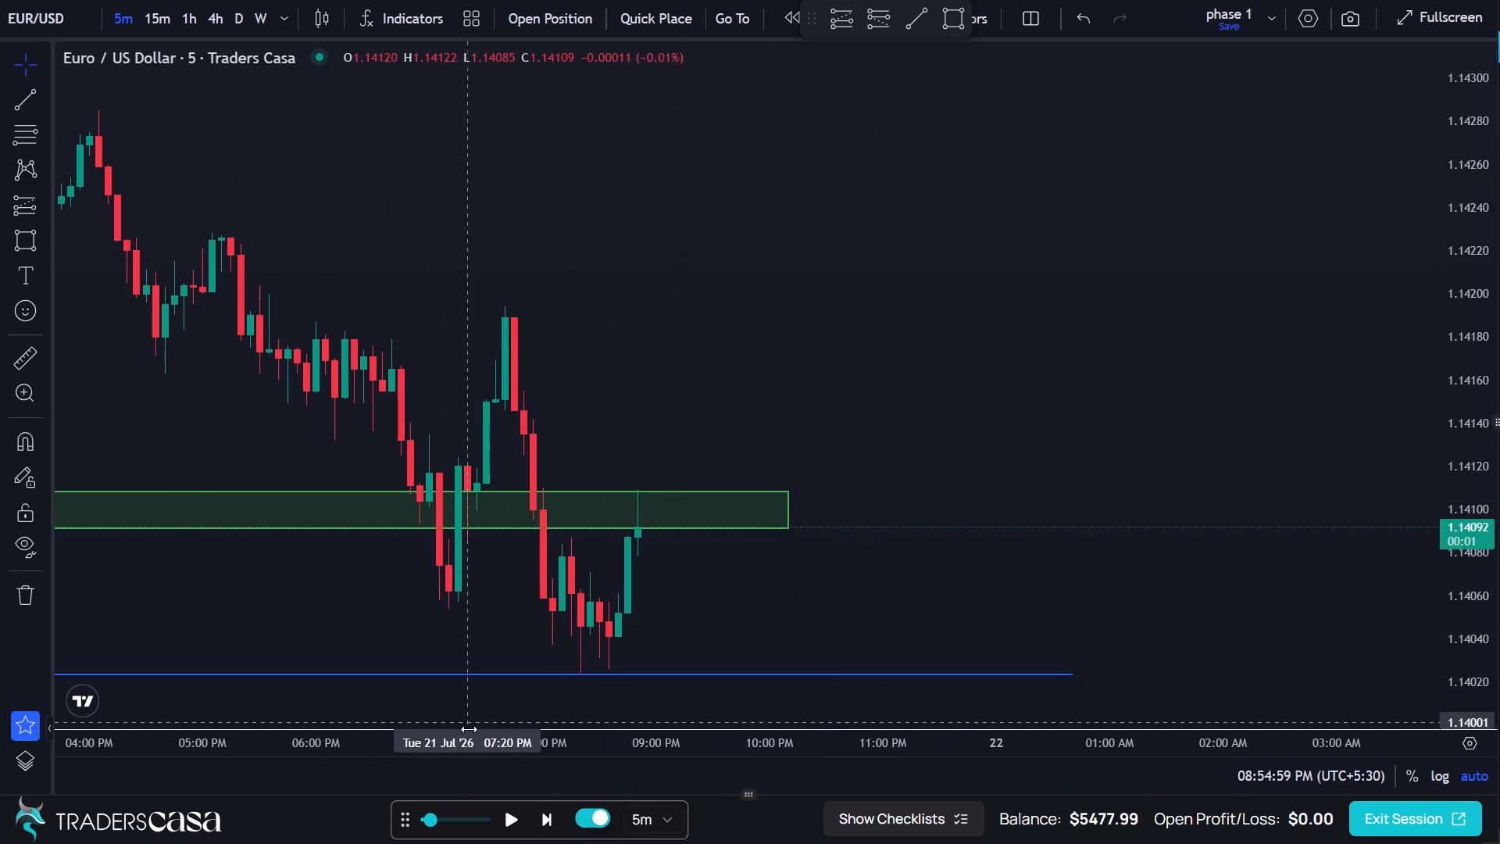
left_click(27, 224)
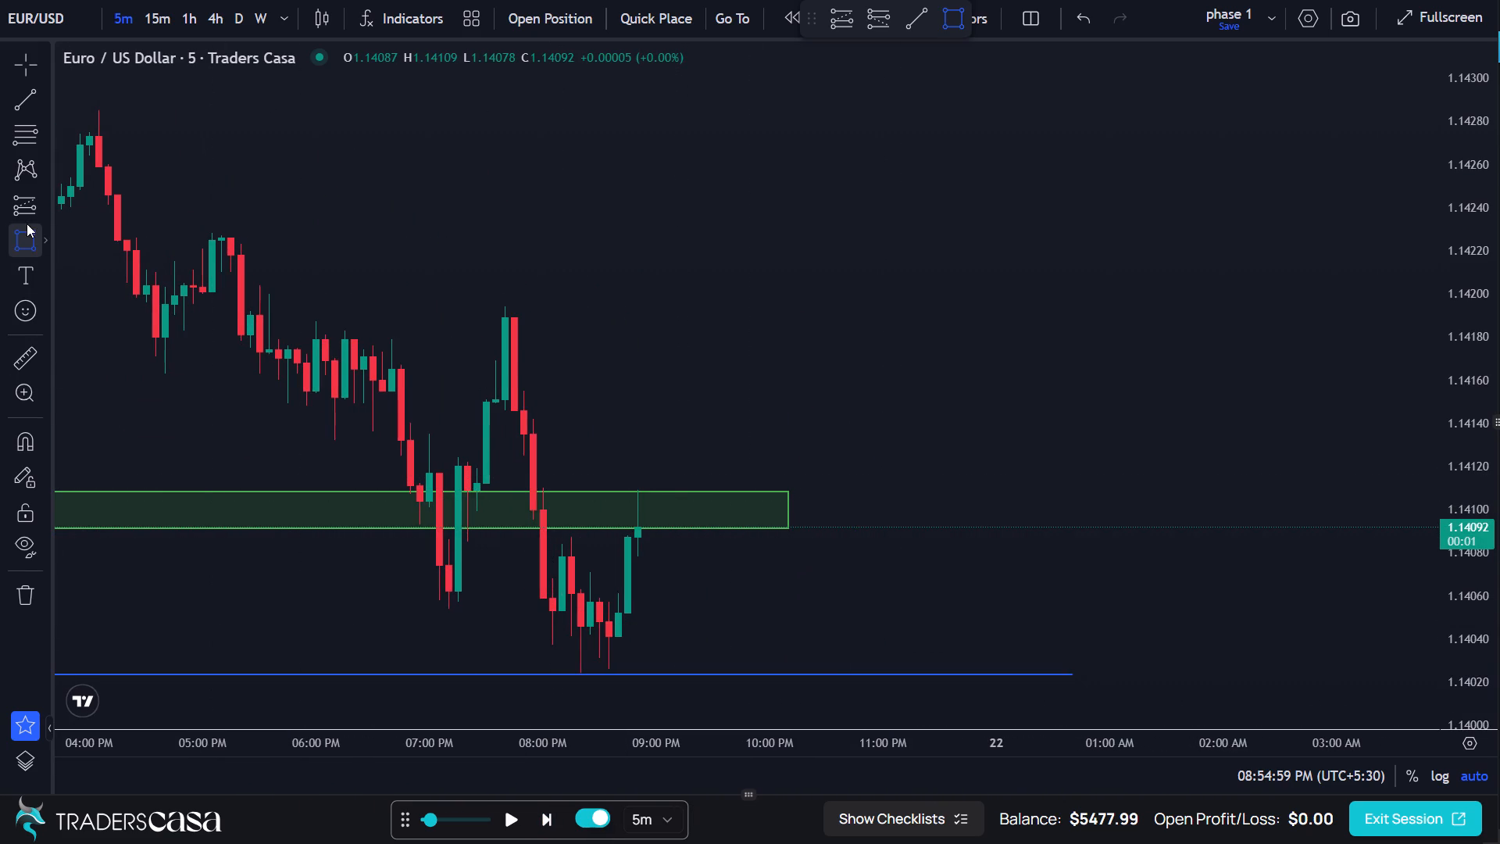
left_click(609, 603)
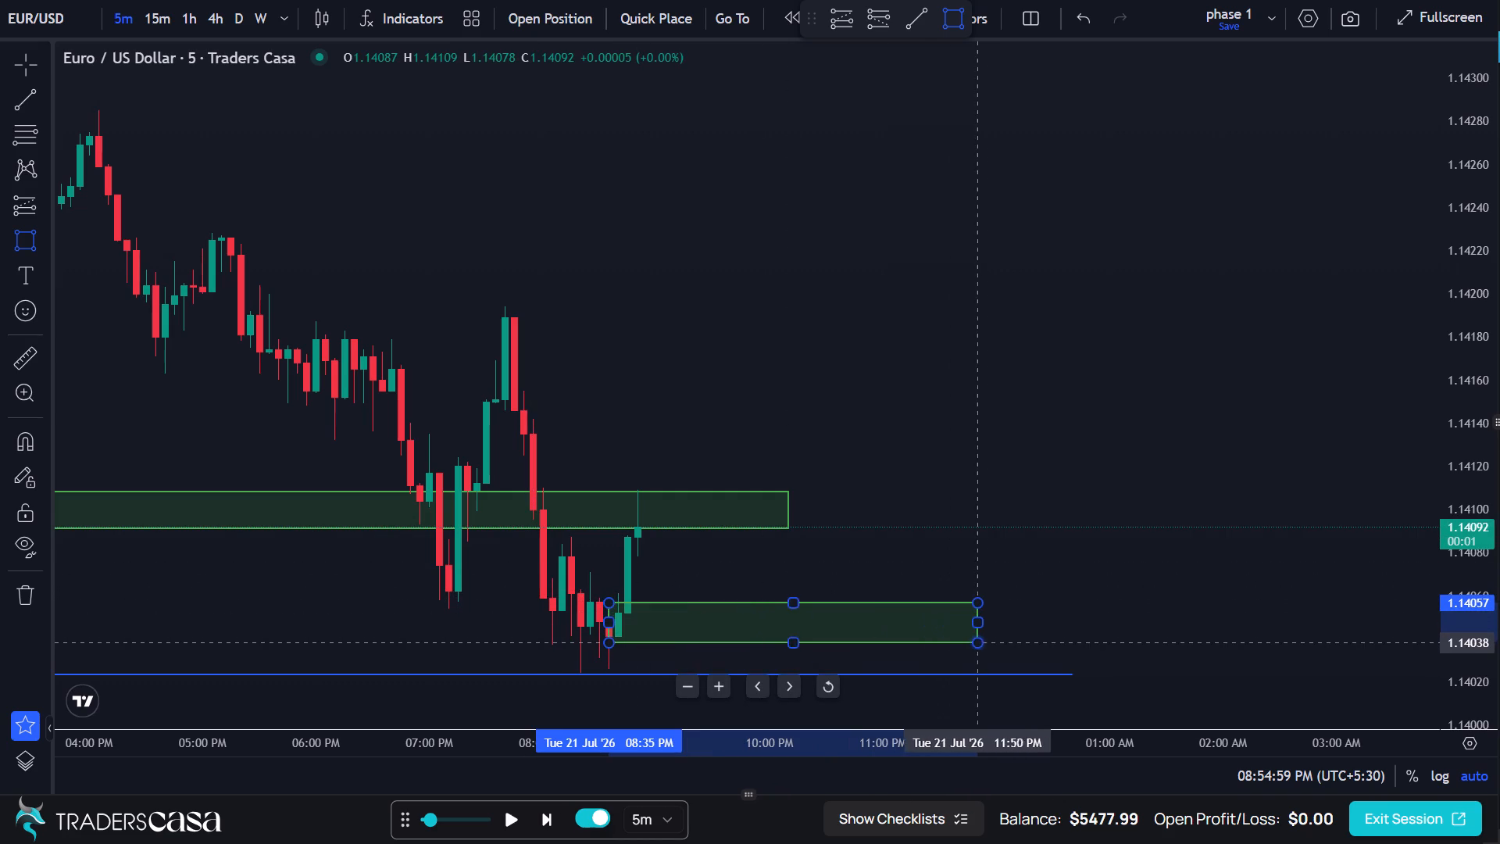
left_click_drag(1058, 668, 994, 588)
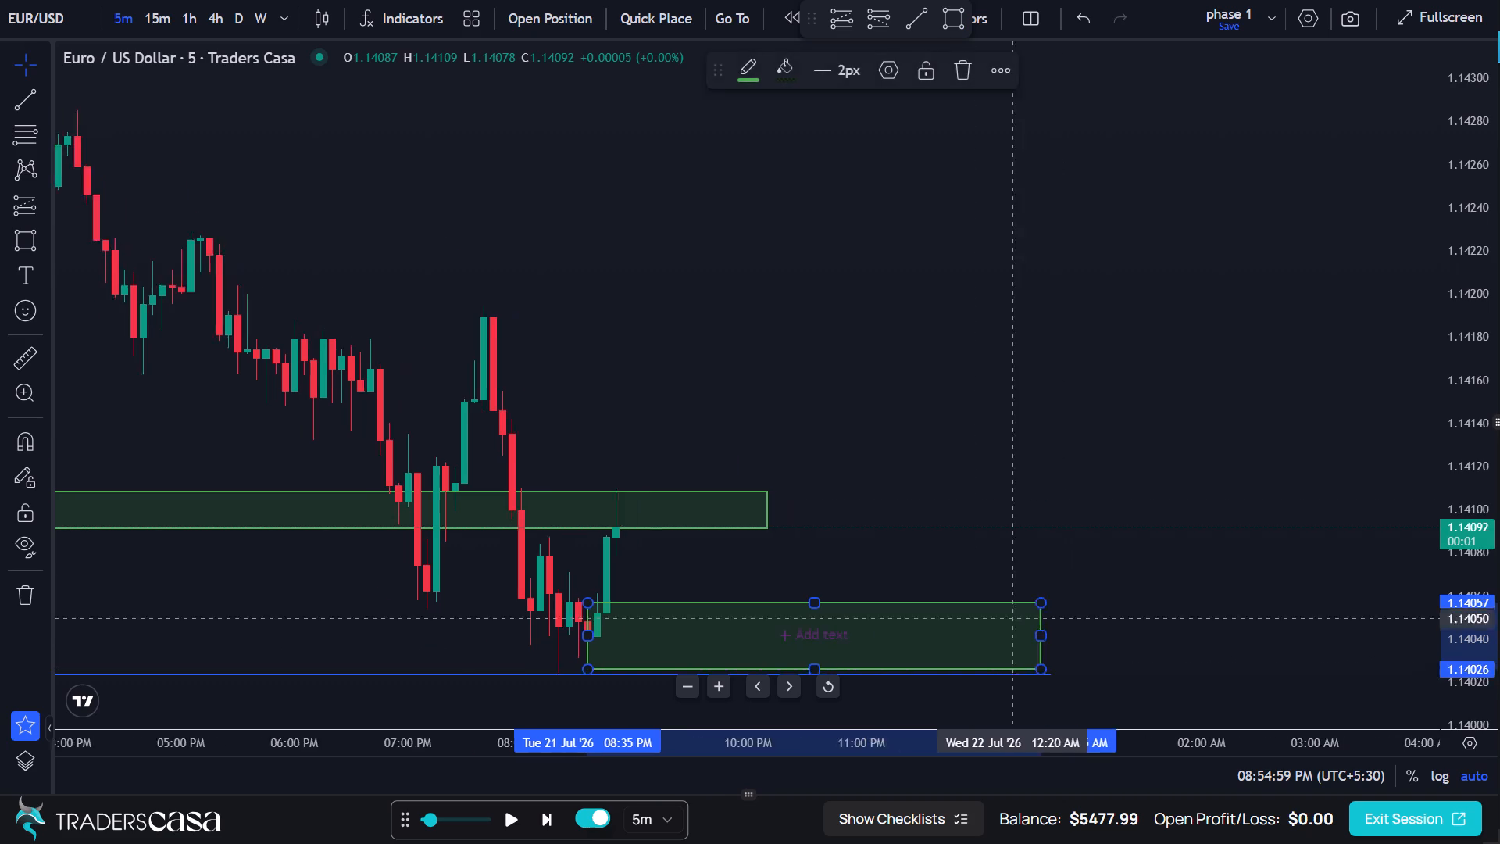
left_click_drag(994, 588, 956, 545)
left_click(956, 545)
Delete the older demand zone between about 1.14109 and 1.14091.
left_click(710, 444)
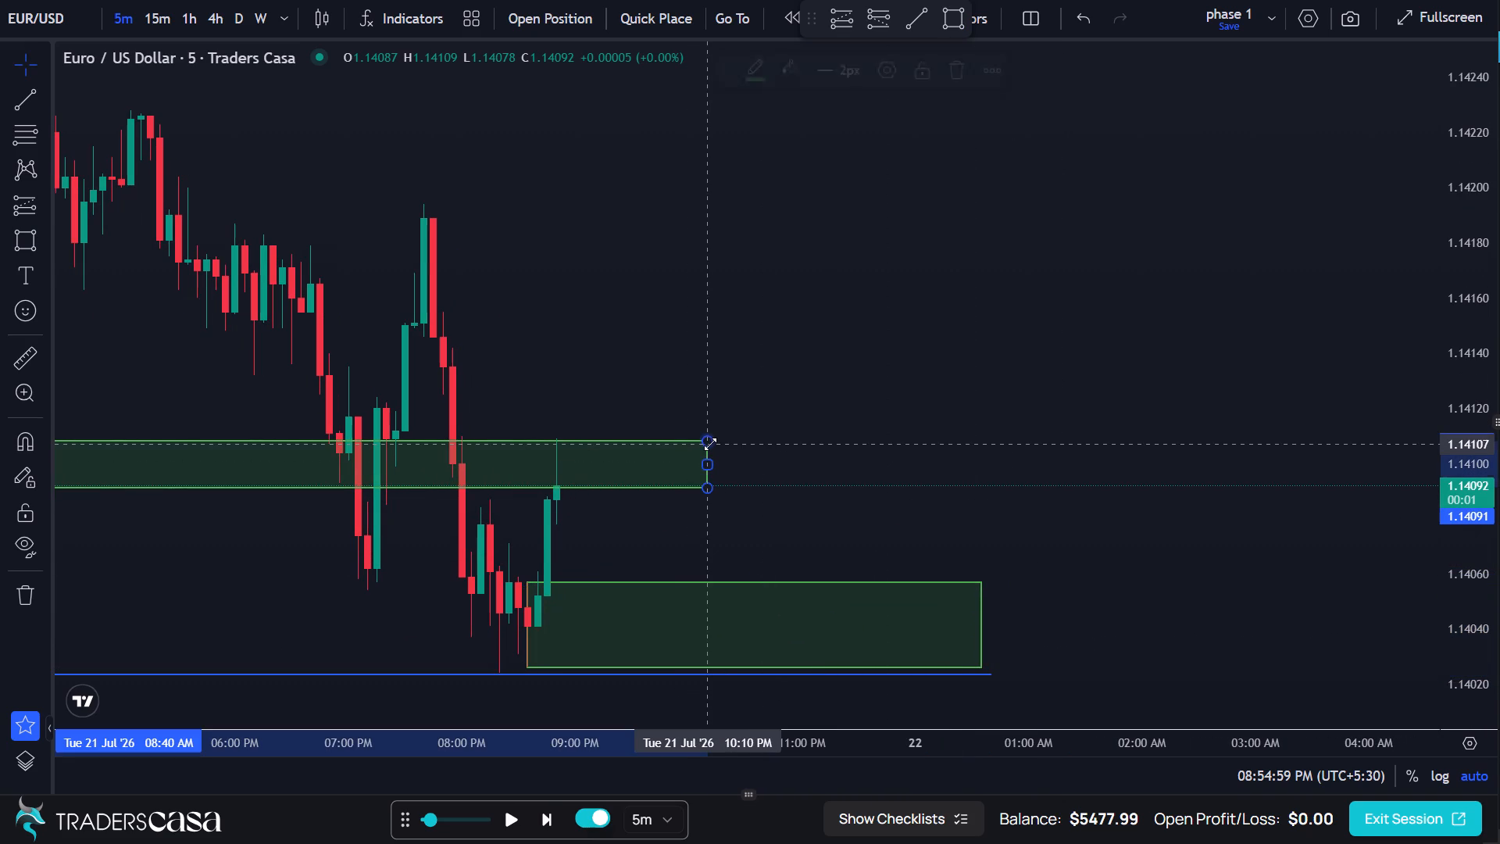
left_click(970, 66)
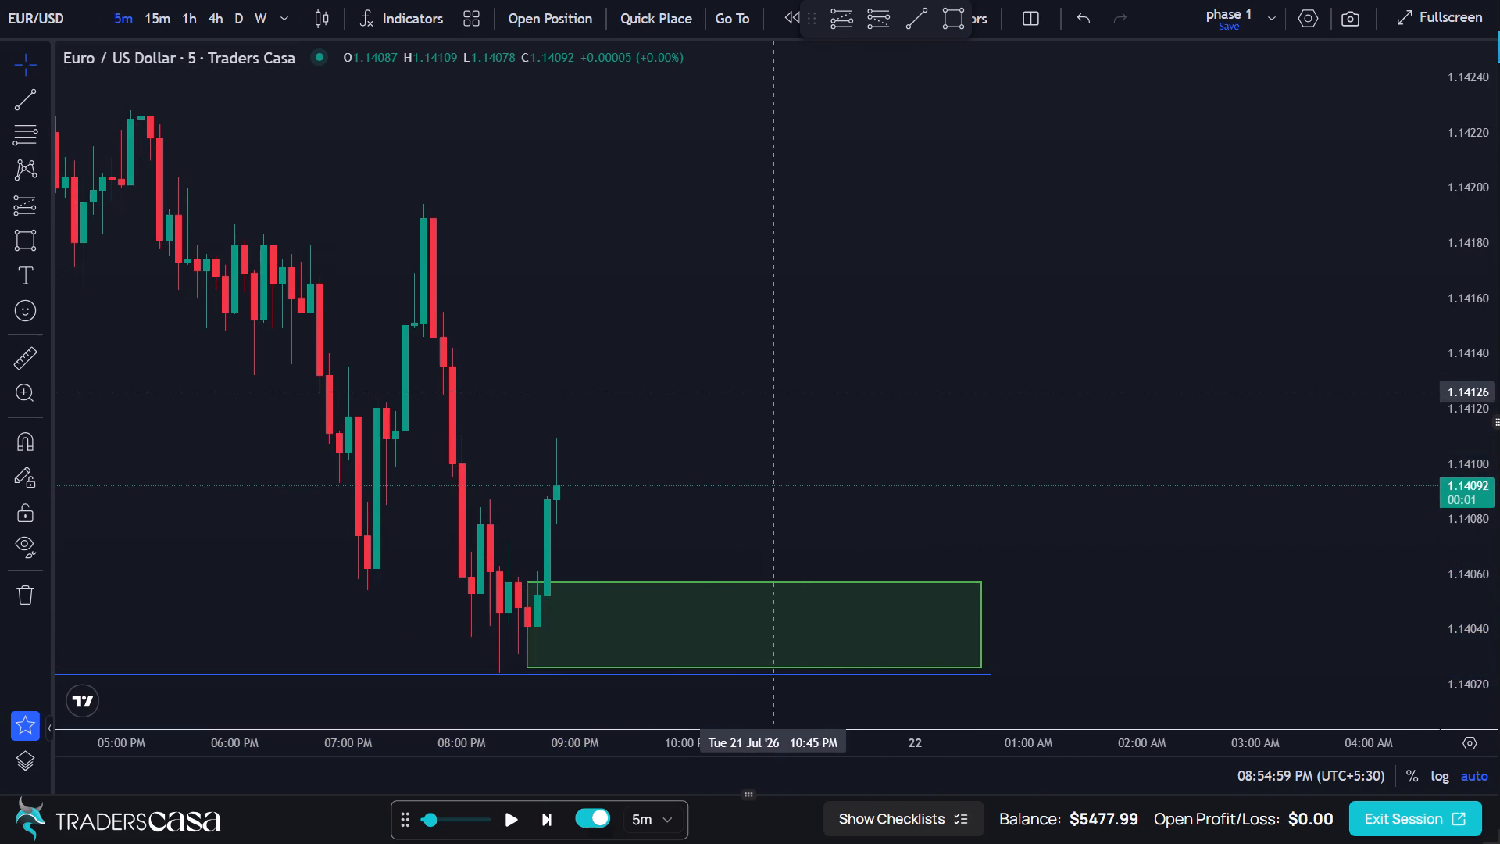
Mark the structure break with a horizontal trend line at 1.14087 from the 08:15 PM high to the 08:50 PM candle.
scroll(769, 395, "down", 1)
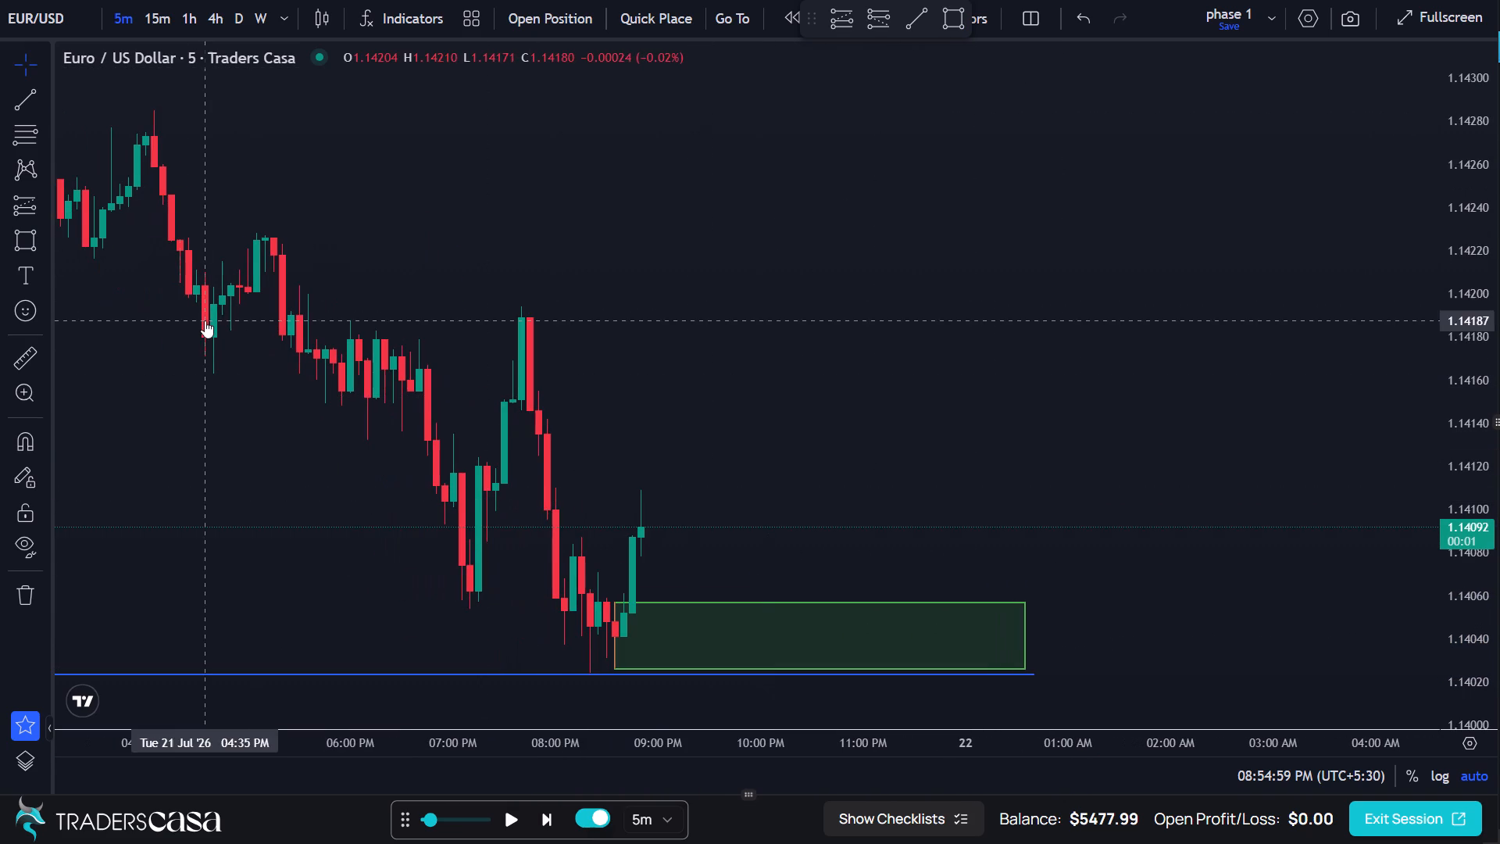
left_click(37, 113)
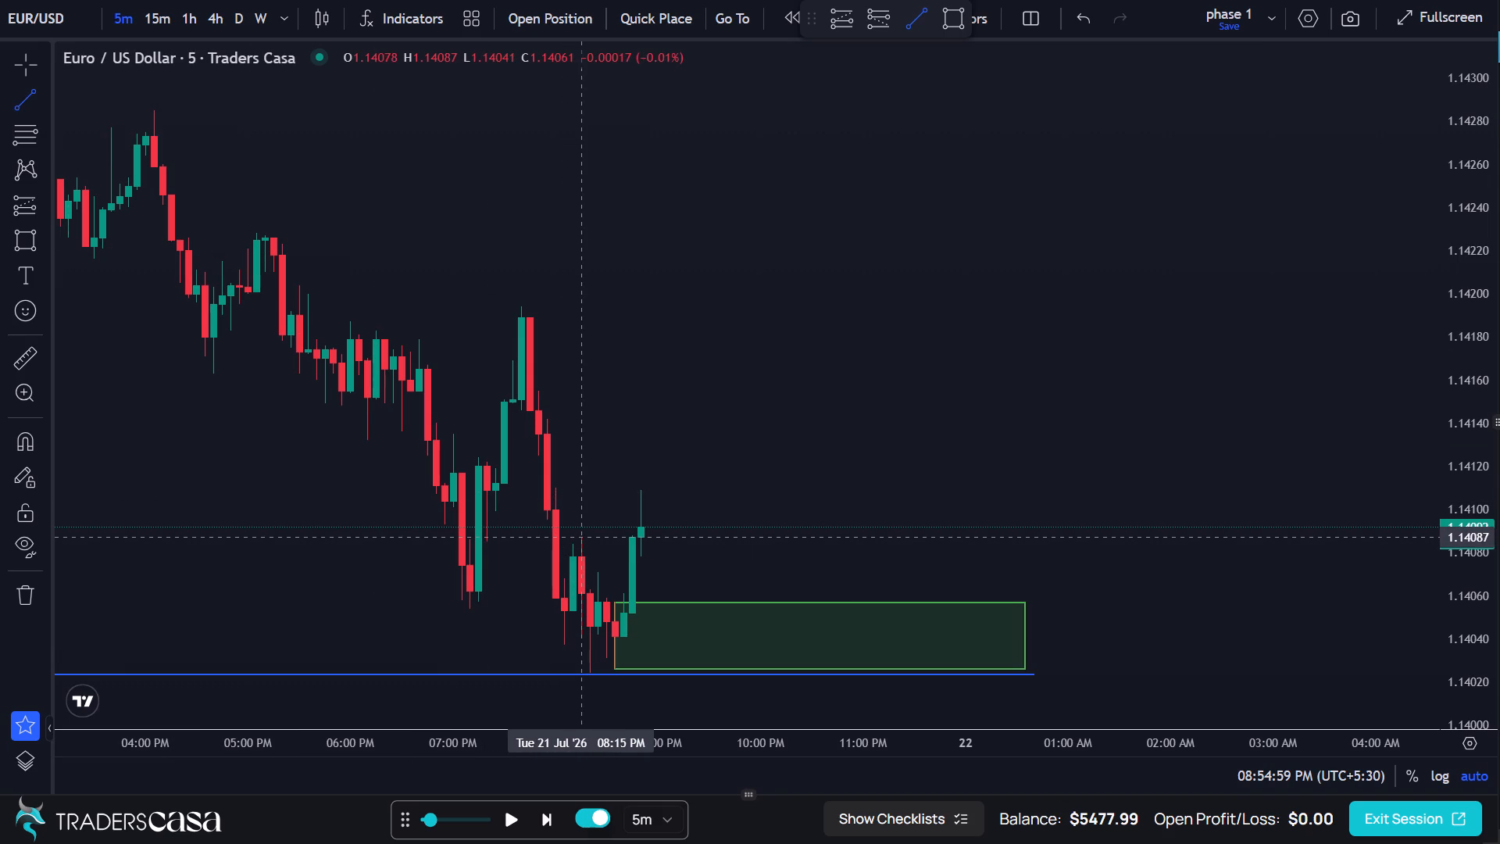
left_click_drag(580, 537, 643, 537)
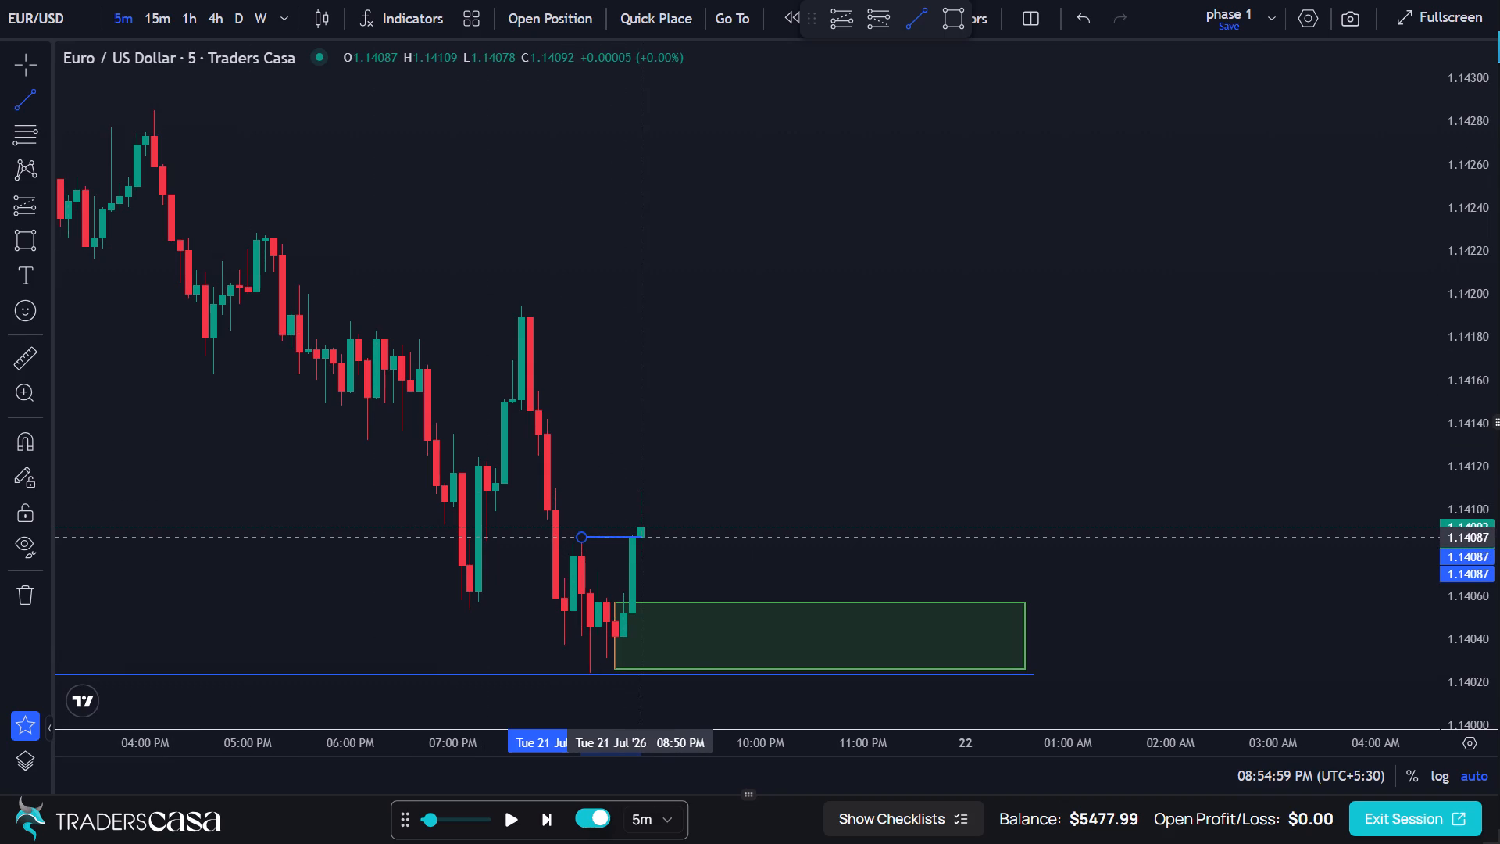
left_click(643, 537)
left_click(715, 508)
Advance the replay seven 5-minute candles to 09:29:59 PM to follow price around the new demand zone.
scroll(715, 508, "up", 2)
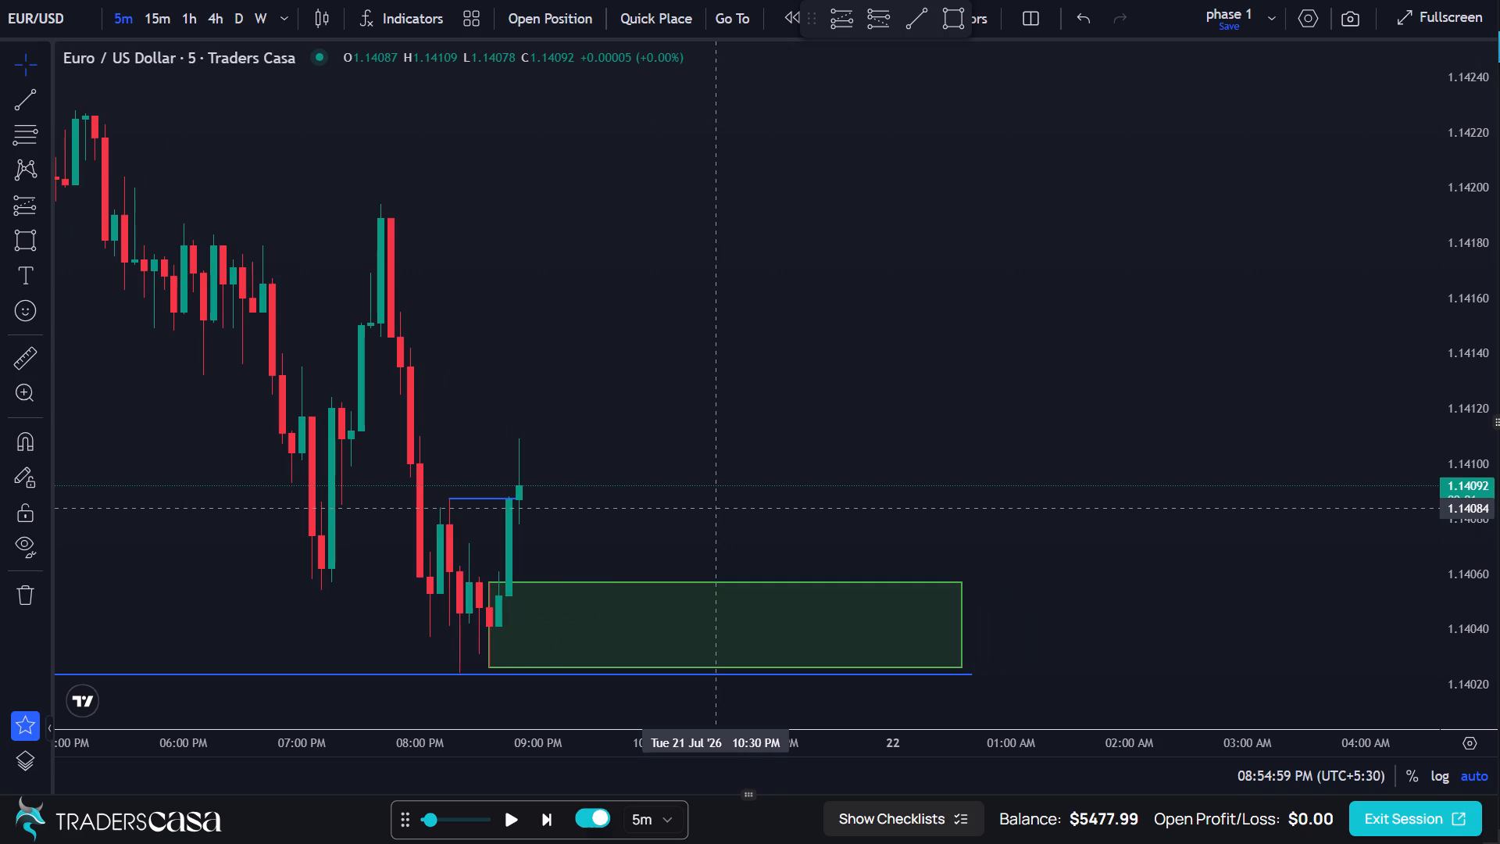
scroll(715, 508, "up", 1)
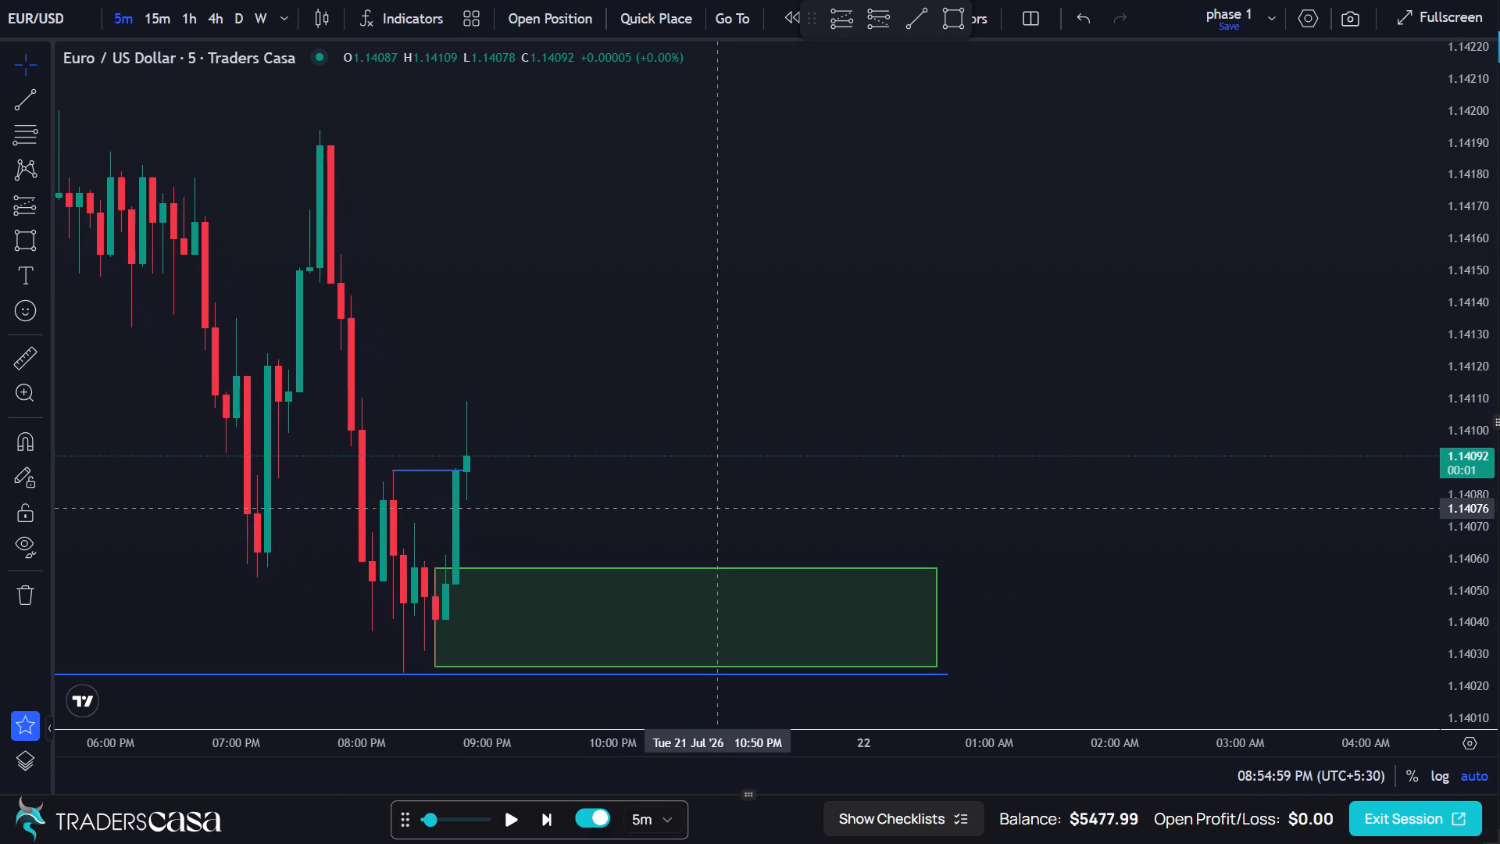
left_click(555, 820)
left_click(555, 820)
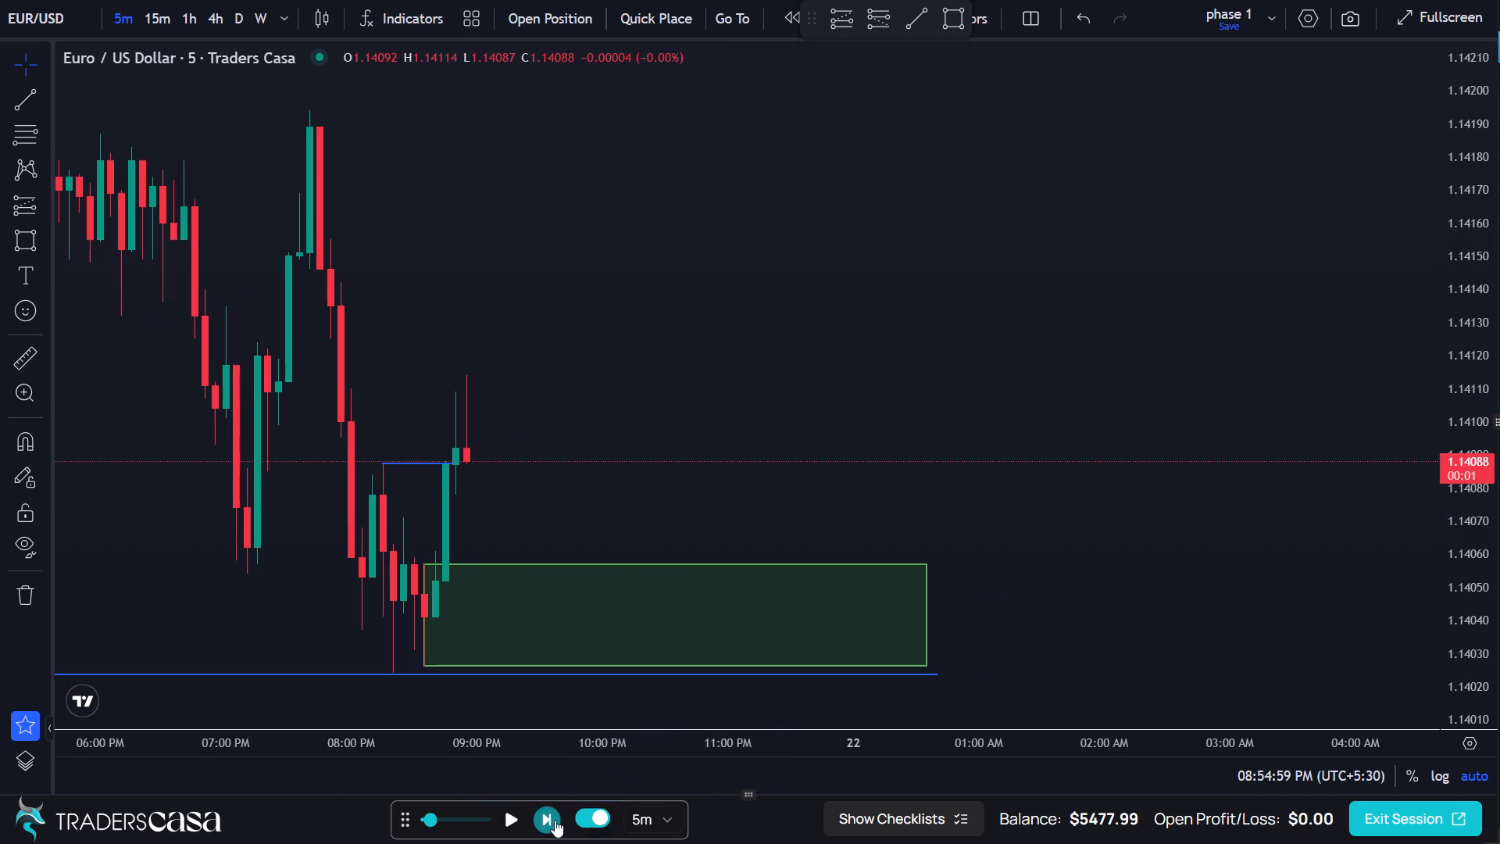
left_click(555, 820)
left_click(555, 820)
left_click(555, 820)
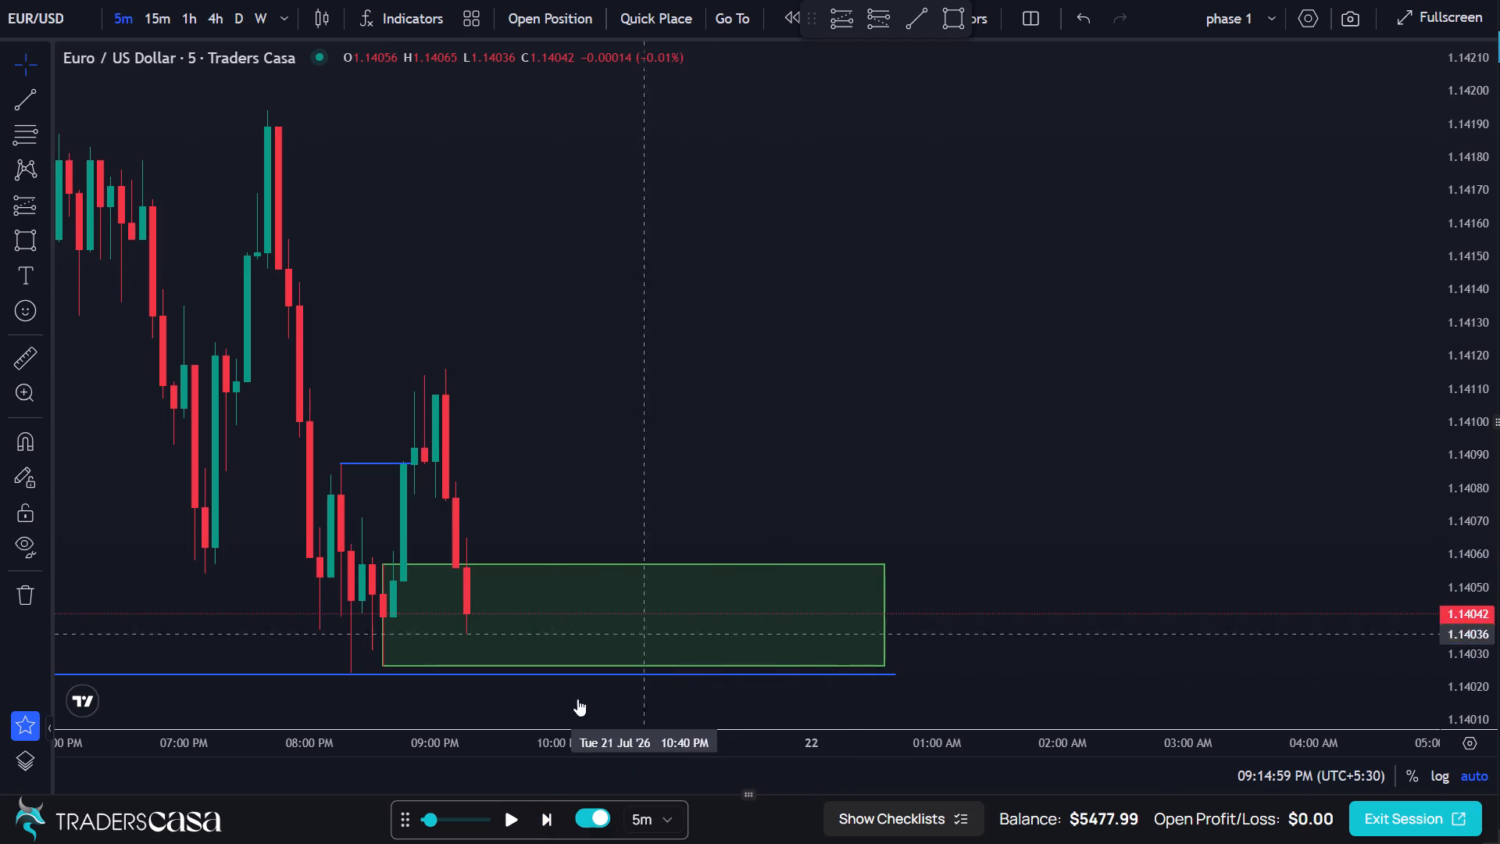
left_click(548, 817)
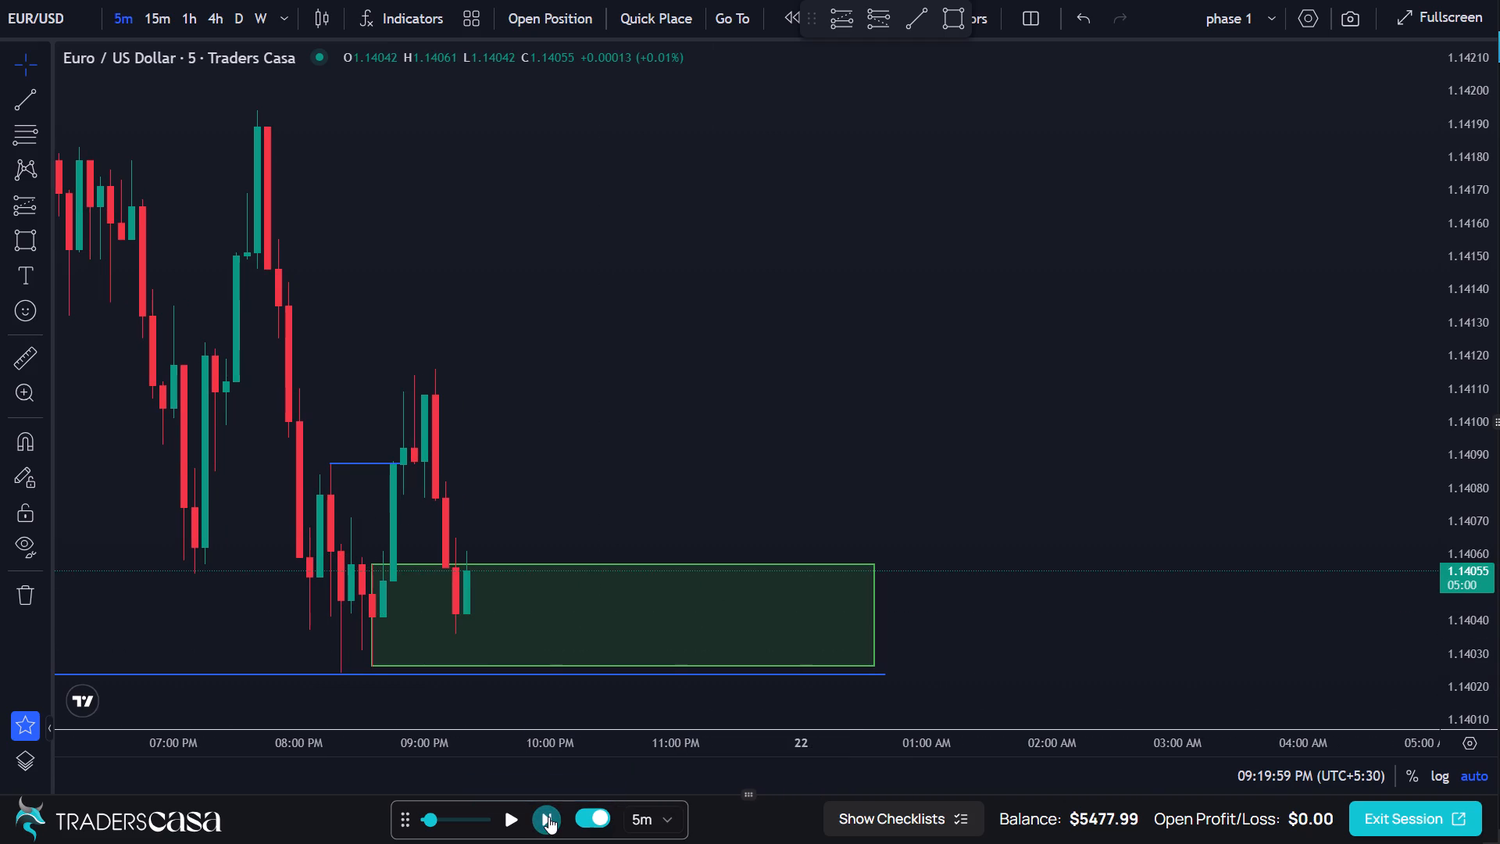
left_click(548, 817)
Draw a long position from the 09:25 PM candle with entry at 1.14072 and target at 1.14169.
scroll(541, 496, "up", 1)
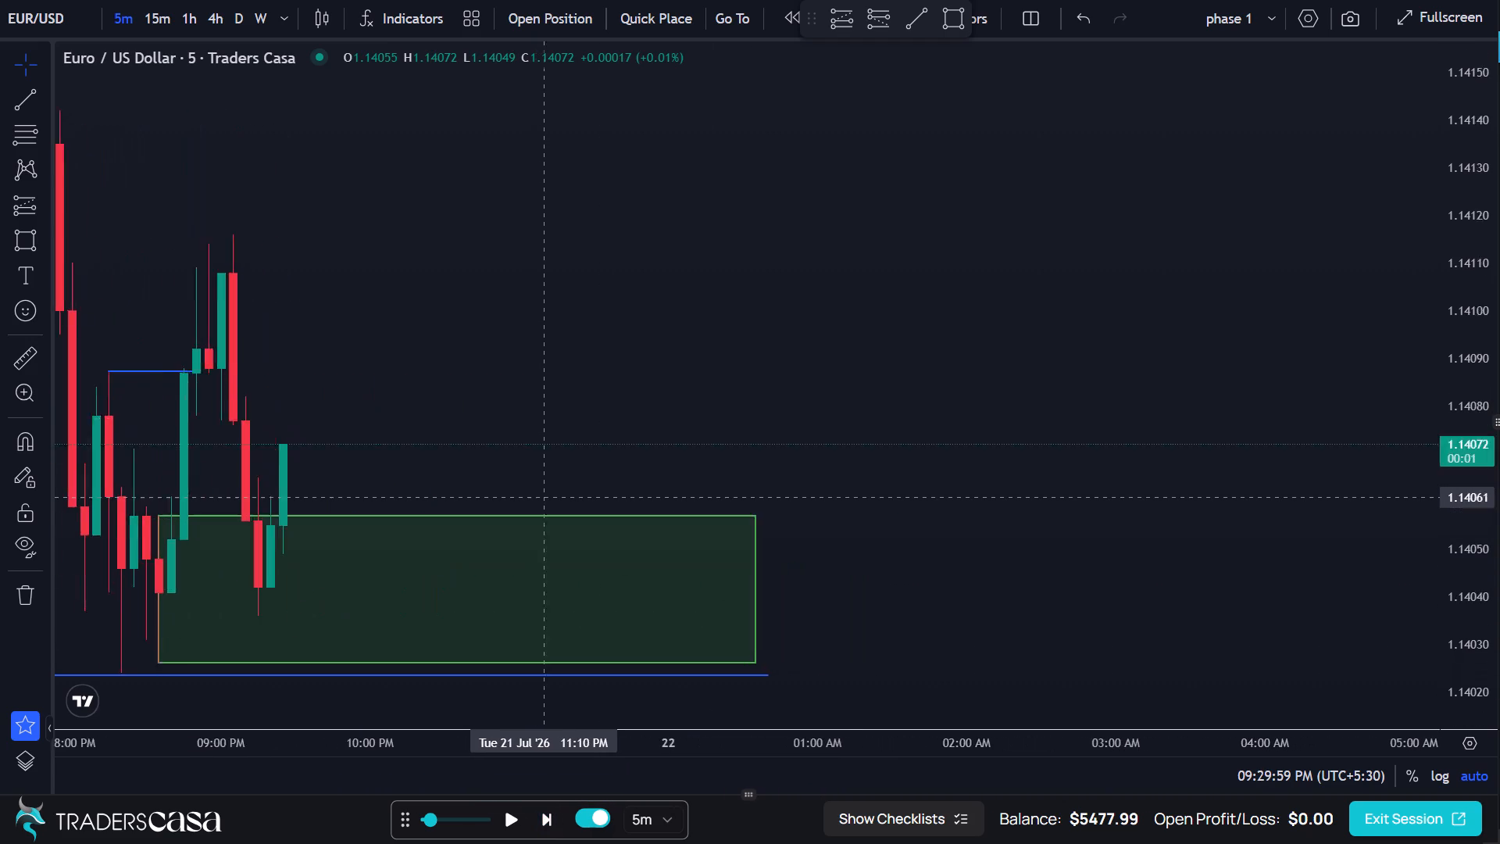
scroll(541, 496, "up", 1)
scroll(541, 496, "right", 3)
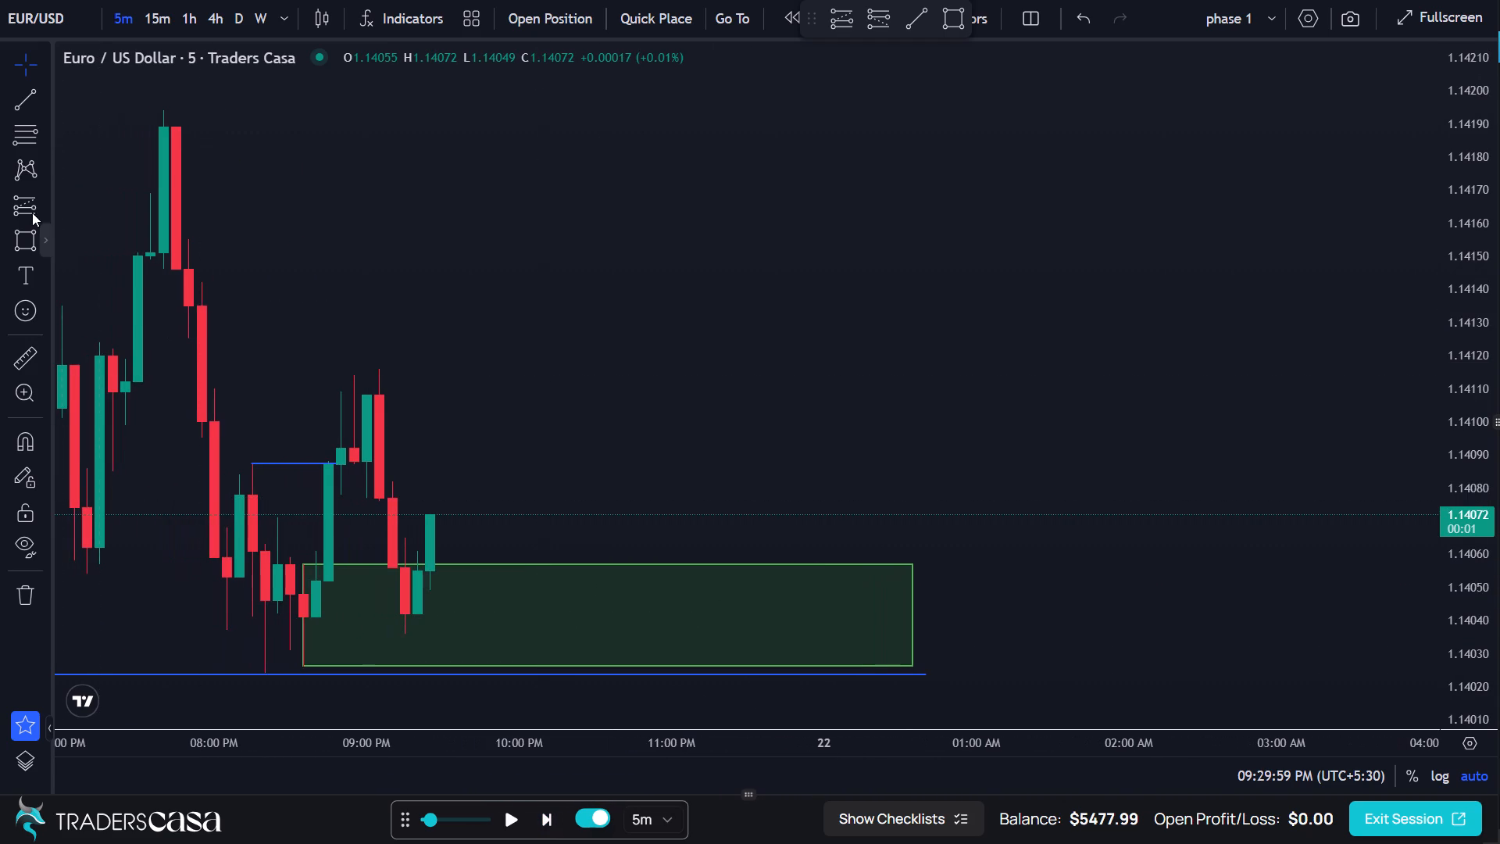
left_click(28, 204)
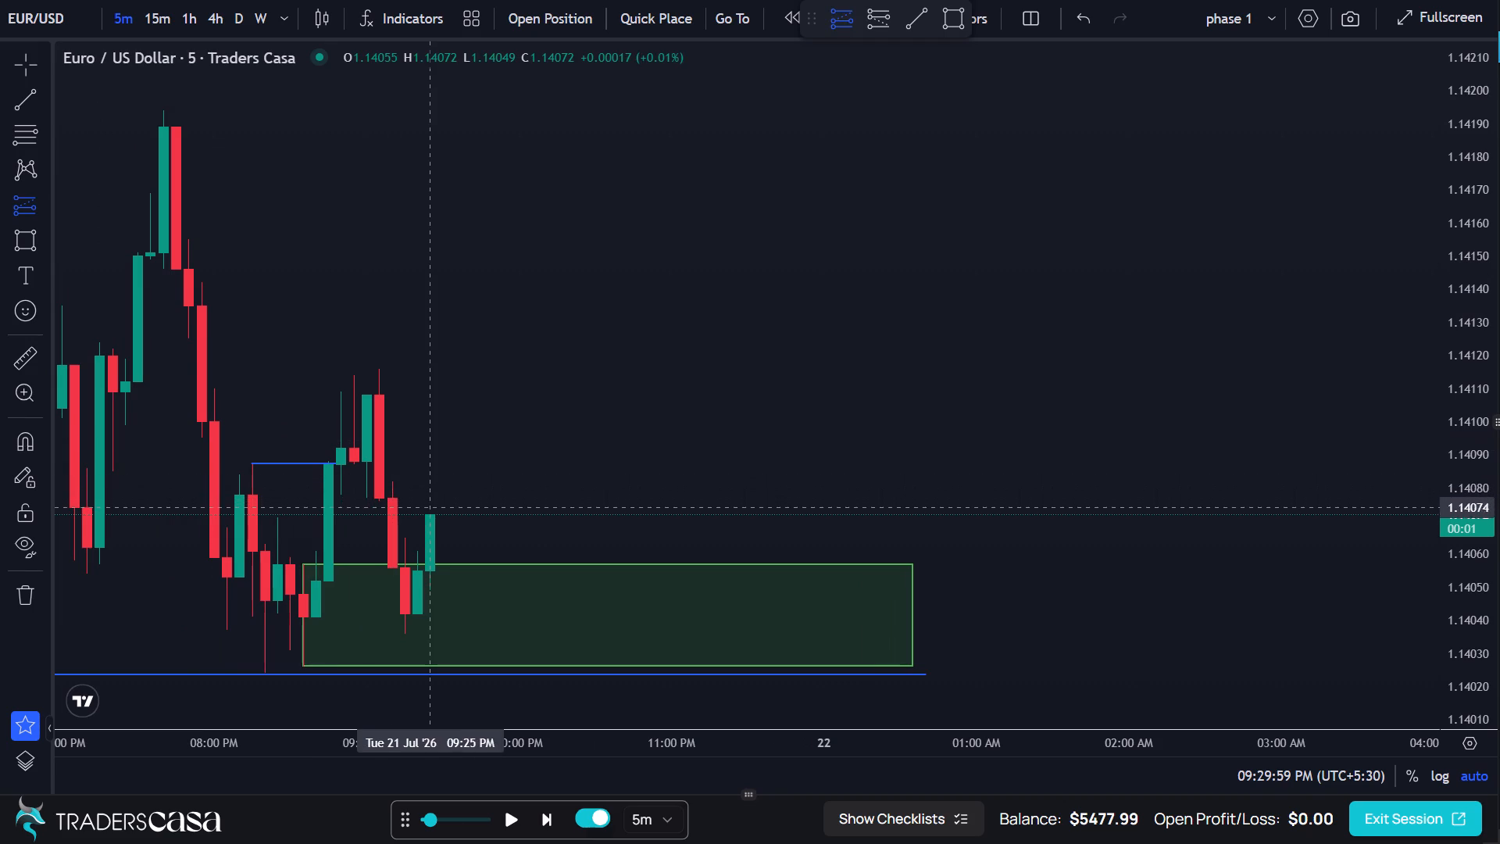
left_click_drag(431, 513, 434, 406)
left_click_drag(434, 406, 428, 194)
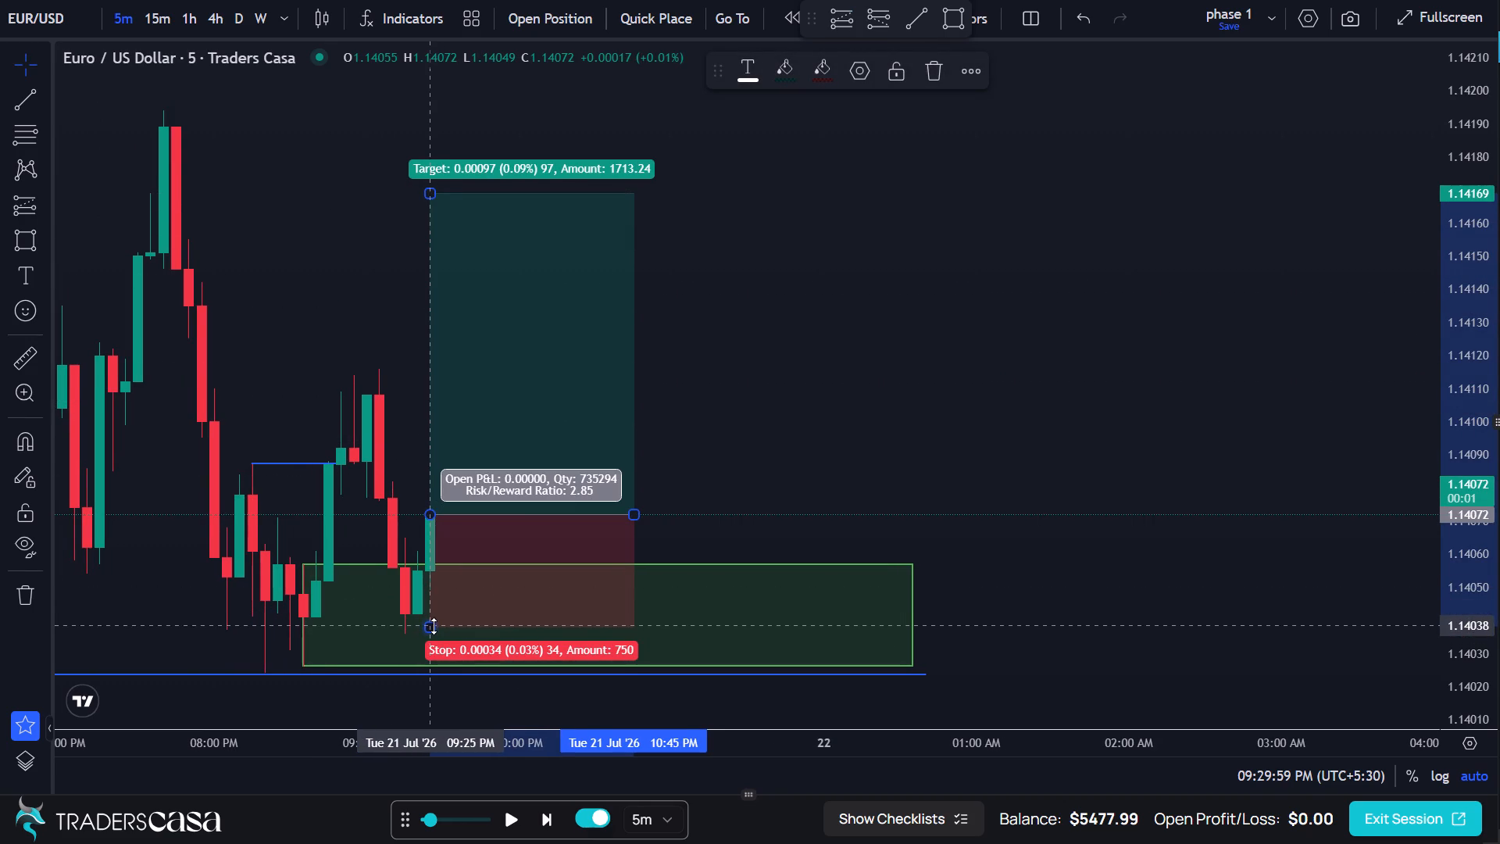
Adjust the long position's stop to 1.14025 and its target to 1.14166 for a risk/reward ratio of 2.
left_click_drag(433, 626, 433, 667)
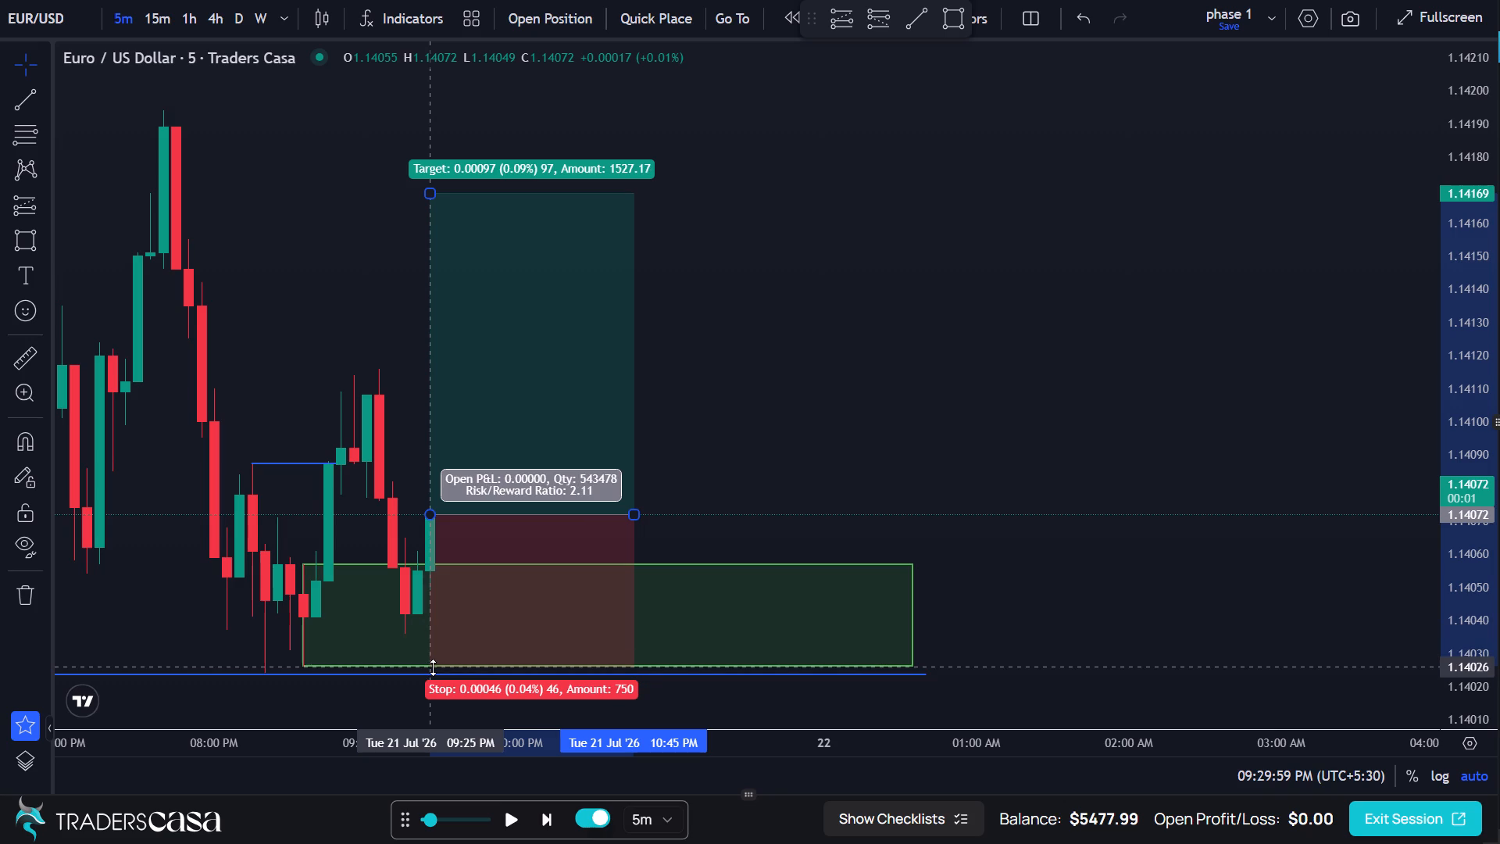
left_click_drag(433, 667, 433, 671)
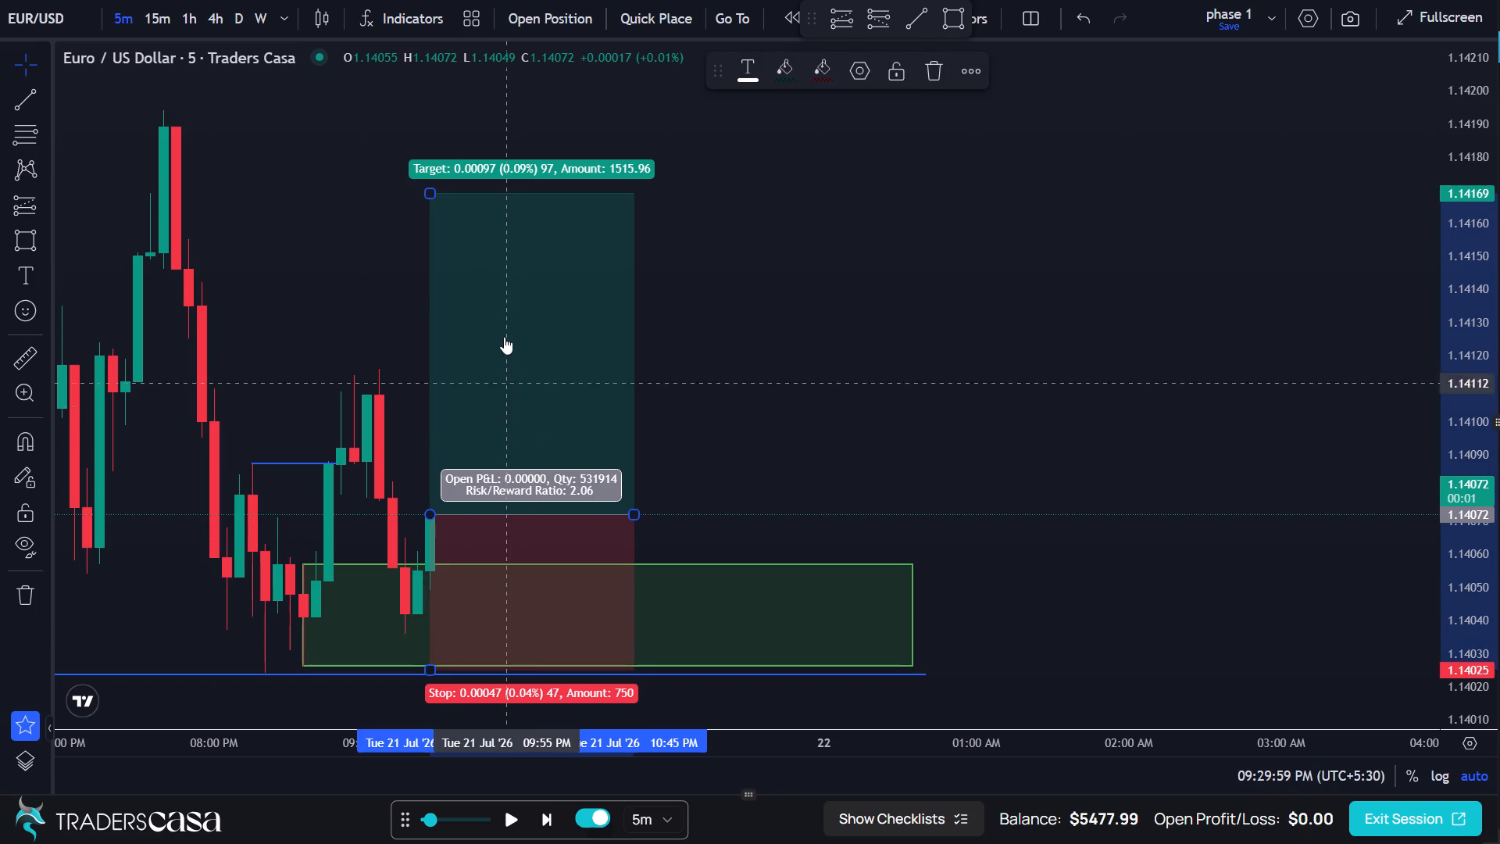
left_click(429, 194)
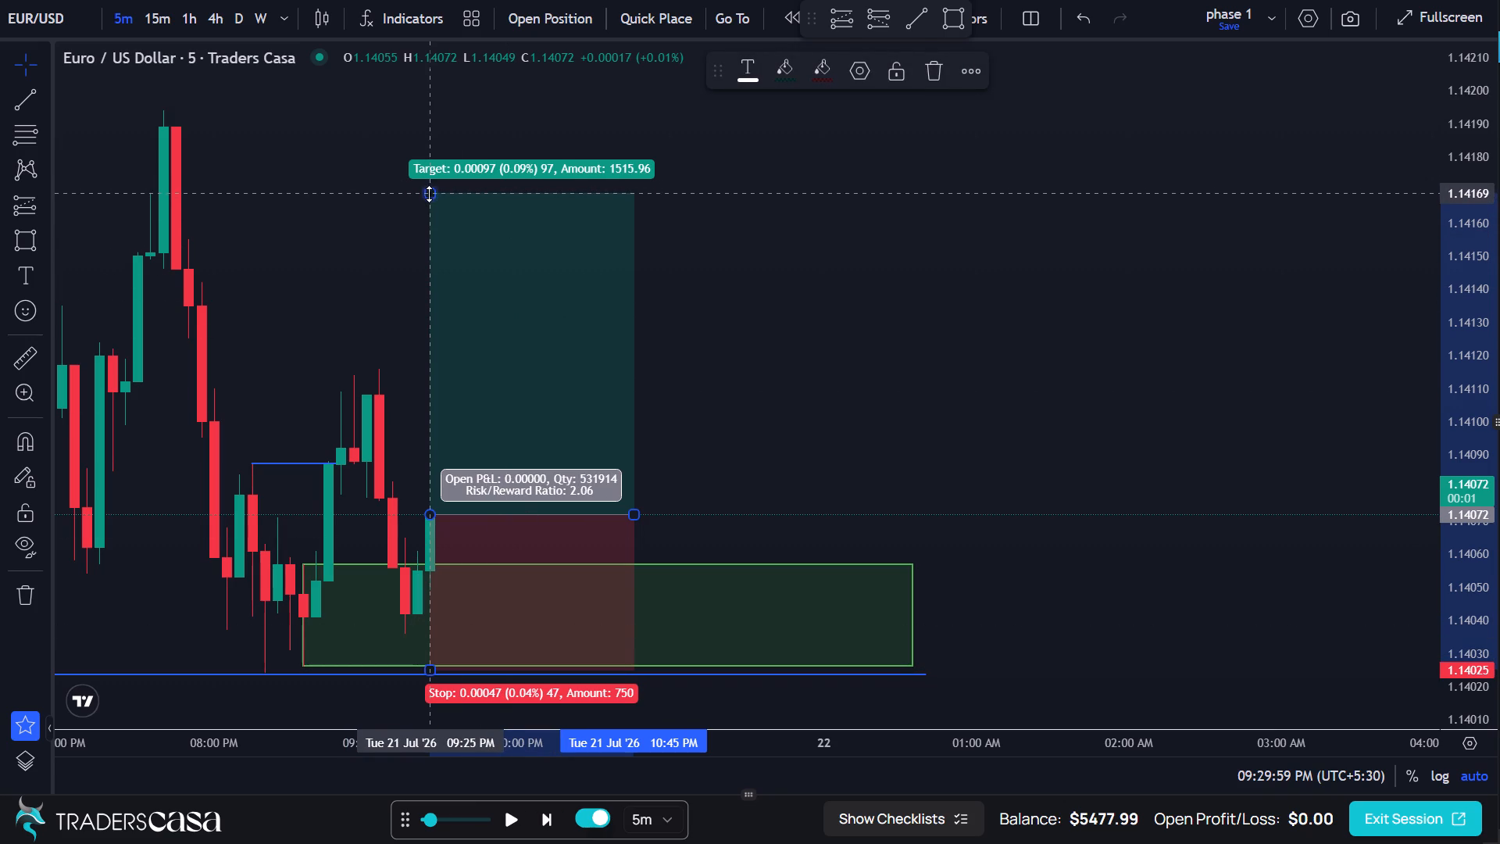
left_click_drag(430, 196, 430, 188)
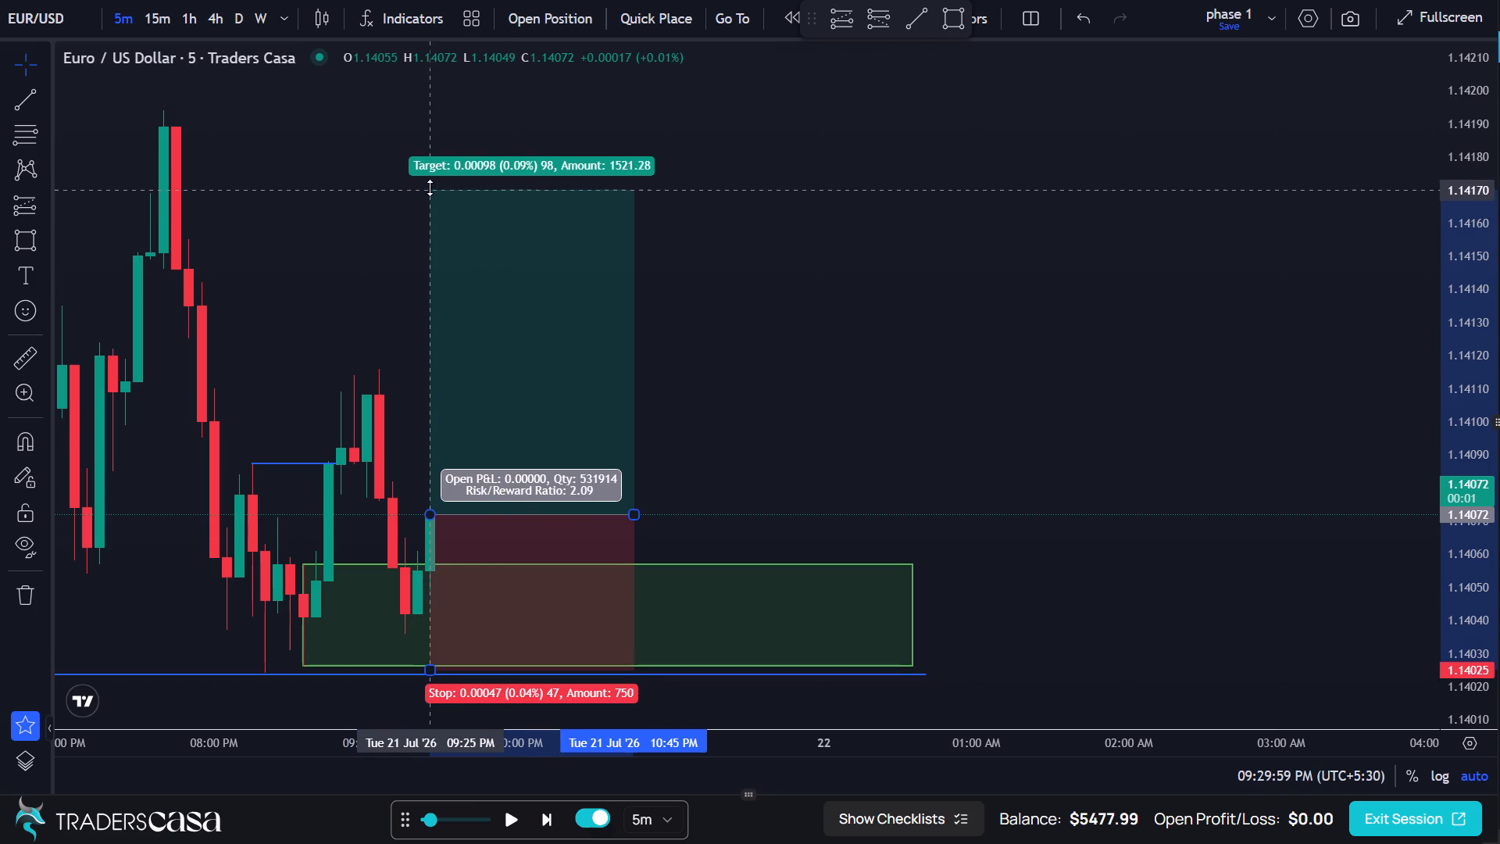
left_click_drag(430, 188, 429, 187)
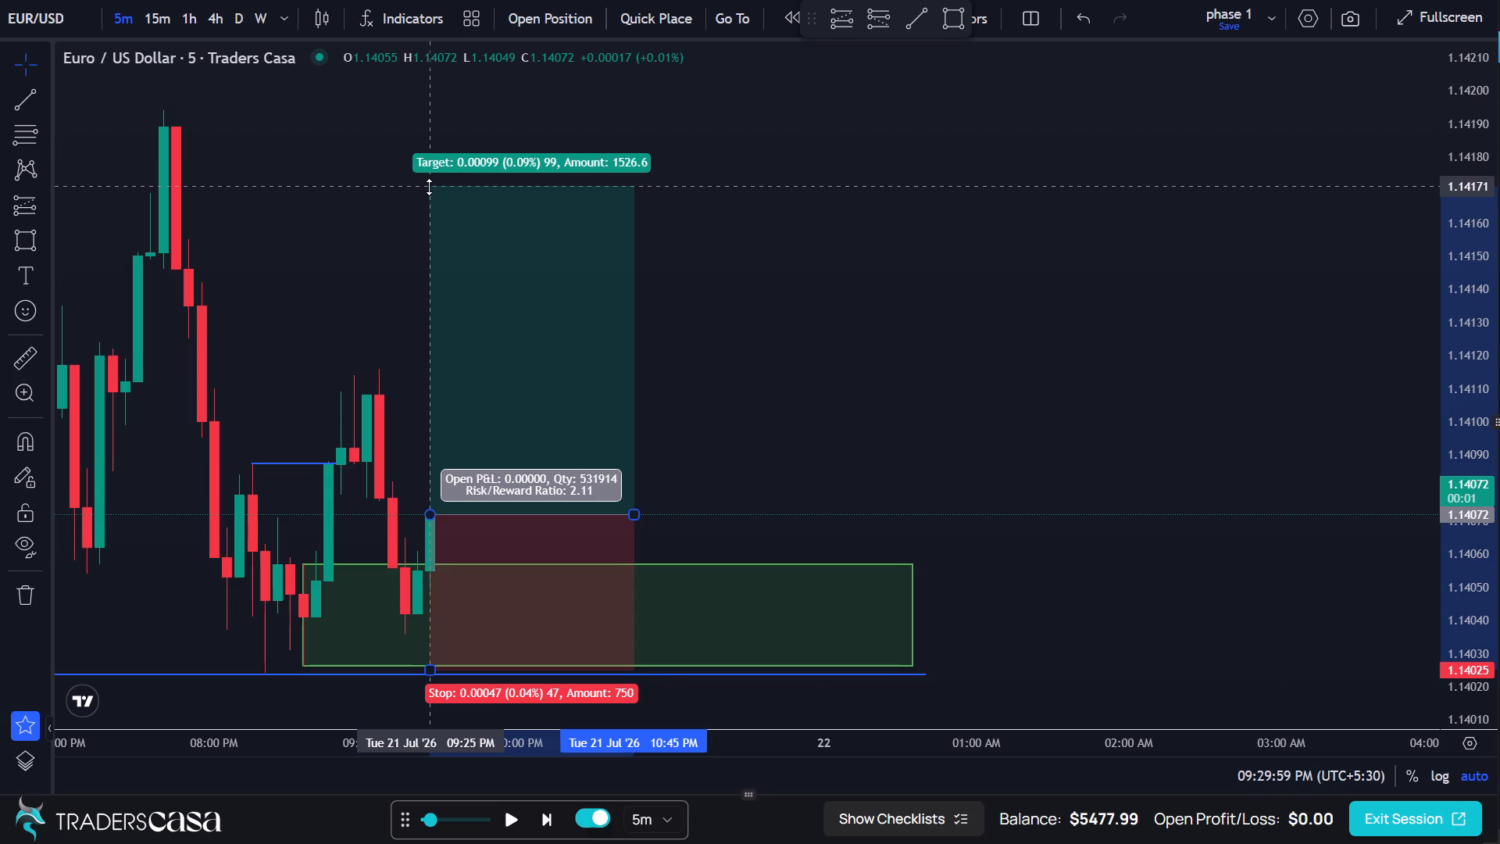
left_click_drag(429, 187, 430, 186)
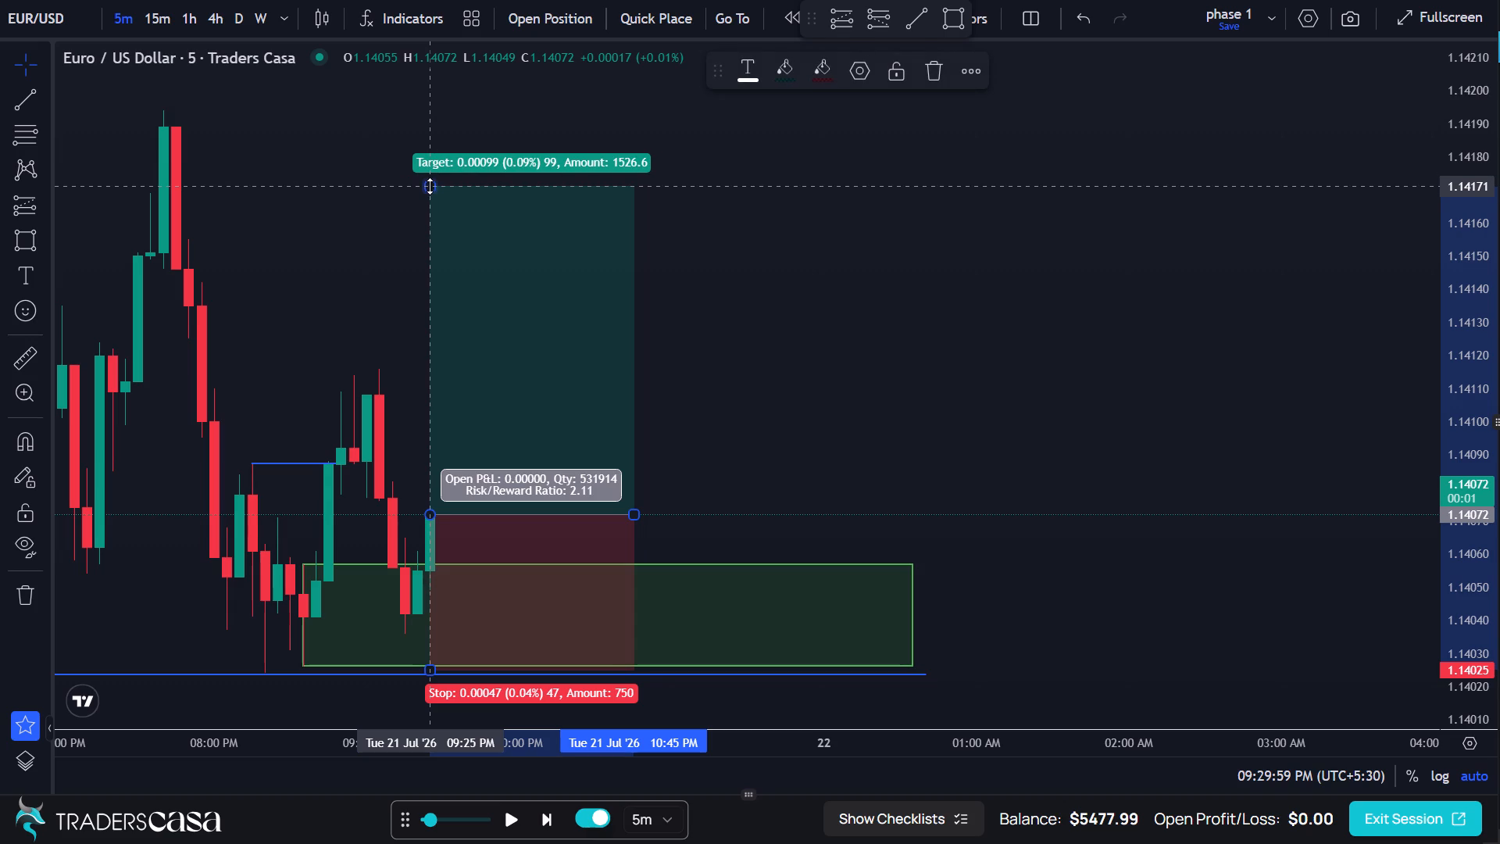
left_click_drag(430, 186, 430, 205)
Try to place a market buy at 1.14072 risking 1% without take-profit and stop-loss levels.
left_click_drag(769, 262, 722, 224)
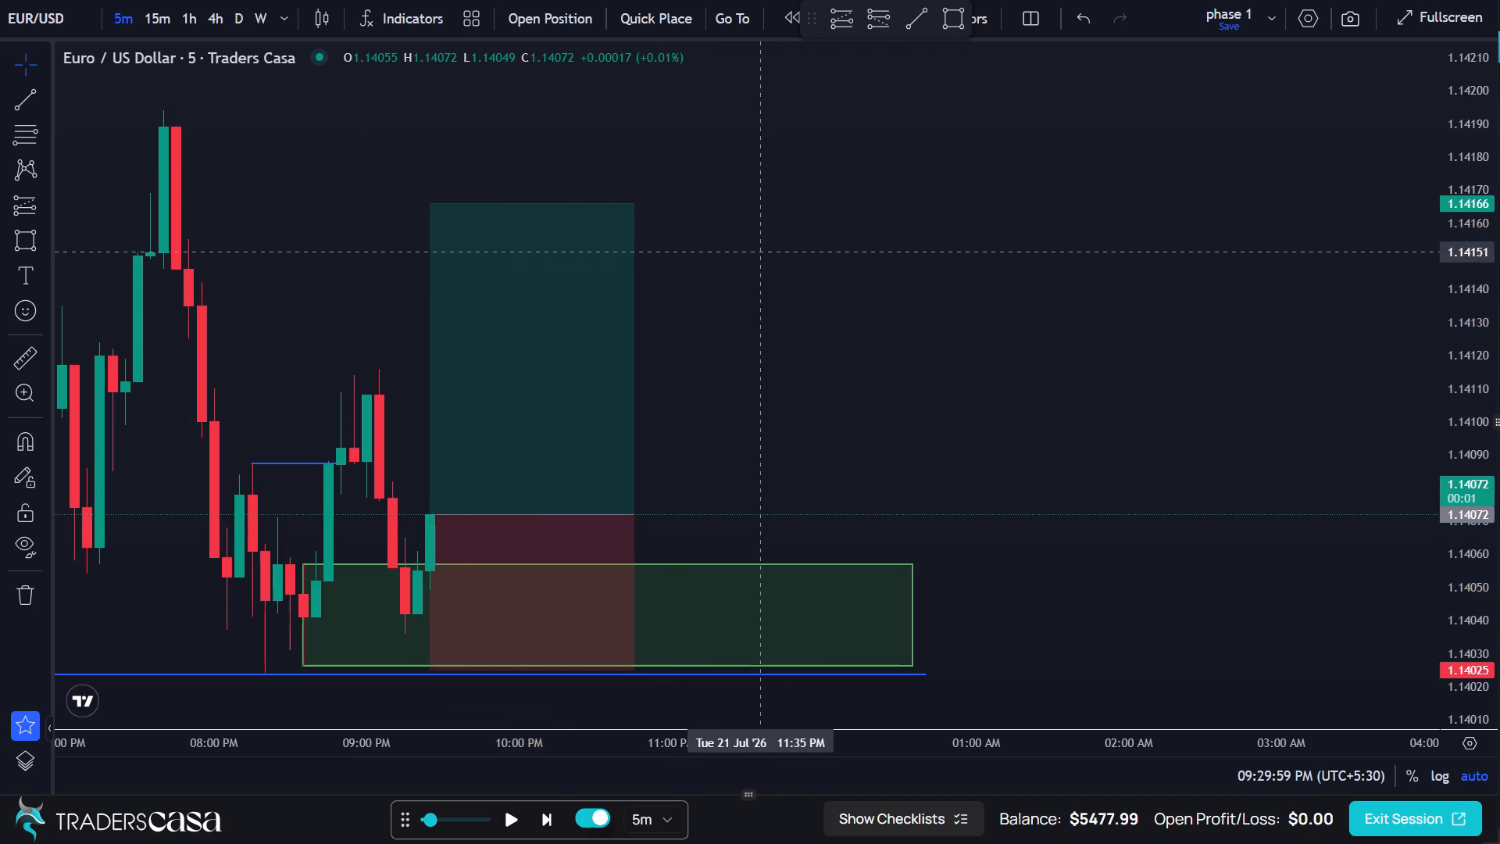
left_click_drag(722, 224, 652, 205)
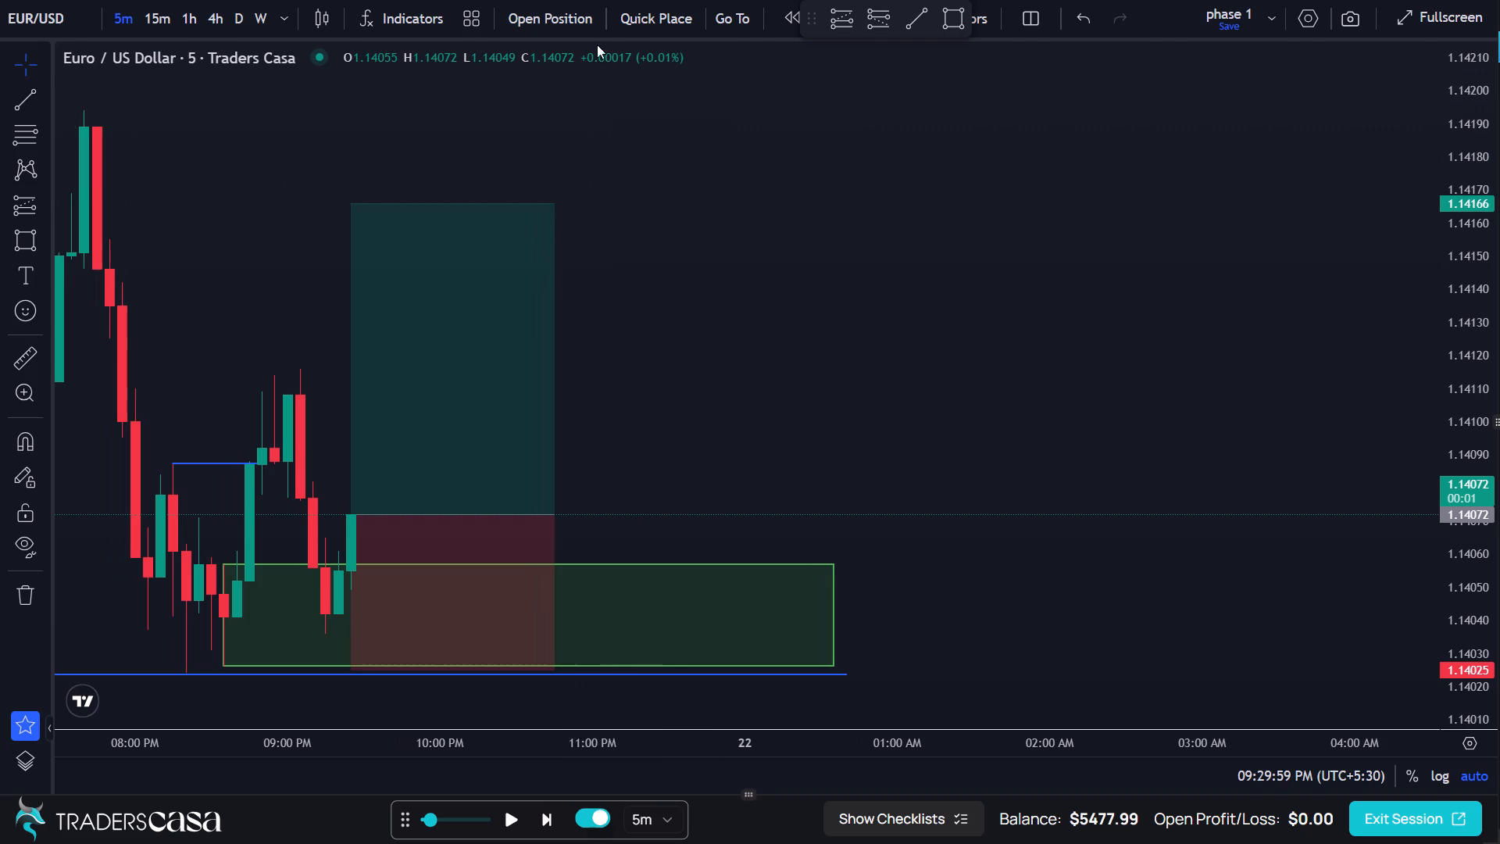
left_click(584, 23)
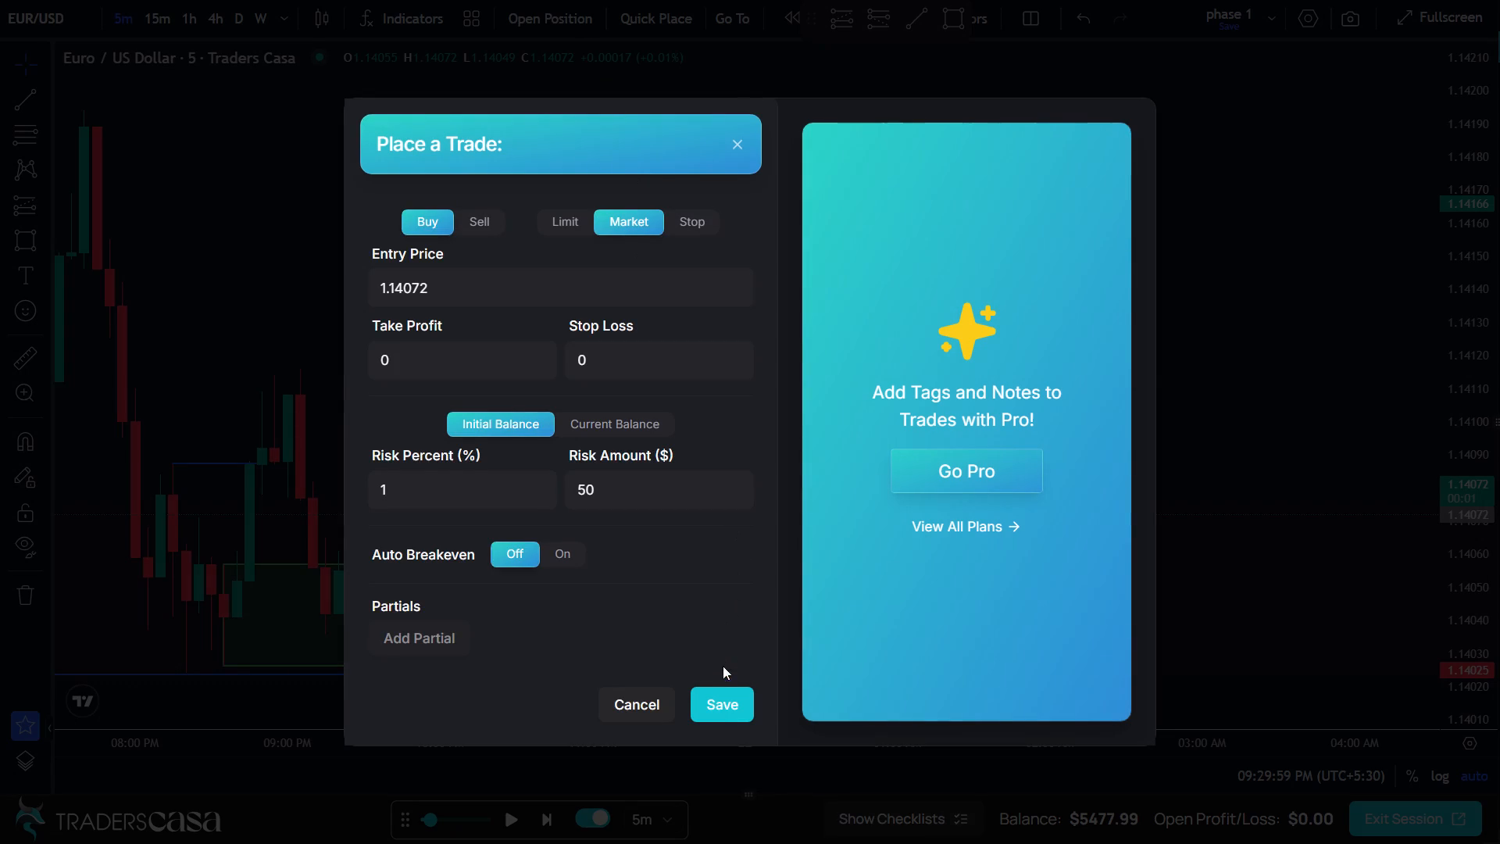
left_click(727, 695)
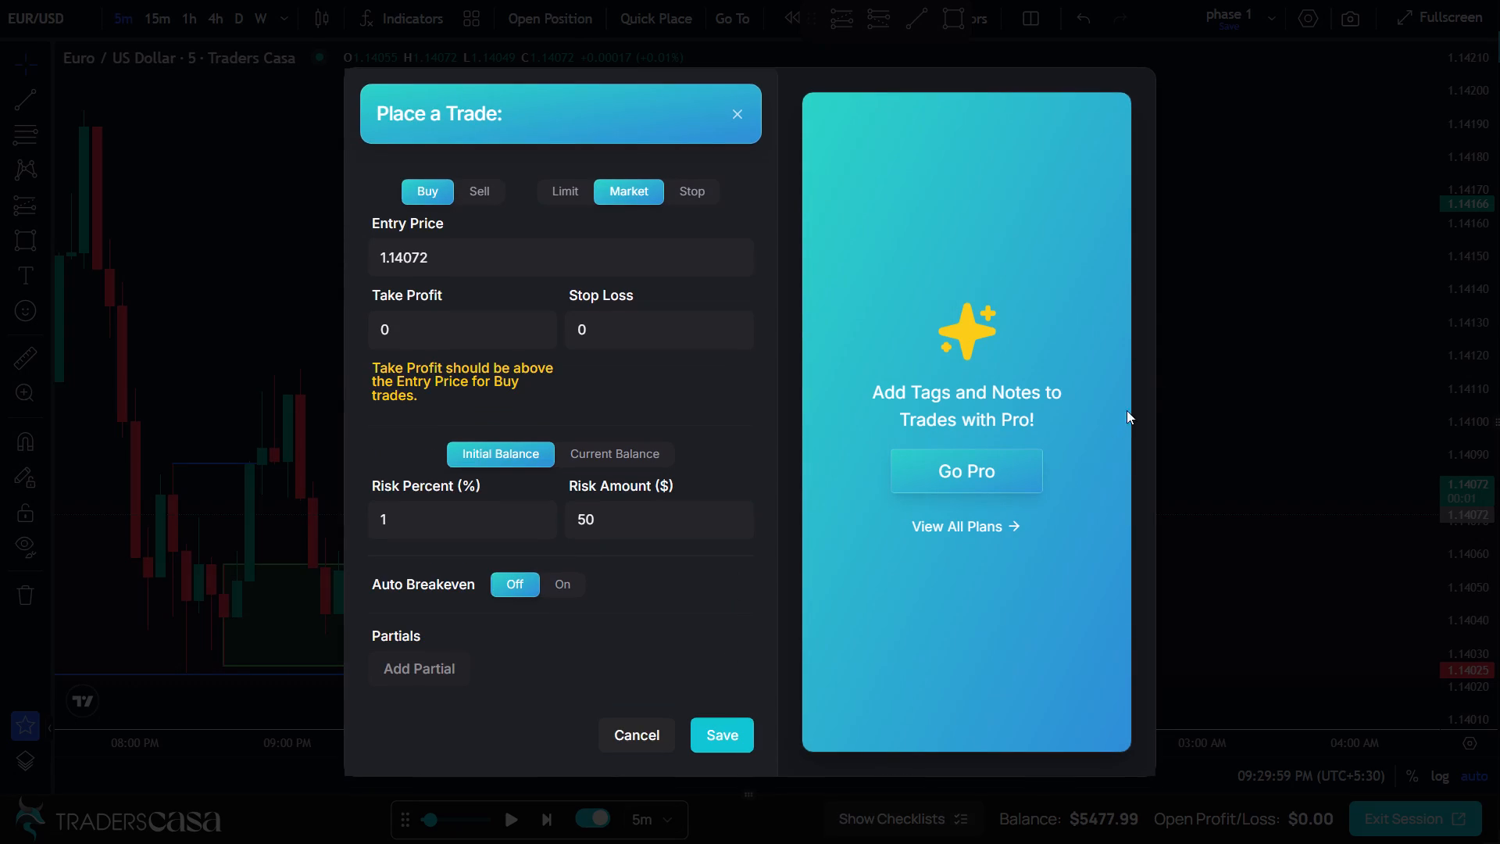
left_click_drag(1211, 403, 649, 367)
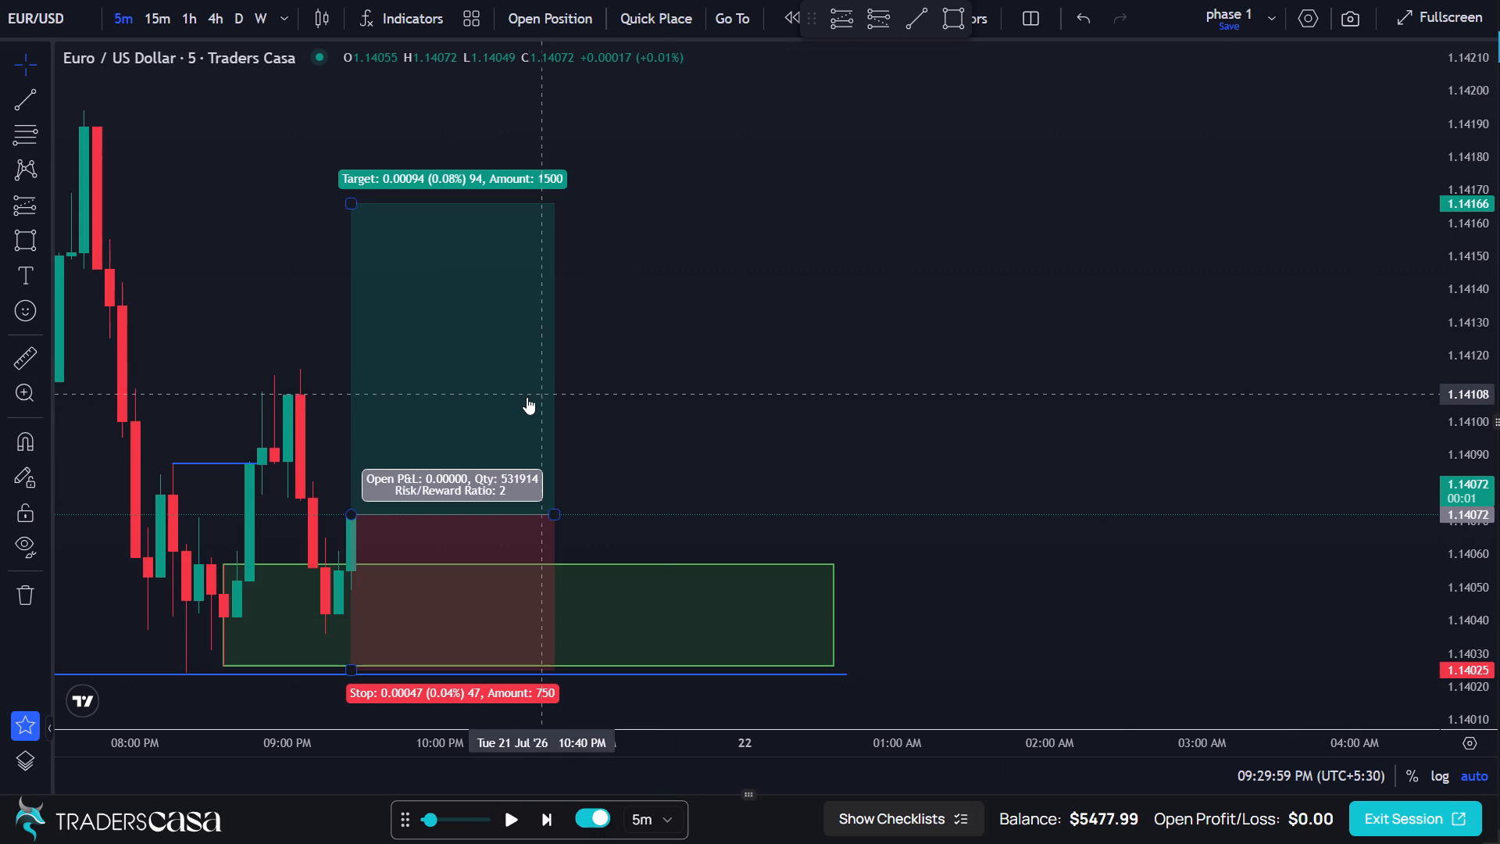
Place a buy stop order from the long position drawing: entry 1.14073, take profit 1.14167, stop loss 1.14026, 1% ($50) risk.
left_click(507, 402)
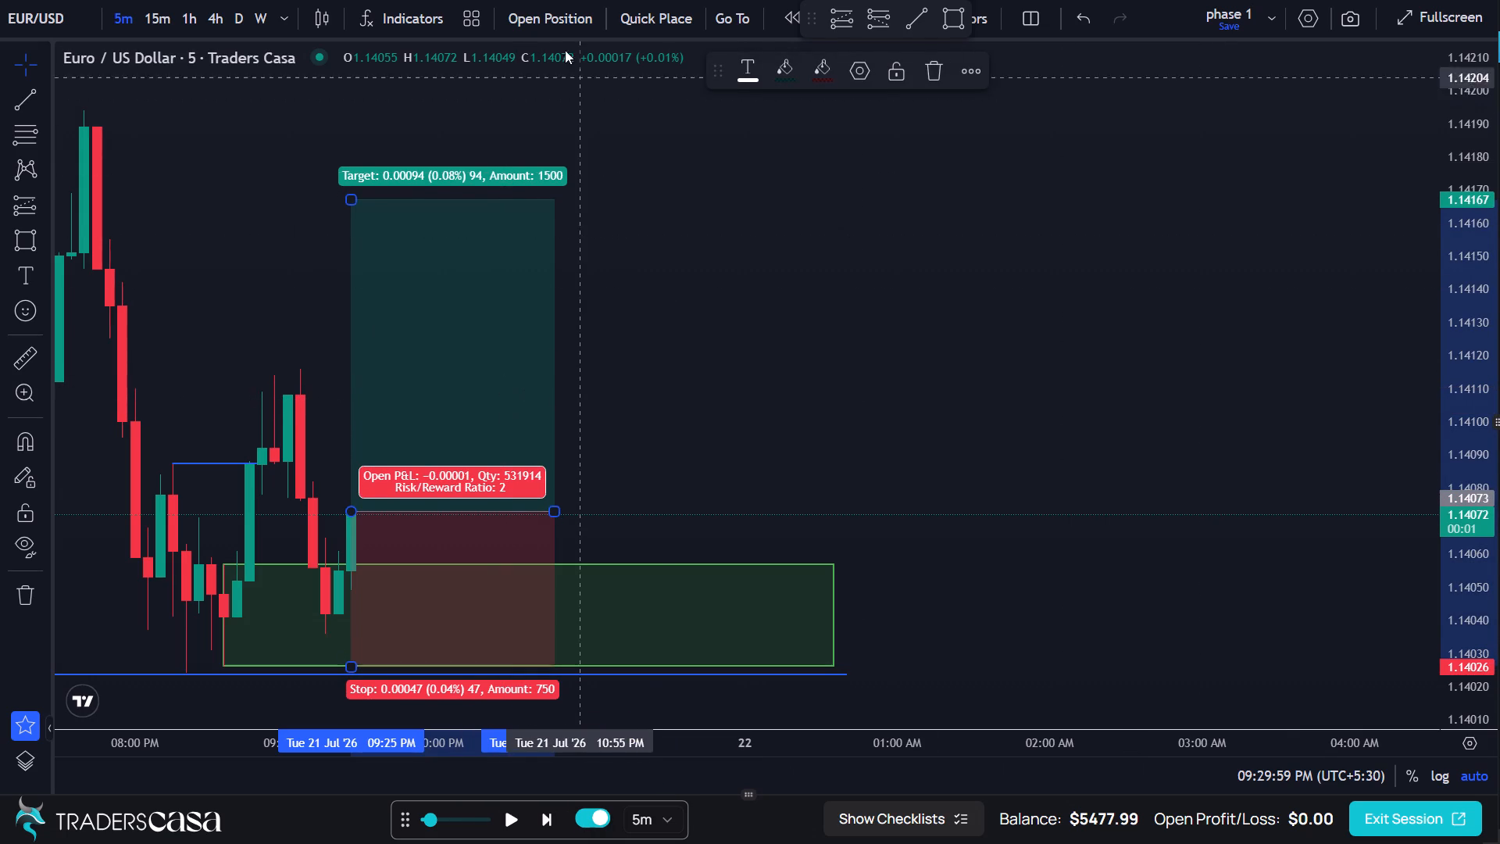
left_click(560, 23)
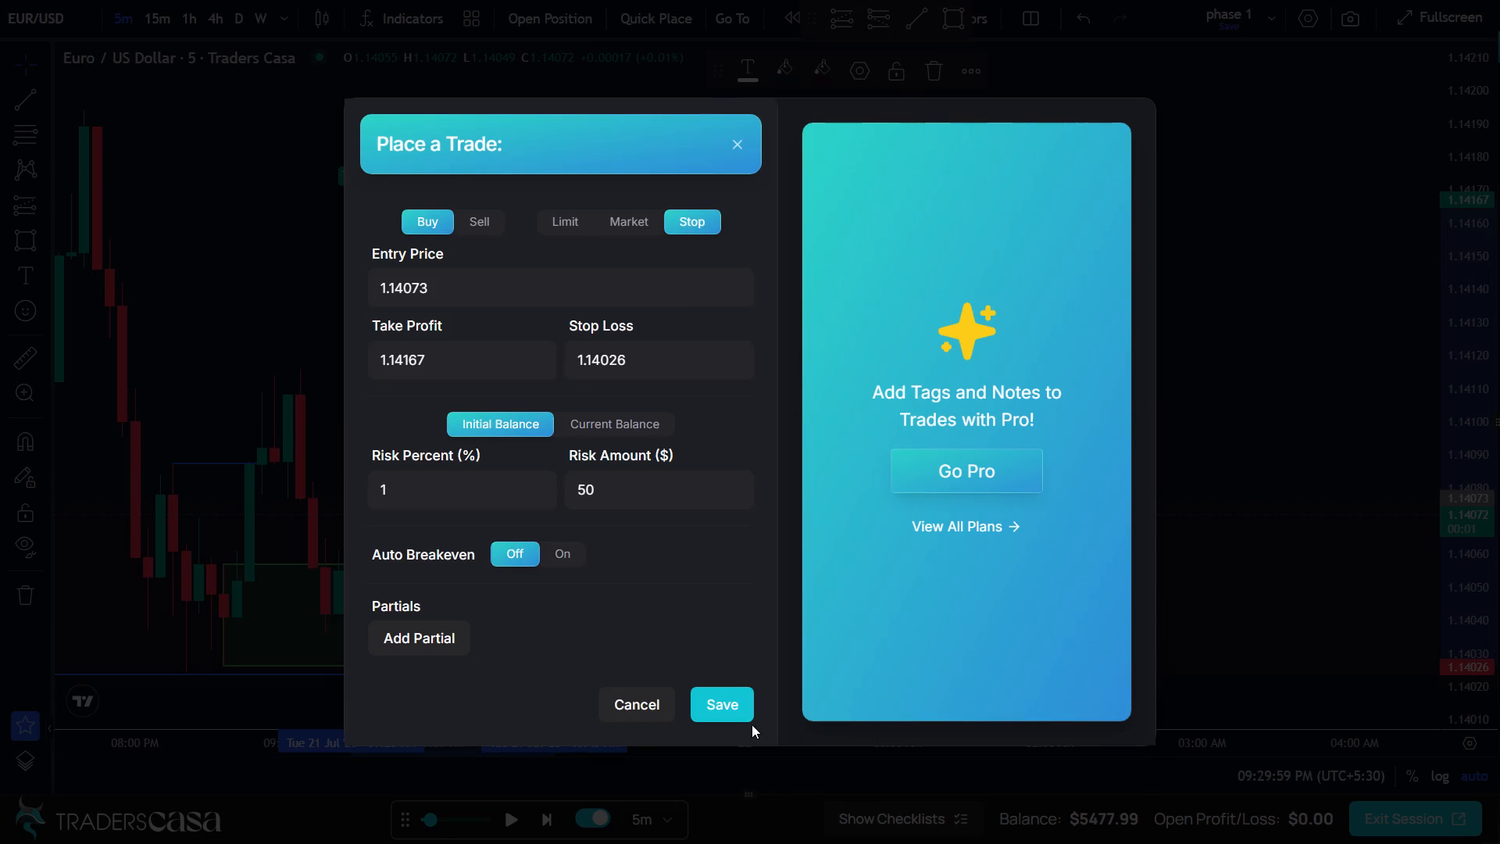
left_click(734, 697)
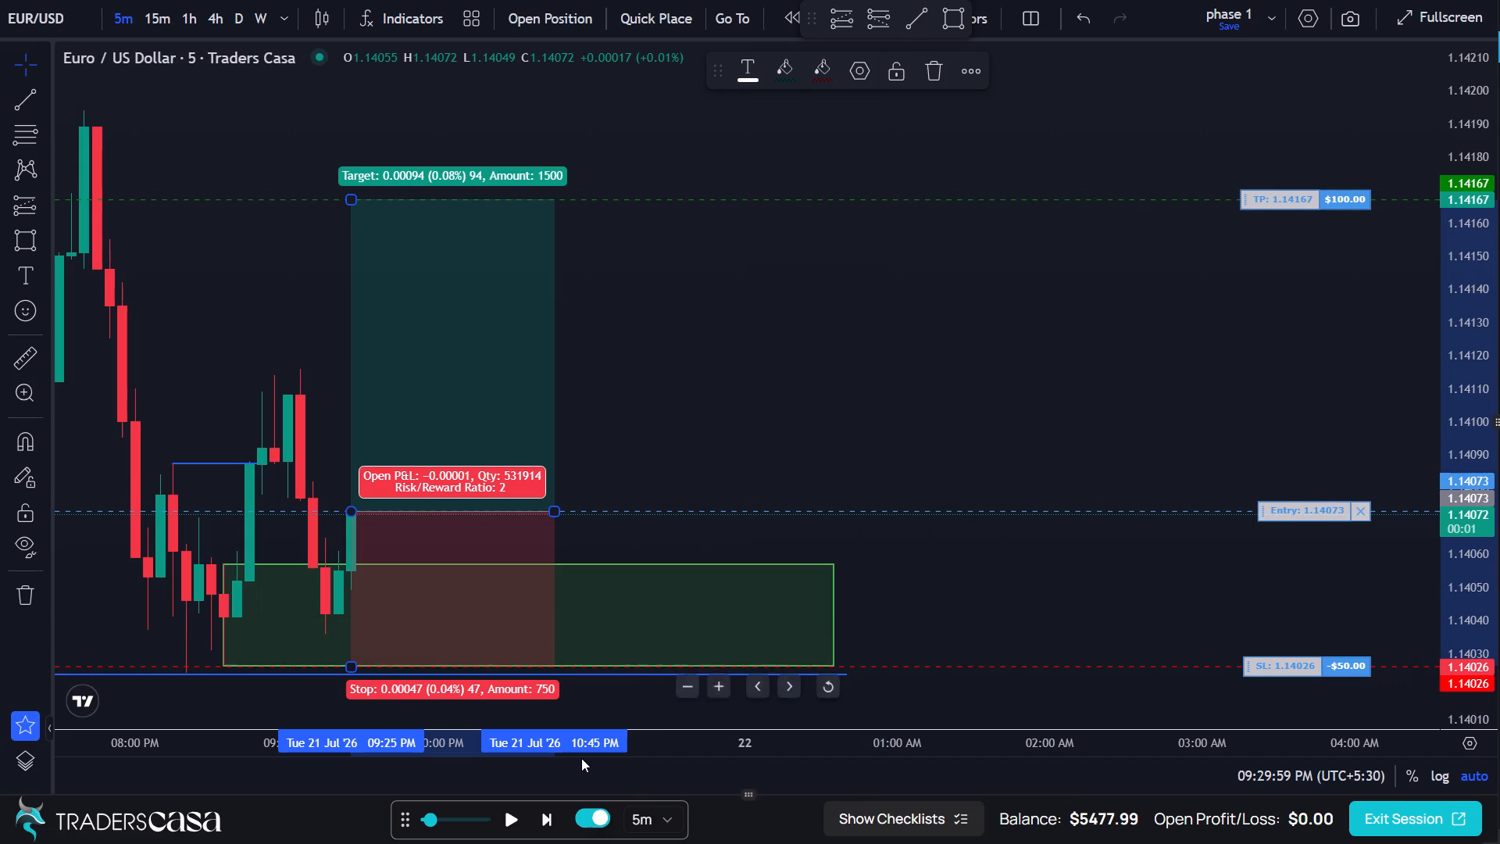
Advance the replay in 5-minute candles to 11:49:59 PM to follow the buy trade.
triple_click(540, 824)
triple_click(540, 824)
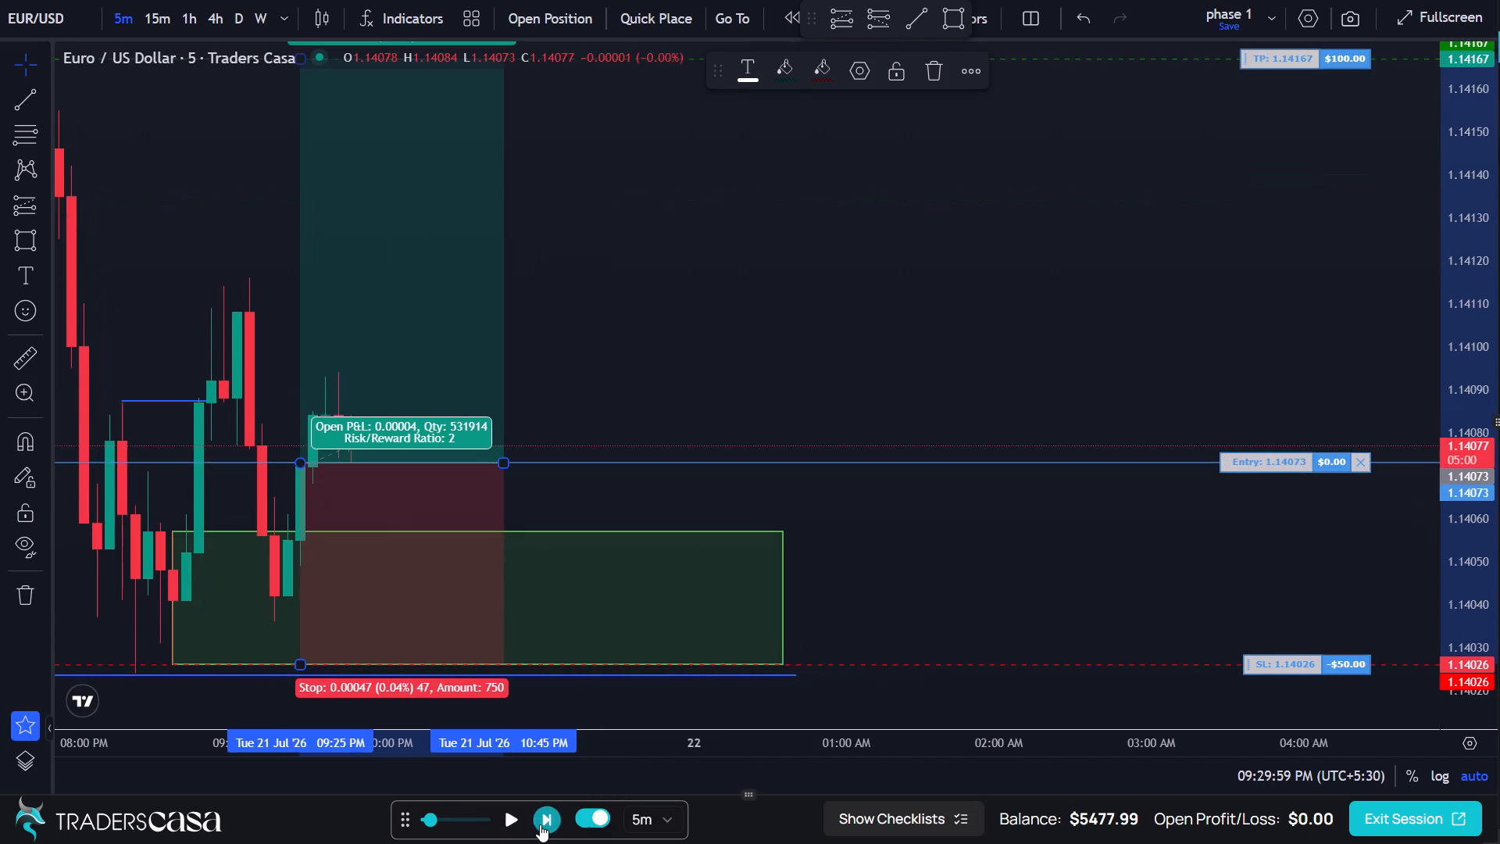
triple_click(540, 824)
double_click(540, 824)
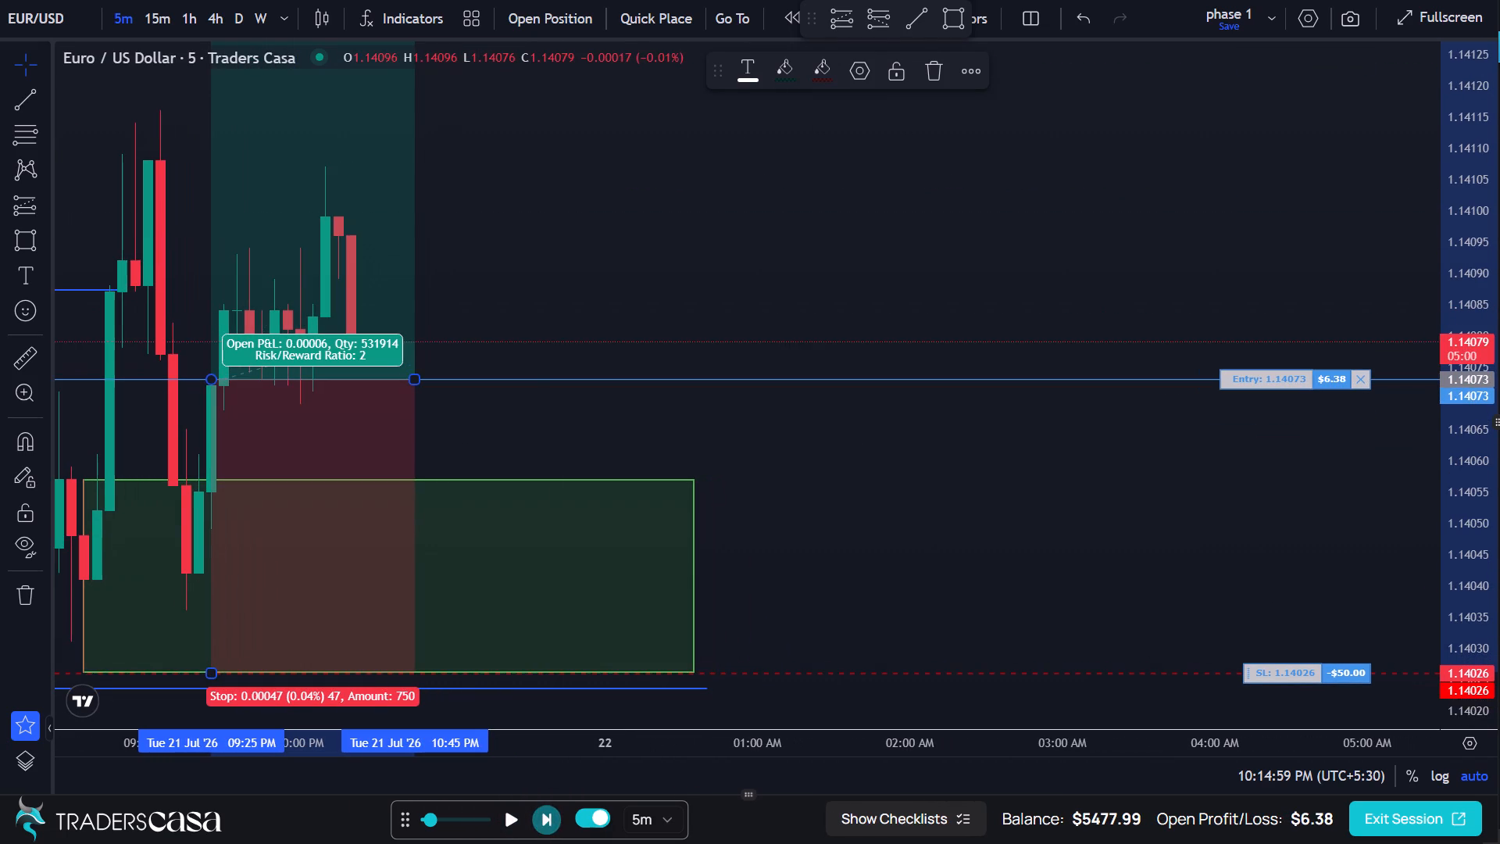
scroll(601, 513, "down", 4)
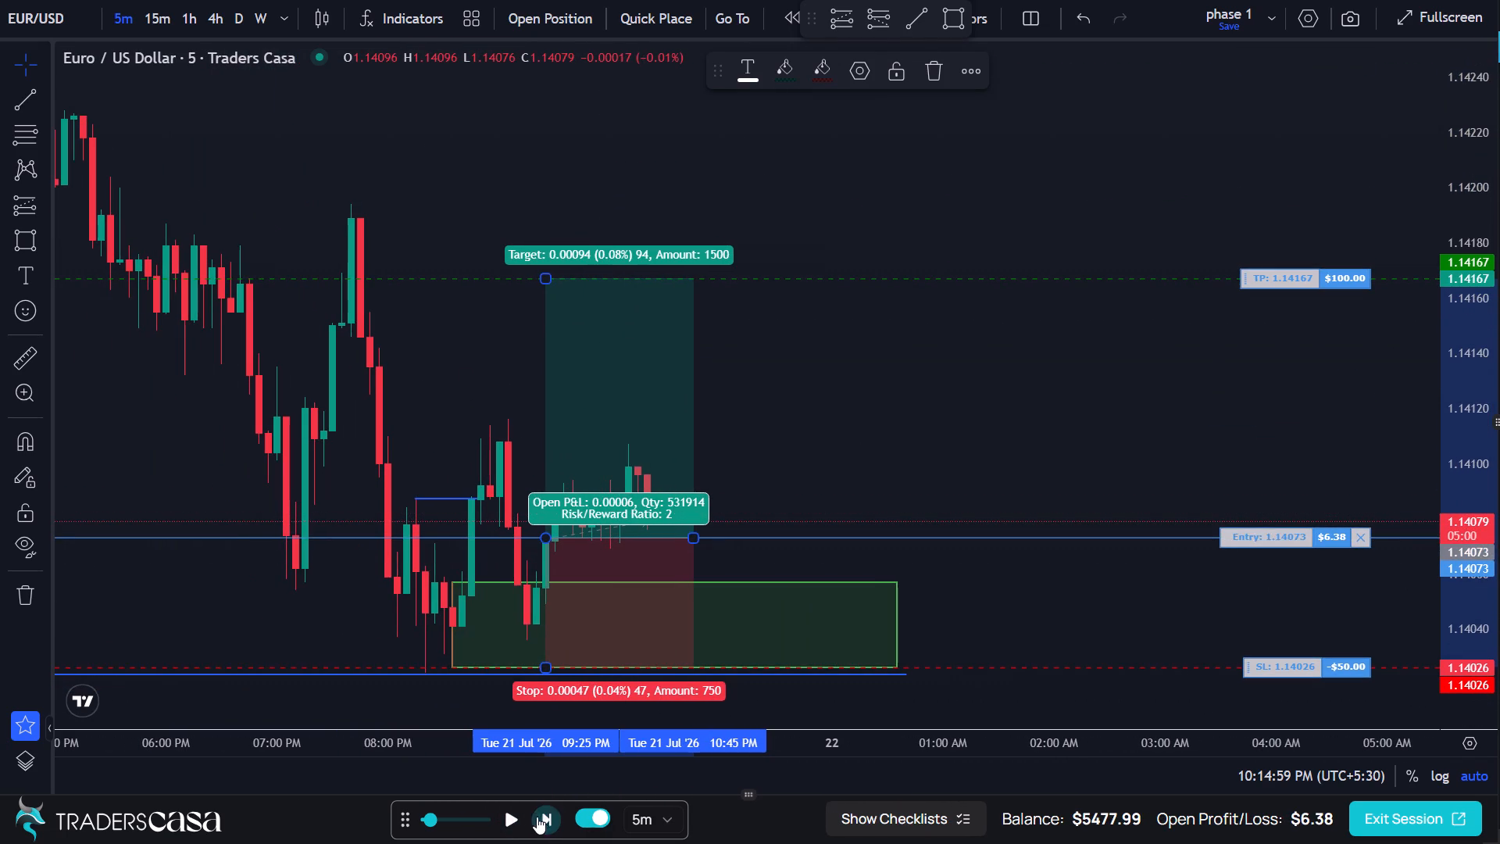
triple_click(536, 817)
triple_click(536, 817)
triple_click(536, 817)
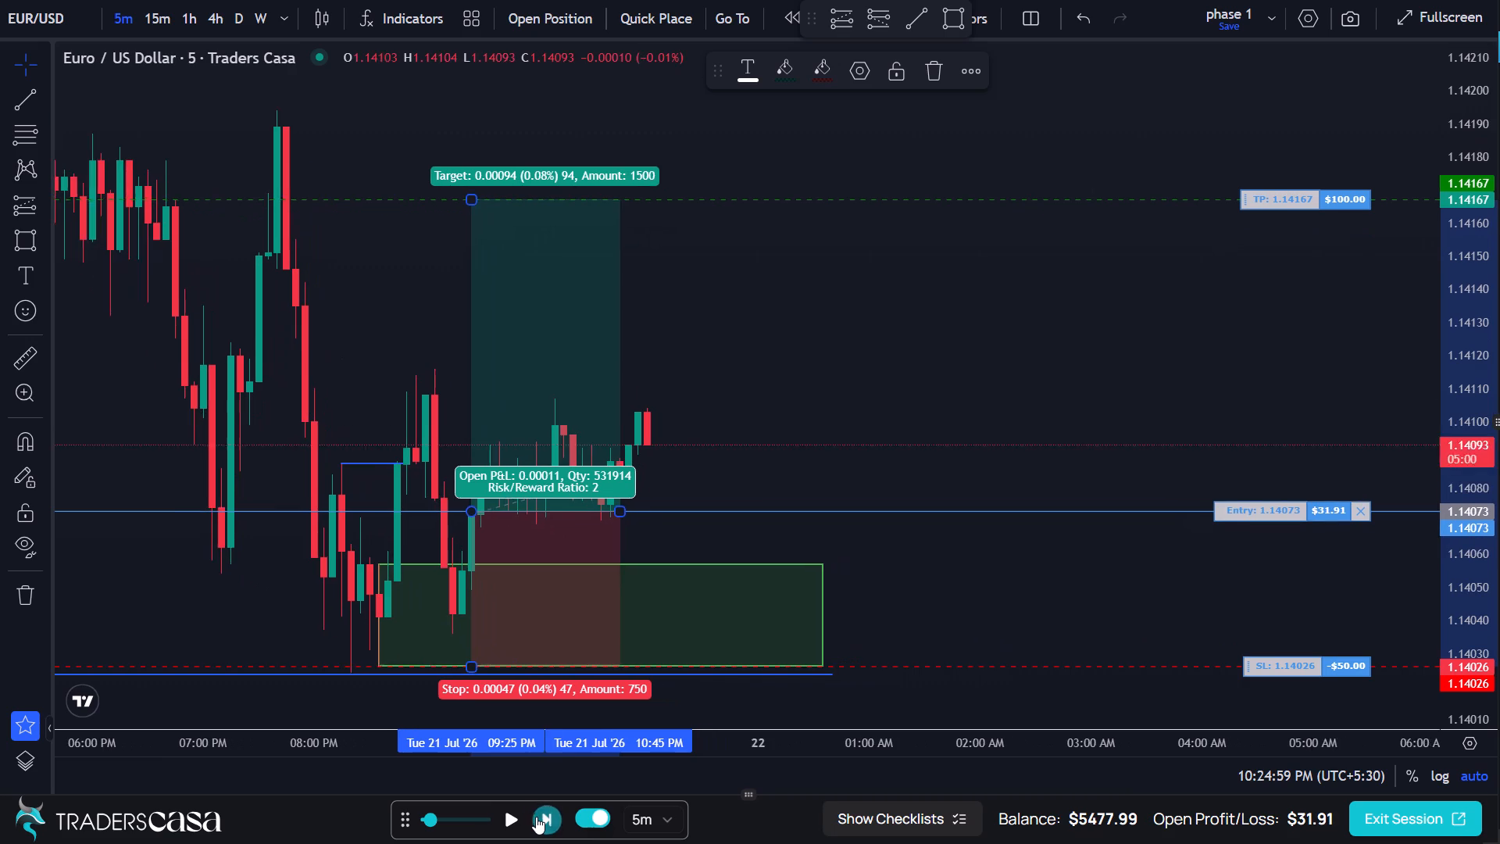
triple_click(536, 817)
triple_click(536, 817)
double_click(536, 817)
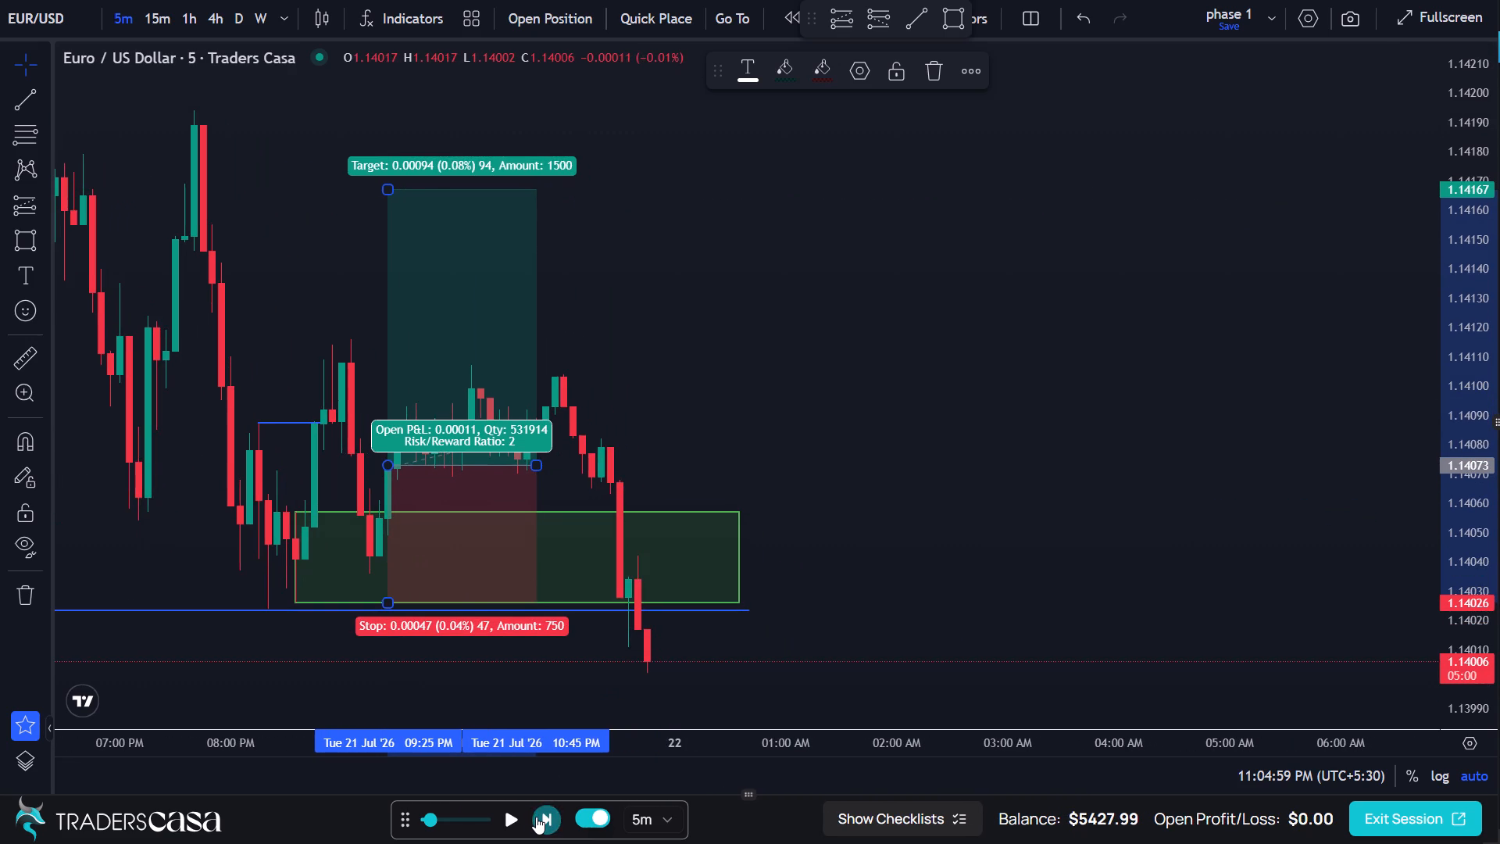
Delete the long position drawing from the chart.
left_click(494, 349)
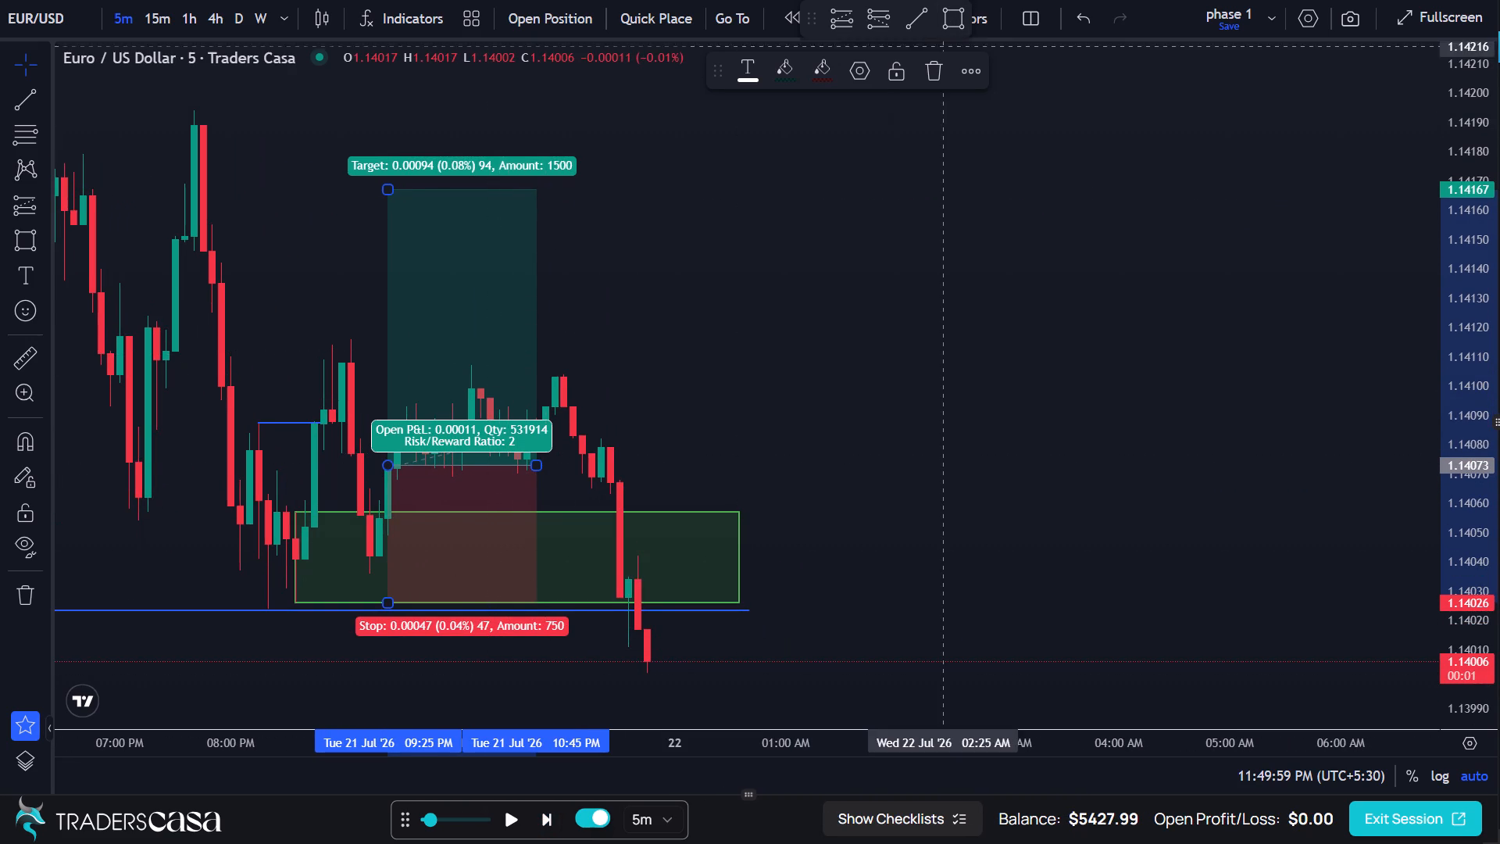
left_click(936, 79)
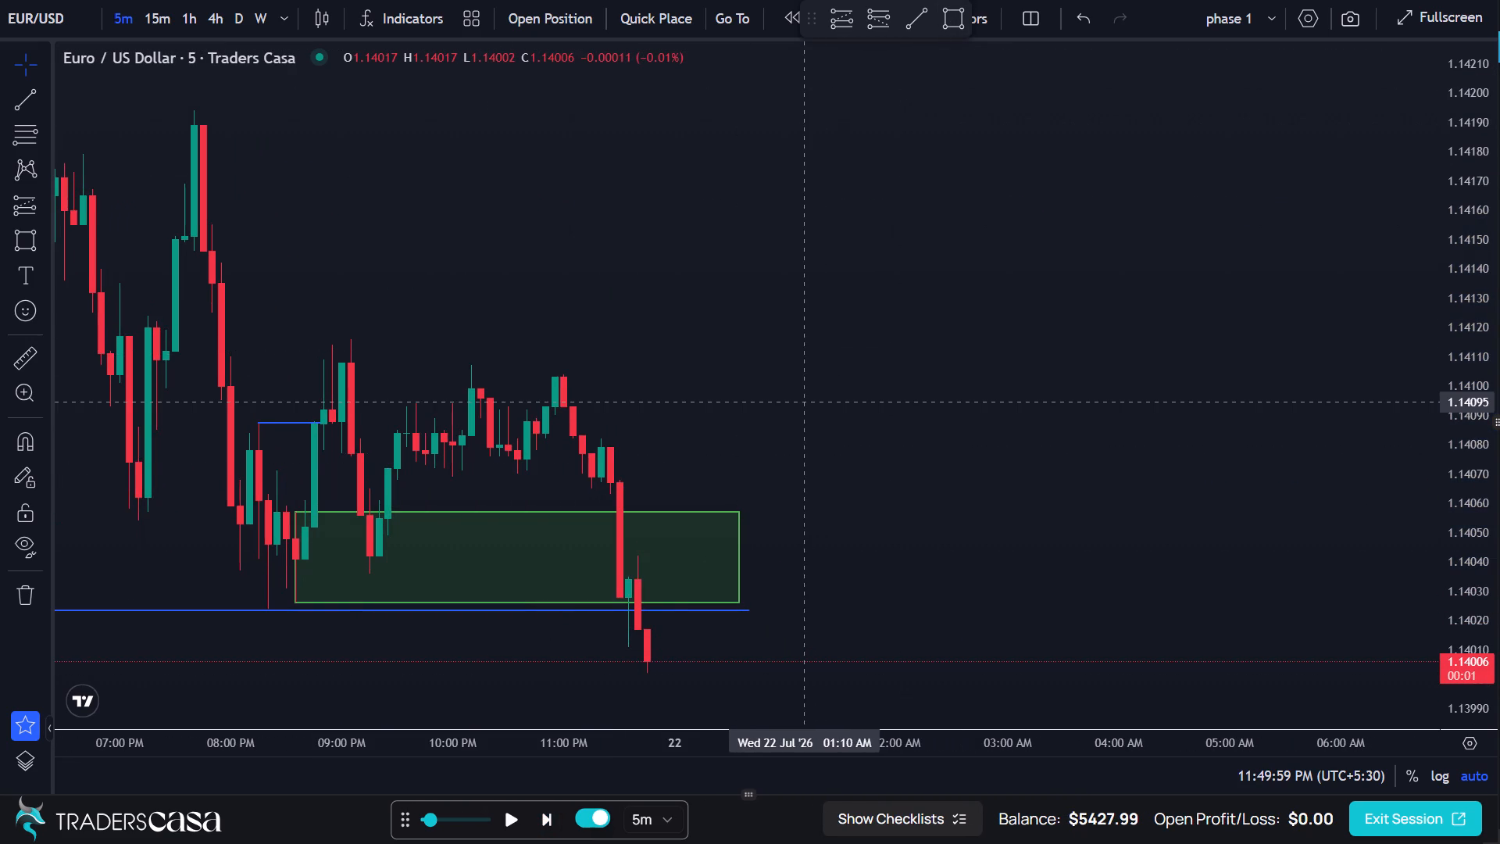
Extend the large demand zone starting on 14 July, topped at 1.14018, to about 09:00 AM on 22 July.
scroll(802, 402, "down", 13)
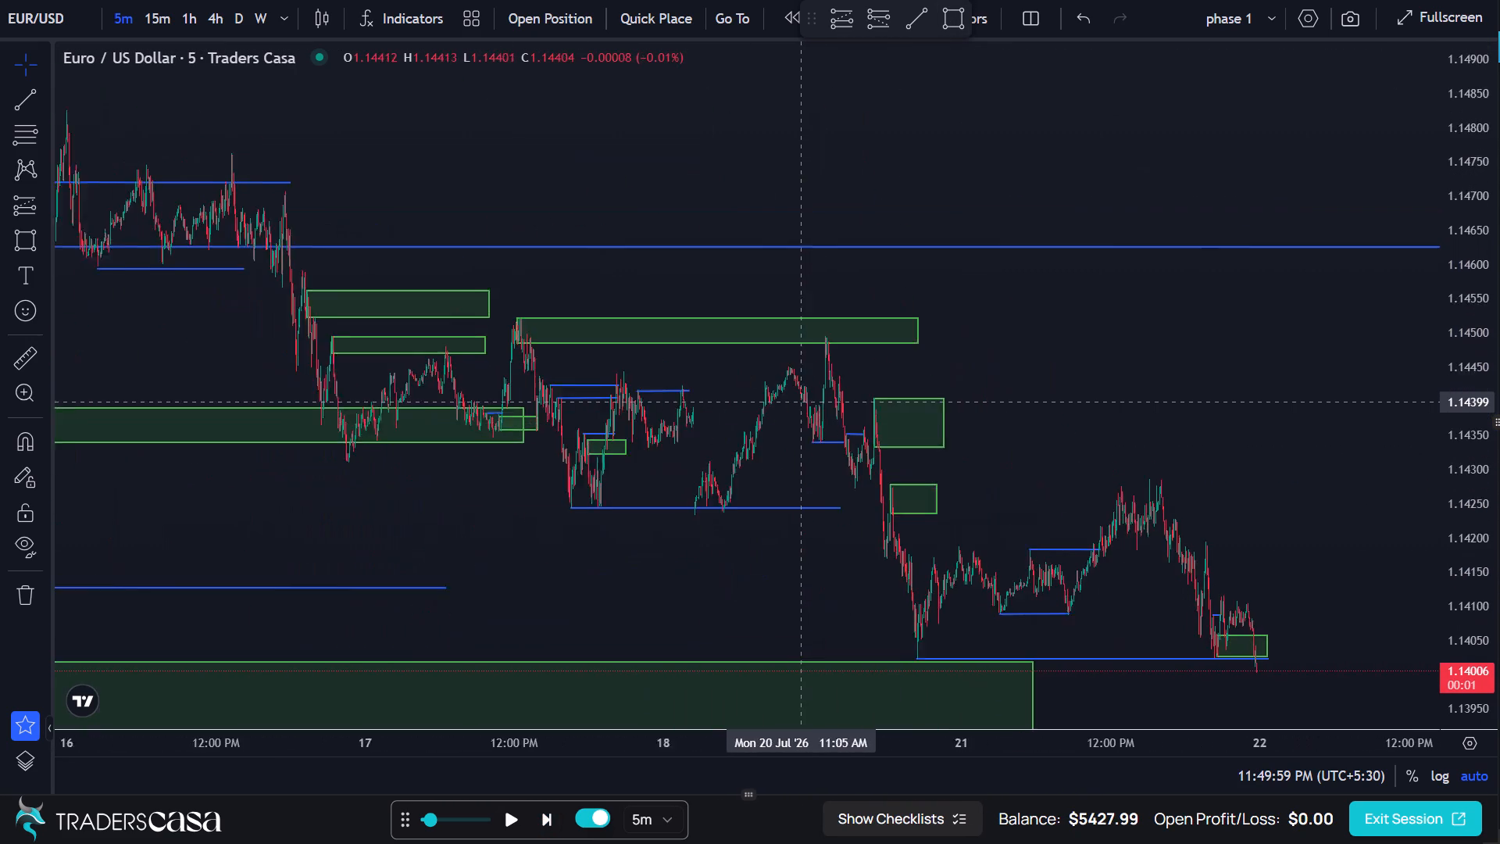
scroll(802, 402, "down", 3)
scroll(802, 402, "left", 2)
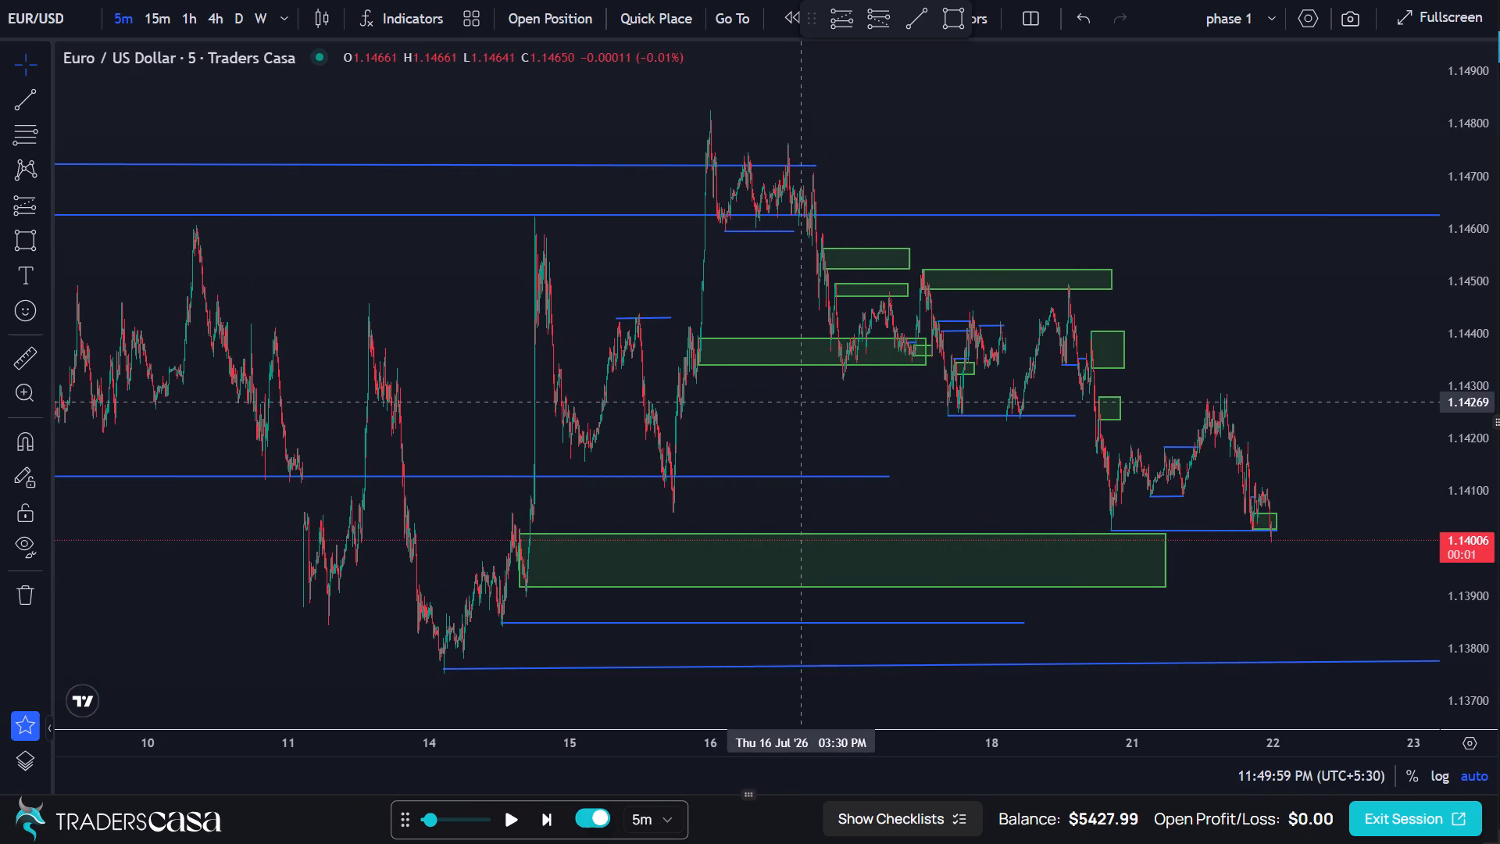
scroll(802, 402, "left", 1)
scroll(802, 402, "up", 10)
scroll(802, 402, "down", 2)
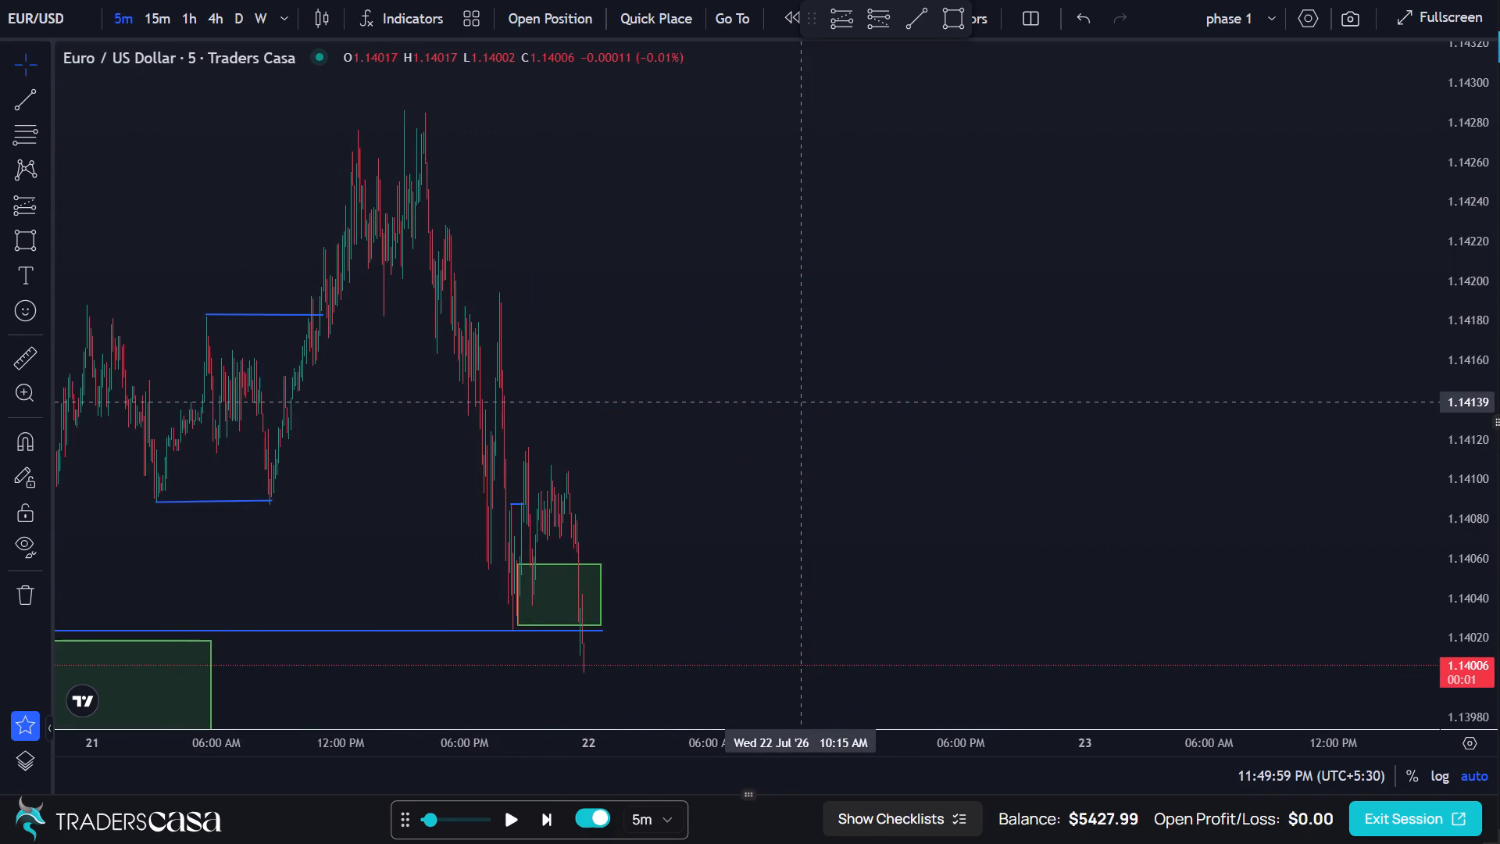
scroll(802, 402, "down", 1)
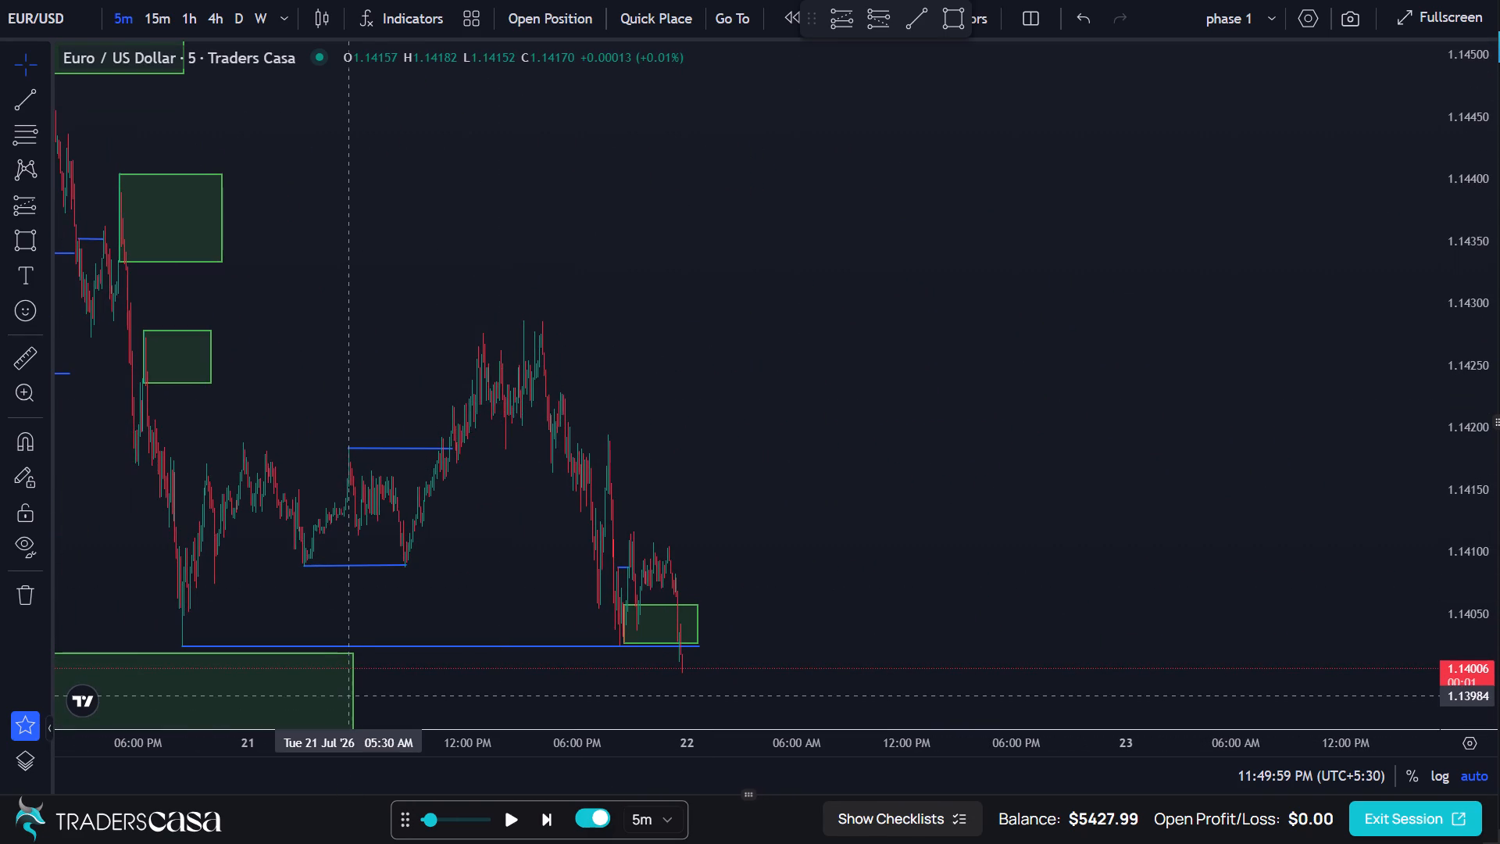
left_click_drag(353, 717, 661, 735)
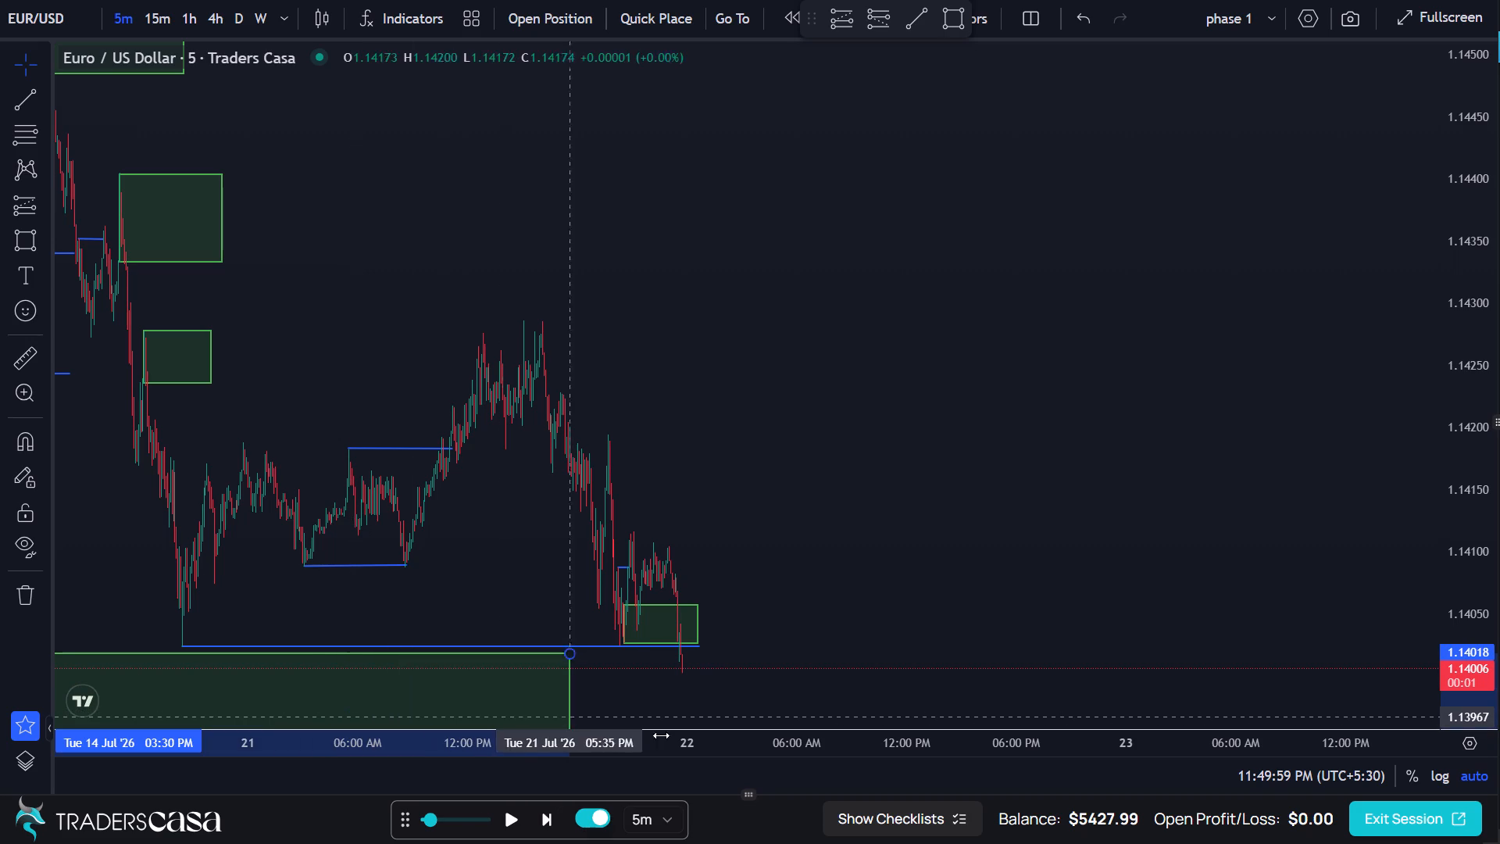
left_click_drag(661, 735, 848, 757)
left_click(829, 556)
Delete the small demand zone between 1.14057 and 1.14026 that starts at the 08:35 PM candle.
scroll(829, 556, "up", 4)
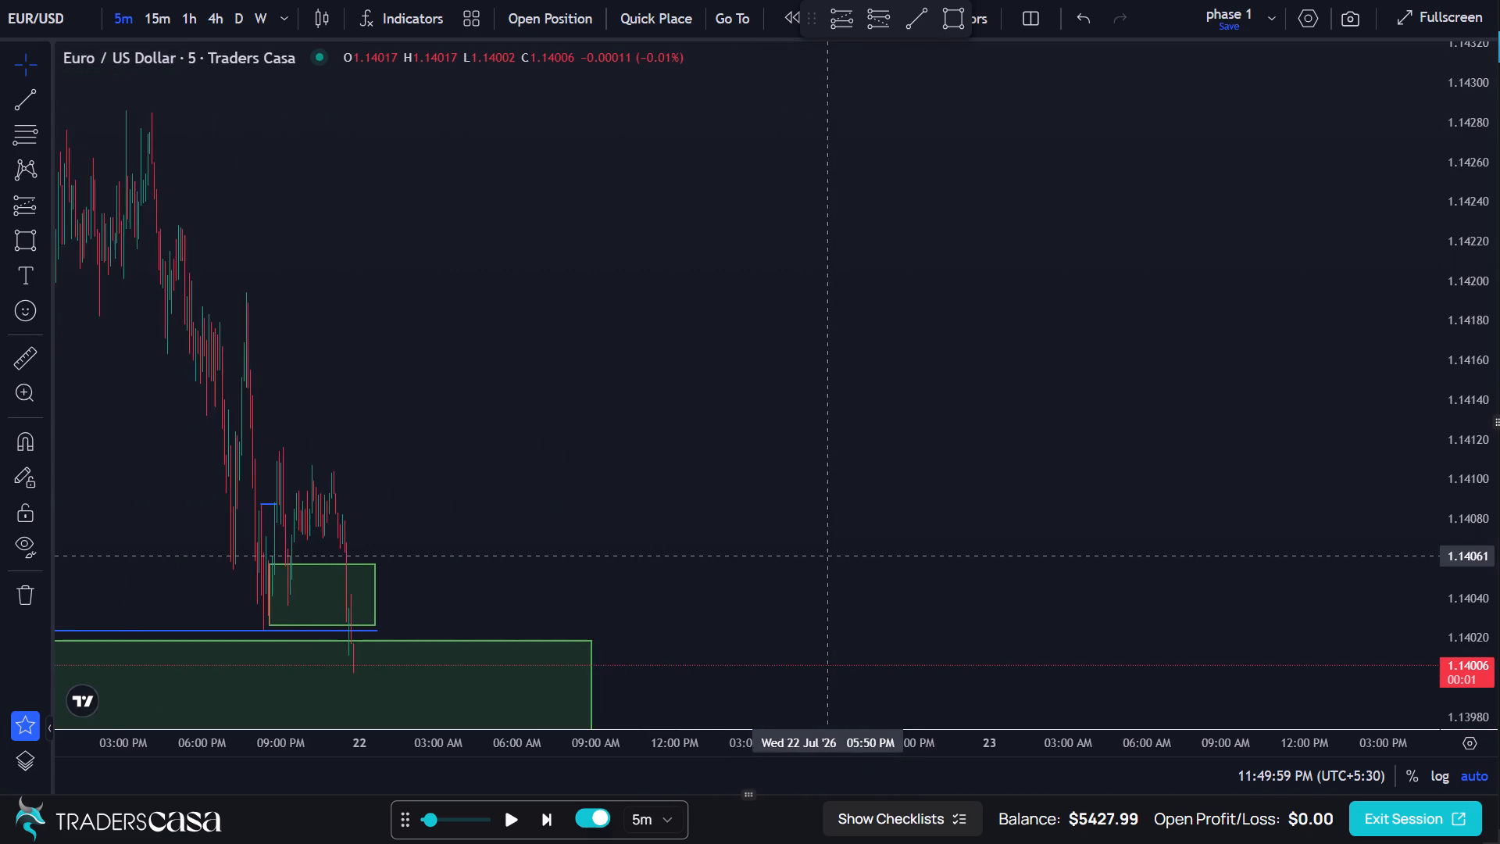
scroll(829, 556, "right", 6)
scroll(829, 556, "up", 7)
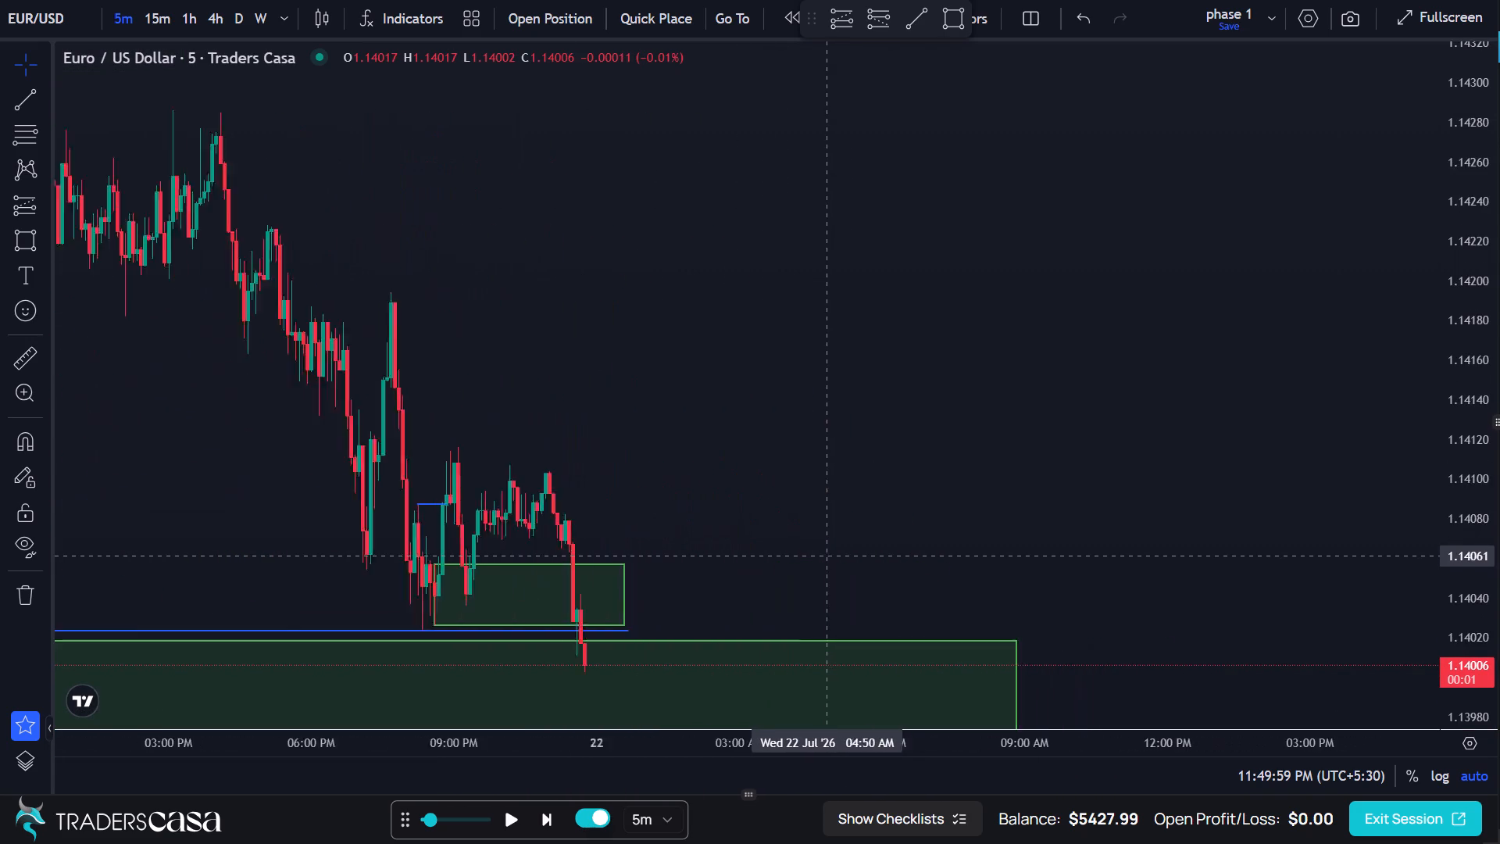
scroll(829, 556, "up", 1)
scroll(829, 556, "right", 4)
scroll(829, 556, "up", 1)
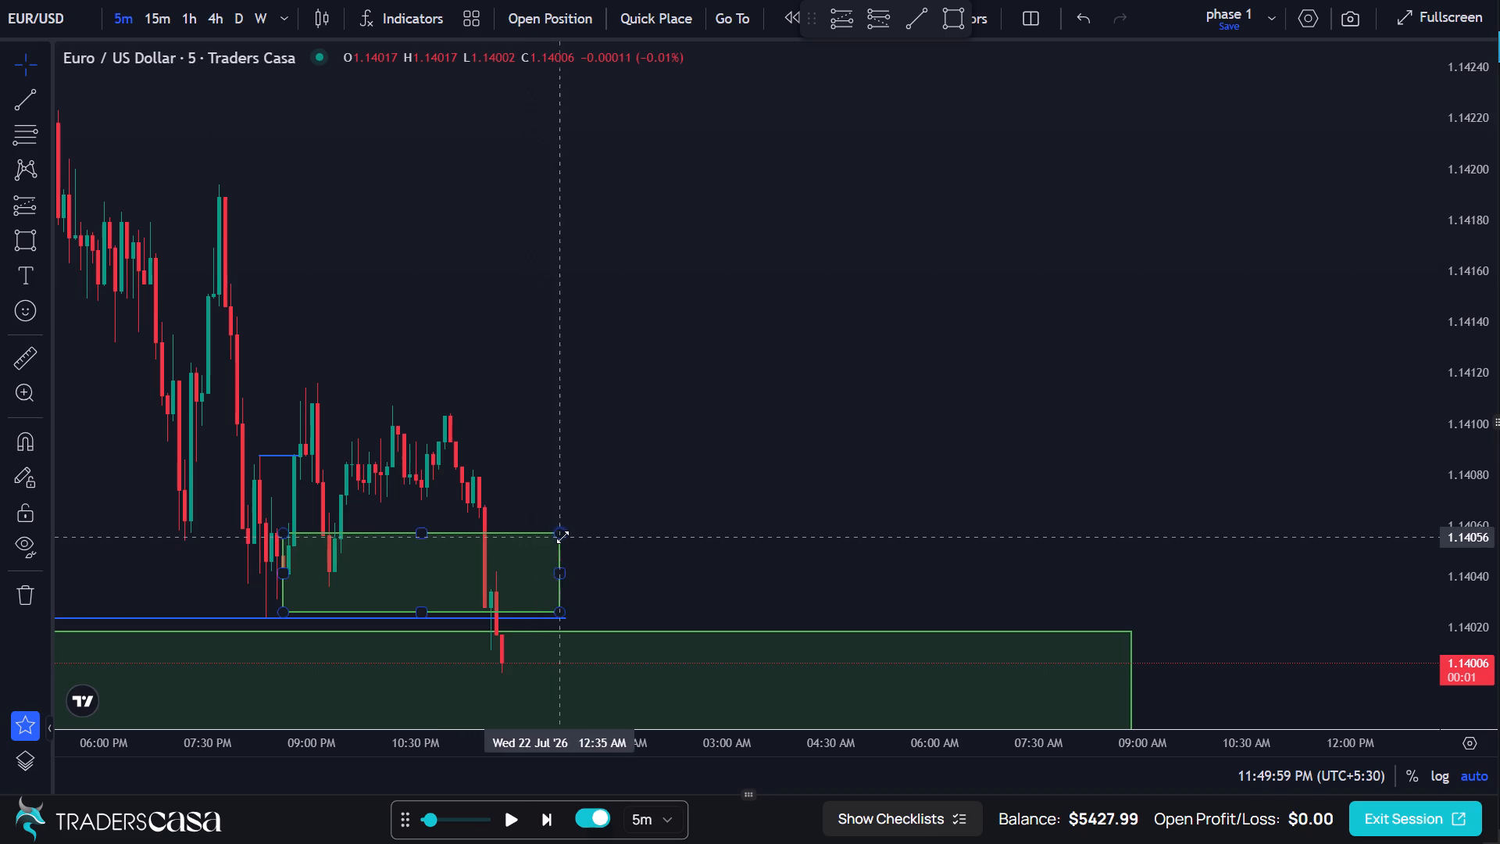
left_click_drag(562, 537, 952, 40)
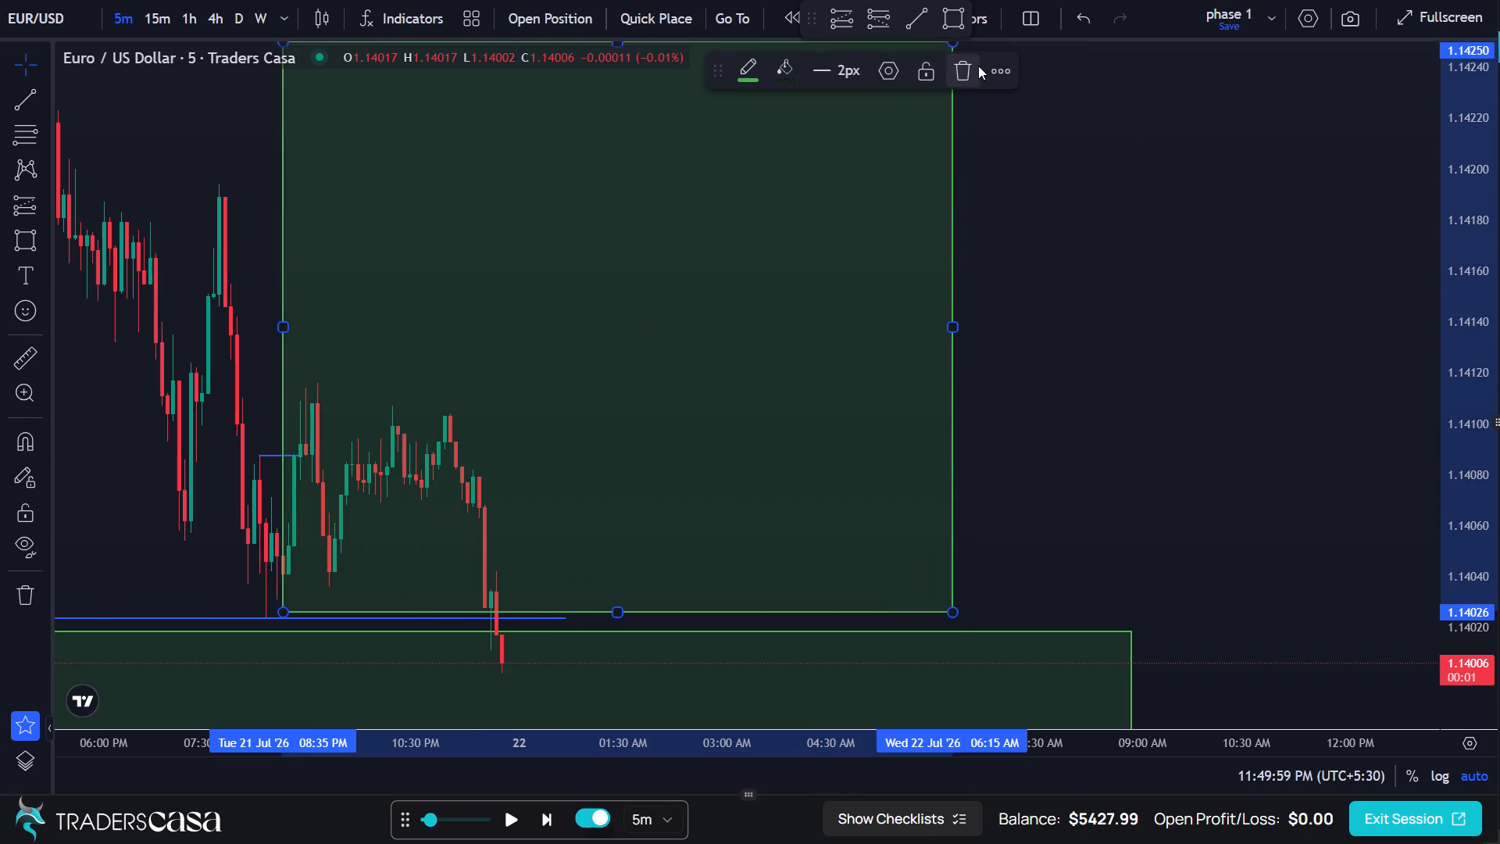
left_click(967, 73)
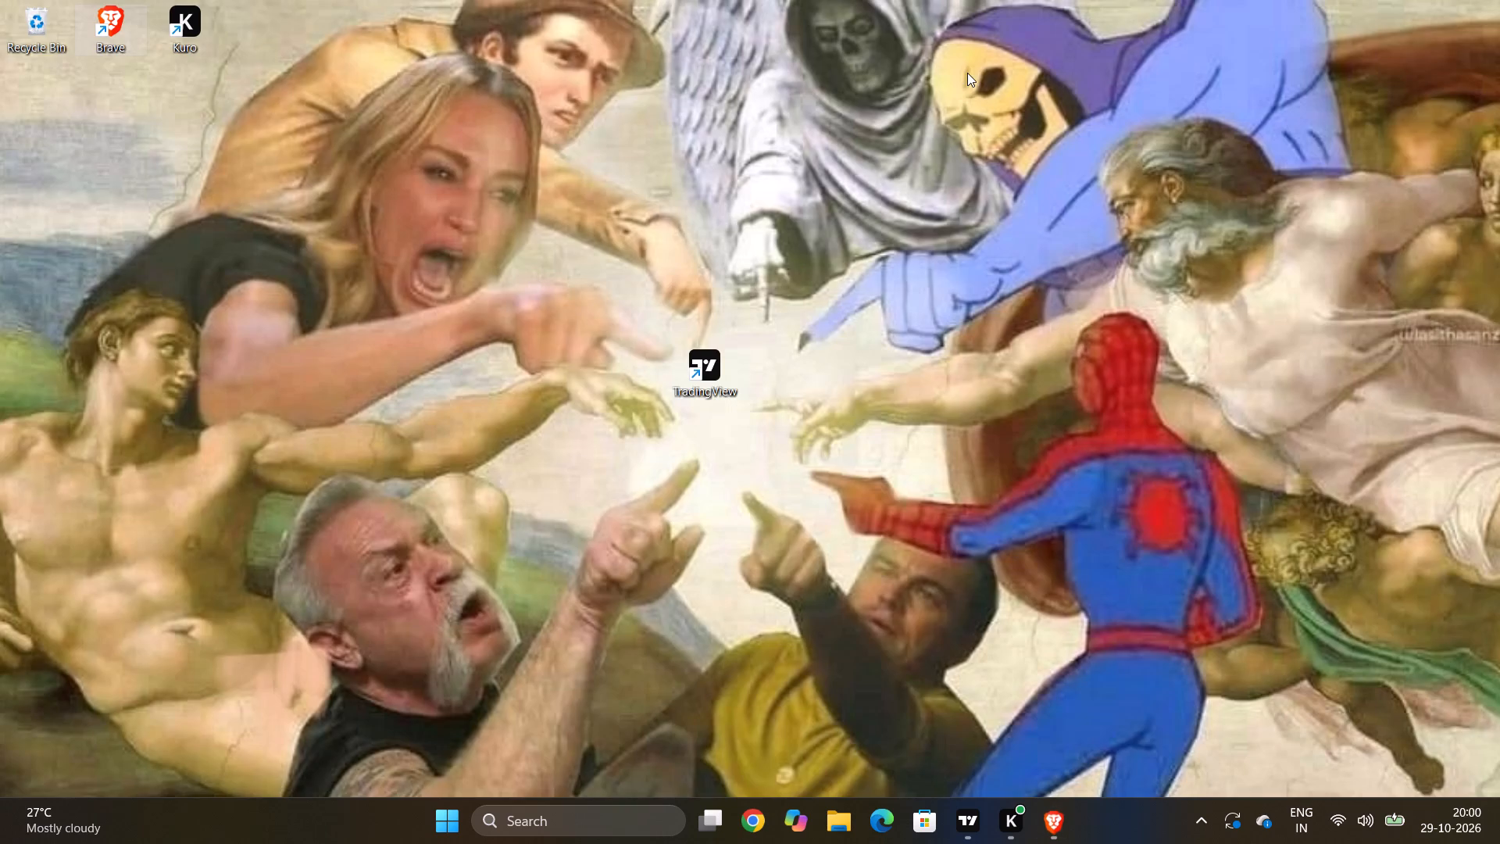
Open Kuro from the desktop.
double_click(184, 11)
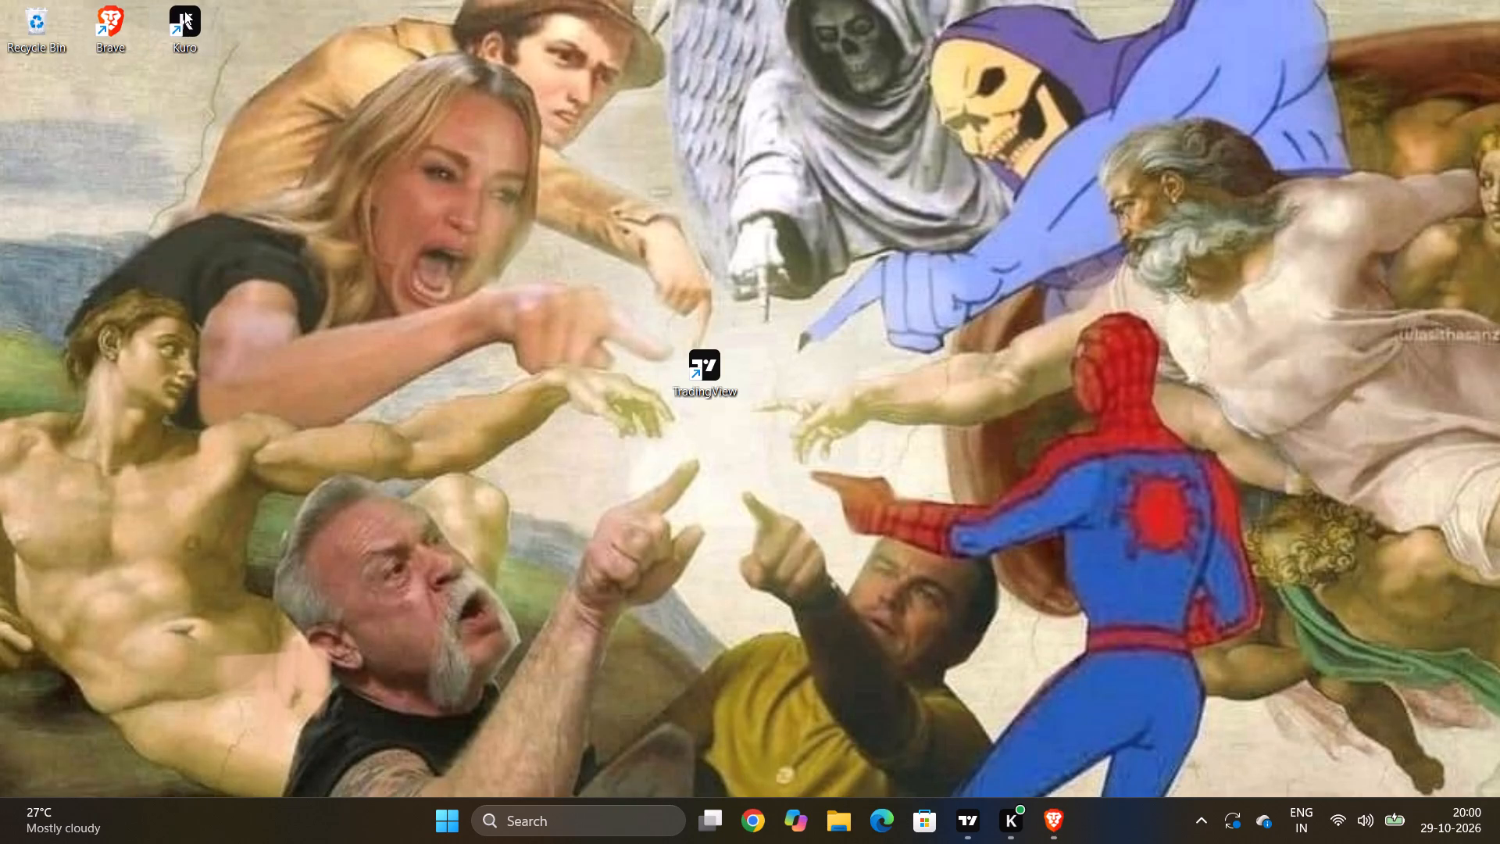